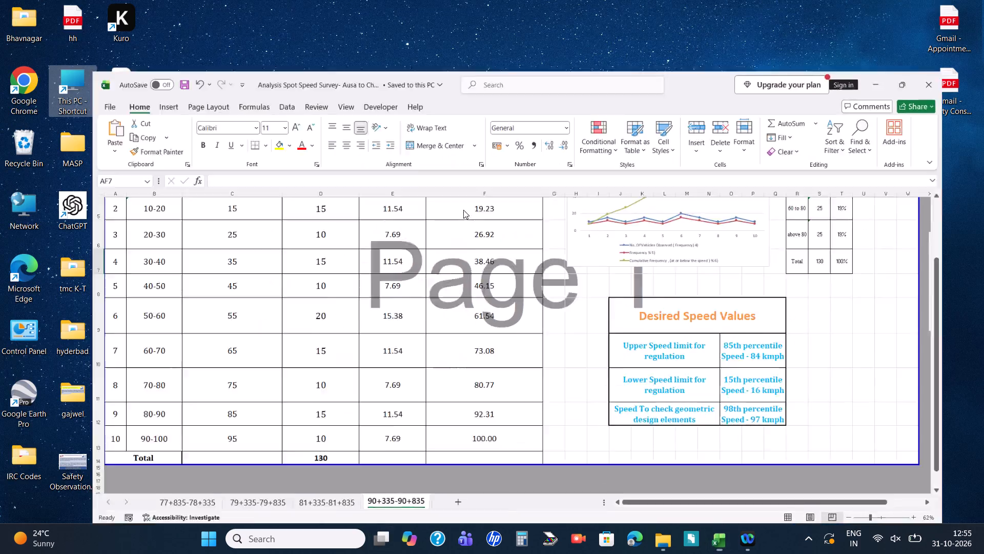
Switch from the spot speed survey workbook to Microsoft Edge with a new tab open.
double_click(629, 548)
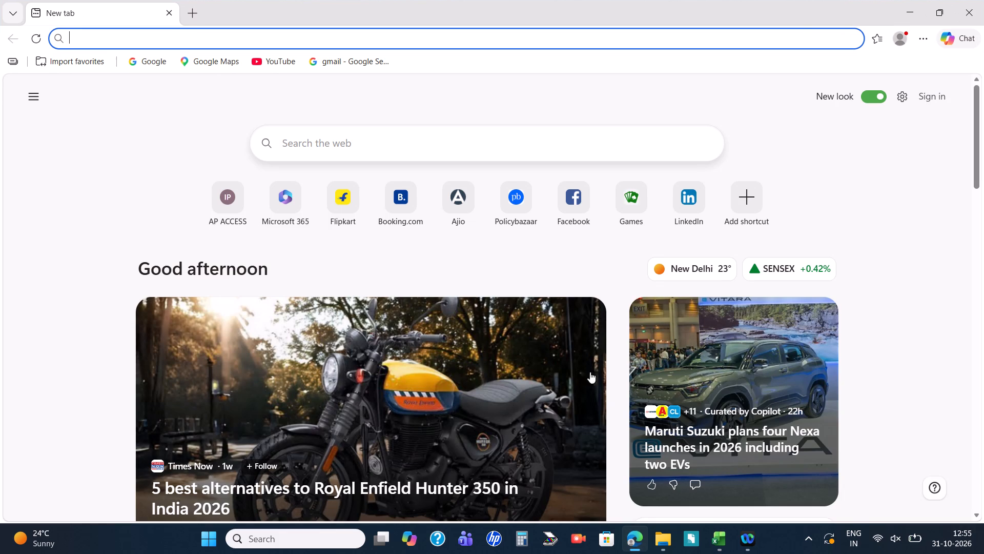
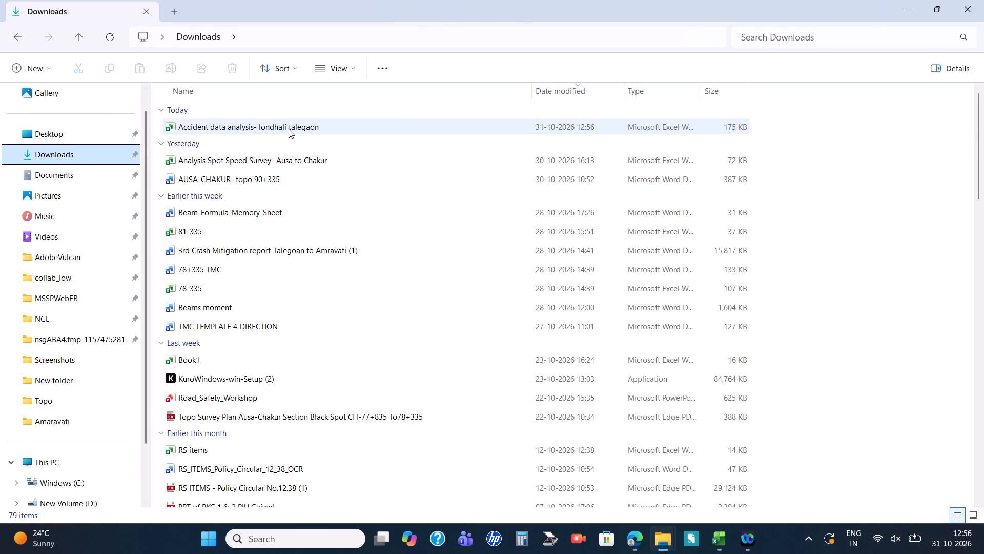
Open the "Accident data analysis- londhali talegaon" workbook from the Downloads folder.
double_click(289, 129)
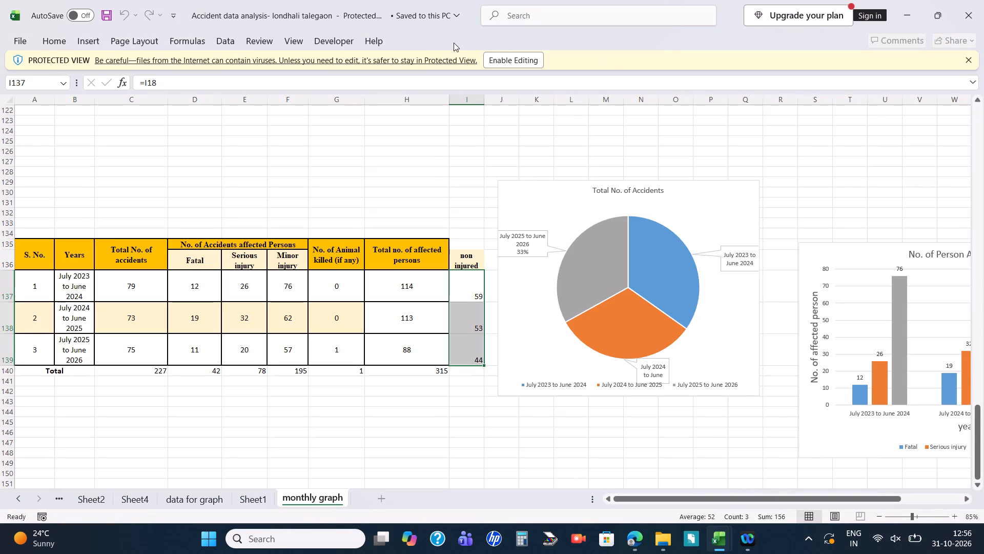
Review the accident data workbook's Sheet1 and data for graph sheets, going up to the accident records' header row.
scroll(142, 498, right, 3)
click(227, 497)
click(255, 498)
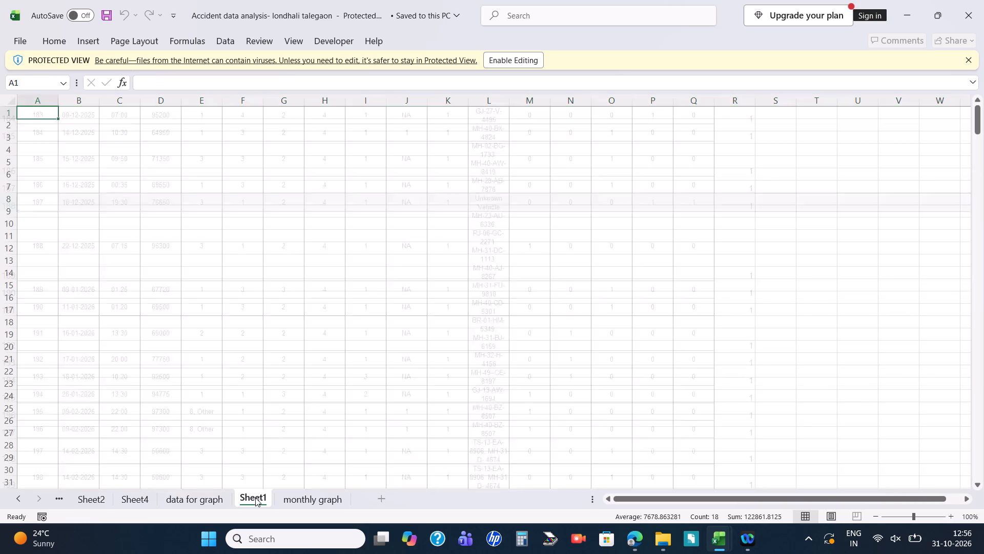
click(210, 493)
scroll(283, 405, up, 11)
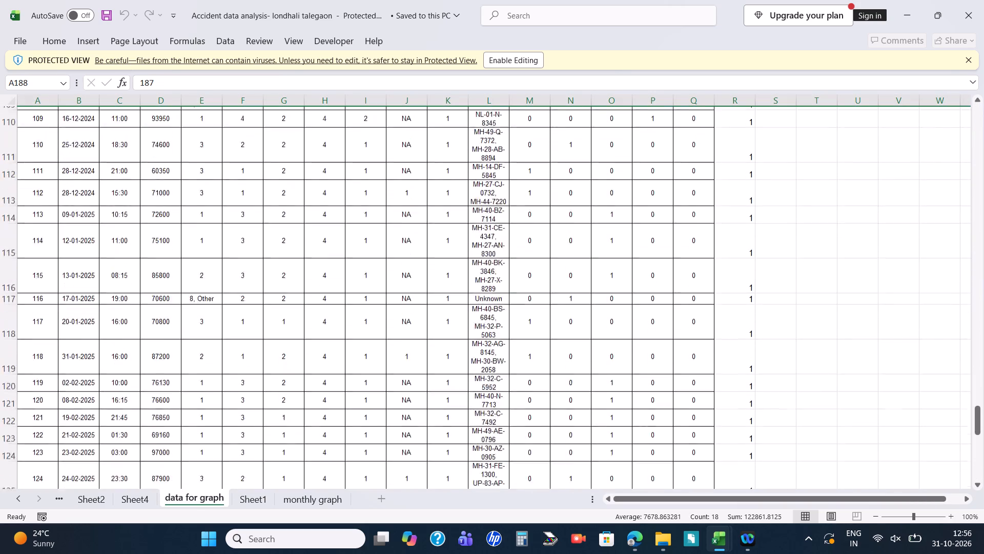
scroll(283, 405, up, 12)
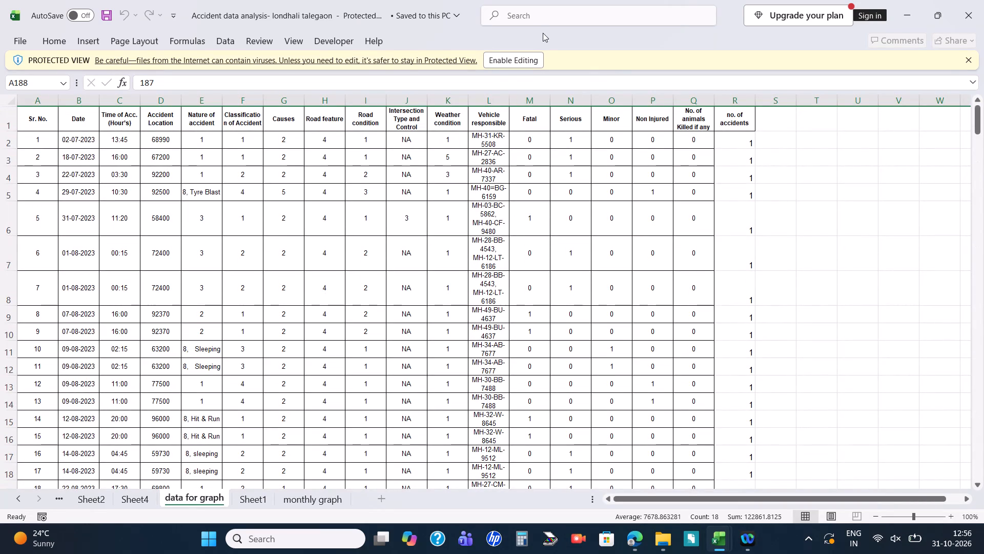
Enable editing for the accident data analysis workbook.
click(526, 59)
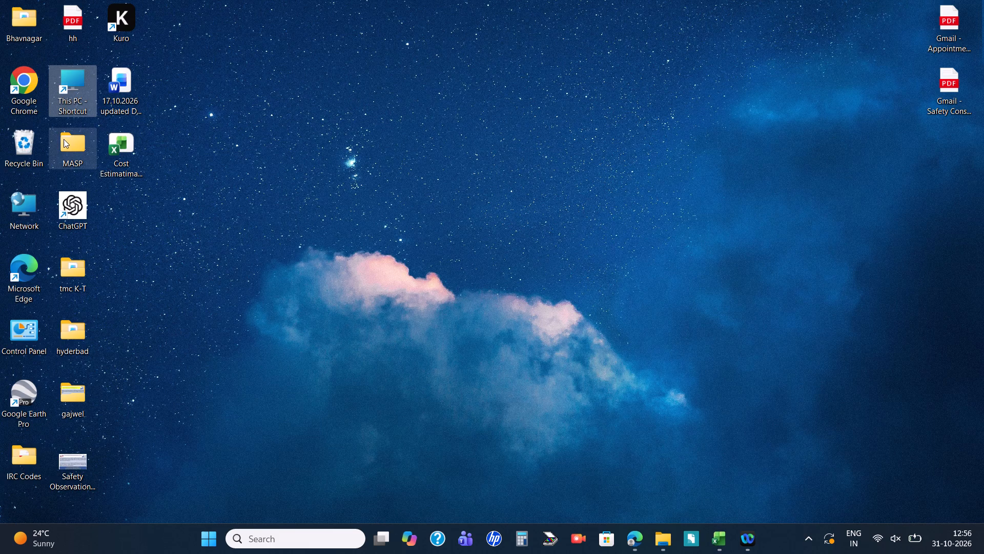
Browse the desktop MASP folder's inner MASP folder, checking All combined files, accidenrt data and 28-08-2025 for relevant files.
double_click(64, 140)
double_click(214, 150)
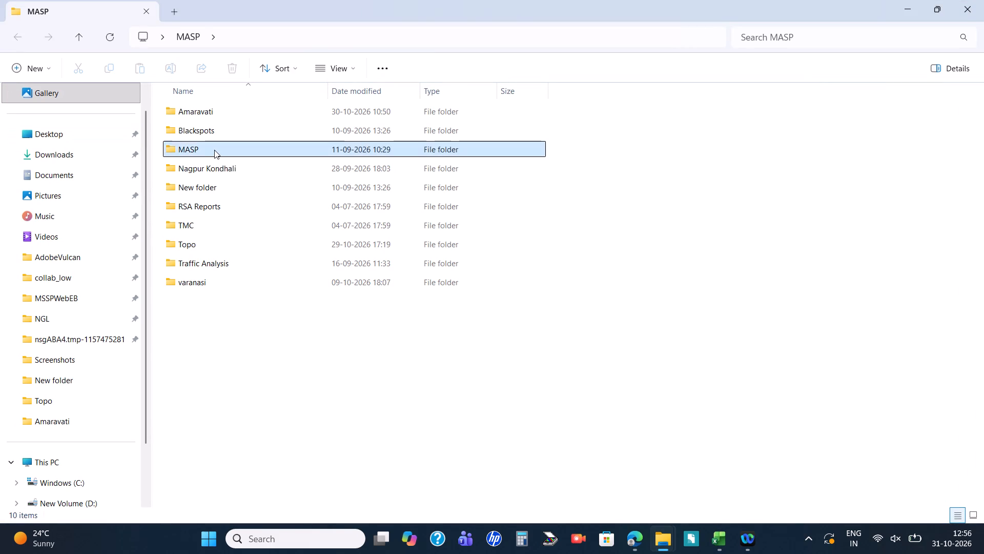
double_click(212, 147)
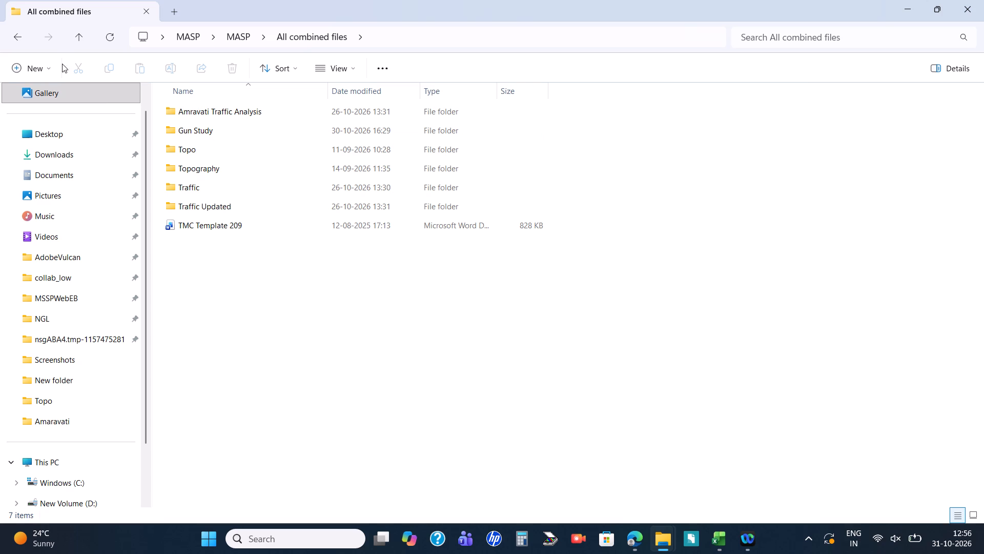
click(20, 34)
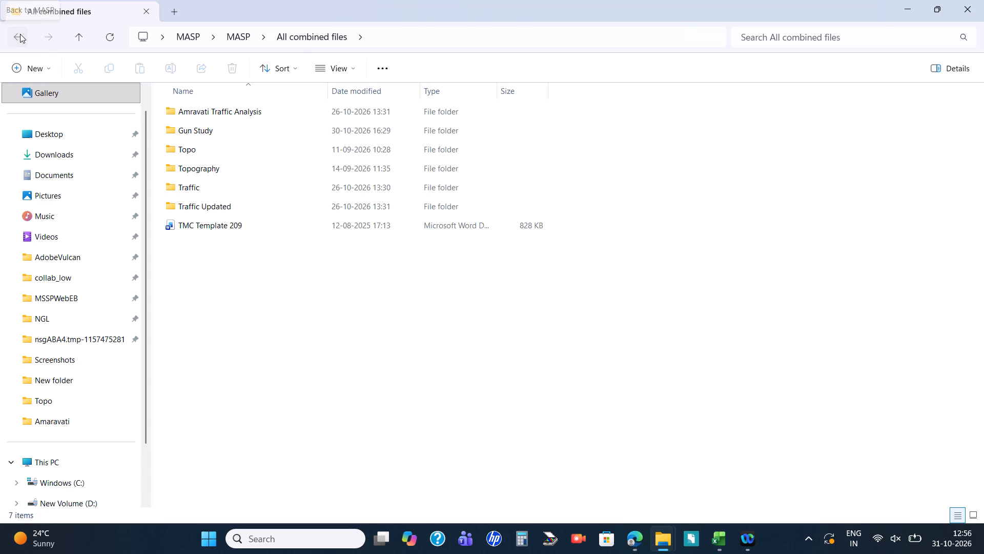
double_click(204, 125)
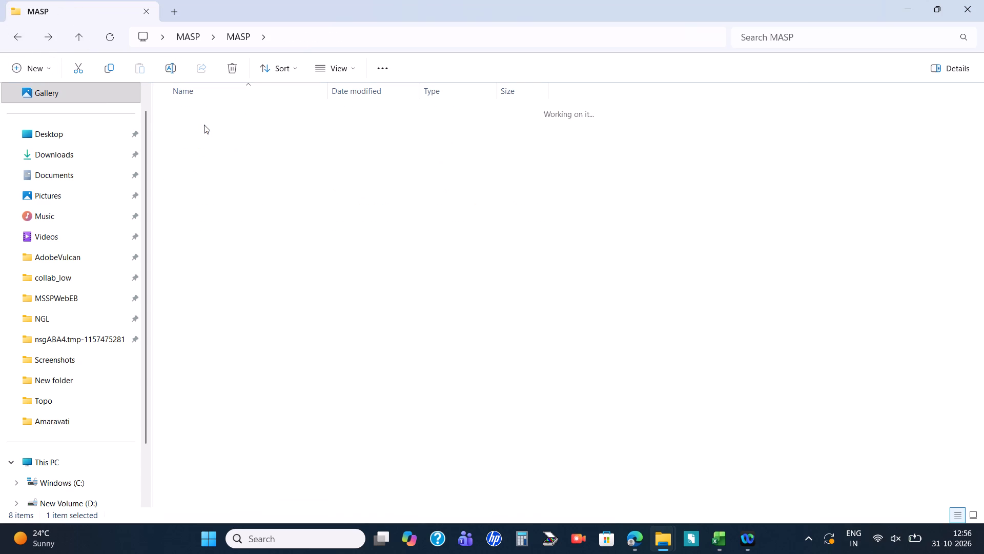
click(23, 42)
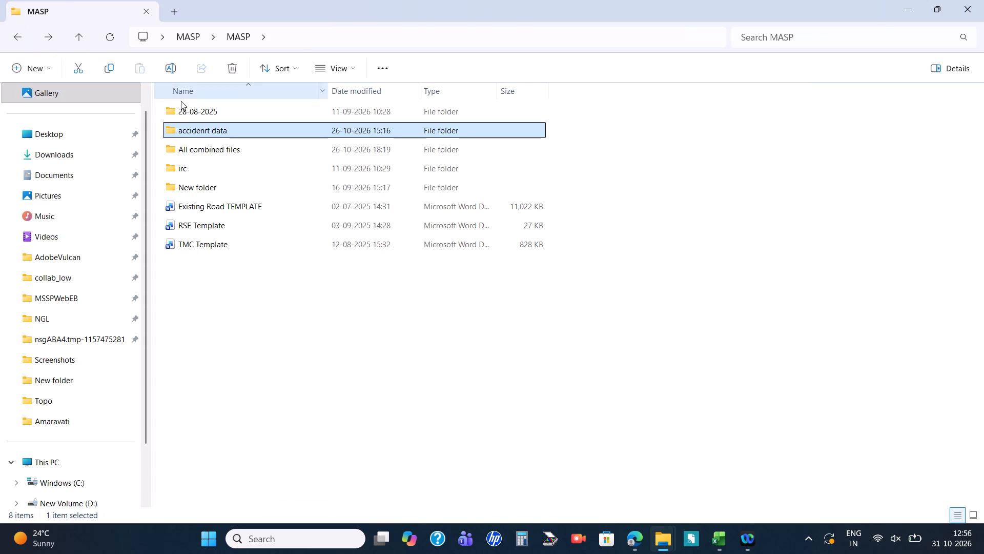
click(188, 111)
double_click(188, 111)
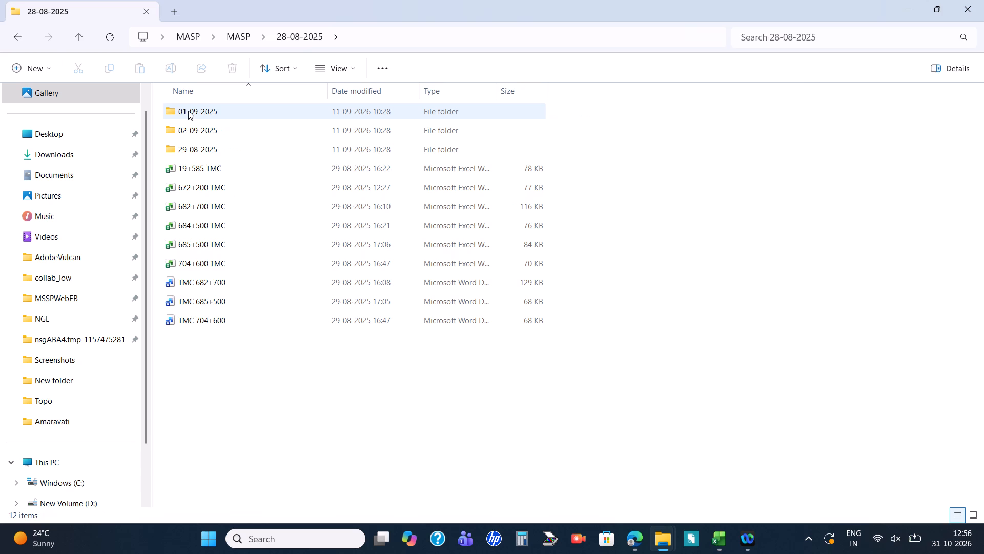
key(BackSpace)
key(BackSpace)
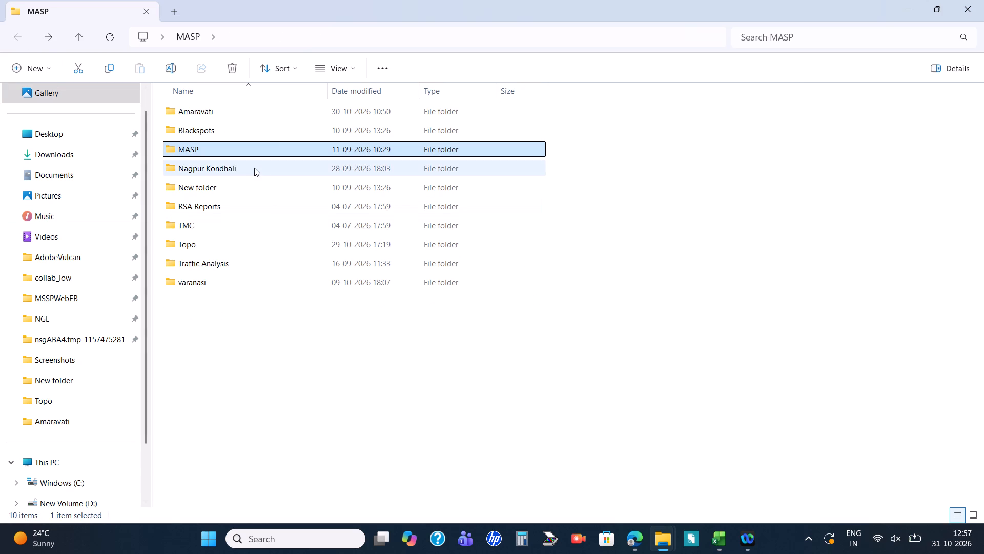
Check the contents of New folder in the top-level MASP folder and of New folder inside the inner MASP folder.
double_click(238, 188)
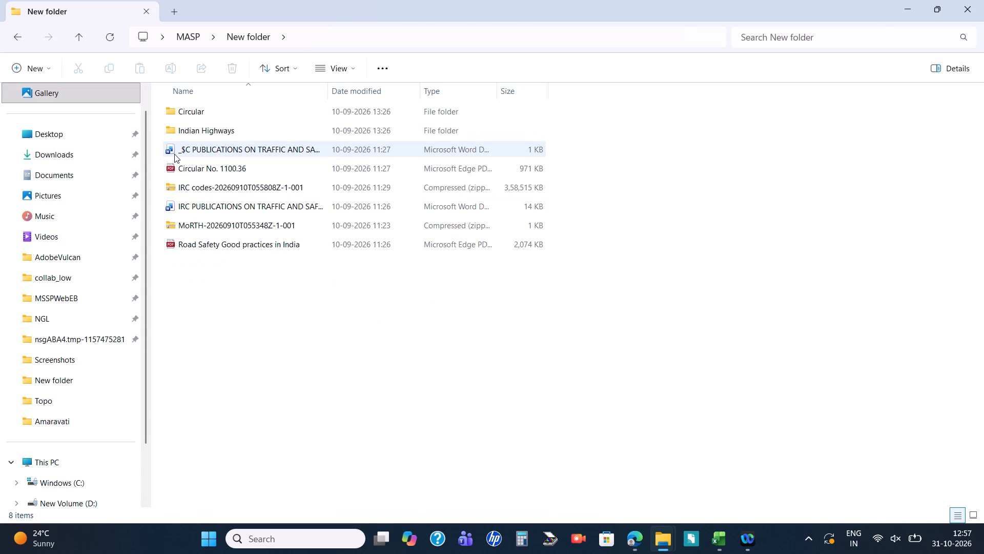
key(BackSpace)
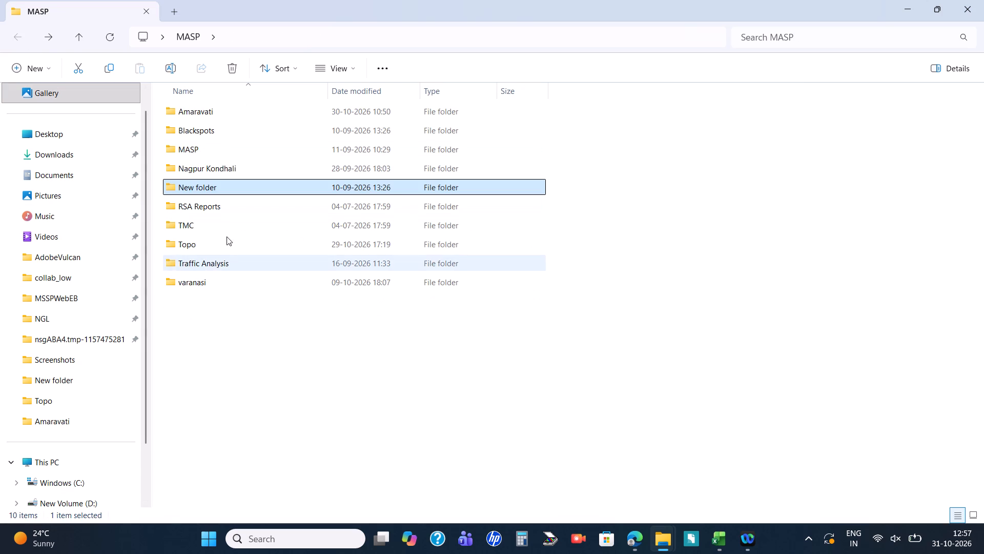
double_click(225, 150)
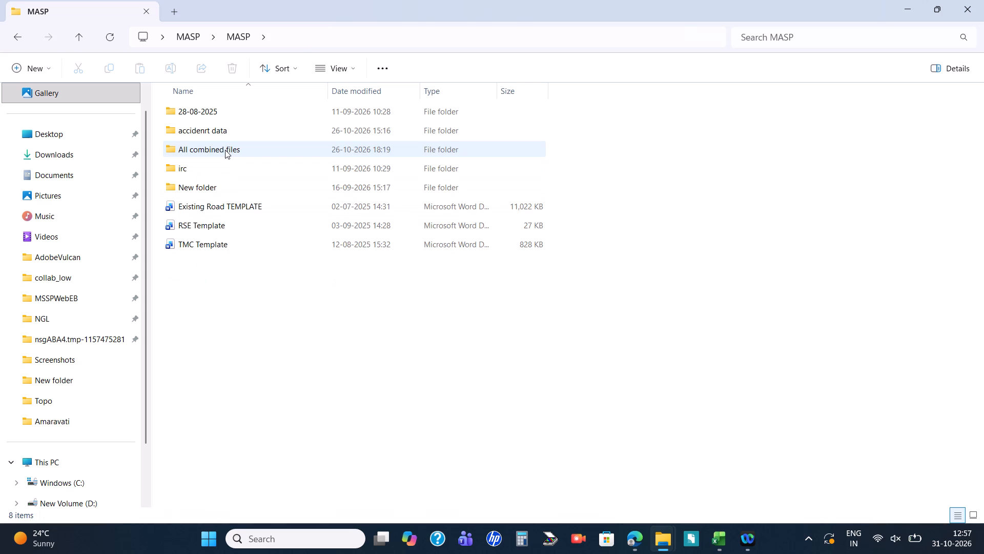
double_click(217, 187)
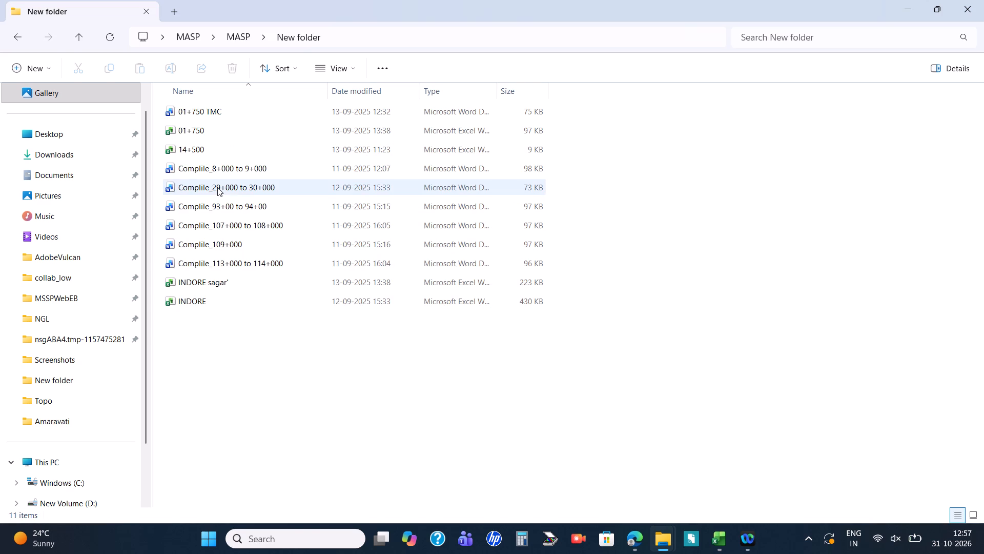
key(BackSpace)
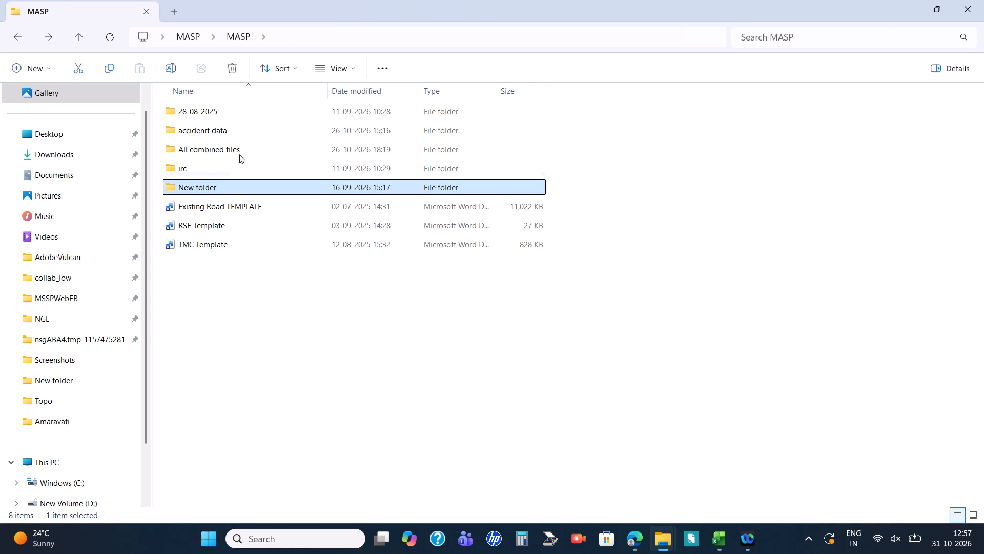
Look through the Traffic Updated, Traffic, Topo, Gun Study and Topography folders in All combined files and return to the top-level MASP folder.
double_click(249, 145)
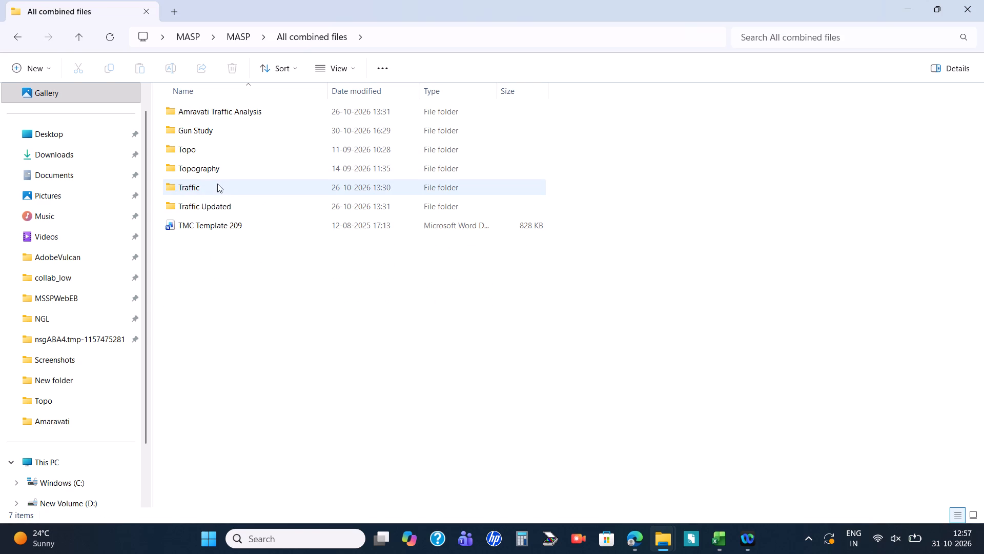
double_click(204, 204)
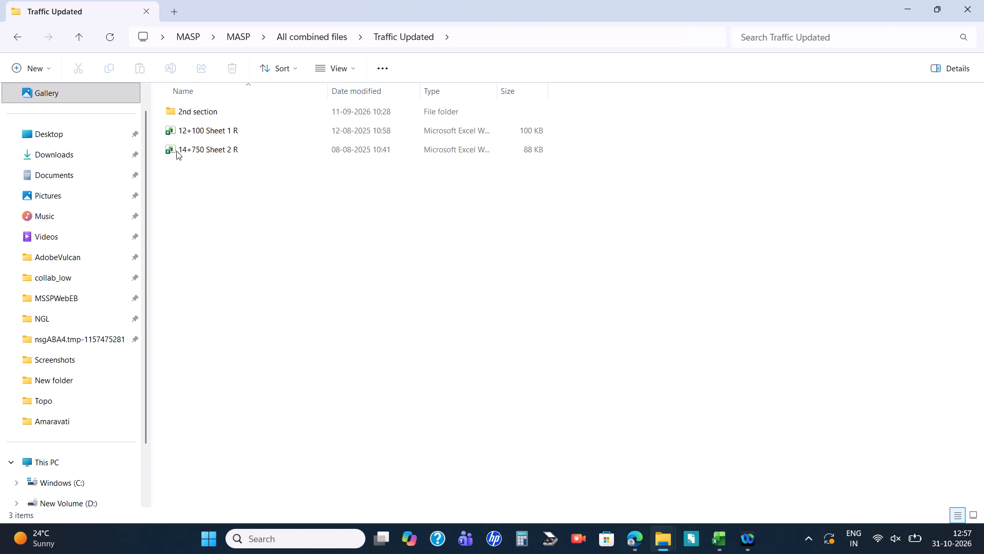
key(BackSpace)
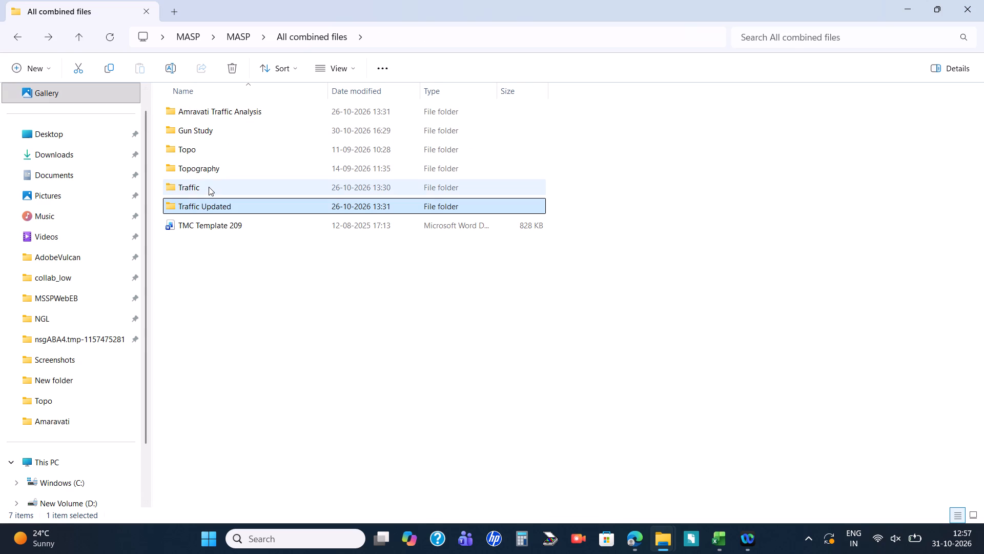
double_click(209, 187)
double_click(219, 112)
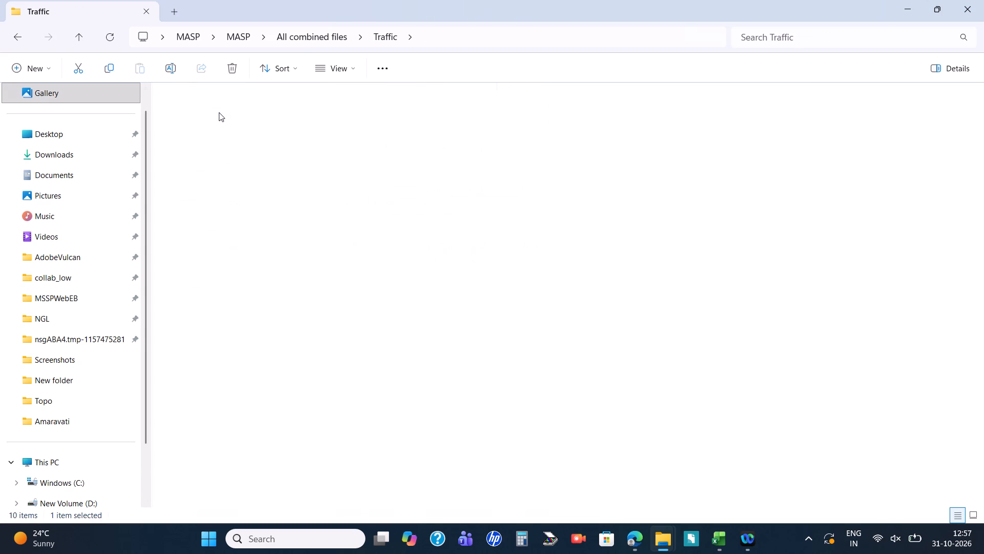
key(BackSpace)
key(BackSpace)
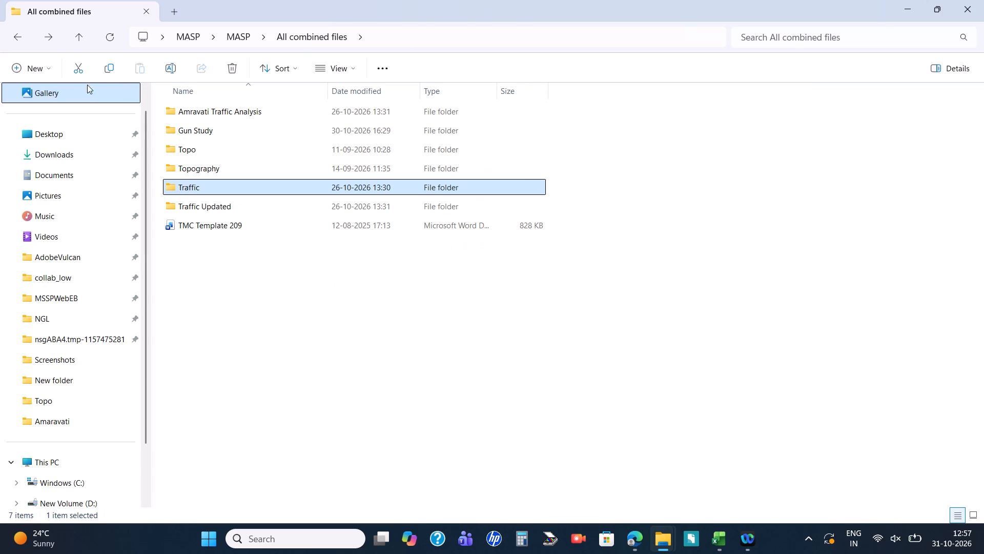
double_click(210, 146)
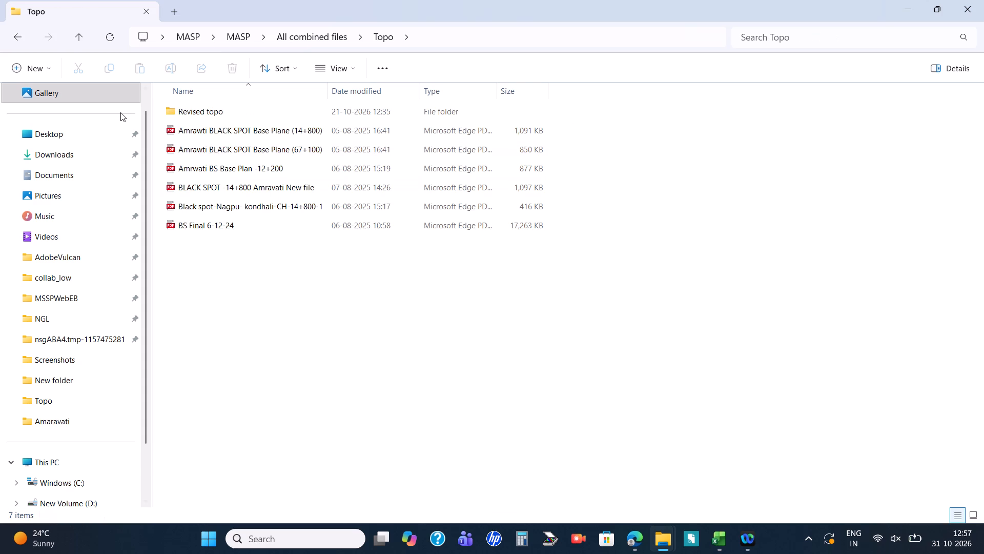
key(BackSpace)
double_click(208, 137)
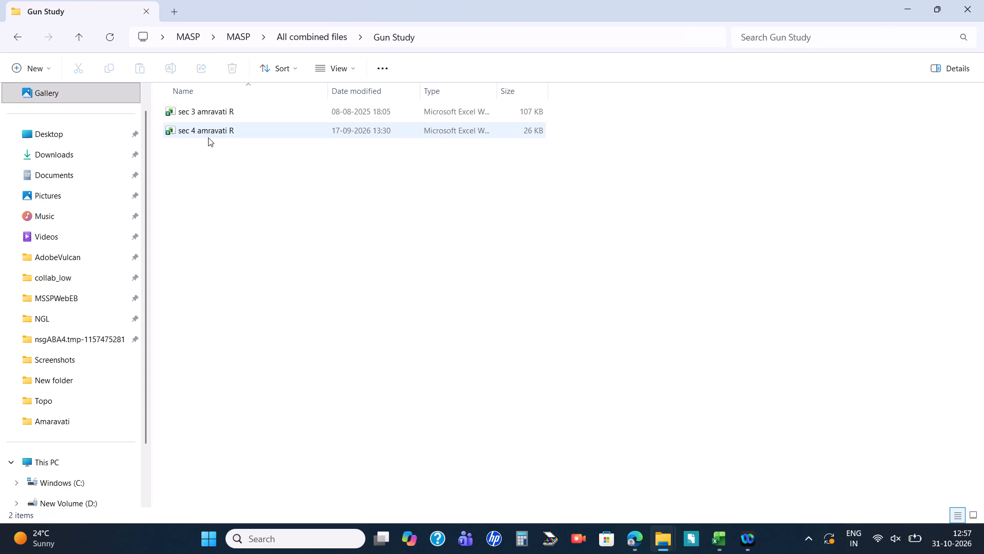
click(23, 34)
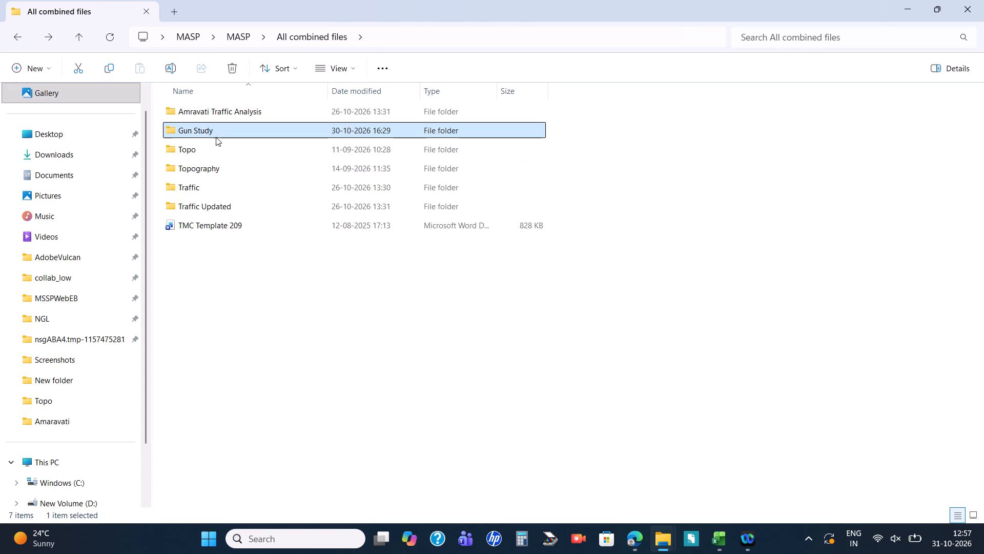
double_click(248, 170)
key(BackSpace)
key(BackSpace)
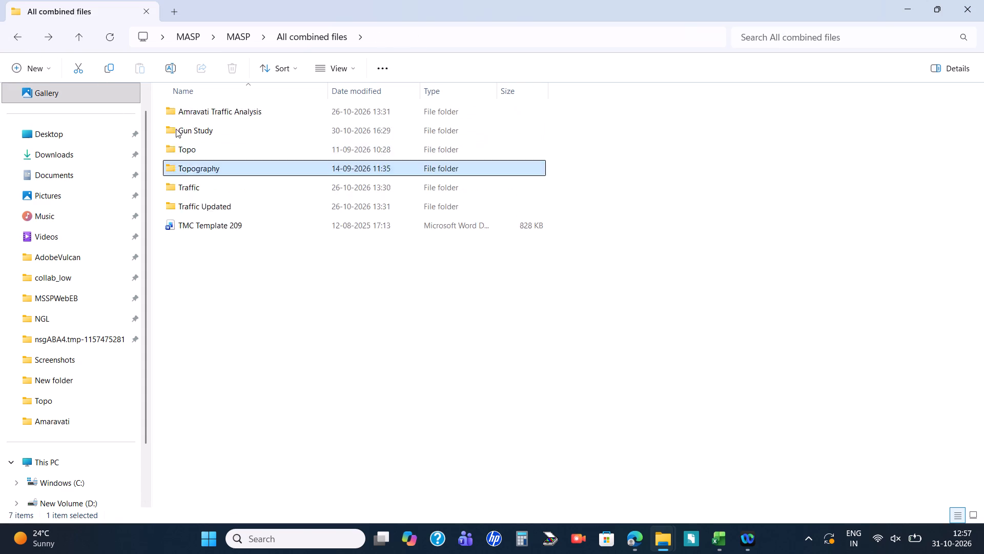
key(BackSpace)
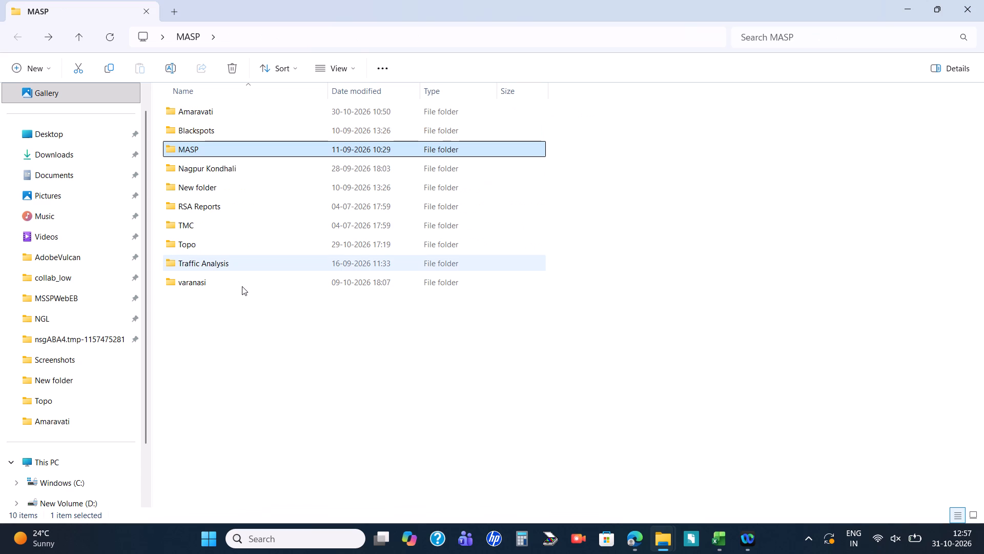
Check the contents of the varanasi folder and return to the top-level MASP folder.
double_click(238, 282)
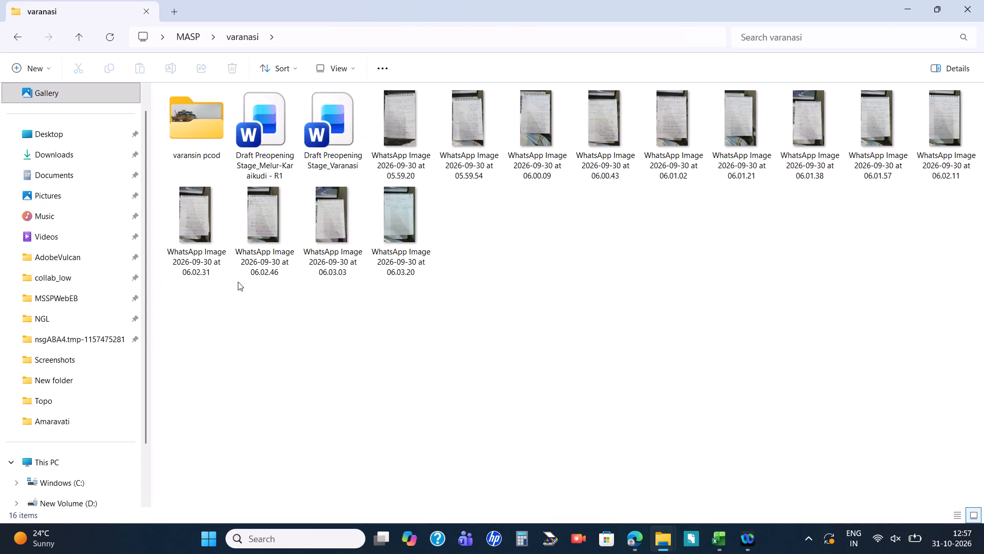
key(BackSpace)
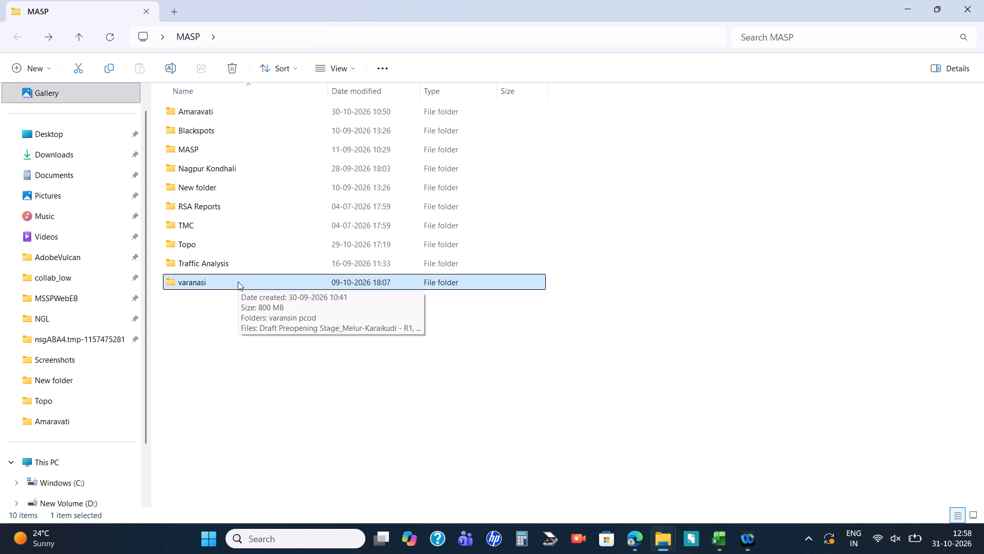
Open the nagpur PKG1 (1) workbook from the Blackspots folder.
click(220, 144)
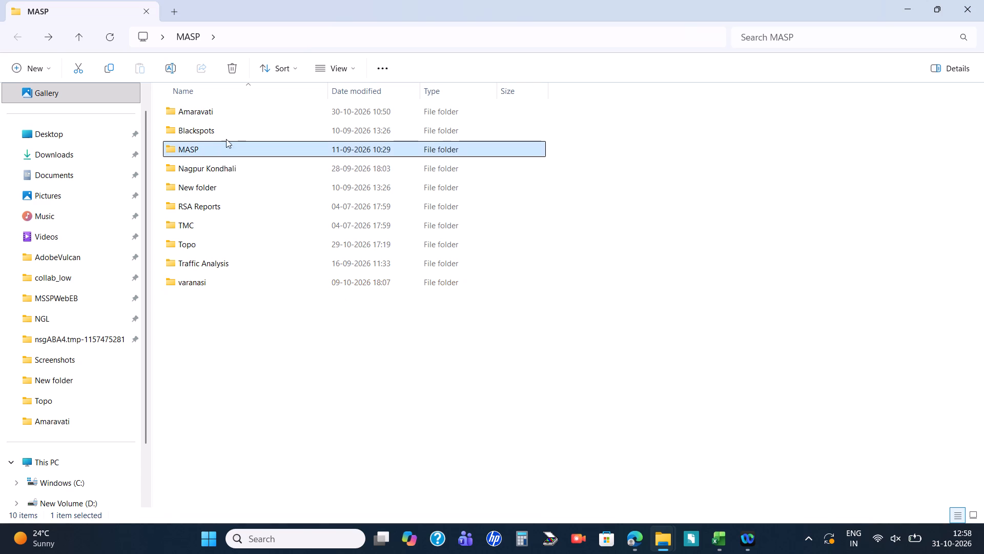
double_click(238, 132)
double_click(236, 111)
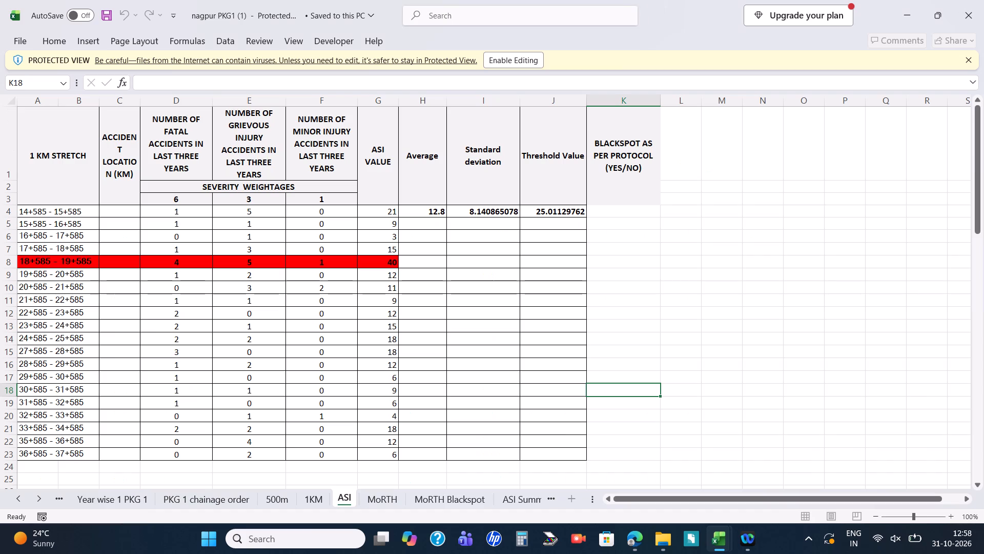
Look through the nagpur PKG1 (1) sheets from PKG 1 chainage order, 500m, 1KM, ASI and MoRTH to ASI Summary.
scroll(456, 499, left, 4)
scroll(456, 499, right, 5)
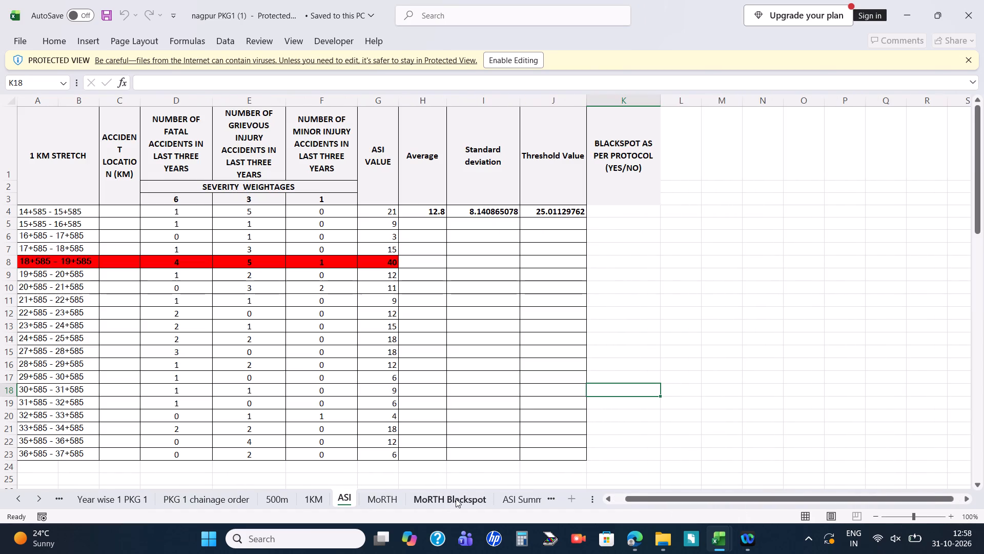
click(186, 496)
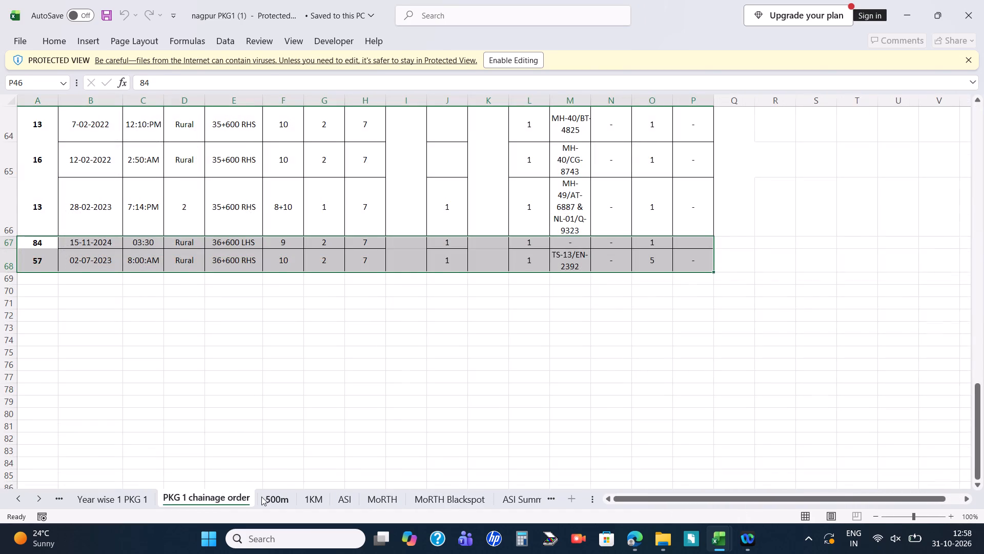
click(261, 497)
click(312, 500)
click(340, 498)
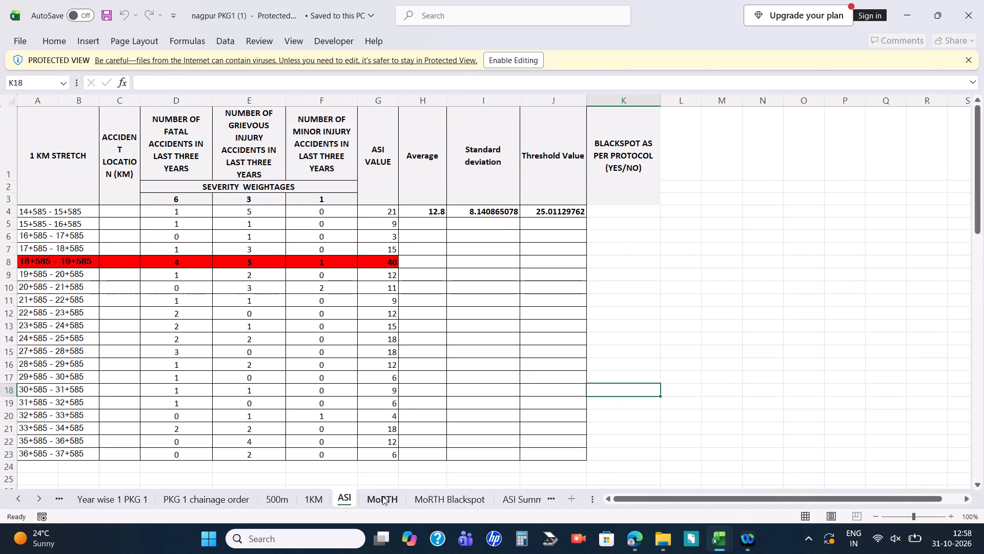
click(385, 497)
click(551, 497)
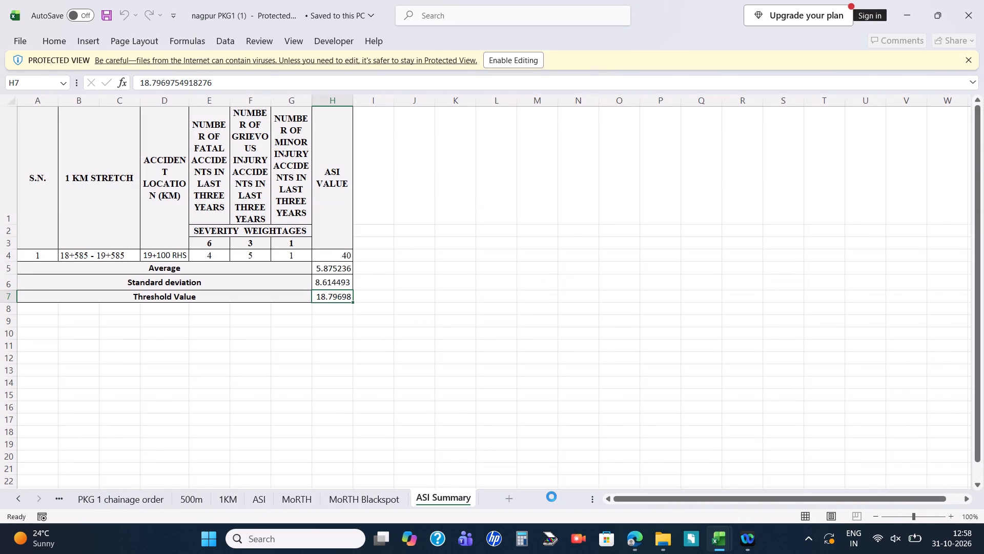
Review the MoRTH Blackspot, MoRTH, ASI and 1KM sheets again and close the nagpur PKG1 (1) workbook.
click(392, 498)
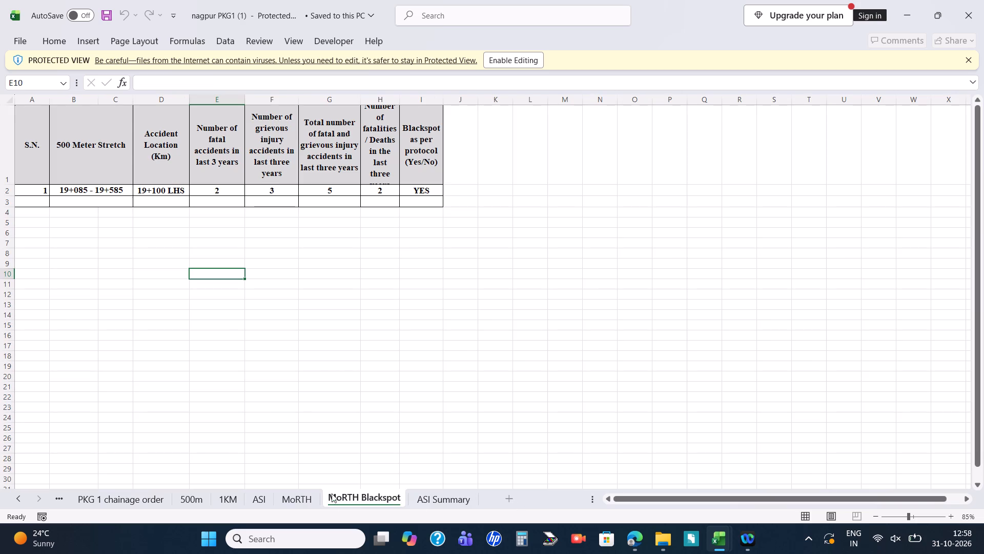
click(307, 493)
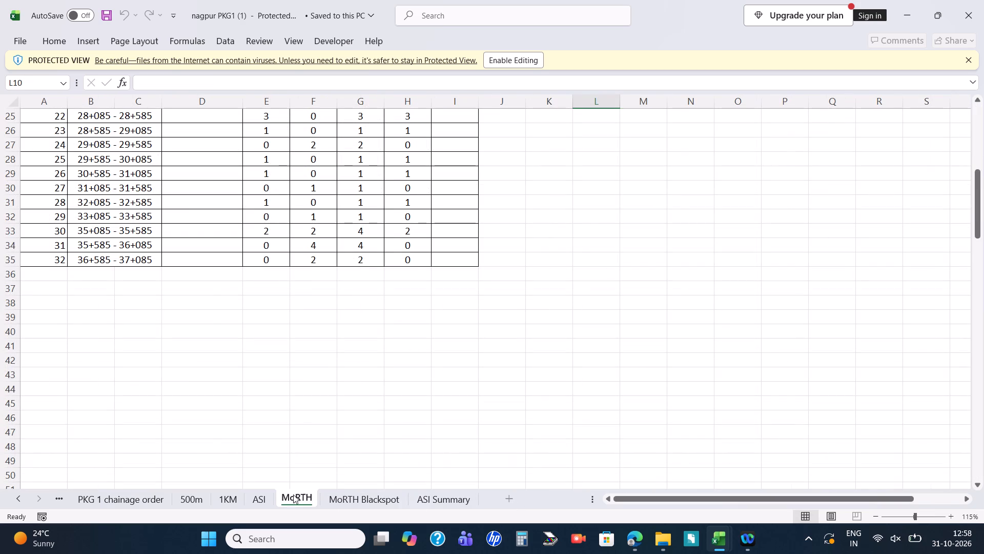
click(268, 490)
click(228, 496)
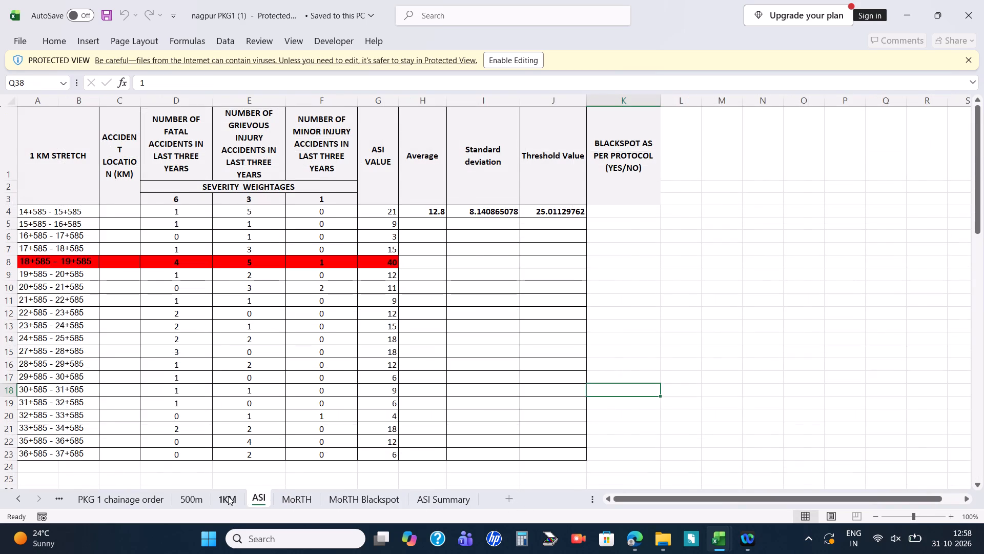
key(BackSpace)
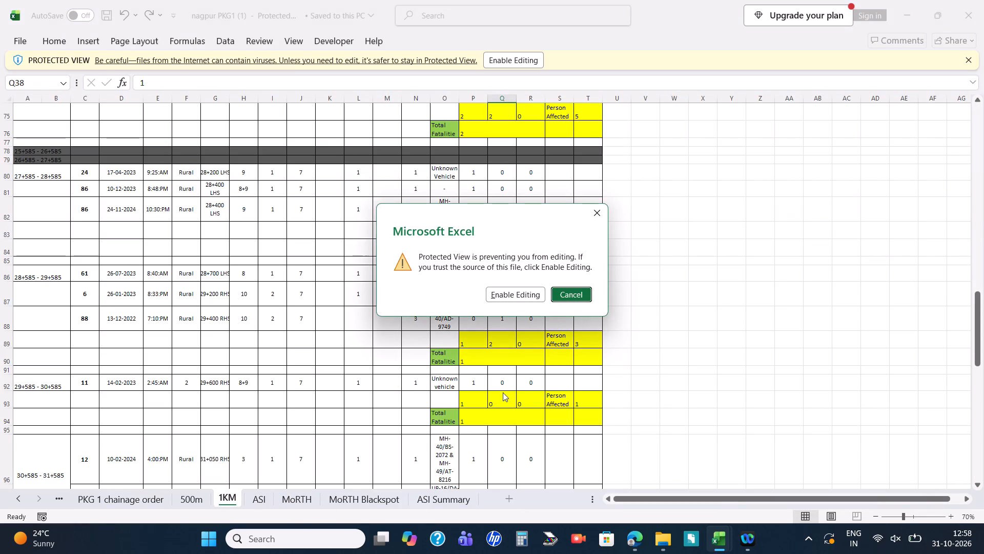
click(577, 300)
click(982, 9)
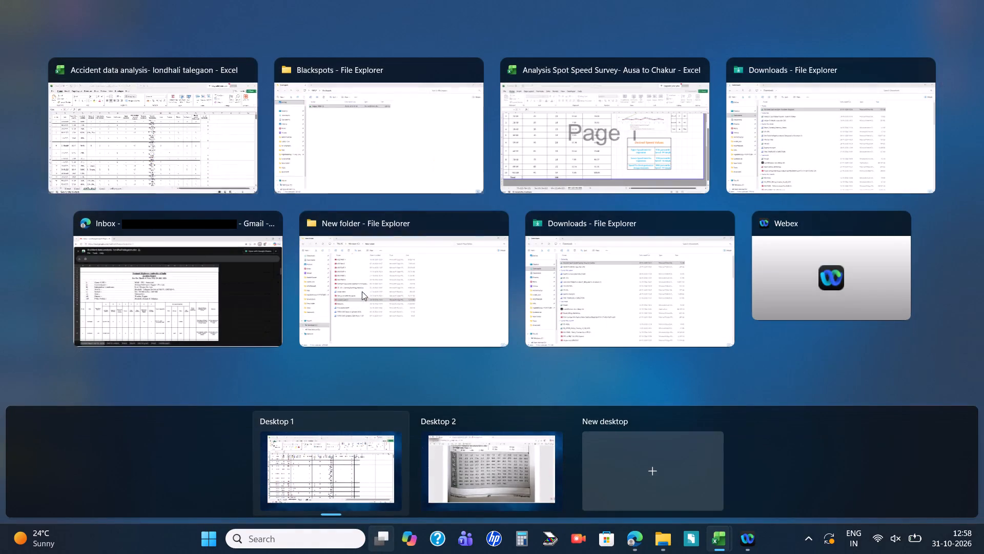
Open the nagpur PKG1 workbook from the accidenrt data folder inside the inner MASP folder.
click(373, 105)
key(BackSpace)
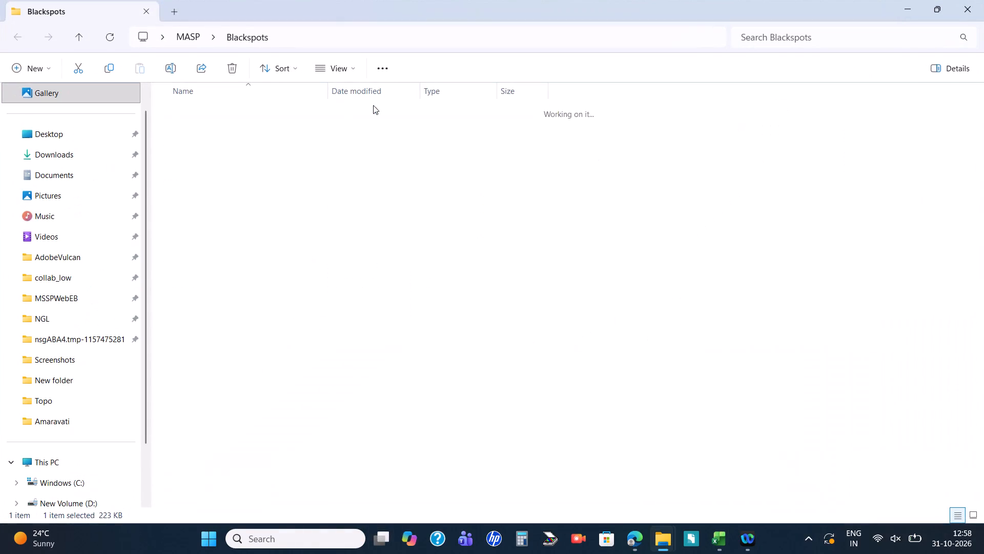
double_click(264, 156)
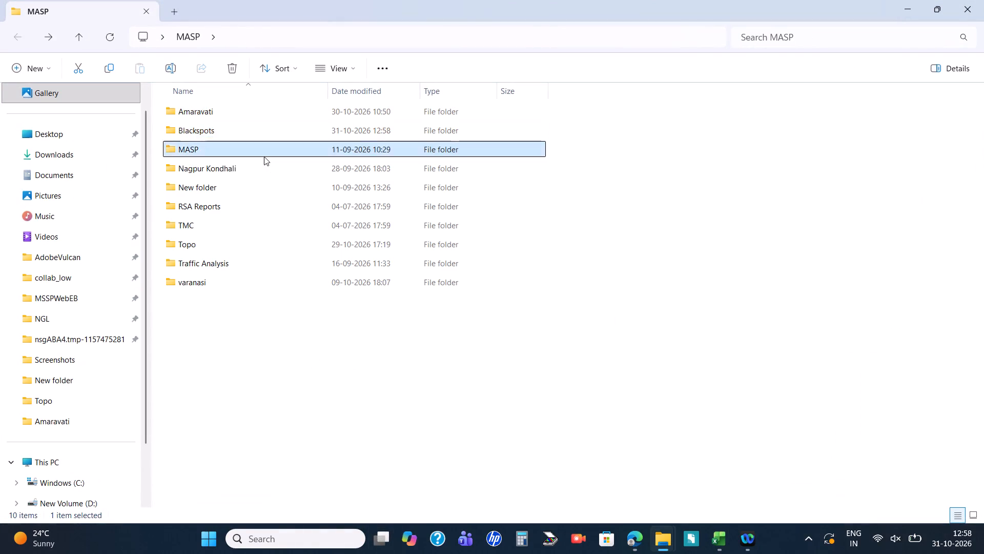
double_click(240, 135)
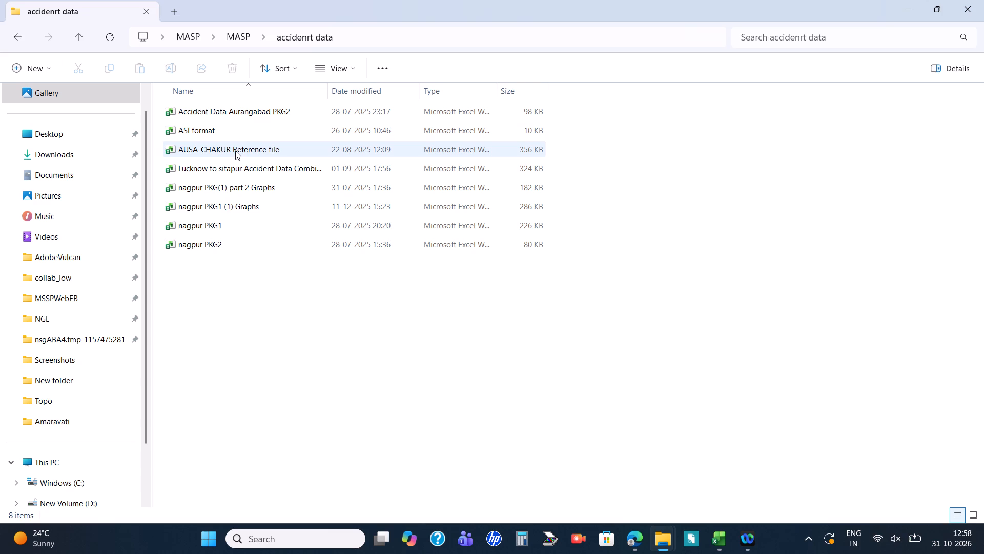
double_click(220, 219)
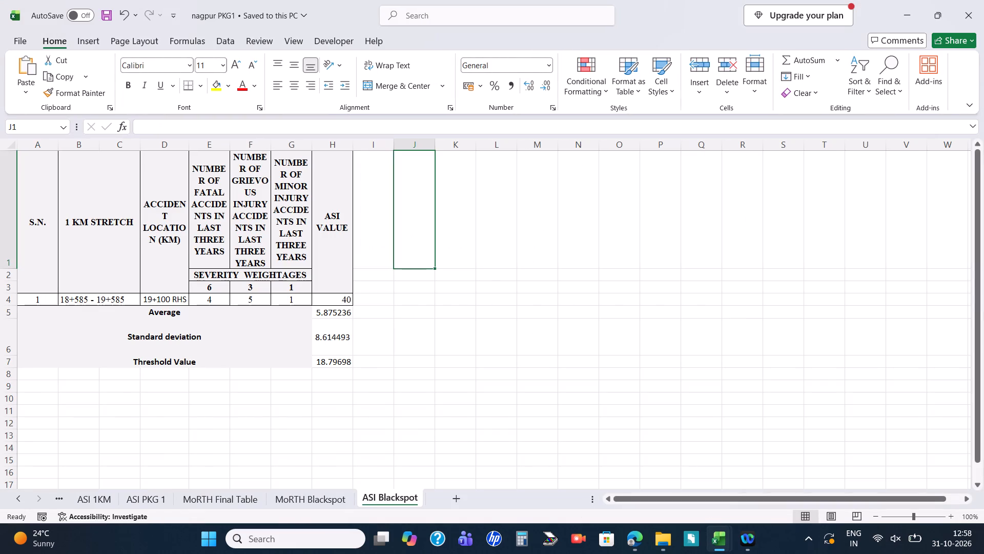
Check the accident data sheet and Sheet2 near the start of the nagpur PKG1 workbook and close it.
triple_click(20, 494)
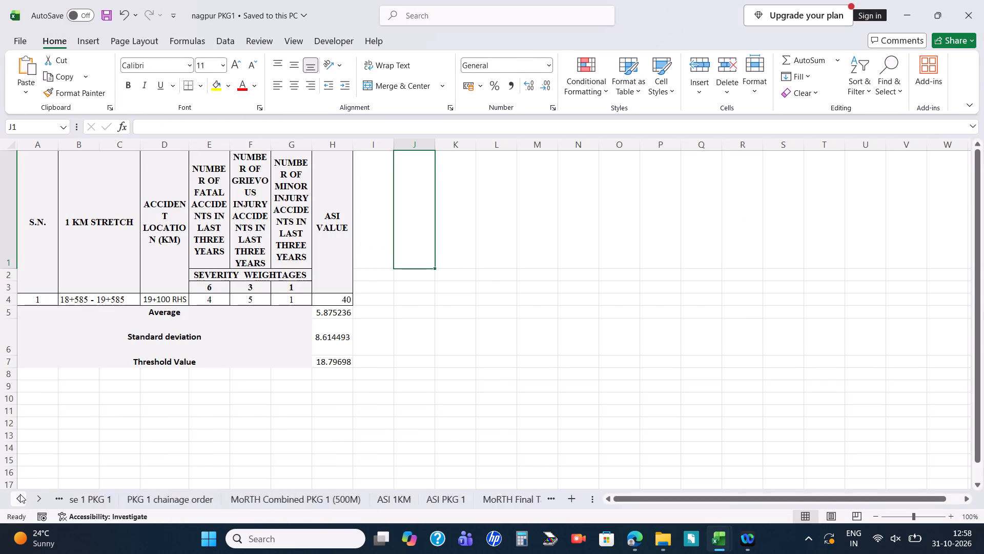
click(20, 494)
double_click(20, 494)
triple_click(20, 494)
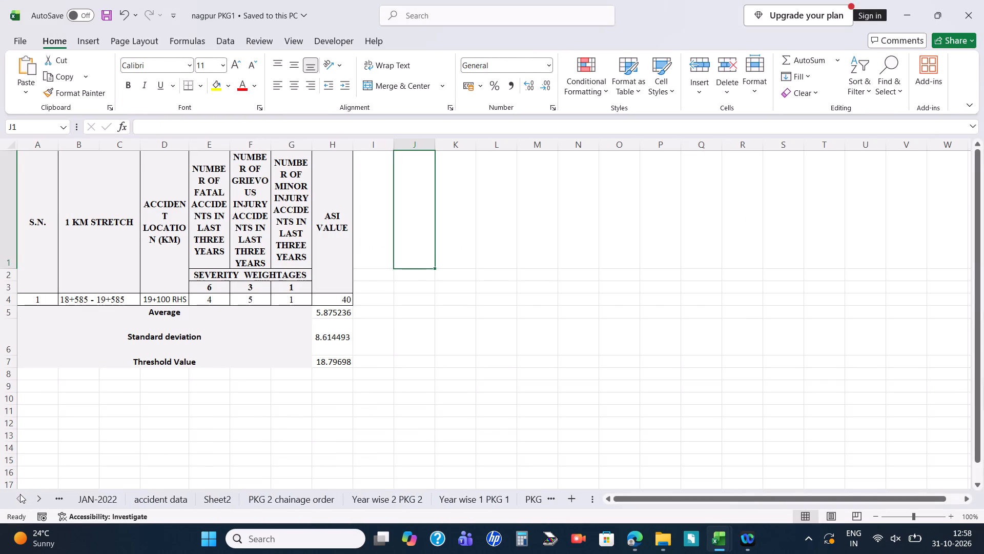
click(20, 494)
click(141, 500)
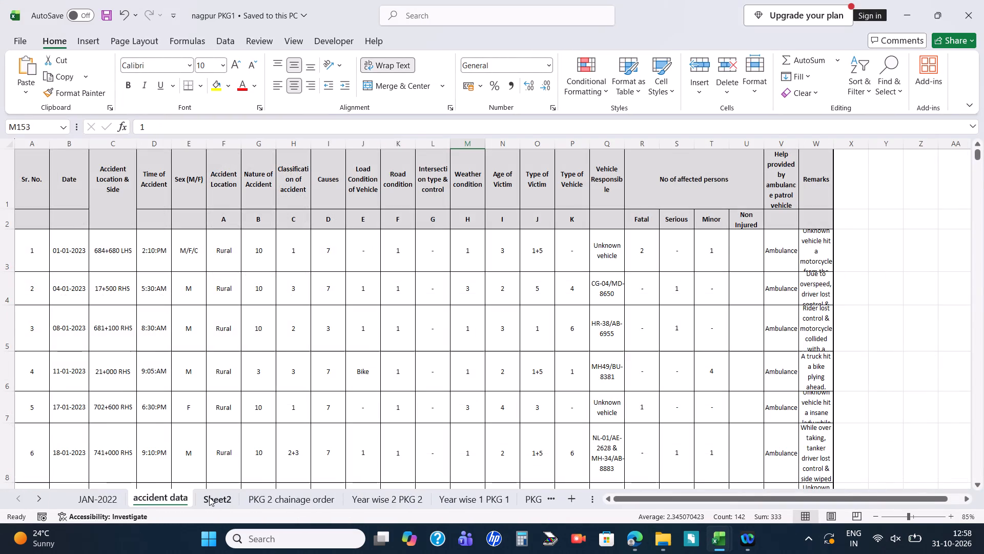
click(209, 497)
click(983, 20)
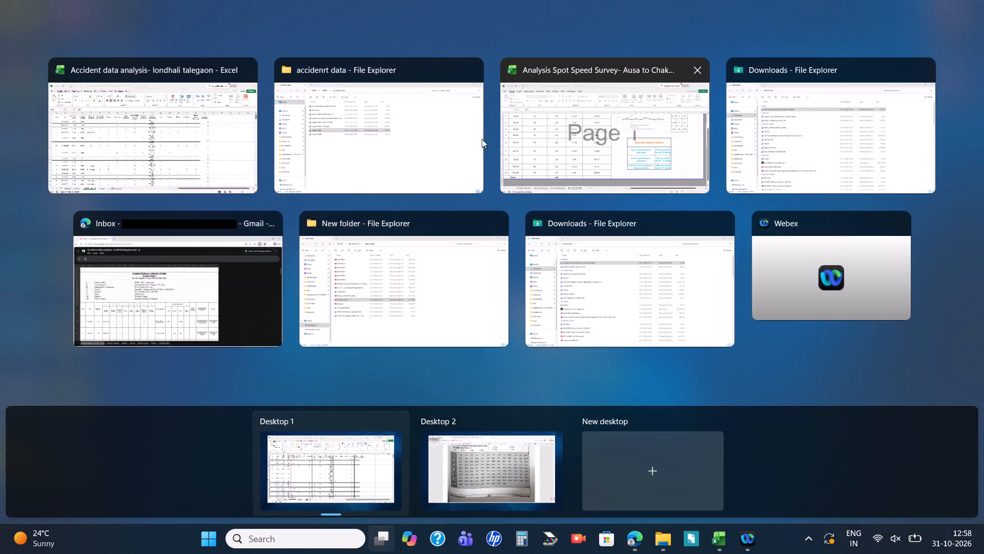
Open the nagpur PKG1 (1) Graphs workbook, look through its last sheets, and close it without saving.
click(392, 160)
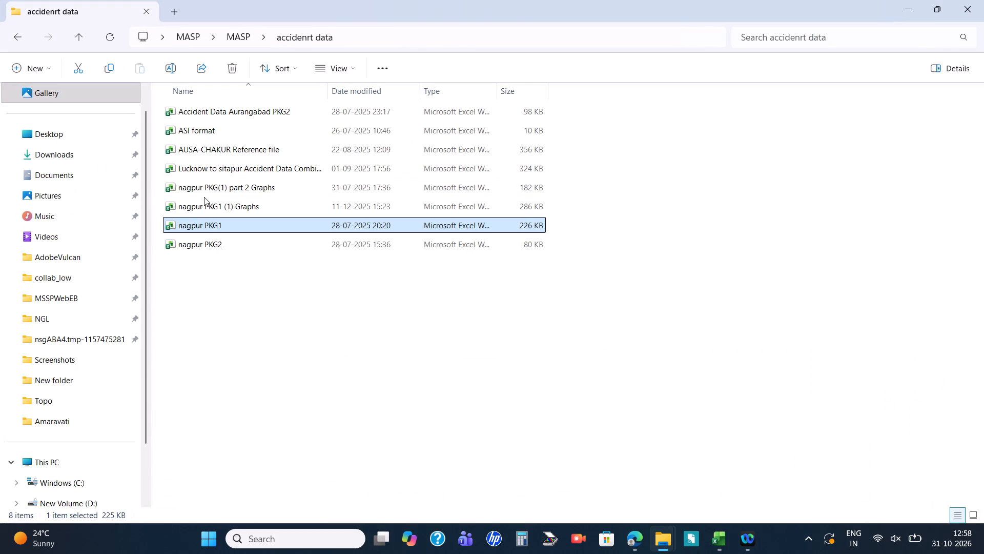
double_click(201, 200)
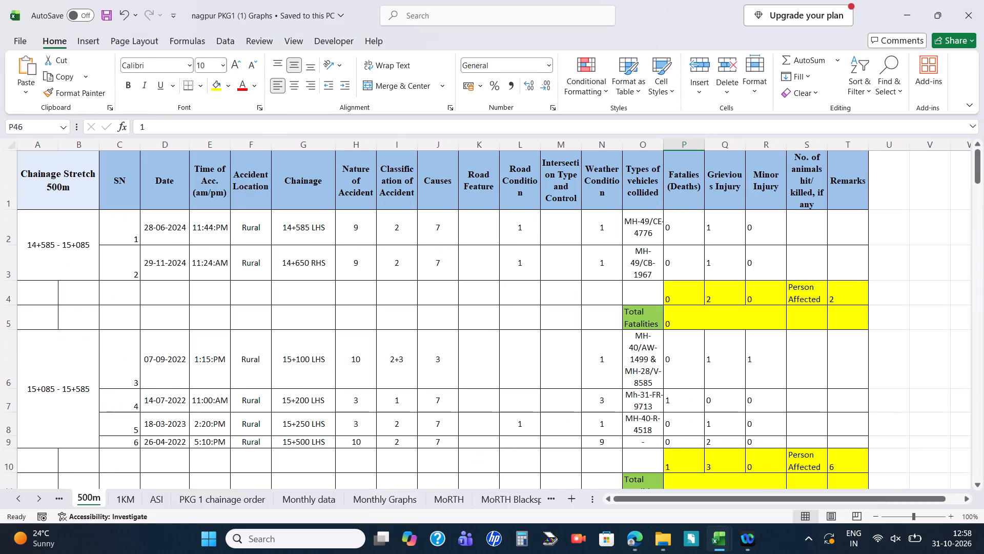
click(552, 500)
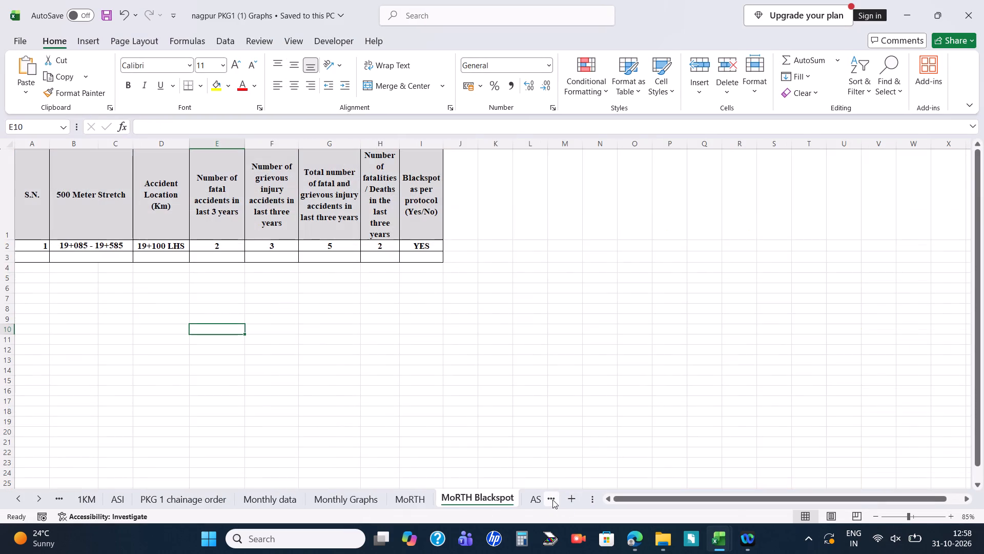
click(552, 500)
click(552, 500)
click(552, 500)
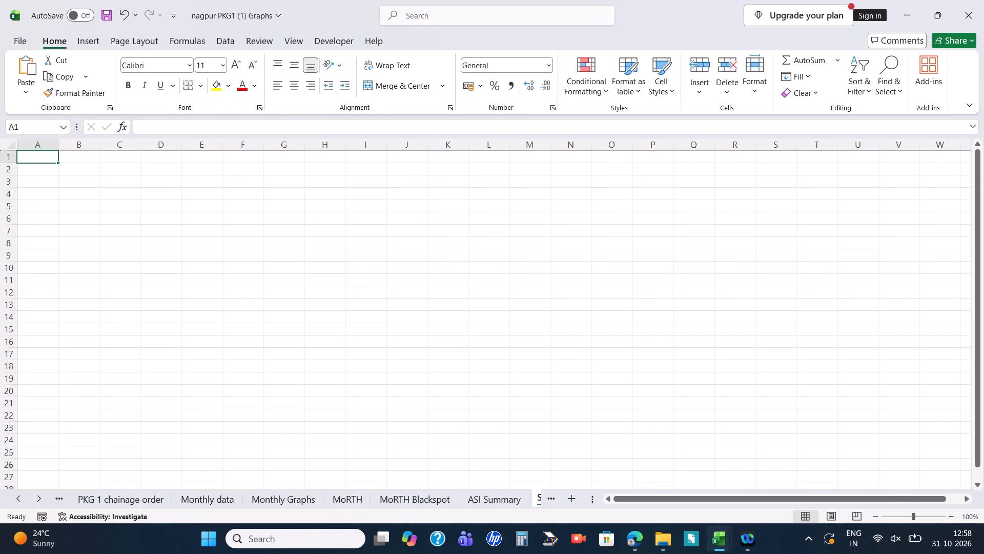
click(972, 7)
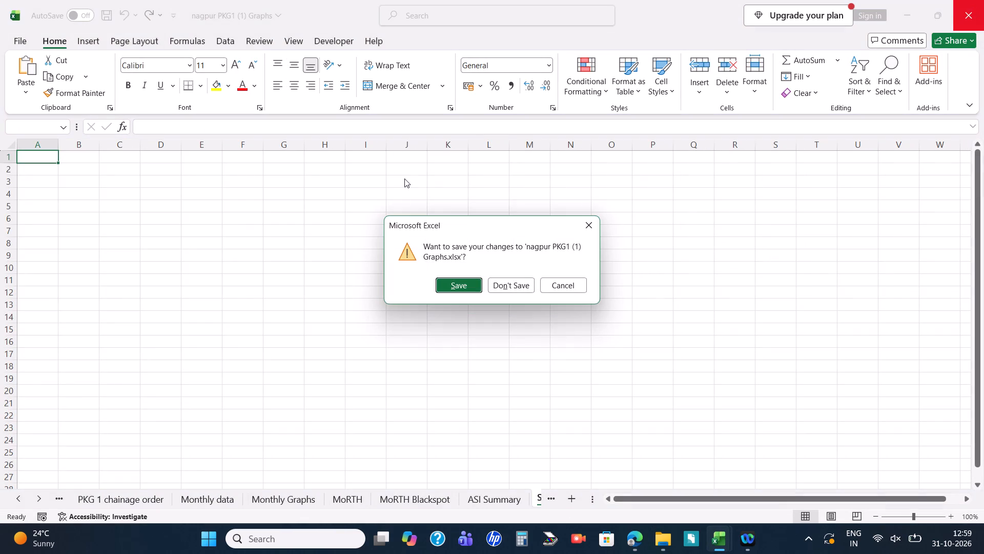
click(515, 283)
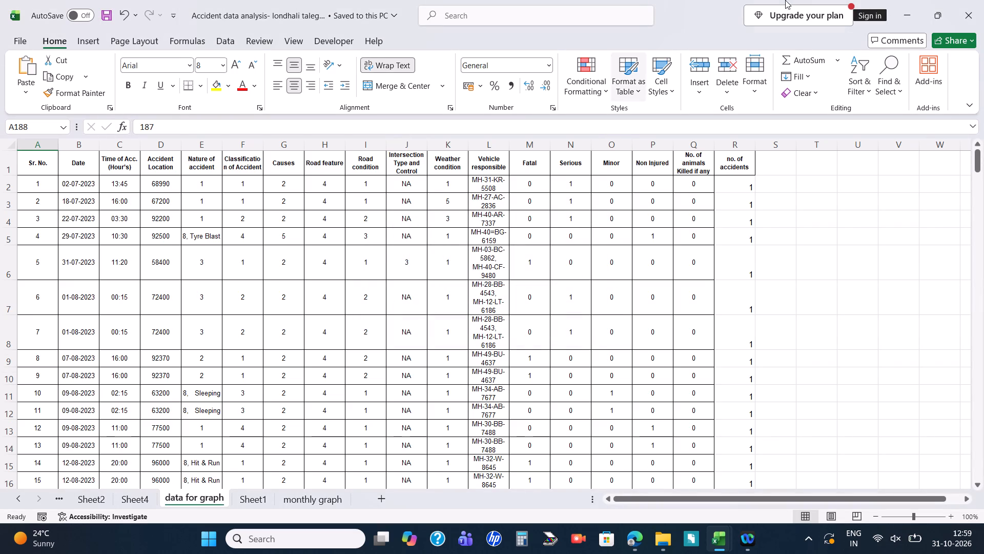
Open the Lucknow to sitapur accident data workbook and look through its sheets from COMBINED DATA to MoRTH Blackspot.
click(900, 6)
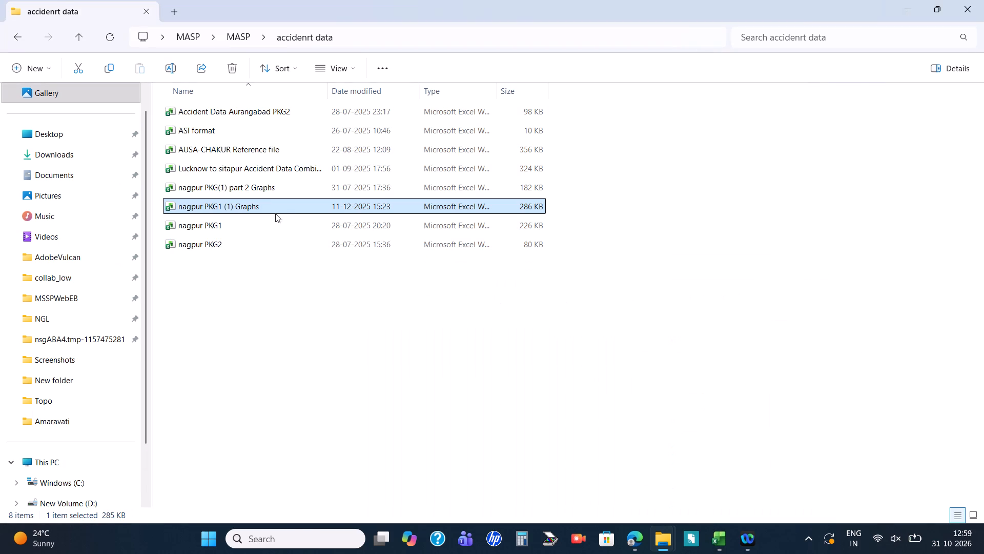
double_click(279, 162)
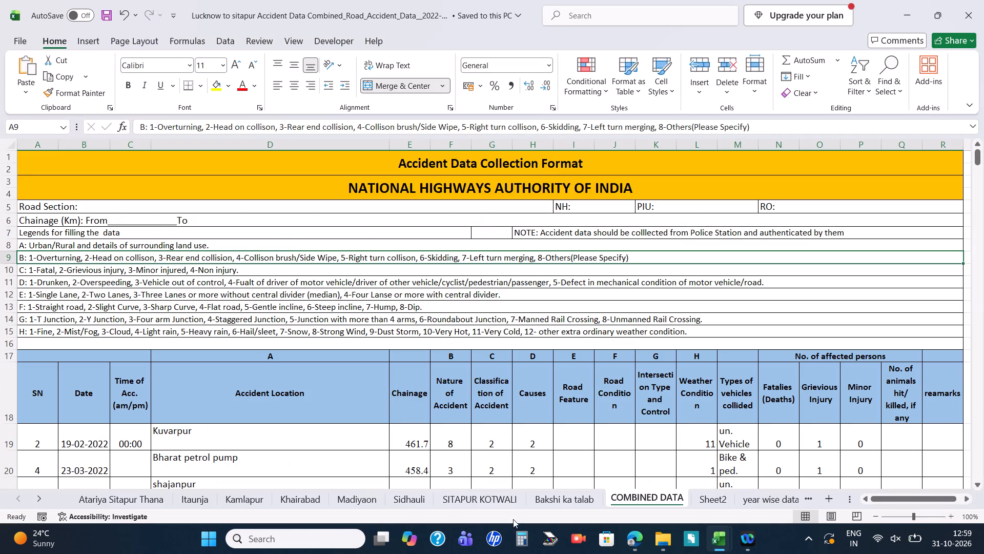
scroll(621, 501, left, 8)
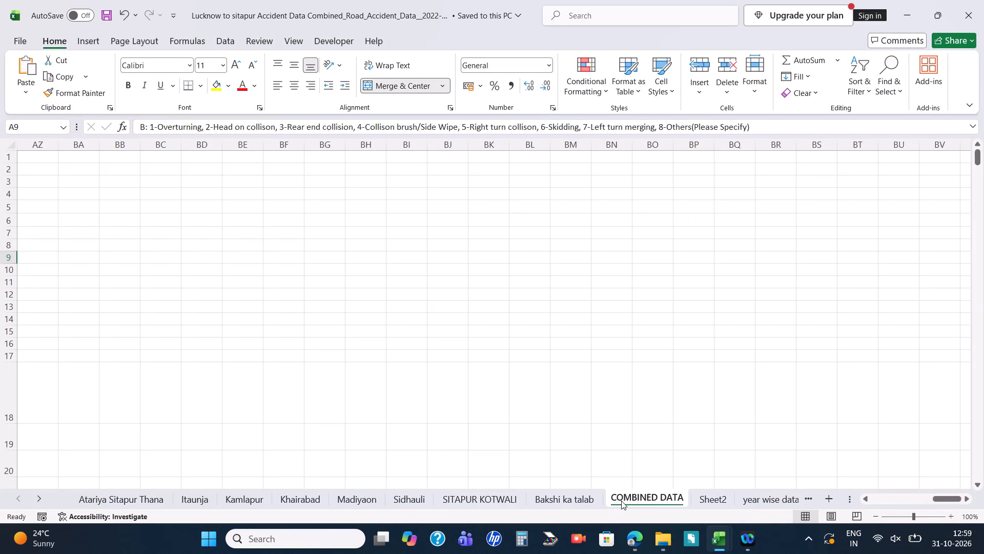
scroll(621, 501, left, 1)
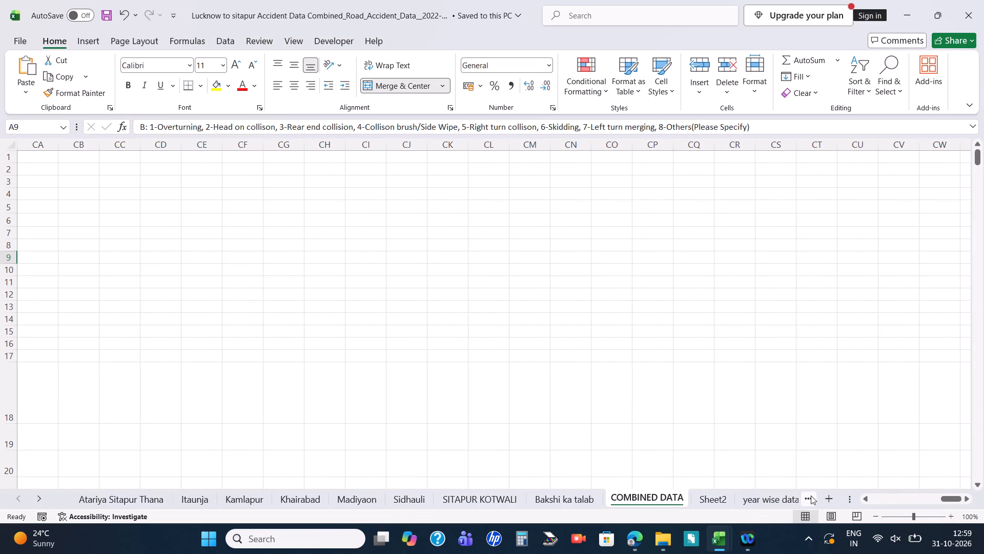
double_click(811, 496)
click(811, 496)
click(811, 496)
click(811, 496)
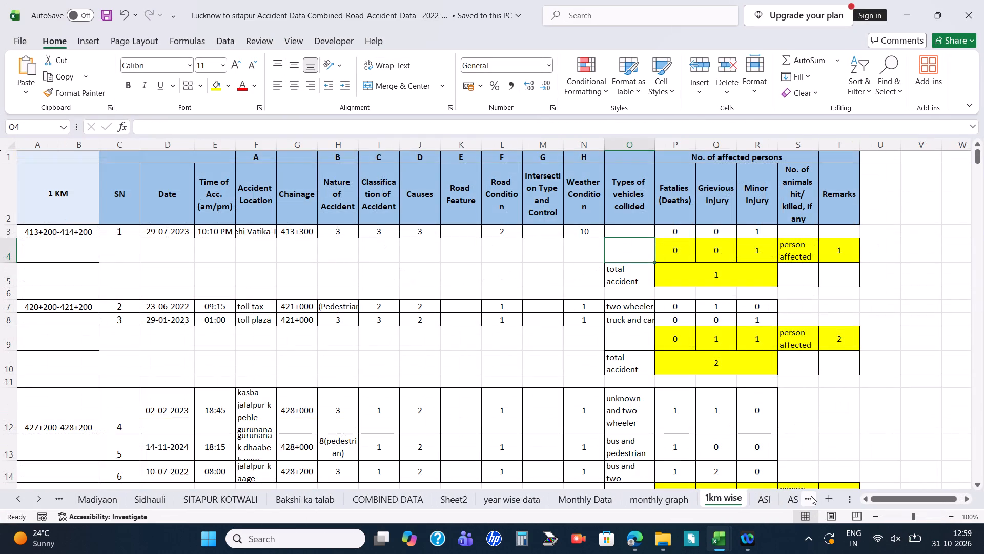
triple_click(811, 496)
triple_click(811, 496)
triple_click(811, 496)
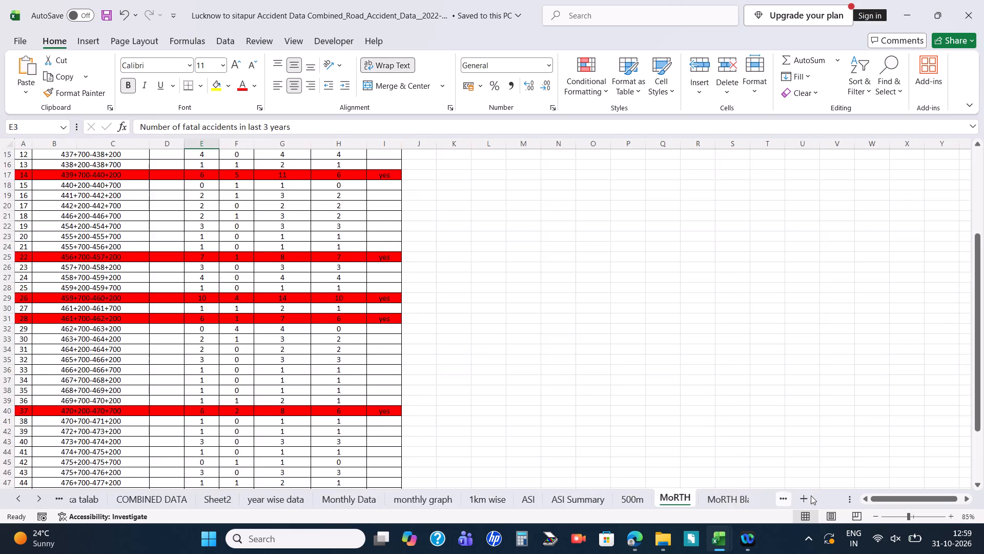
double_click(811, 496)
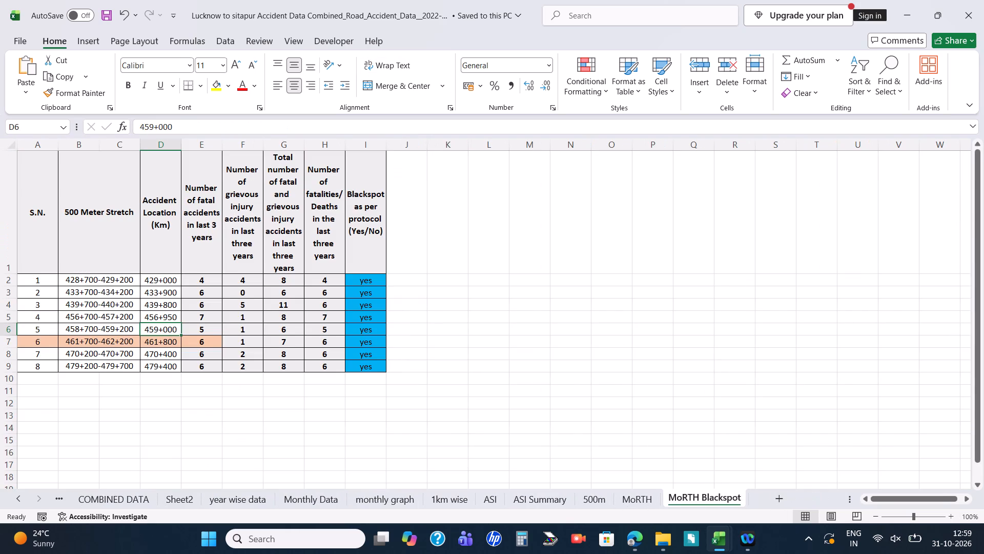
Return to the COMBINED DATA sheet for another check and close the Lucknow to sitapur workbook.
click(98, 495)
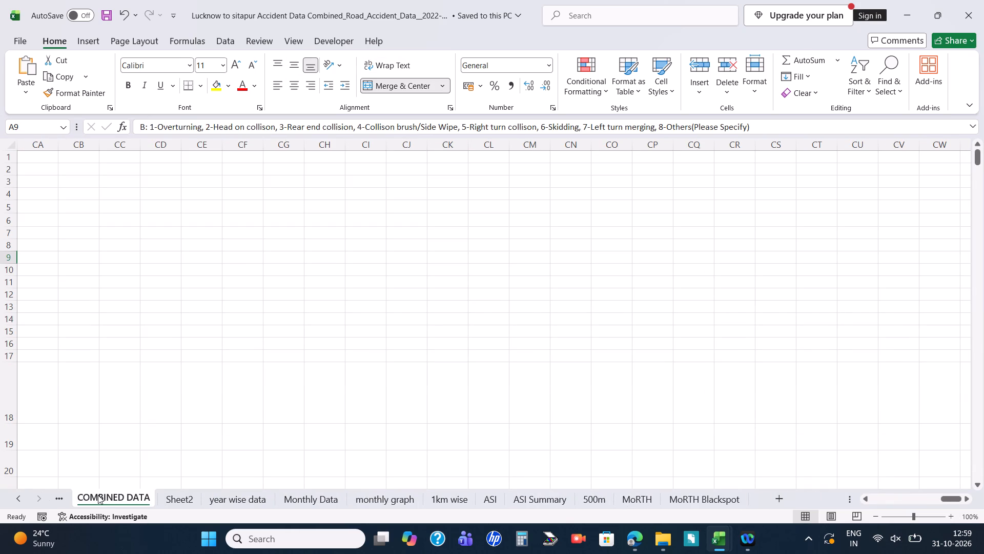
scroll(327, 373, up, 10)
scroll(327, 373, right, 14)
click(983, 1)
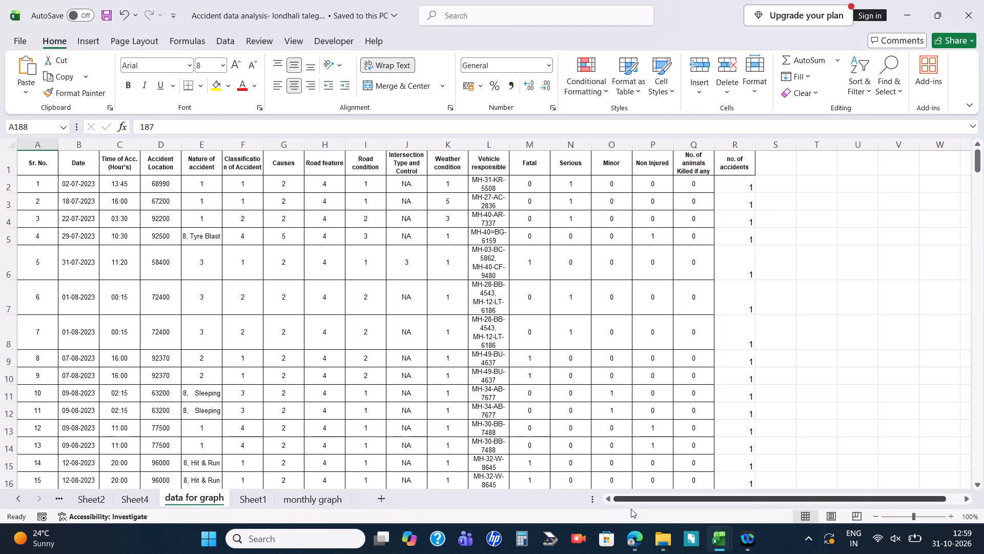
Close the two Downloads windows and the New folder window in File Explorer, keeping the accidenrt data folder open.
click(659, 540)
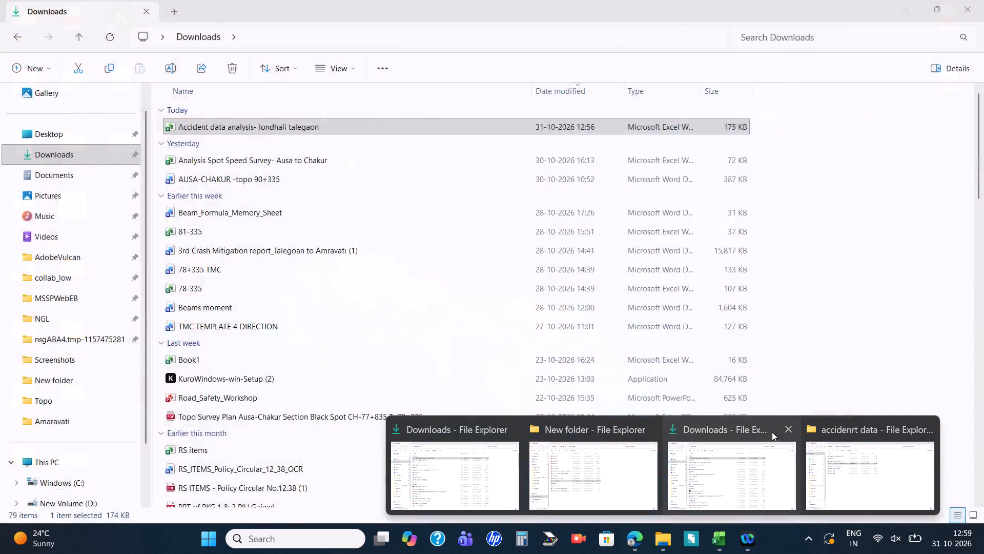
click(783, 431)
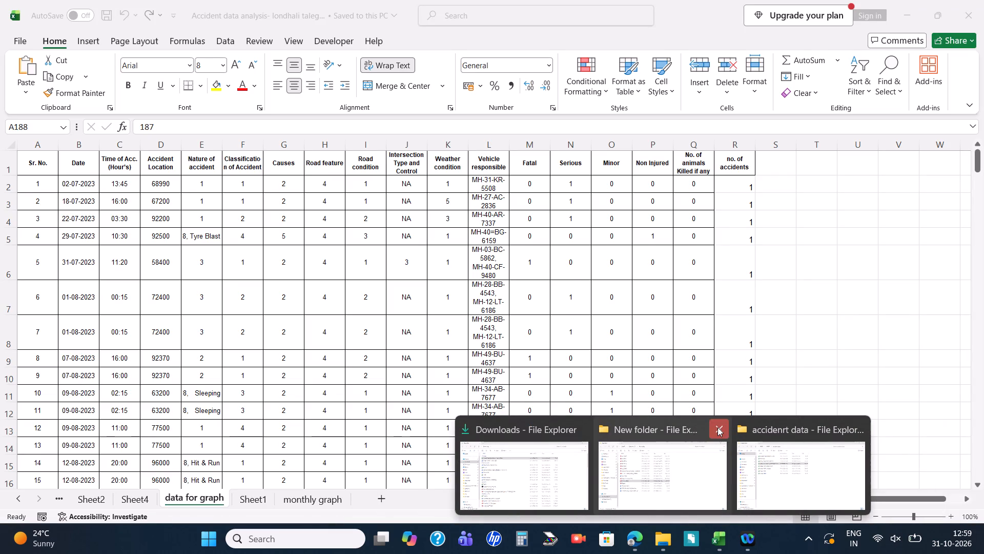
click(717, 427)
click(647, 423)
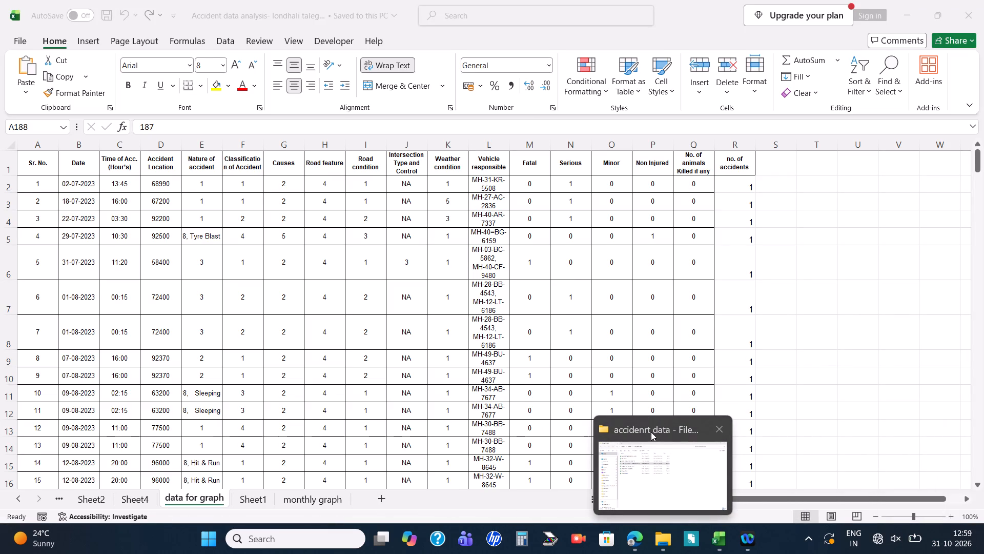
Open the AUSA-CHAKUR Reference file workbook from the accidenrt data folder, glance at its traffic count sheet, and close it.
click(650, 439)
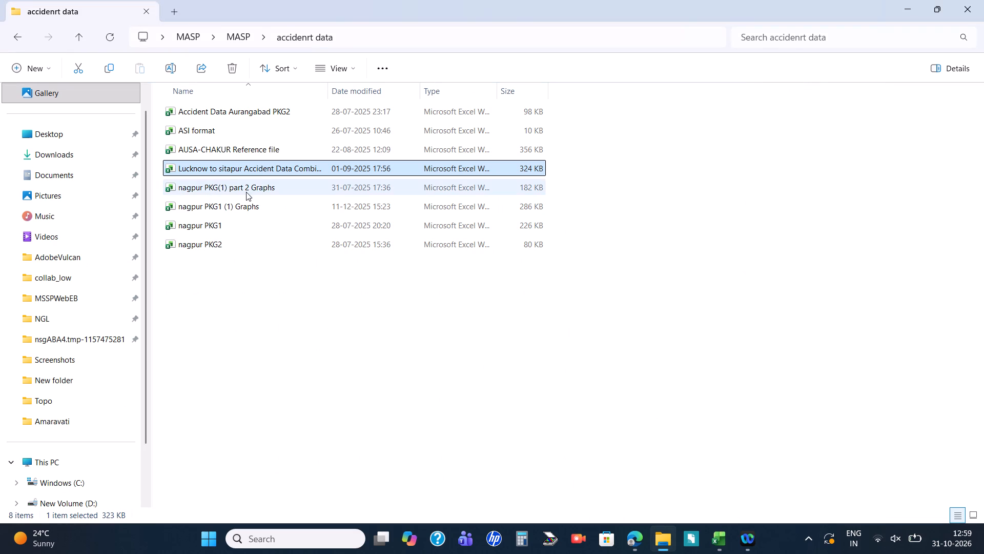
double_click(272, 151)
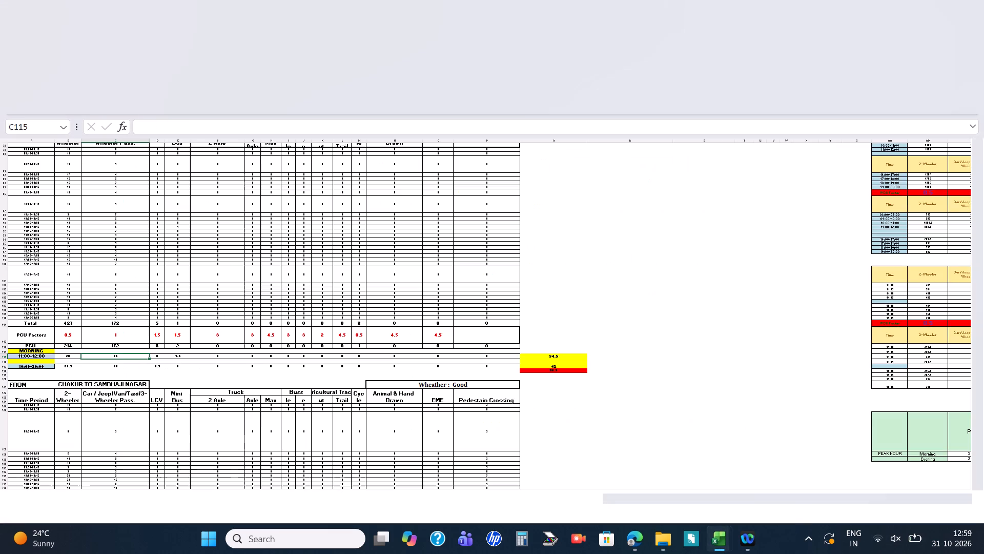
click(983, 28)
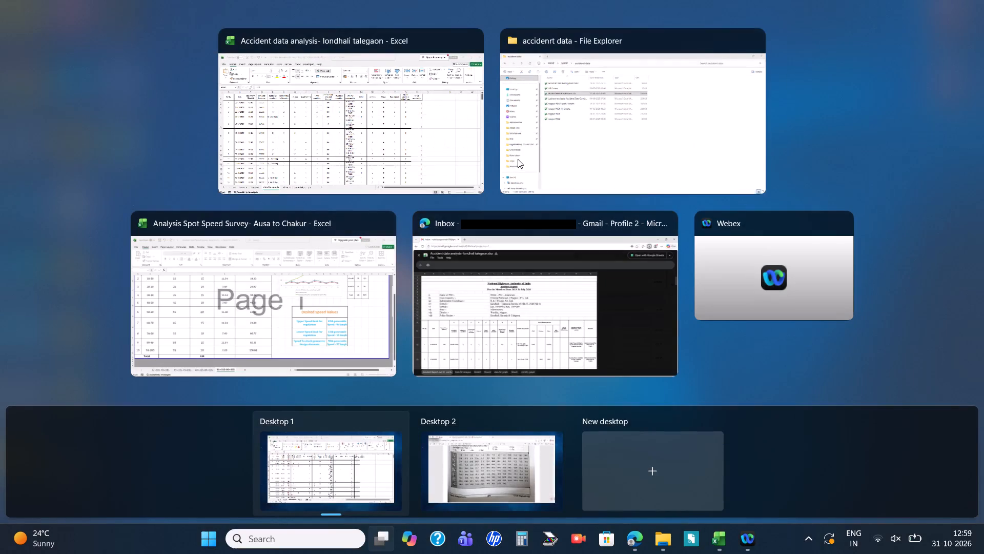
Open the Accident Data Aurangabad PKG2 workbook from the accidenrt data folder and look through its sheets.
click(518, 159)
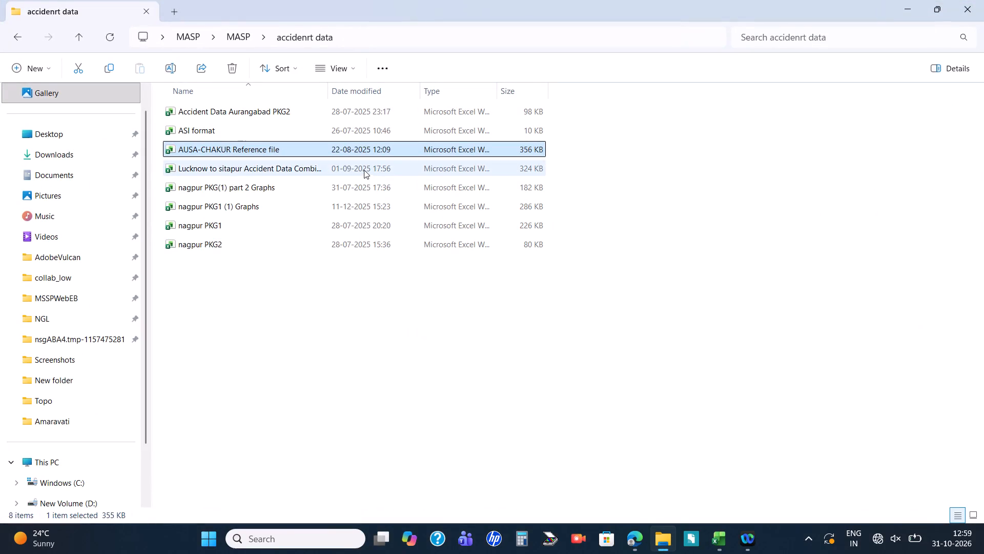
double_click(288, 108)
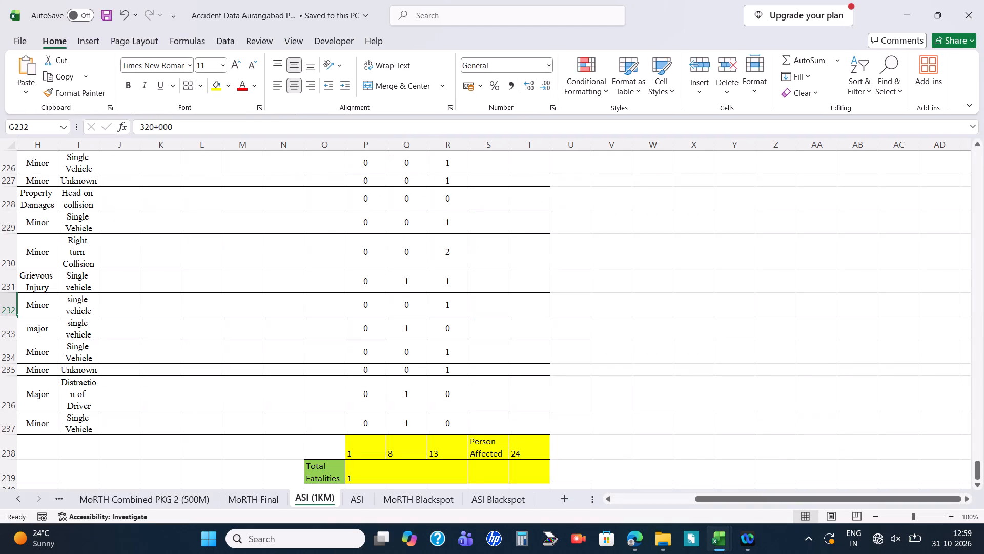
click(566, 496)
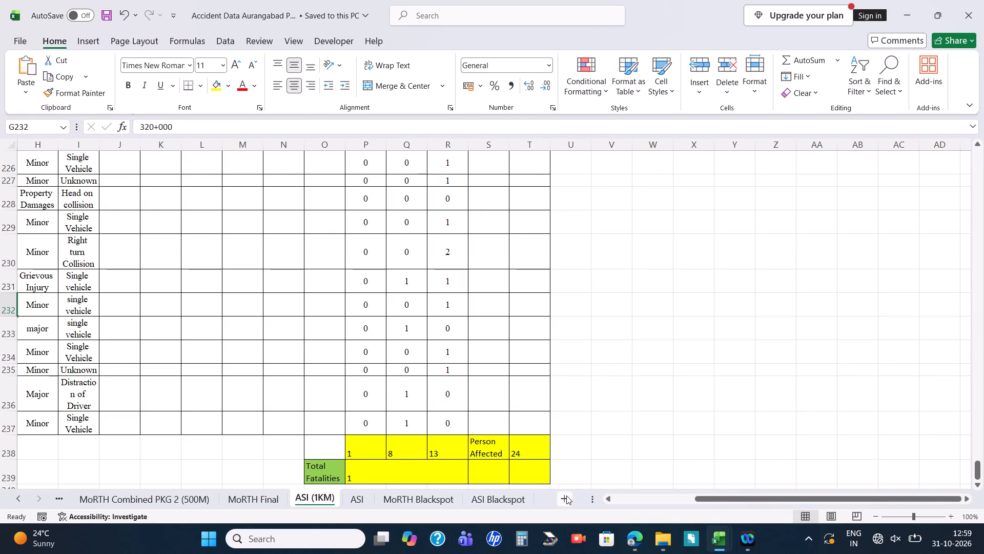
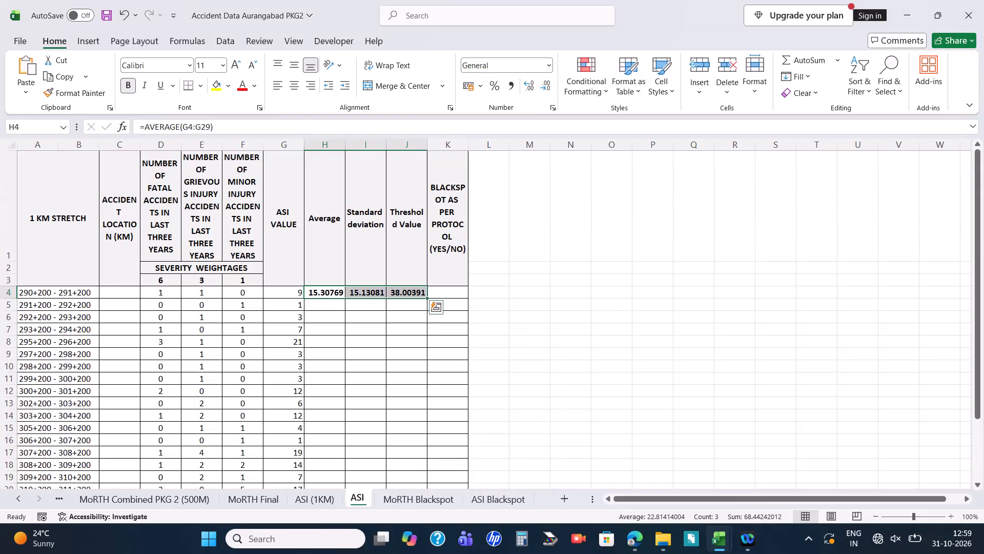
Close the Accident Data Aurangabad PKG2 workbook without saving its changes.
click(983, 0)
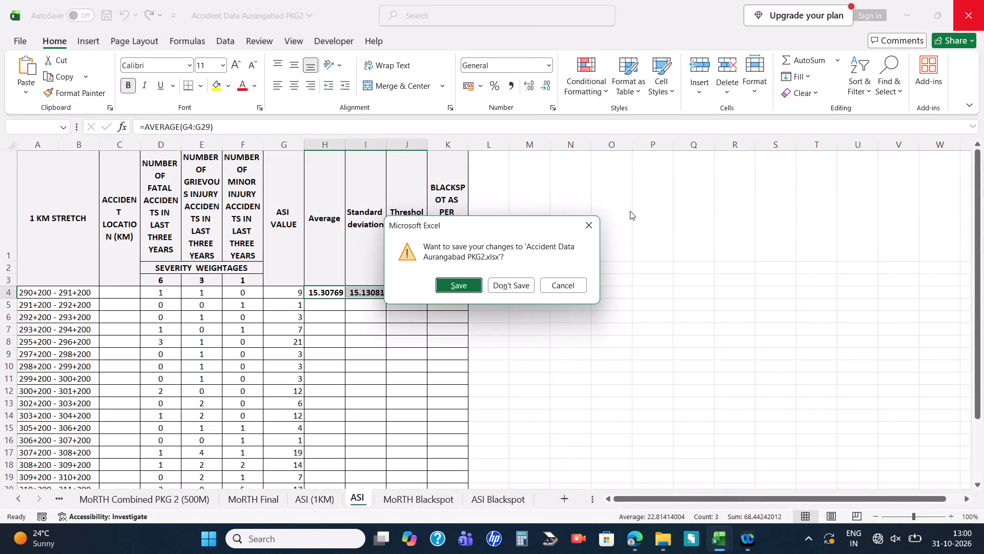
click(513, 287)
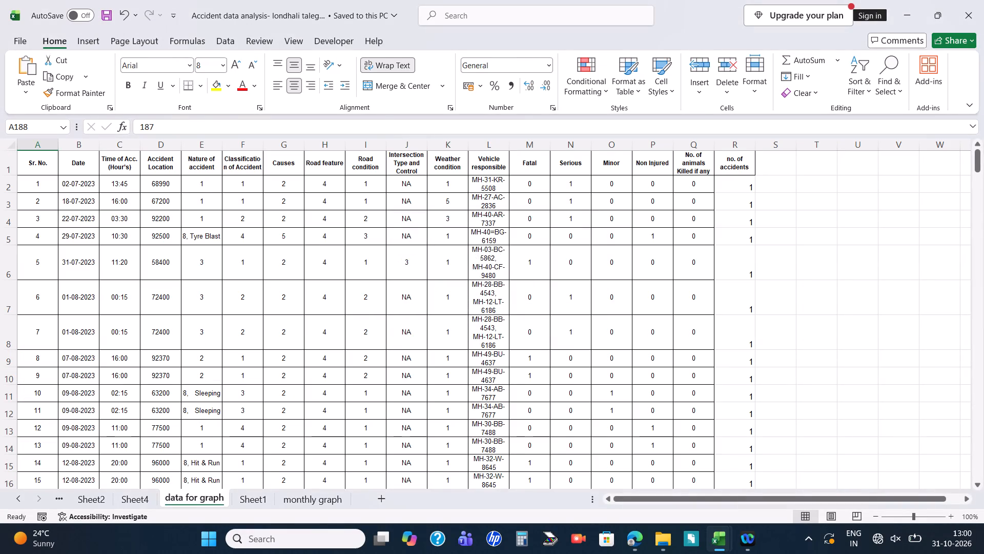
Open the nagpur PKG(1) part 2 workbook from the 01-09-2025 folder inside 28-08-2025 and examine its COLLISION DIAGRAM sheet.
key(alt+Tab)
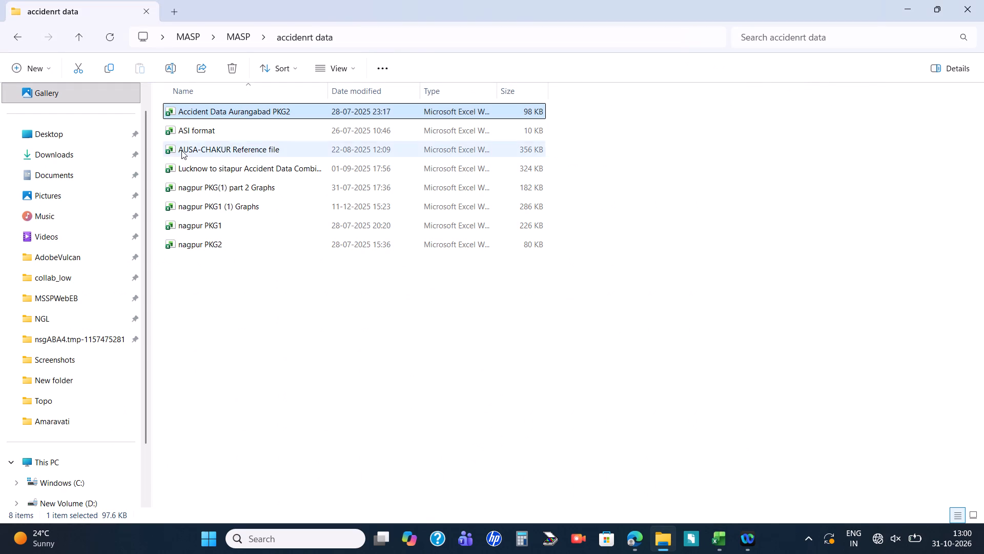
click(17, 42)
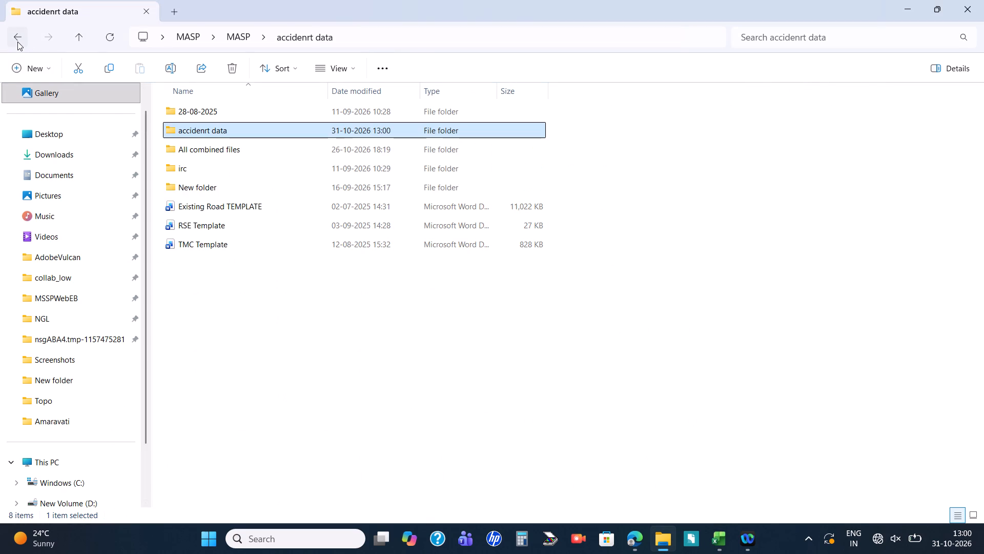
double_click(264, 104)
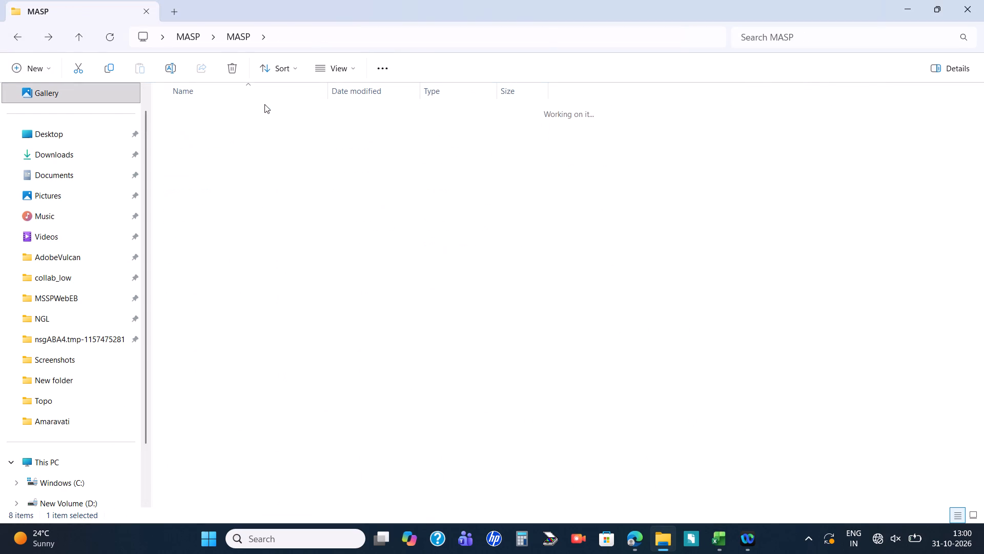
double_click(254, 112)
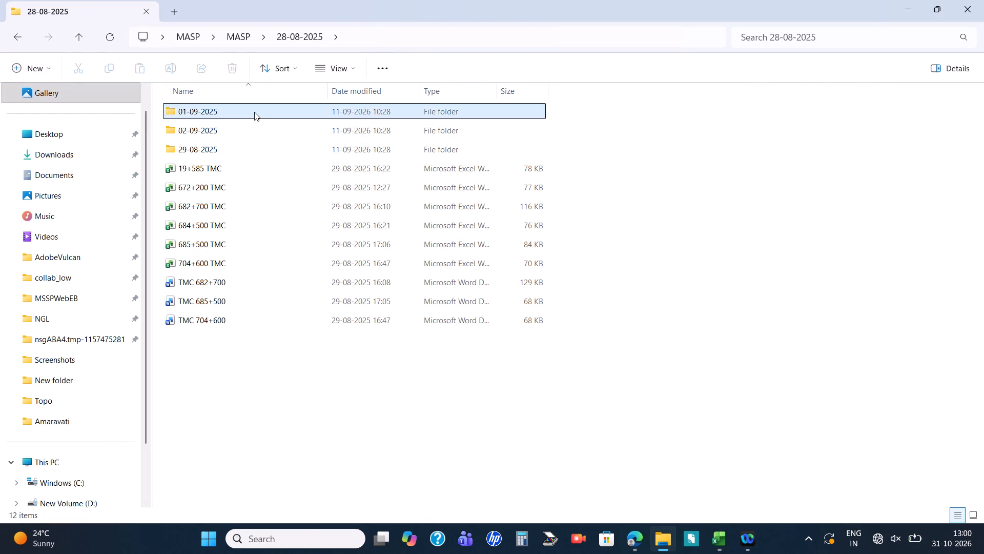
double_click(189, 104)
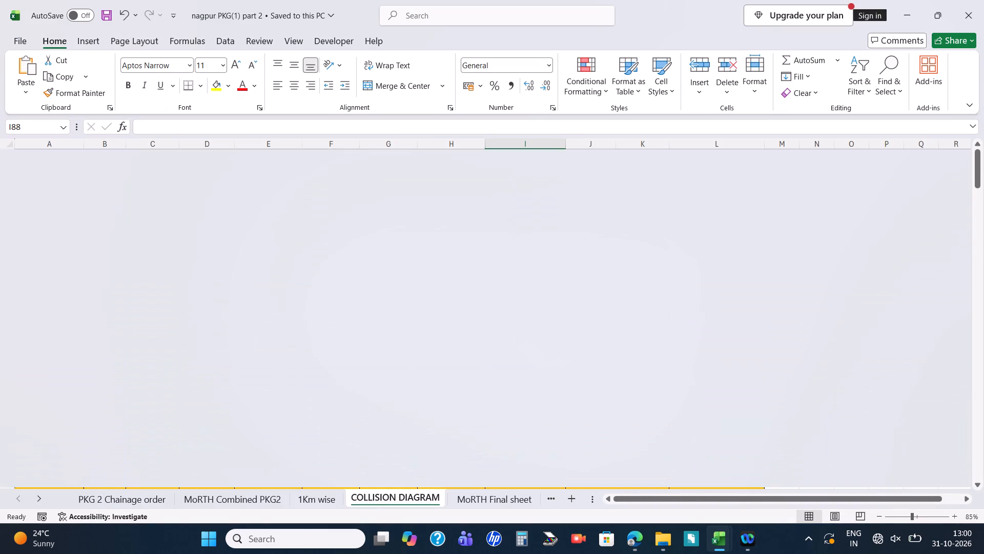
scroll(550, 365, down, 7)
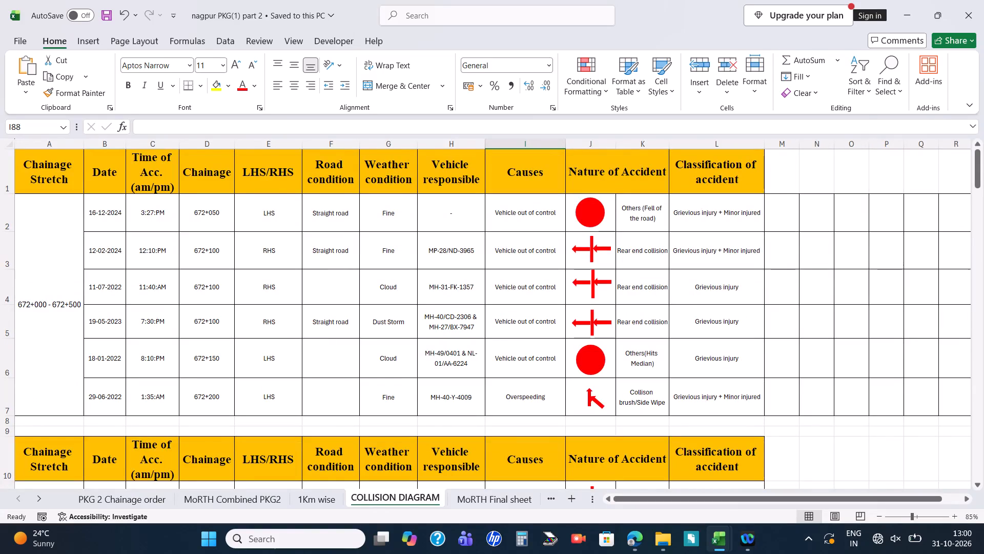
Close the Analysis Spot Speed Survey workbook and switch to the londhali talegaon accident data analysis workbook.
key(alt+Tab)
key(alt+Tab)
key(alt+Tab)
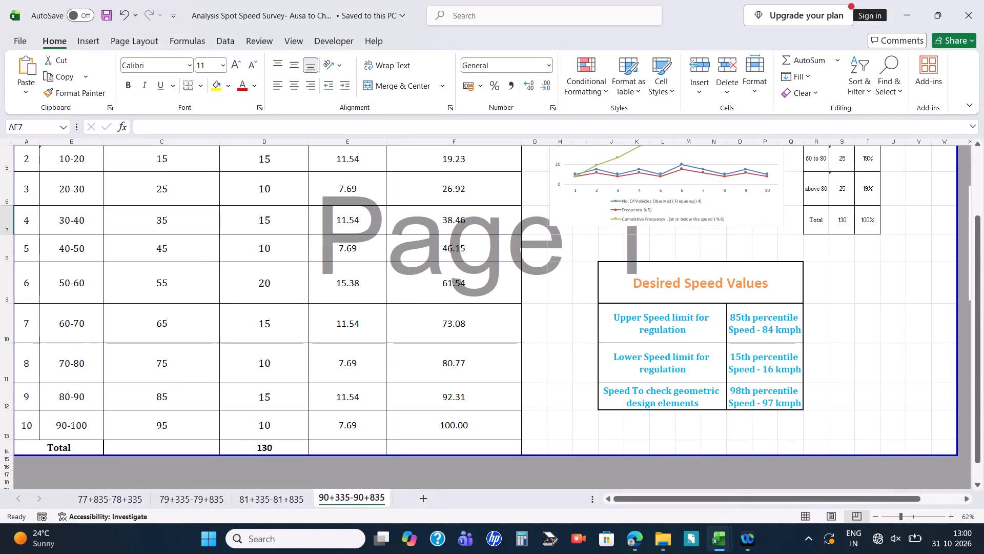
click(974, 0)
key(alt+Tab)
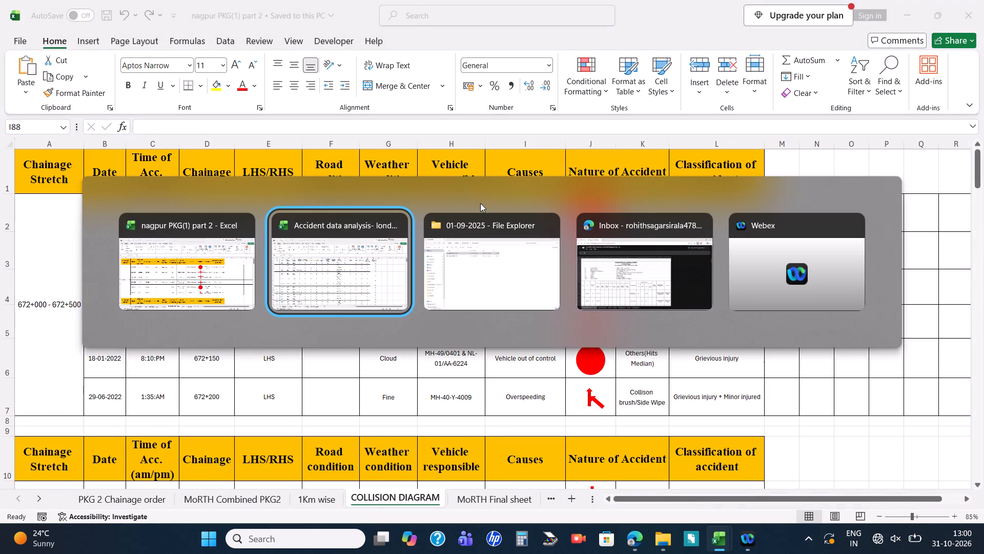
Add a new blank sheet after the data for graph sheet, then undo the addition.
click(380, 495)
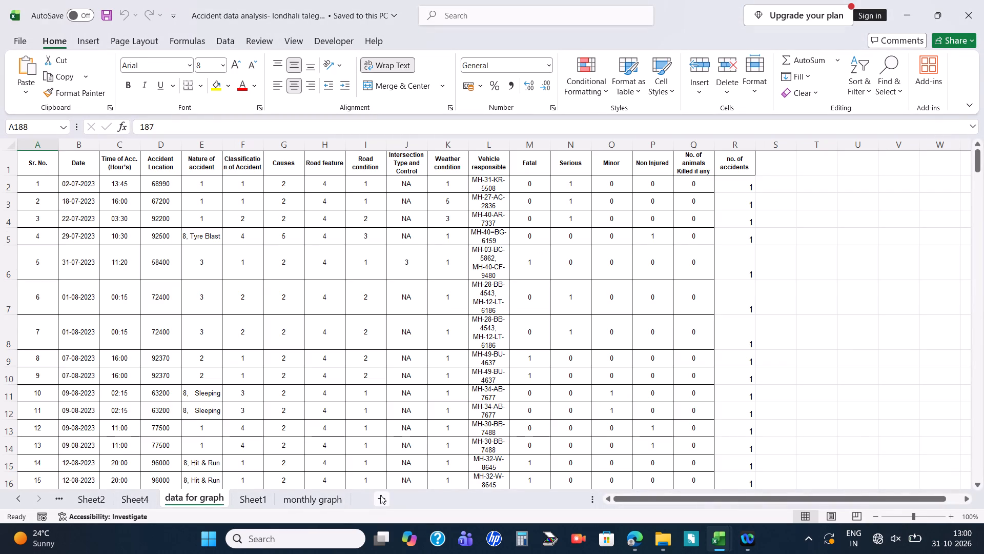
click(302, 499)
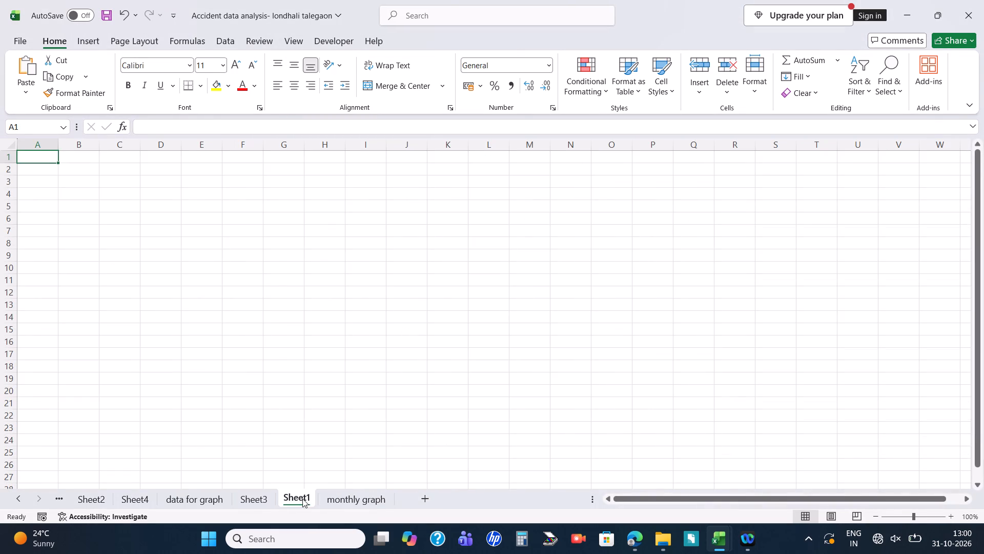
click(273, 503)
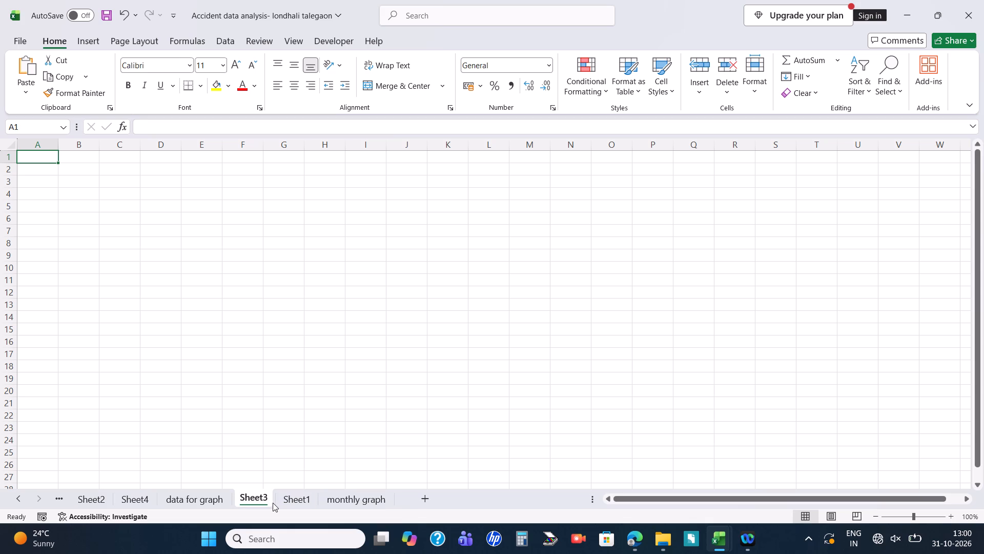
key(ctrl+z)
Rename the blank Sheet1 as Collision diagram.
double_click(250, 499)
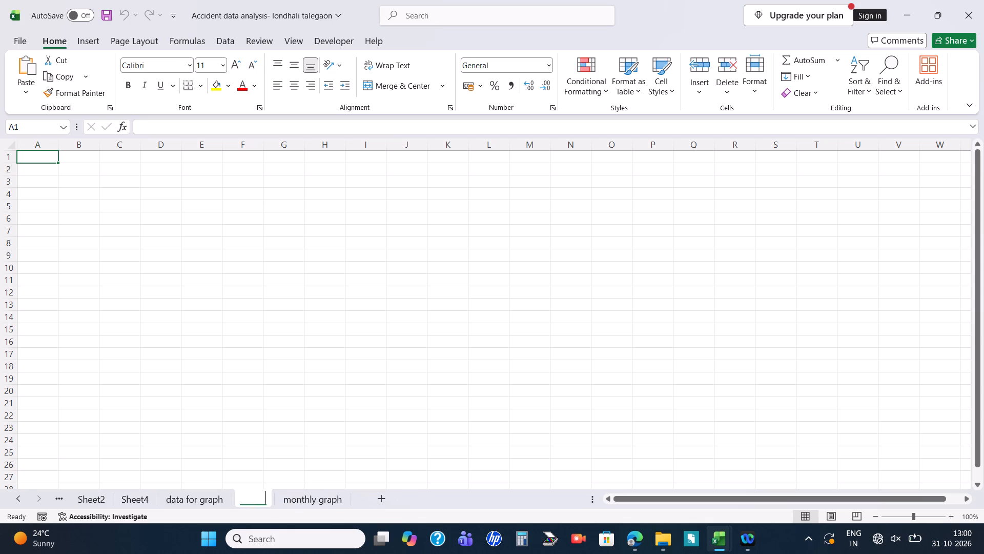
key(BackSpace)
text(Collision di)
text(agram)
key(Return)
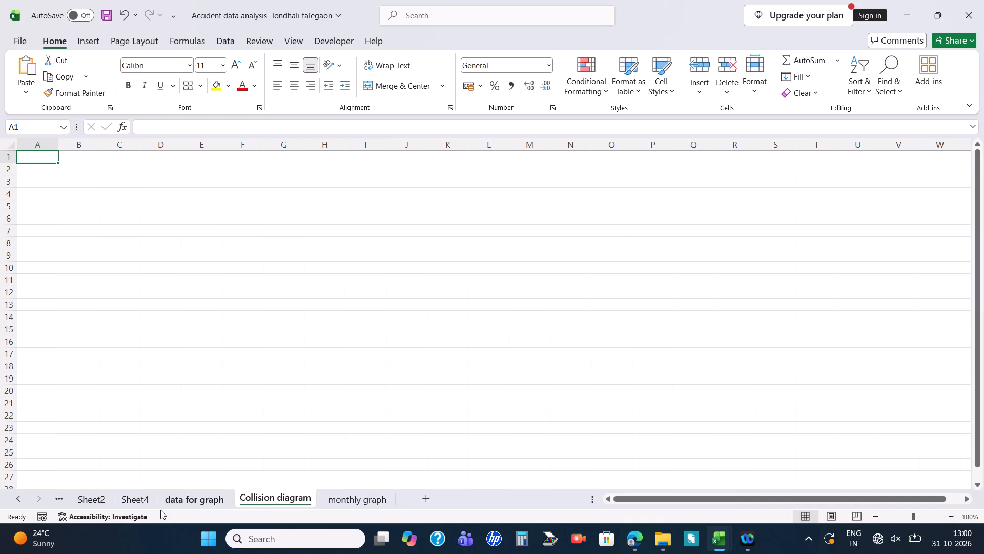
Search the data for graph sheet for the chainage 92+500.
click(202, 505)
scroll(267, 409, up, 3)
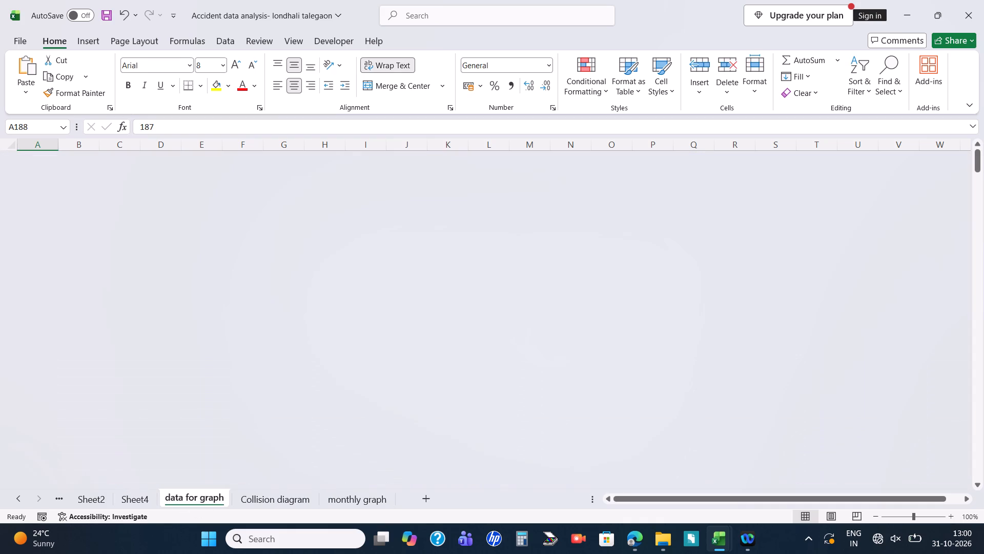
scroll(267, 409, down, 7)
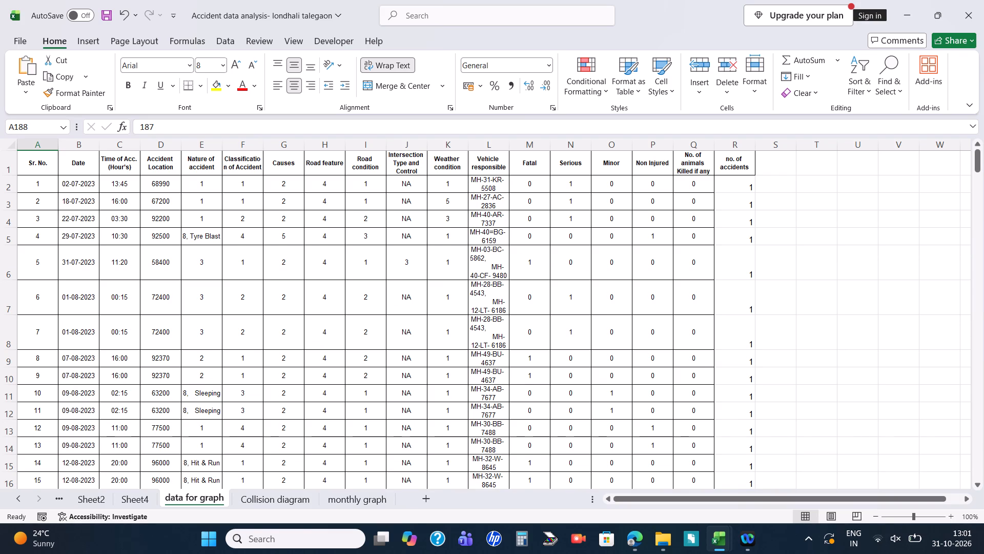
click(890, 97)
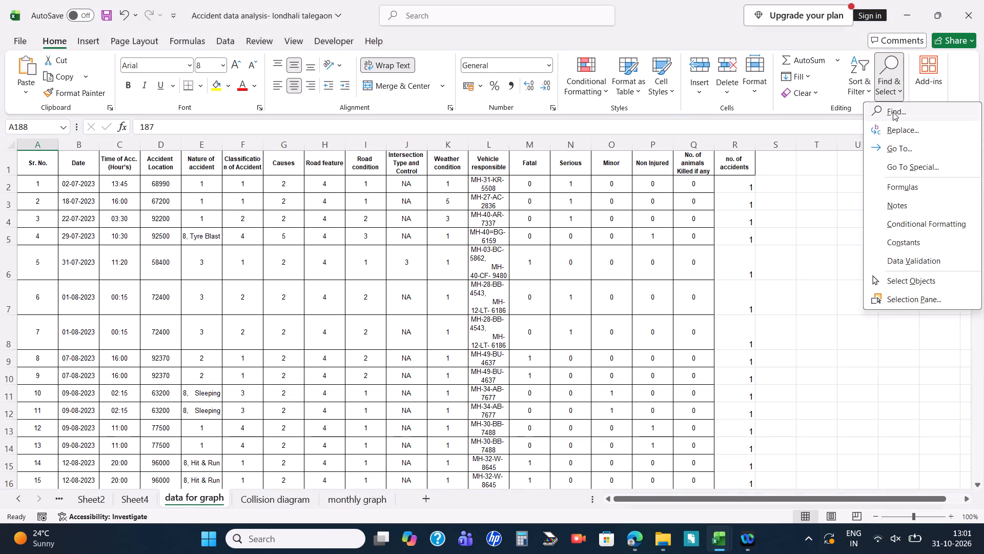
click(893, 112)
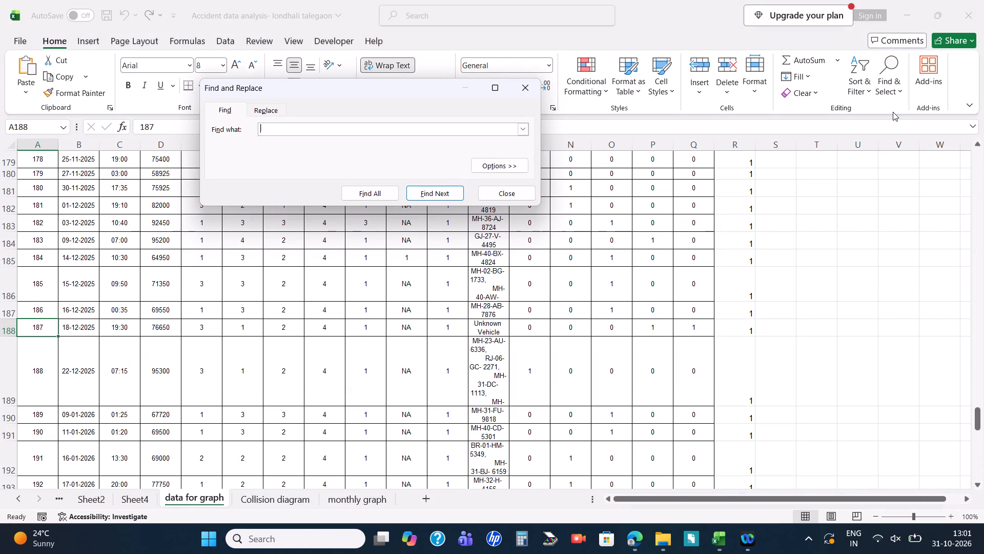
text(92)
key(plus)
text(500)
key(Return)
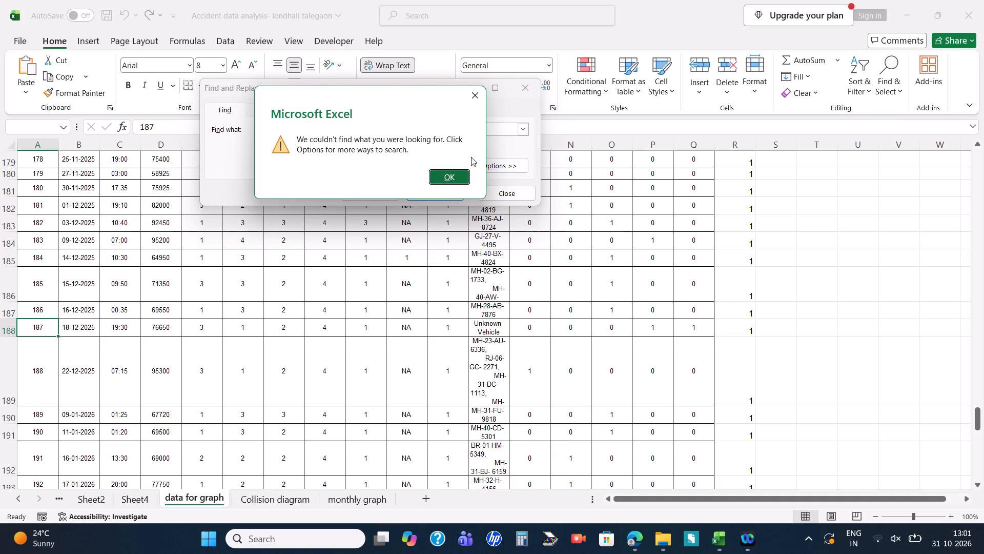
click(457, 175)
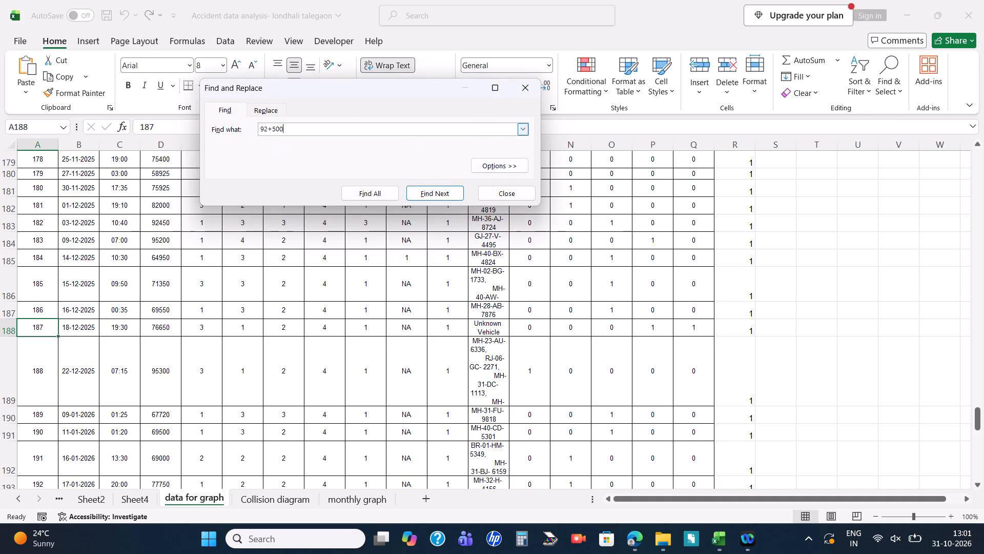
Search the data for graph sheet for 92, then for 92000.
key(BackSpace)
key(BackSpace)
key(BackSpace)
key(BackSpace)
key(Return)
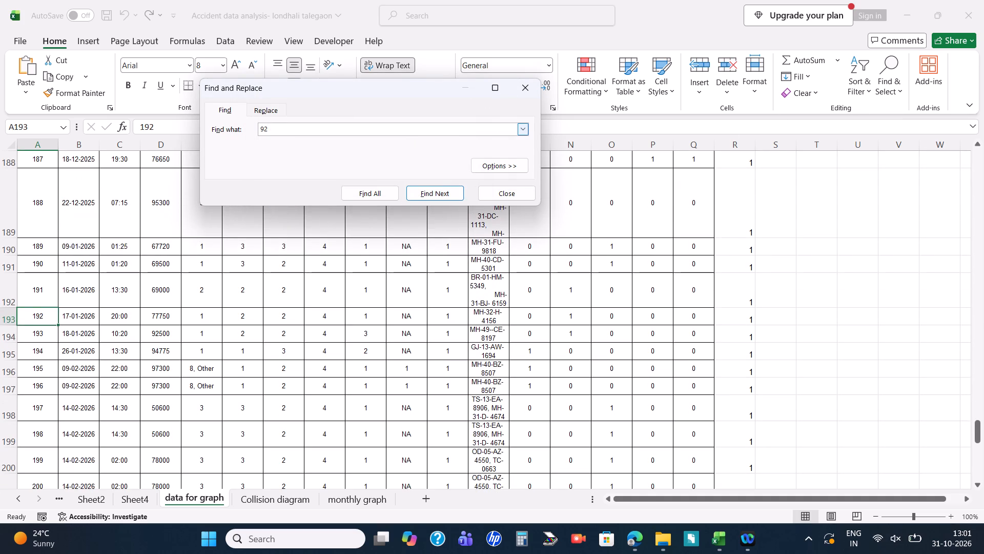
text(000)
key(Return)
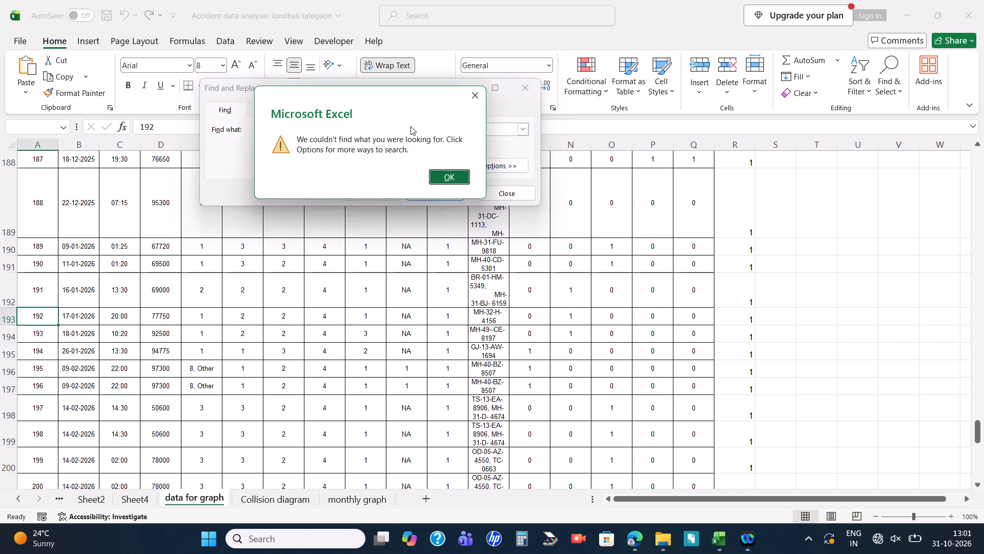
key(BackSpace)
click(450, 173)
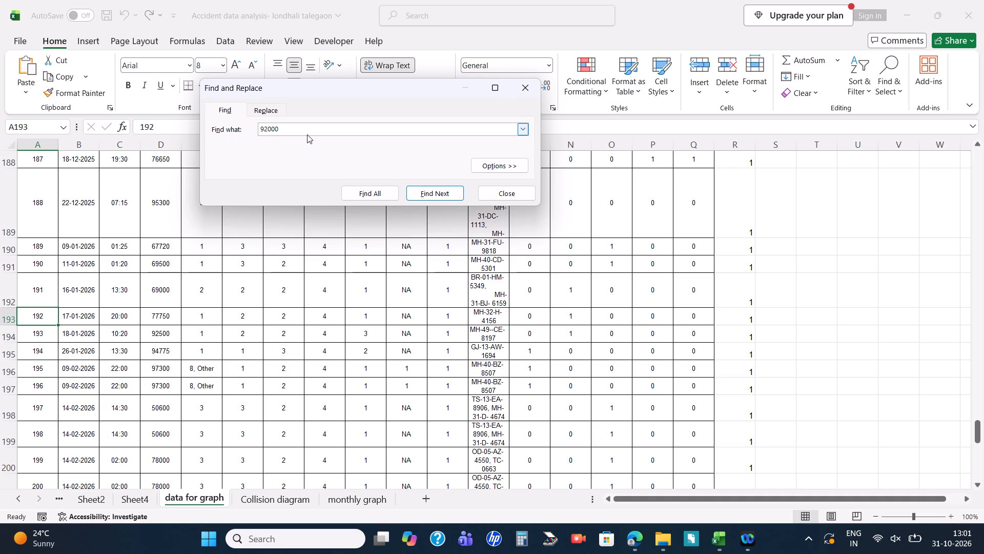
Search for 92 again, go through its matches up to accident location 92200, and close the search.
key(BackSpace)
key(BackSpace)
key(BackSpace)
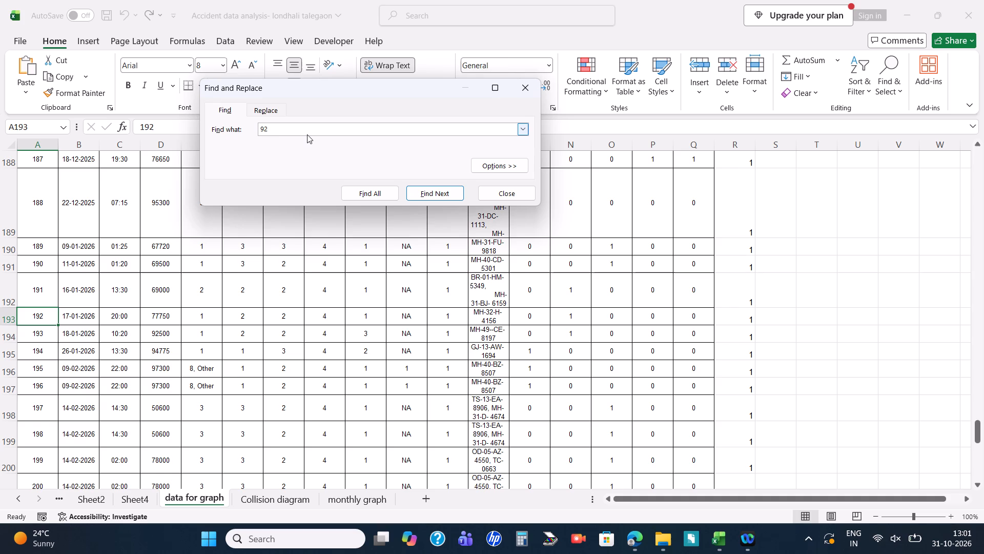
key(Return)
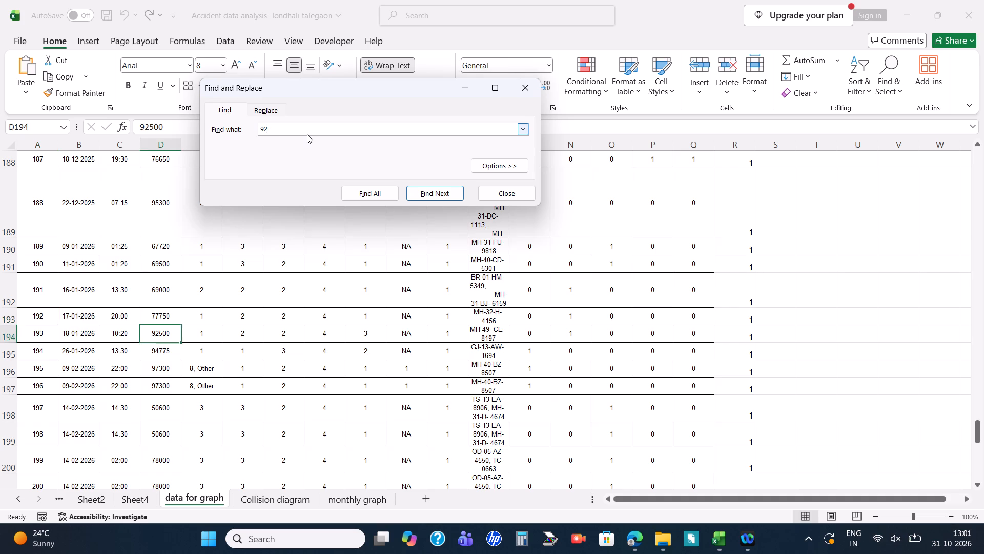
key(Return)
key(Return)
key(Return)
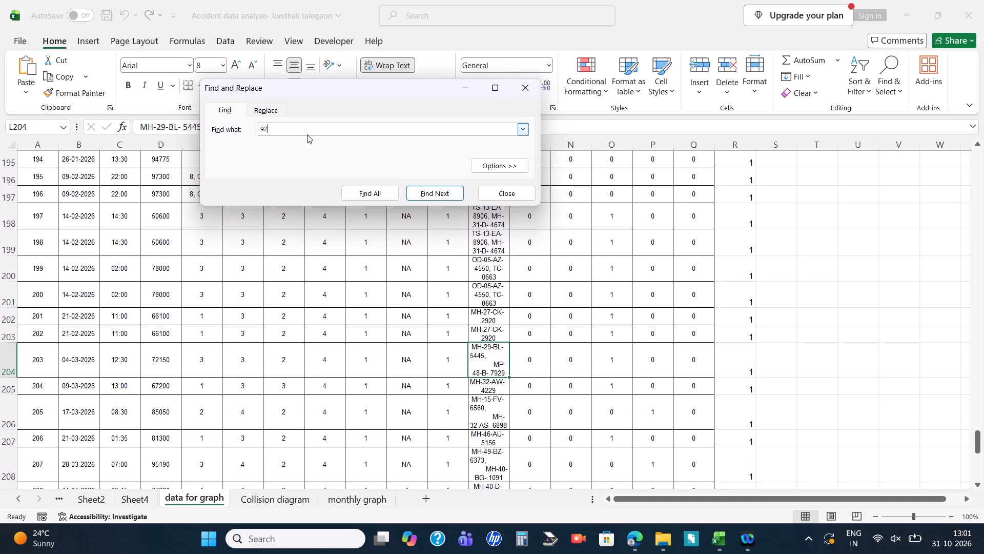
key(Return)
key(Return)
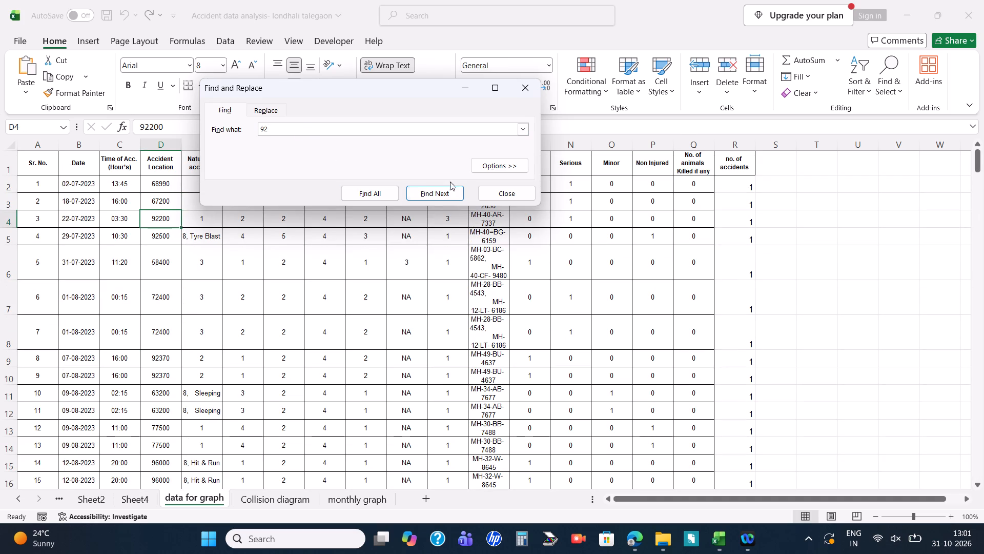
click(497, 196)
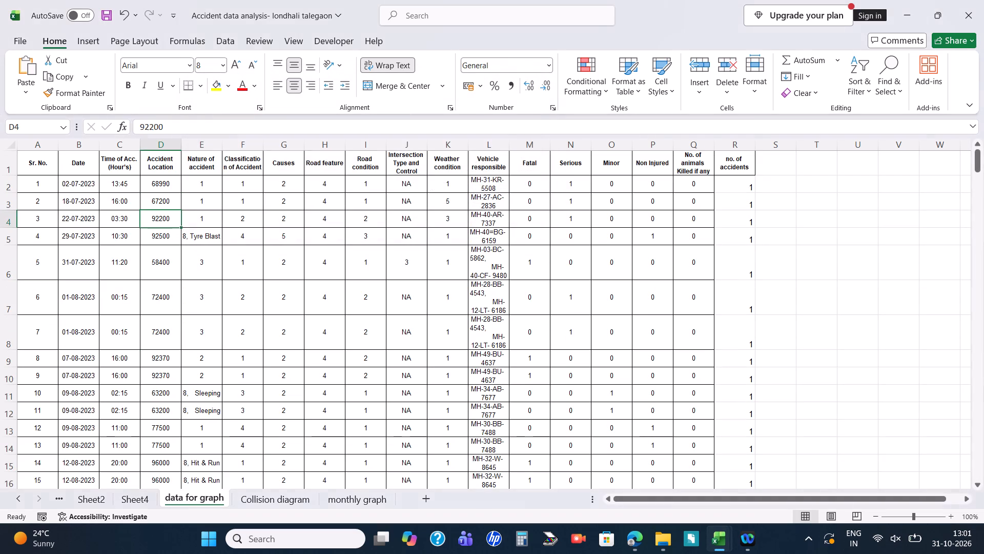
Examine the accident record for location 92500 across its columns in the data for graph sheet.
scroll(183, 238, up, 1)
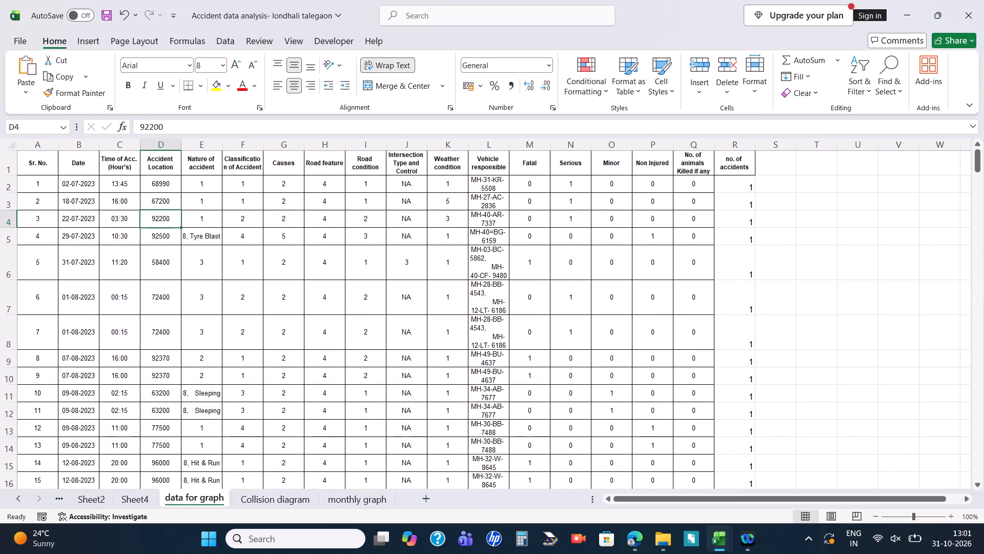
click(49, 223)
key(Return)
key(Right)
key(Right)
key(Right)
key(Right)
key(Right)
key(Right)
key(Right)
key(Right)
key(Right)
key(Right)
key(Right)
key(Right)
key(Right)
key(Right)
key(Right)
key(Right)
key(Right)
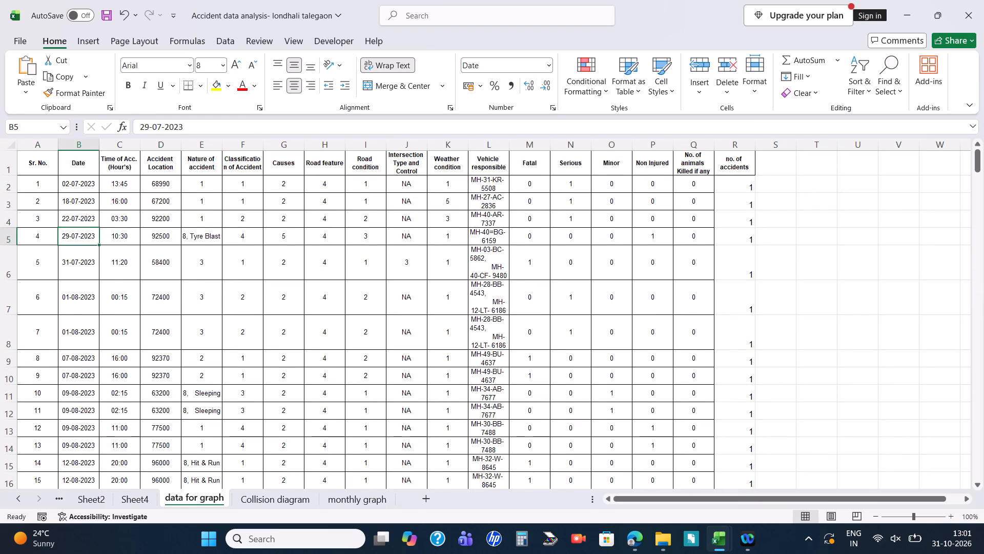
key(Left)
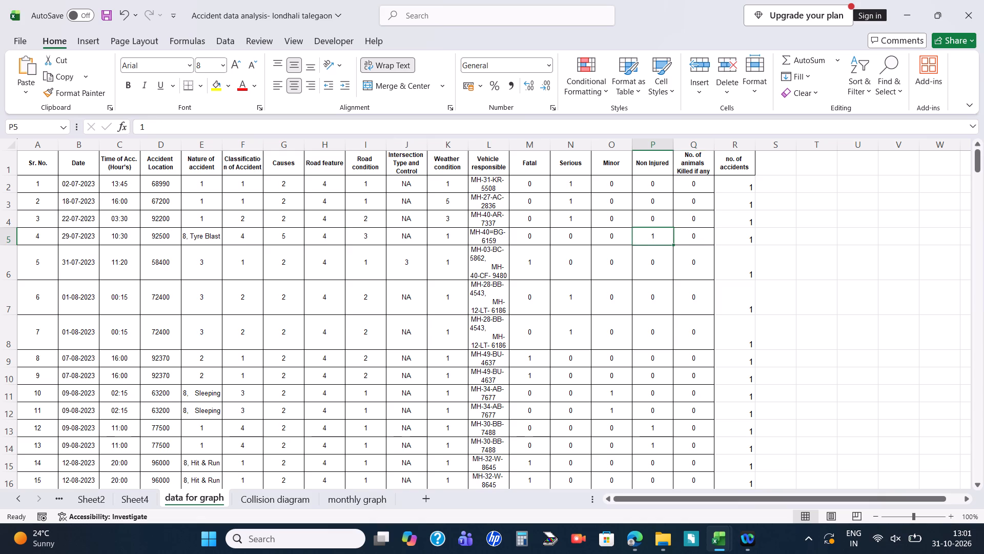
Copy the 672+000 - 672+500 table with its header from the nagpur PKG(1) part 2 workbook into cell A1 of the Collision diagram sheet.
key(alt+Tab)
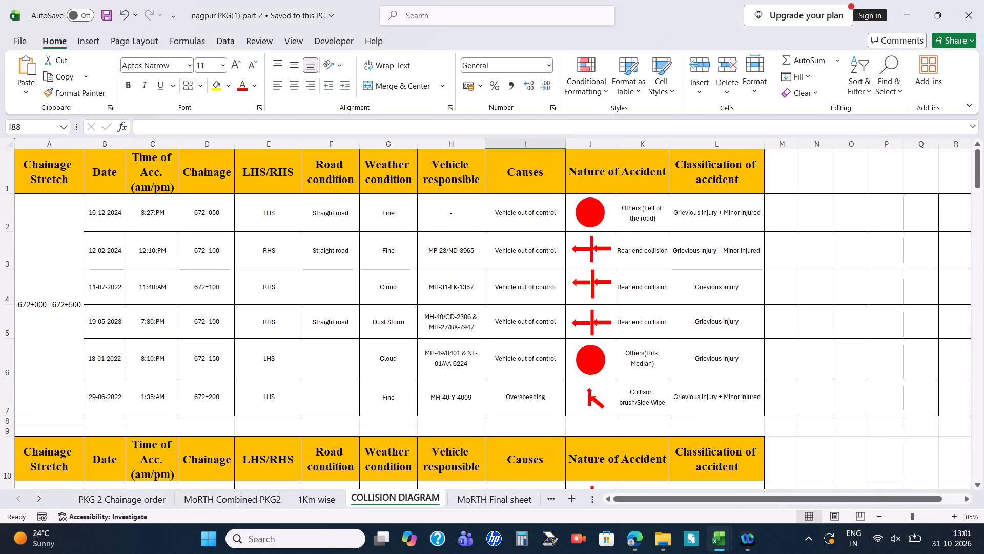
drag(39, 176, 644, 337)
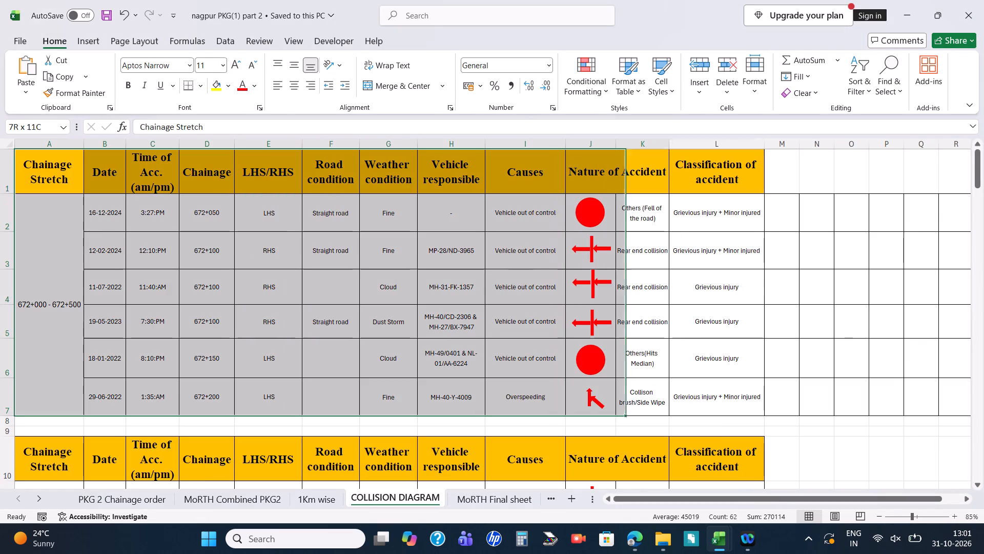
drag(644, 337, 717, 367)
key(ctrl+c)
key(alt+Tab)
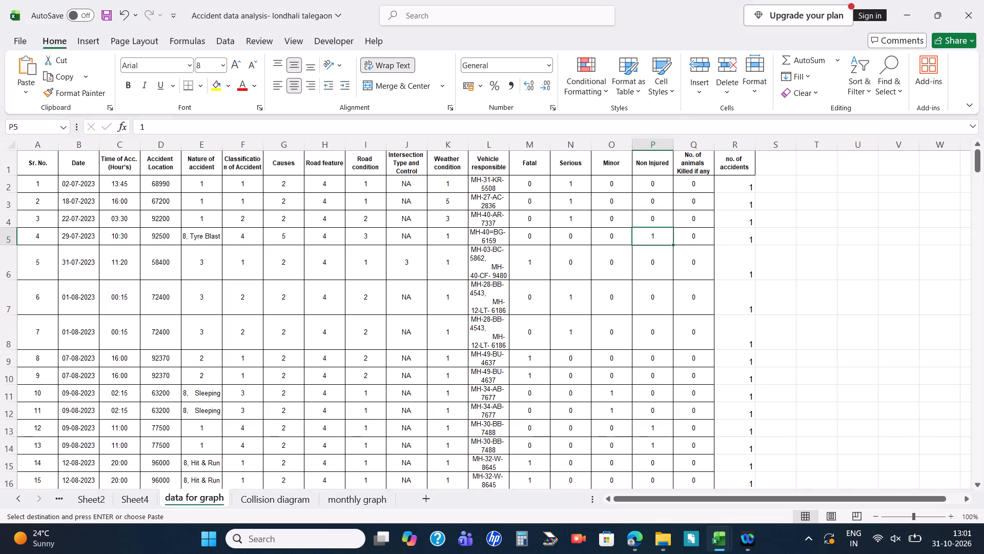
click(293, 494)
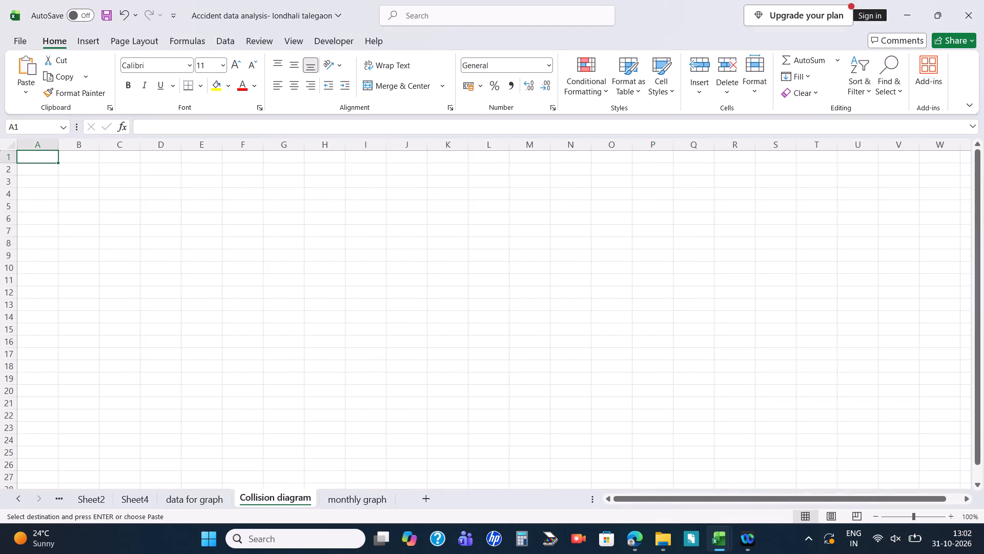
key(ctrl+v)
Widen the pasted table's columns from Date through Classification of accident so their headings and entries fit.
drag(94, 146, 130, 150)
drag(178, 142, 236, 150)
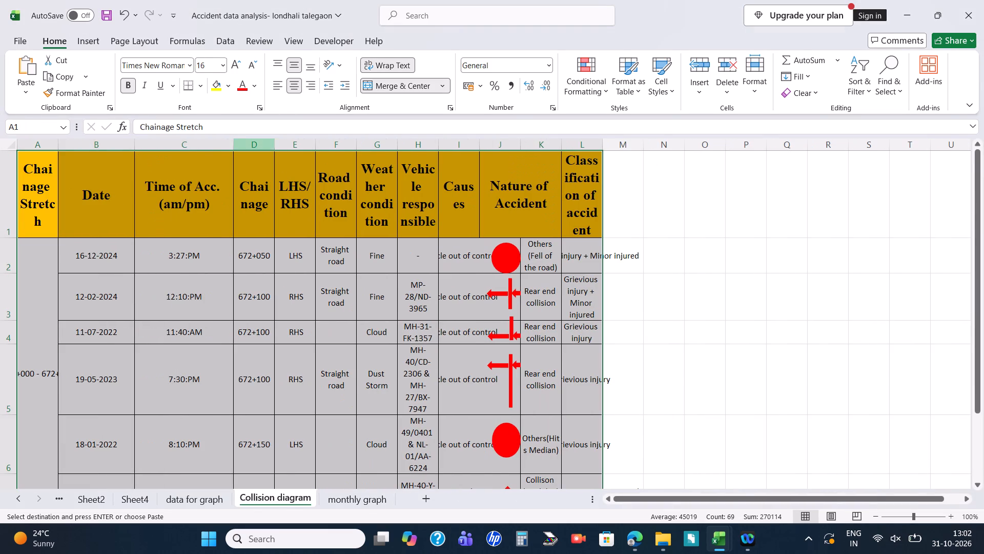
click(286, 142)
drag(276, 145, 305, 143)
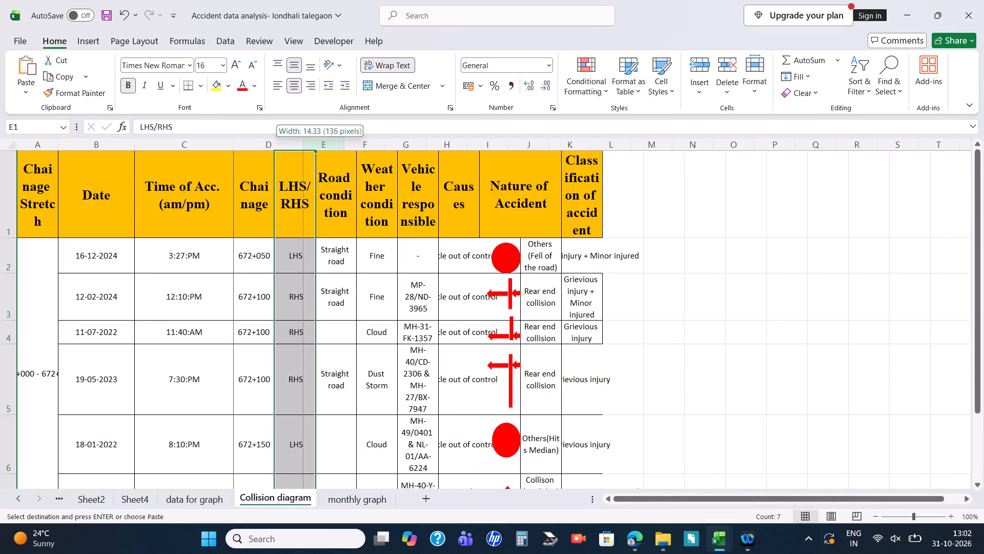
drag(305, 143, 309, 143)
drag(348, 144, 373, 145)
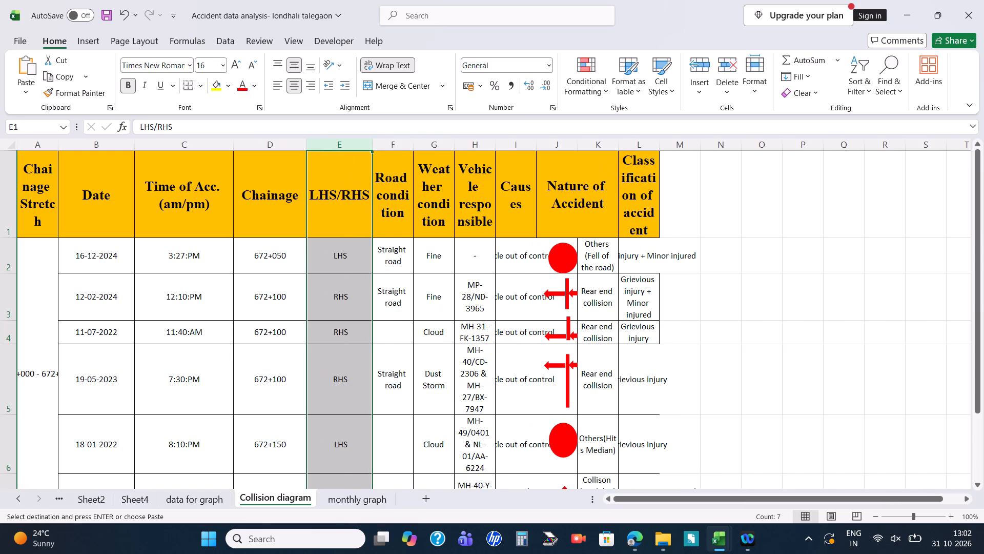
drag(413, 142, 451, 145)
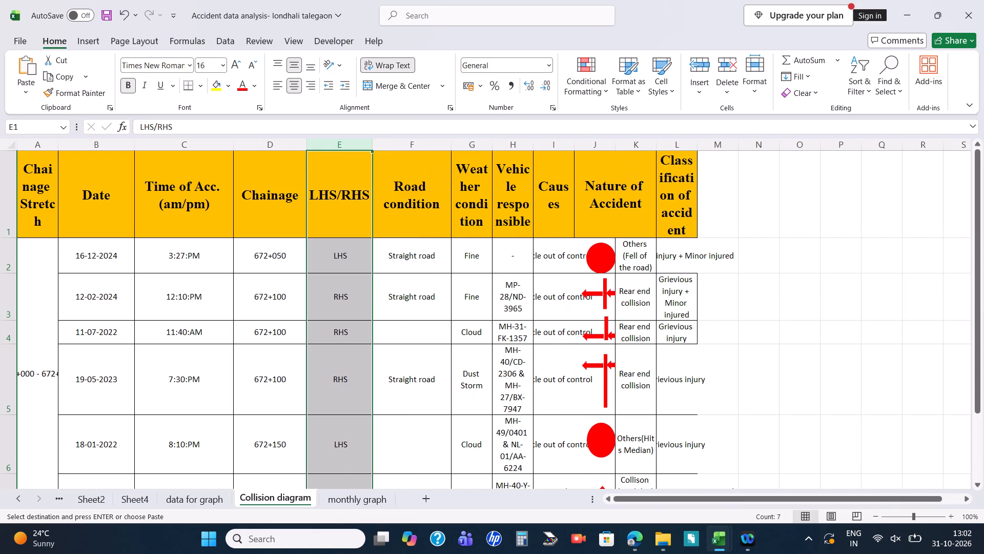
drag(489, 141, 521, 142)
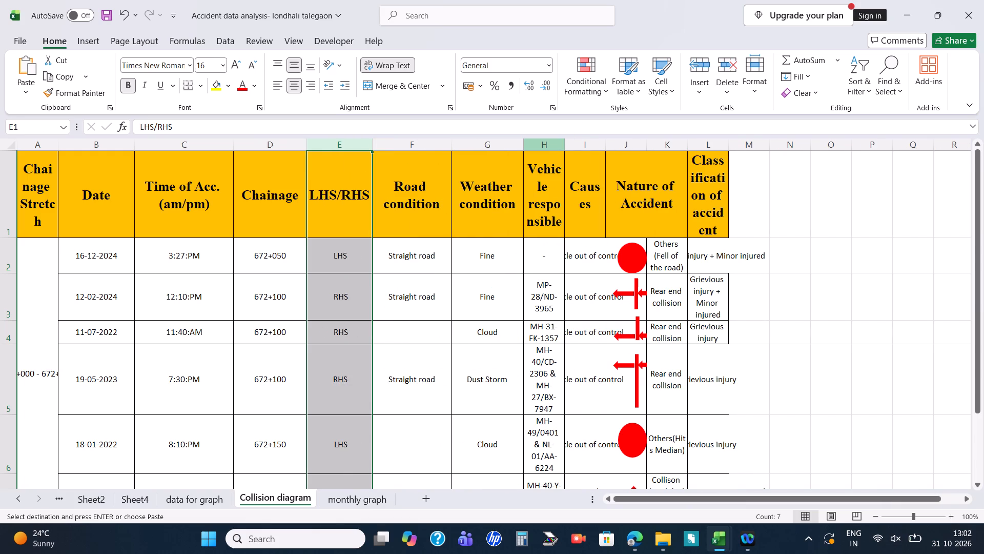
drag(567, 140, 604, 145)
drag(643, 146, 678, 146)
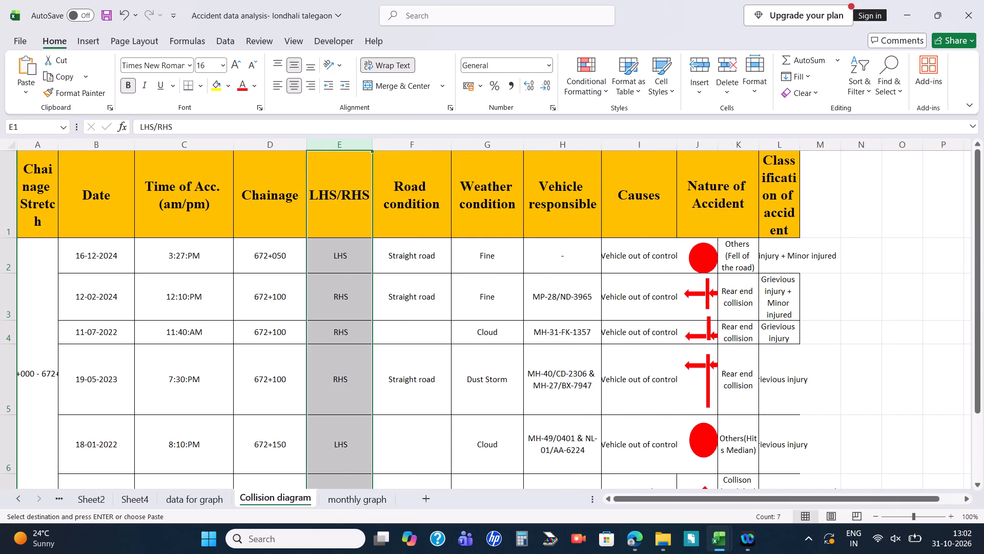
drag(758, 146, 776, 145)
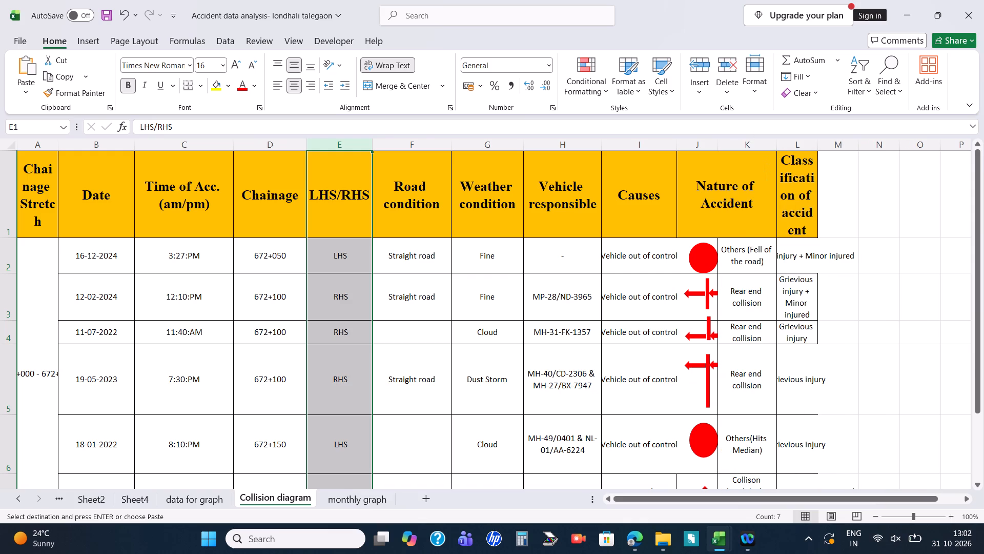
drag(821, 145, 871, 151)
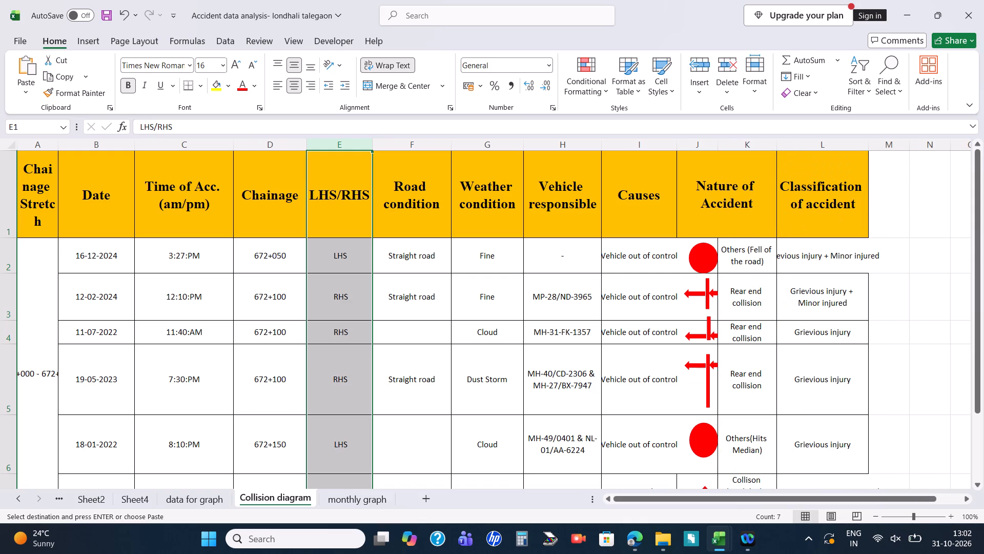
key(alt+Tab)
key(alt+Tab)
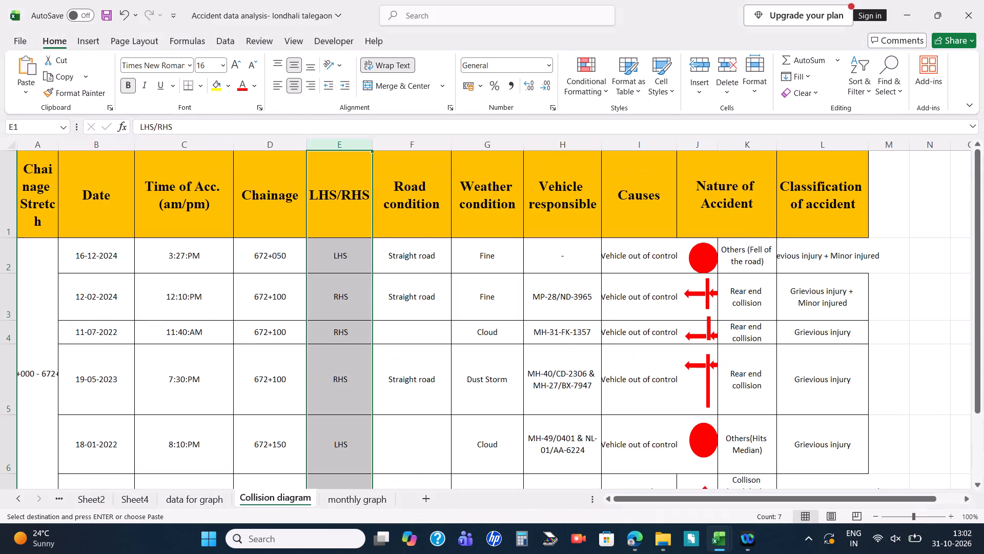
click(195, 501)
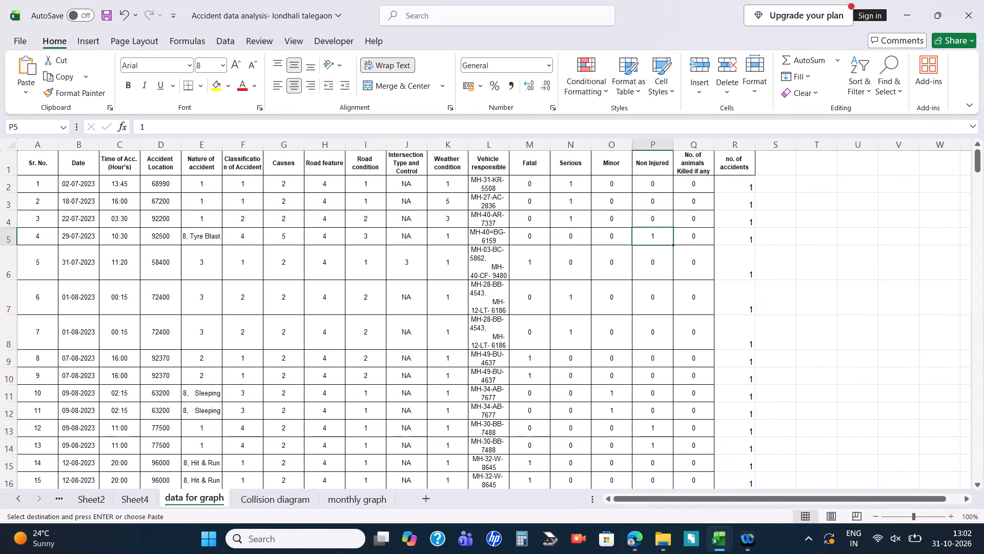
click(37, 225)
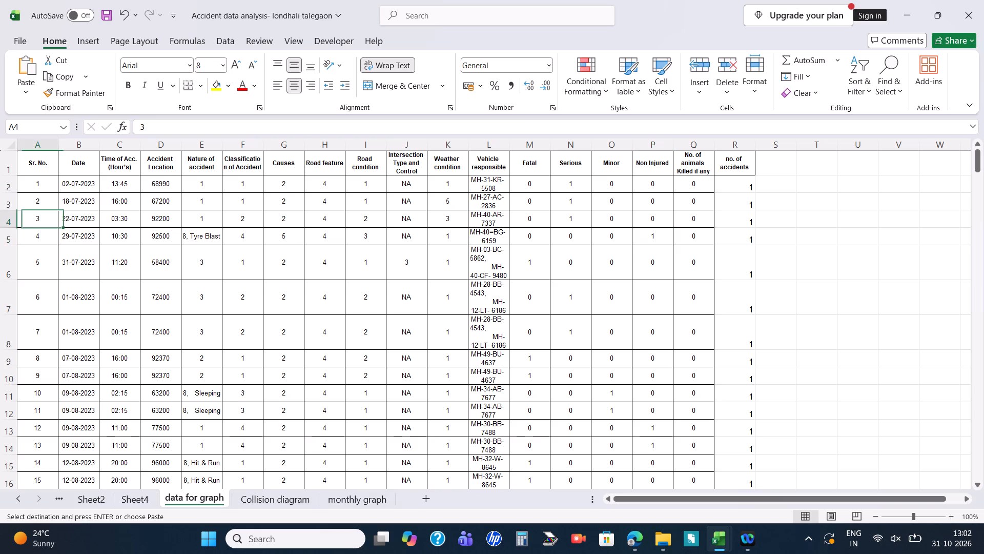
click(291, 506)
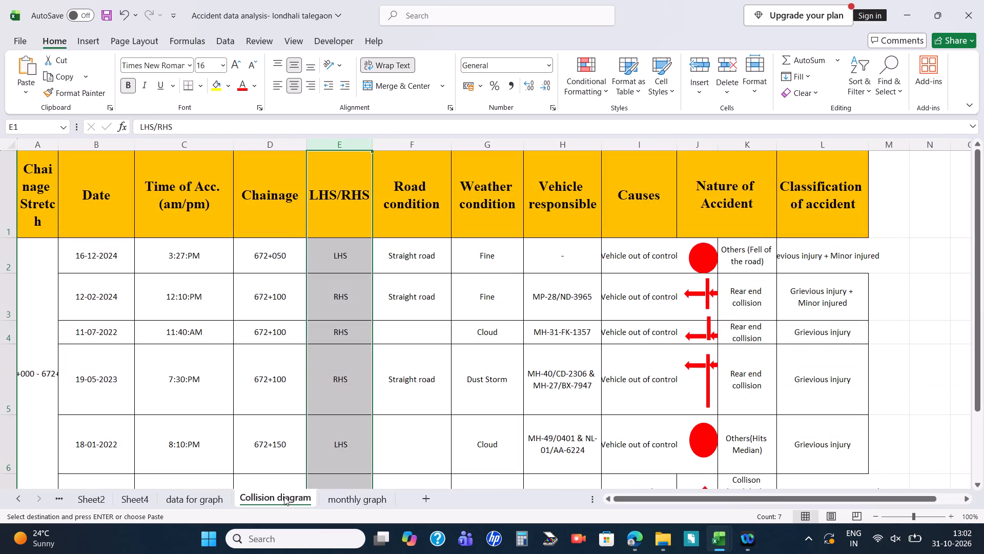
Clear the copied entries from rows 2 to 7 of the Collision diagram table, Chainage Stretch through Classification of accident, keeping the header.
click(55, 260)
key(Return)
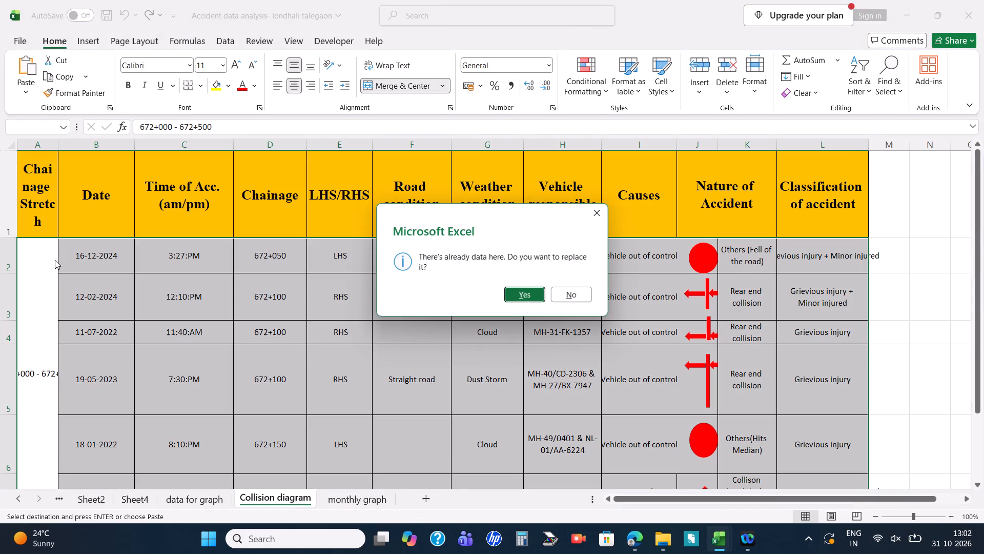
key(Delete)
key(BackSpace)
key(Escape)
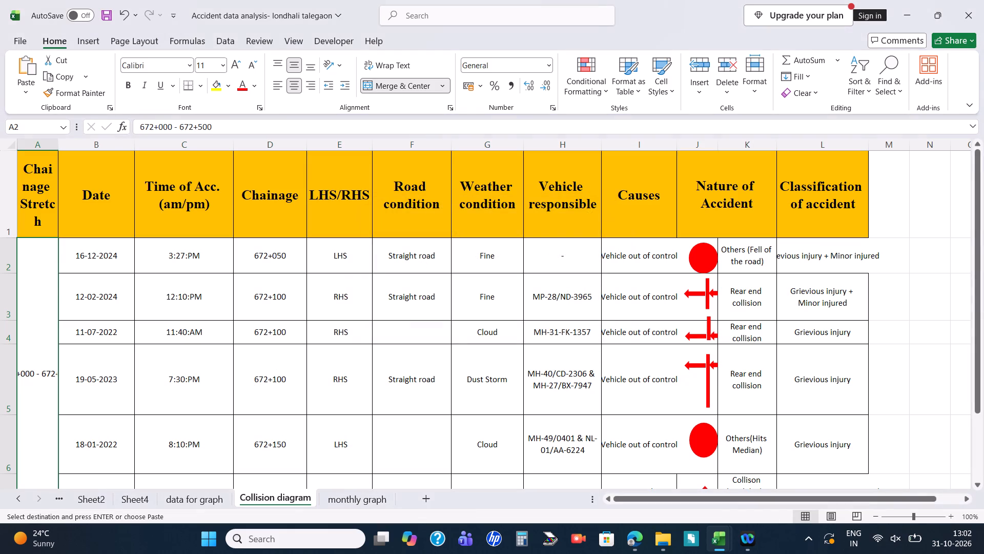
key(shift+Right)
key(shift+Right)
key(shift+Right)
key(shift+Right)
key(shift+Right)
key(shift+Right)
key(shift+Right)
key(shift+Right)
key(shift+Right)
key(shift+Right)
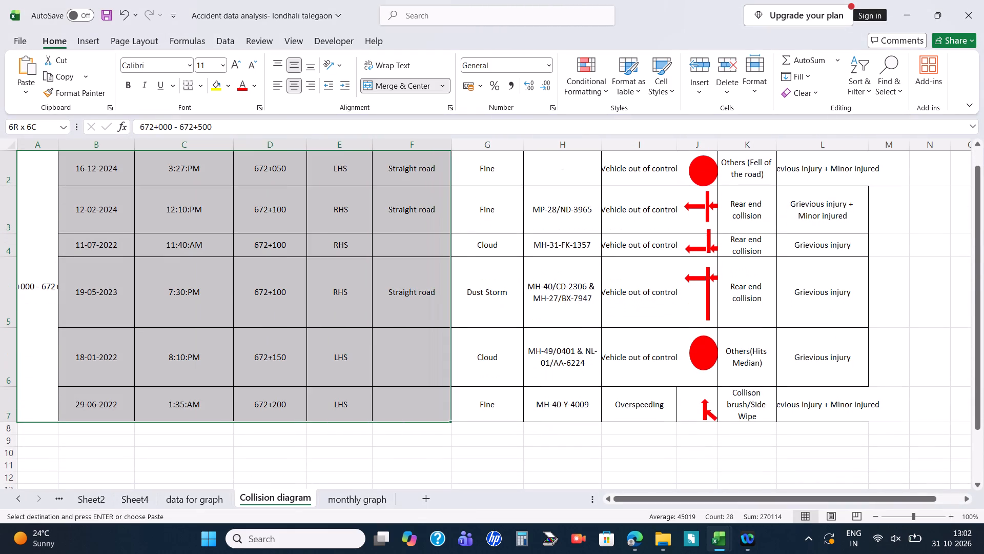
key(shift+Right)
key(Delete)
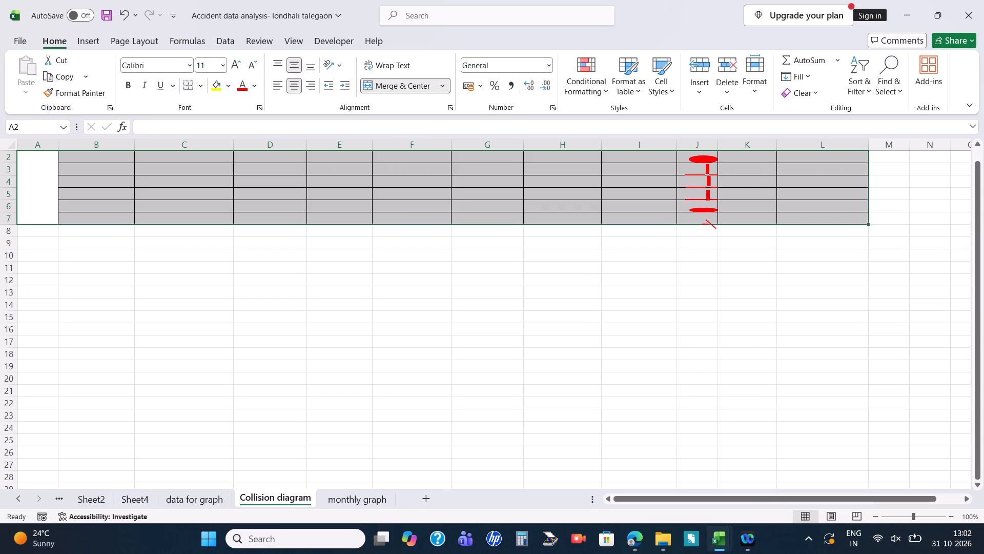
scroll(55, 260, up, 2)
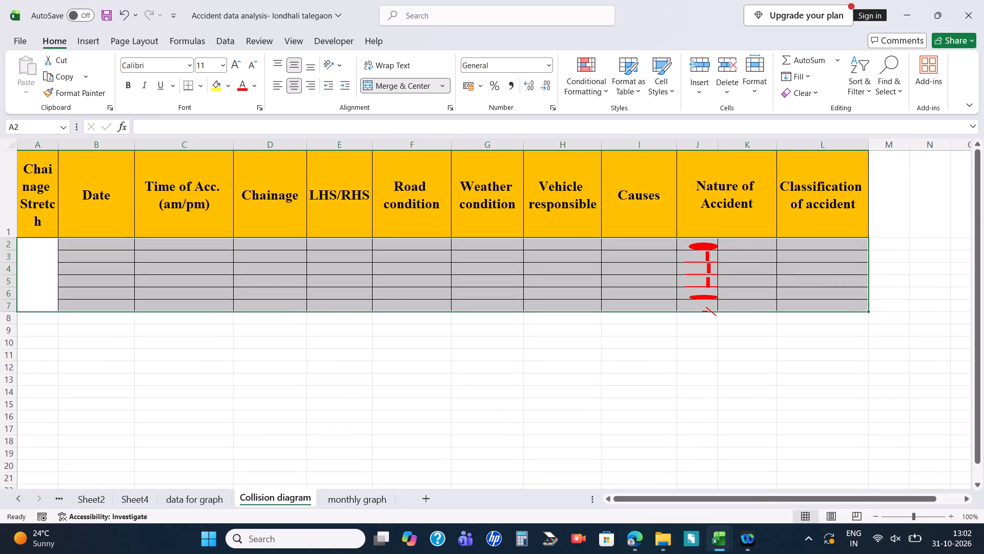
Enter 92+500 - 93+000 in the merged Chainage Stretch cell below the header.
click(46, 248)
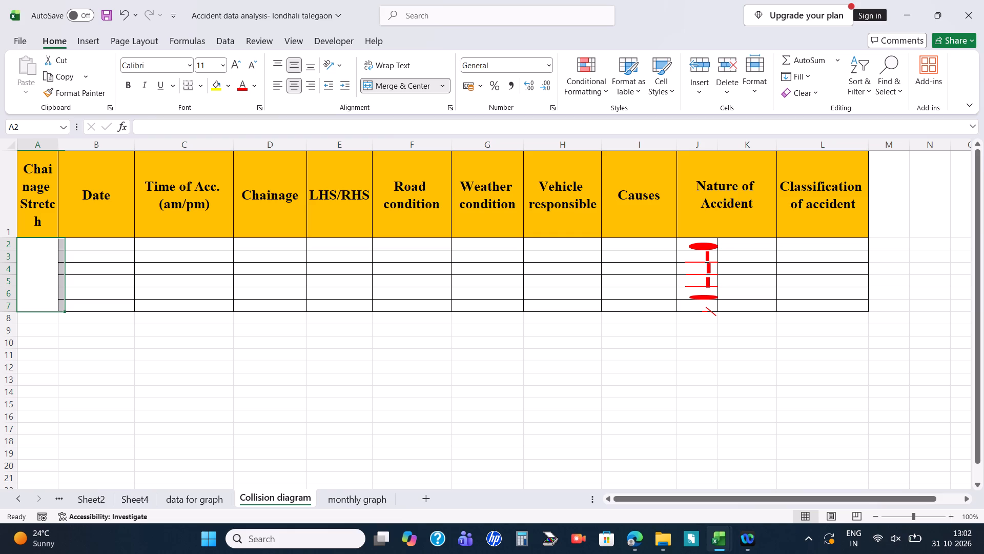
text(92+500)
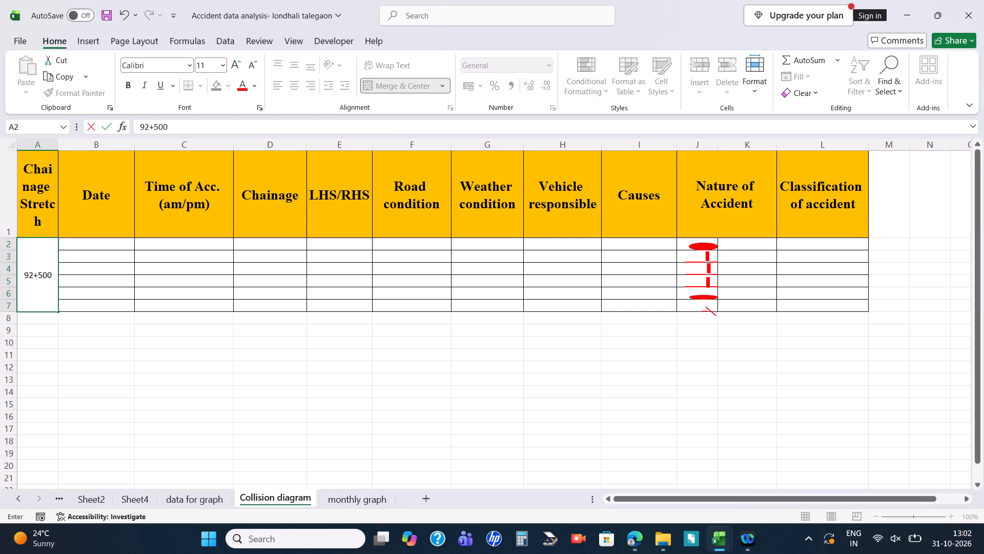
key(space)
text(=)
key(space)
key(BackSpace)
key(BackSpace)
text(-)
key(space)
text(93)
text(+000)
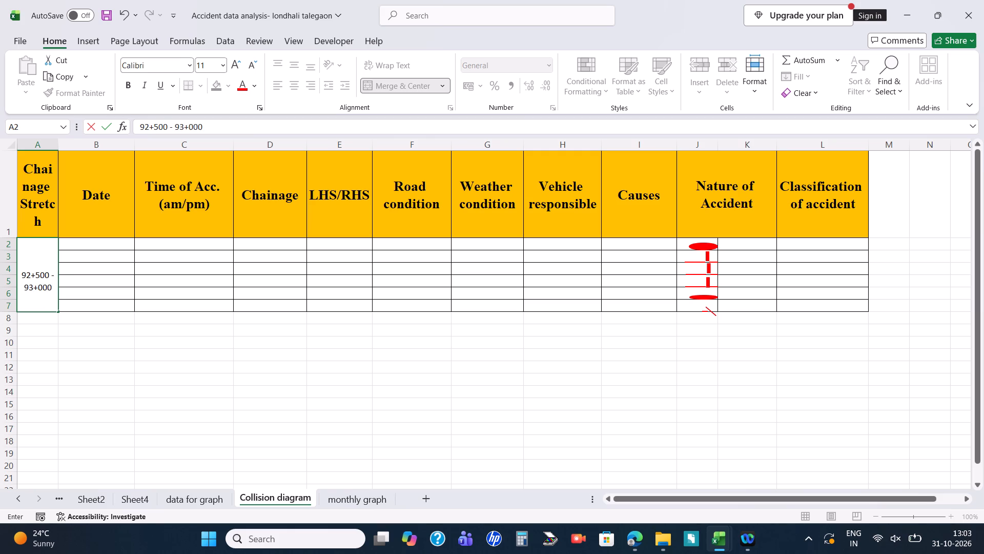
key(Return)
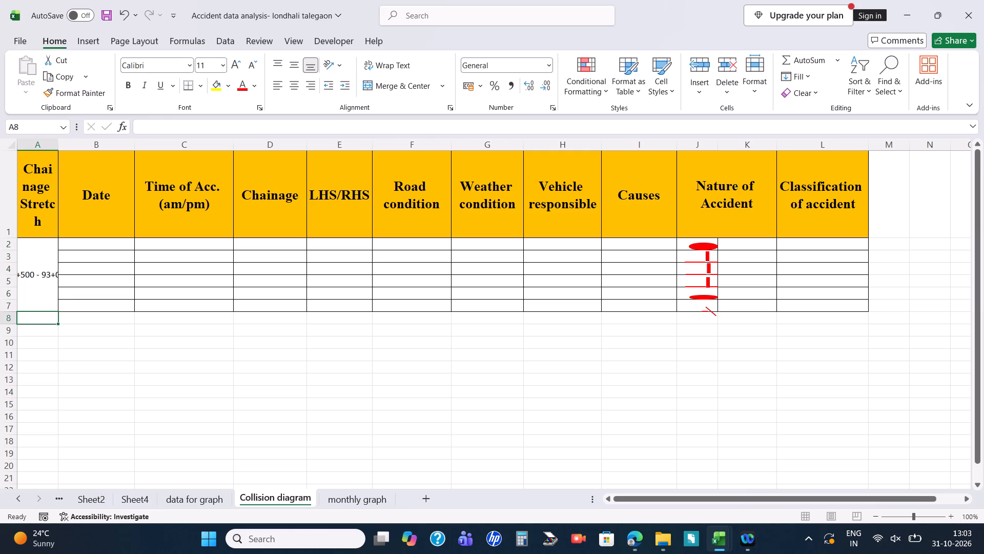
Copy the date, time and accident location of the 22-07-2023 record from the data for graph sheet into B2:D2 of Collision diagram.
click(96, 246)
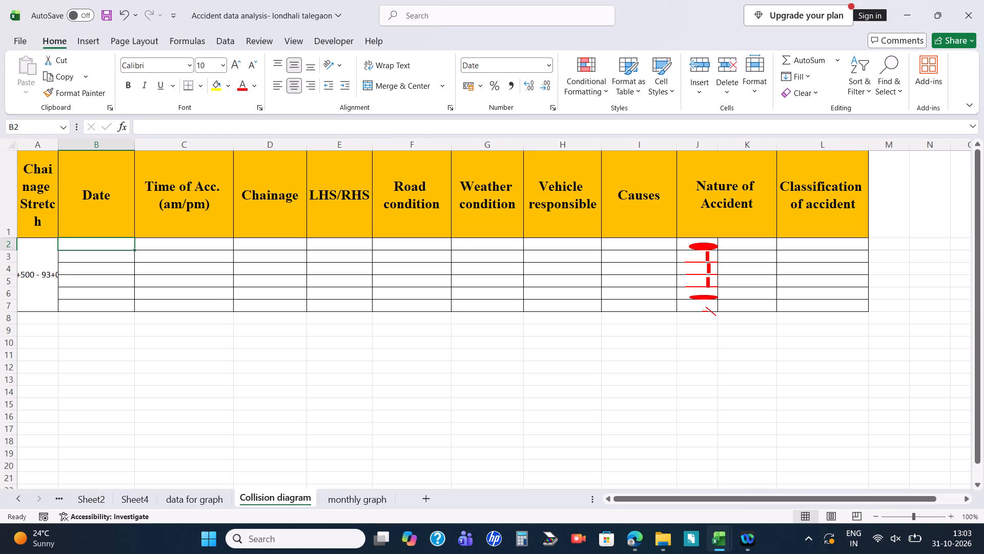
key(alt+Tab)
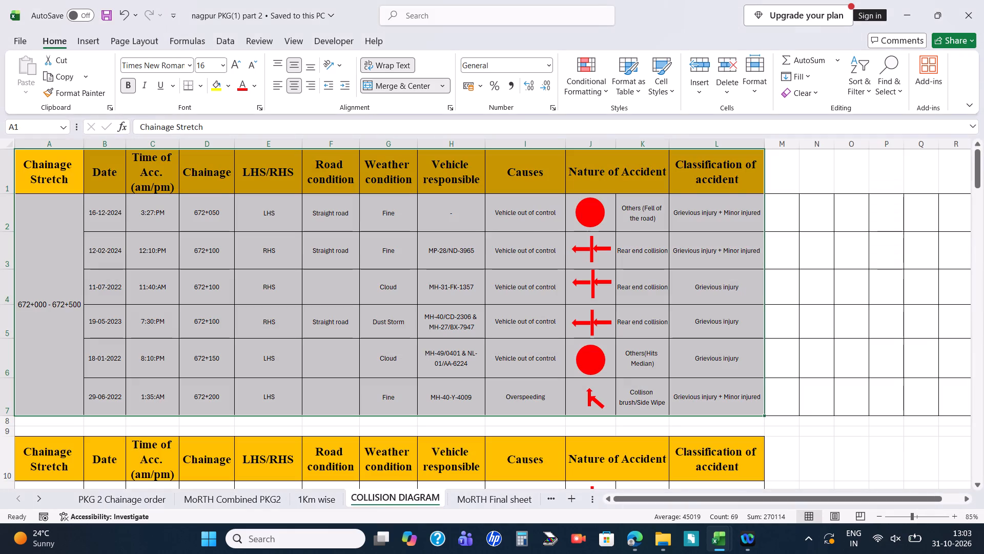
key(alt+Tab)
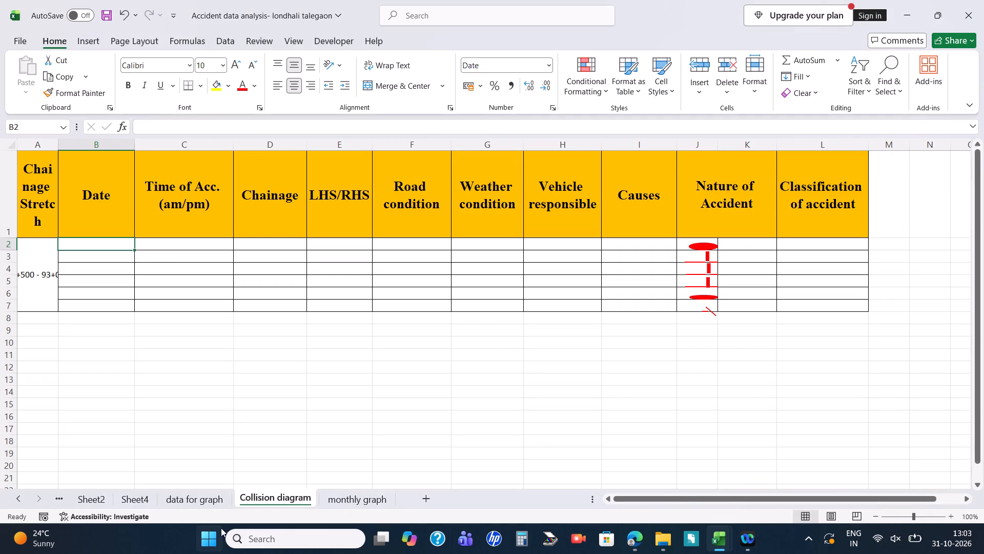
click(209, 500)
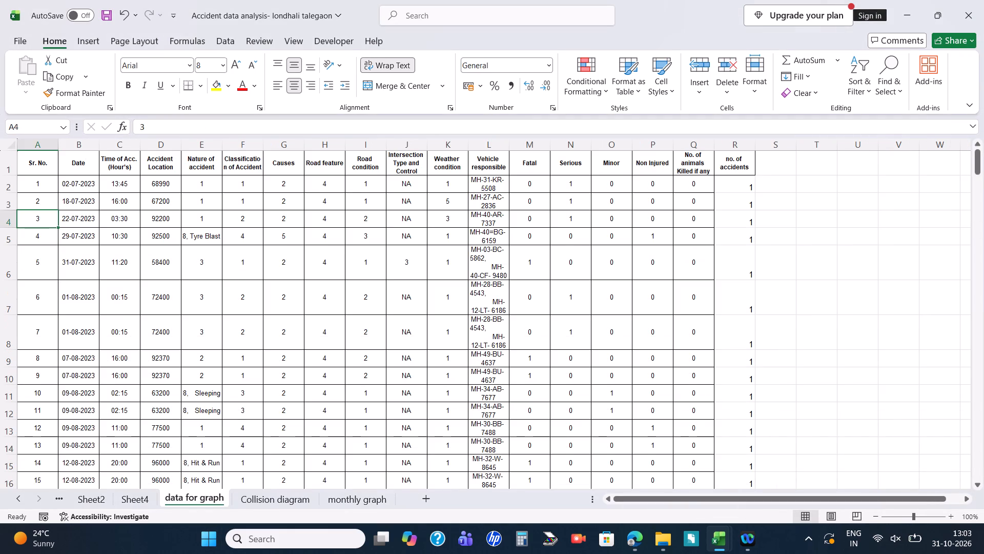
click(72, 210)
click(69, 223)
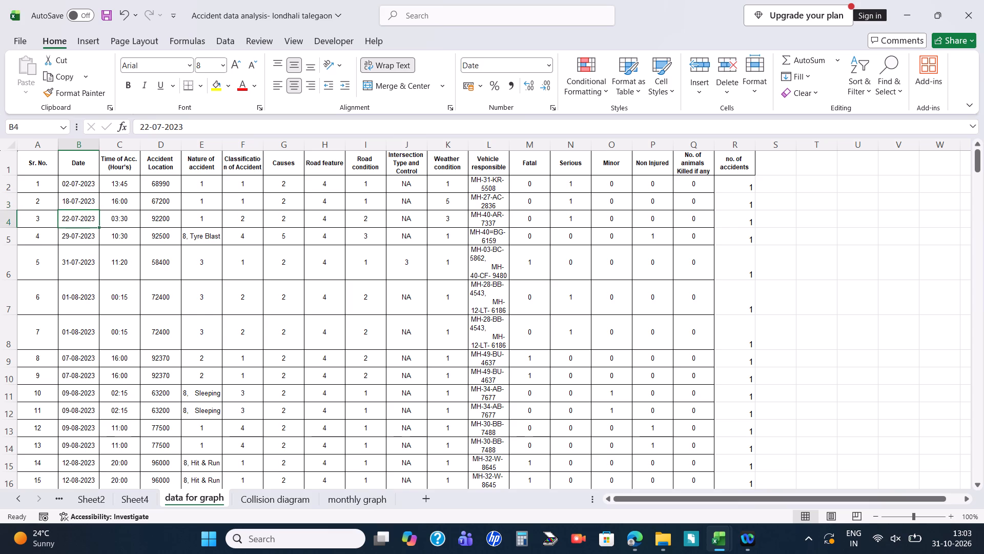
key(alt+Tab)
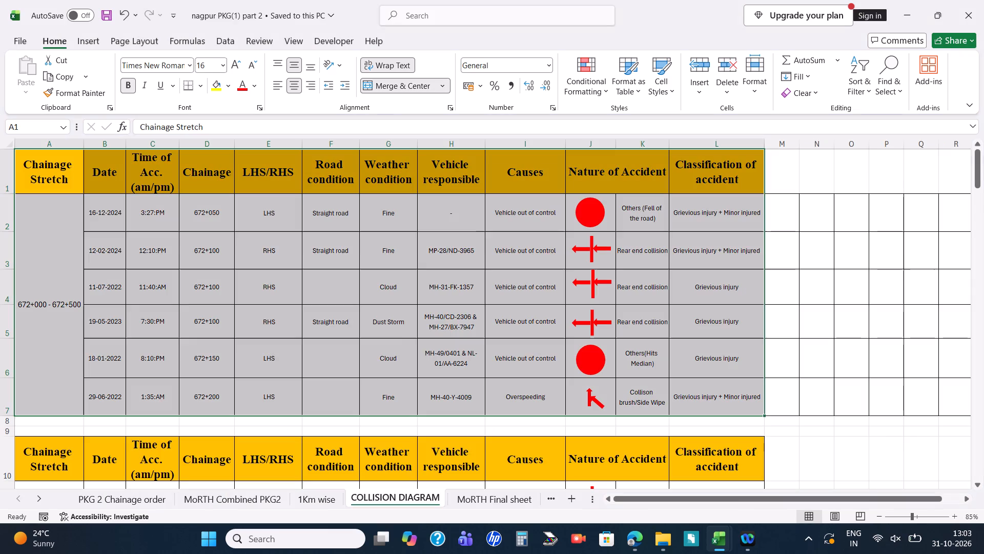
key(alt+Tab)
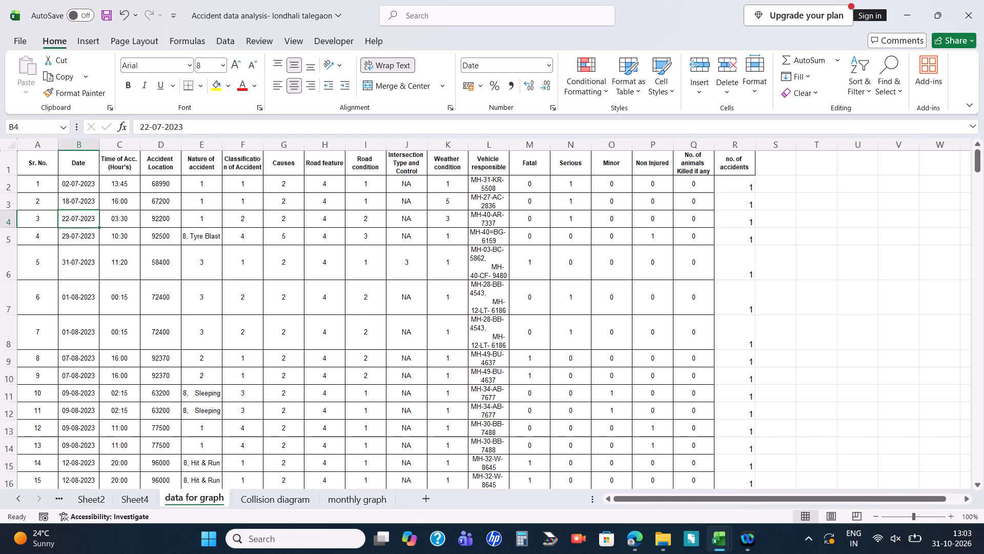
key(shift+Right)
key(shift+Right)
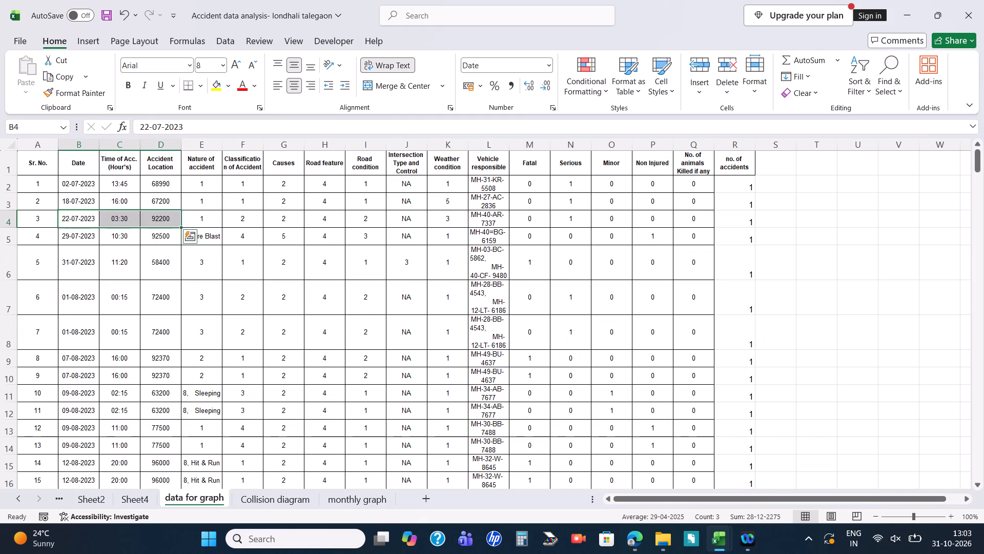
key(ctrl+c)
key(alt+Tab)
key(alt+Tab)
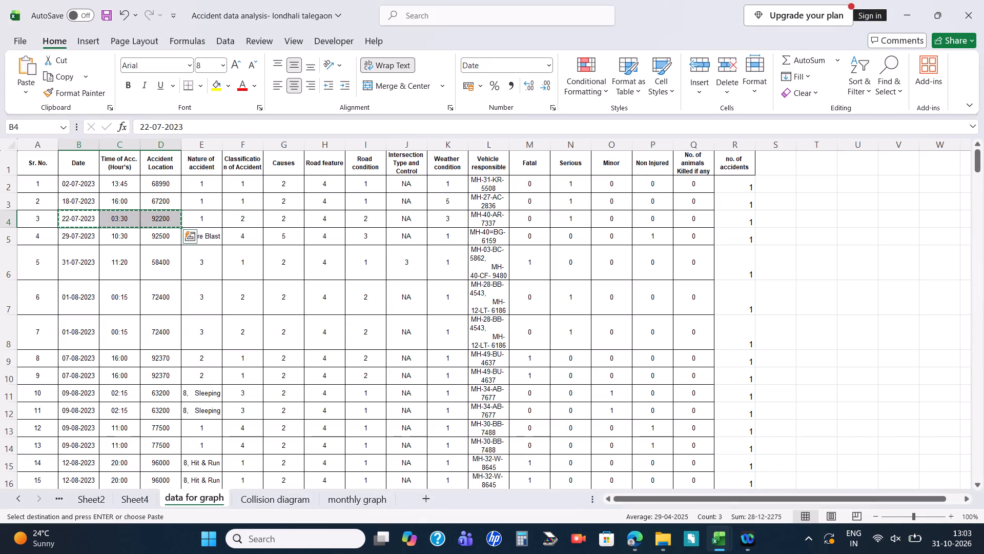
click(280, 502)
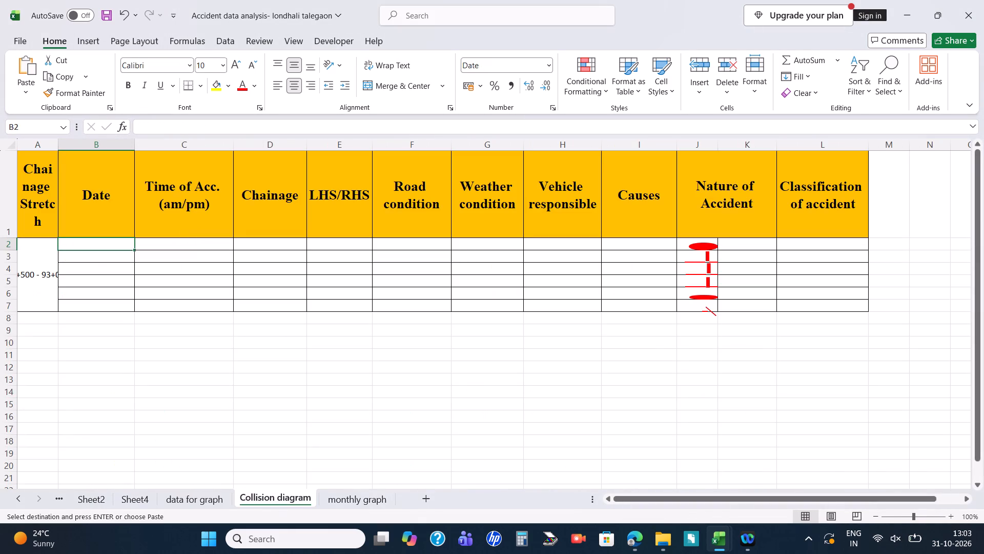
key(ctrl+v)
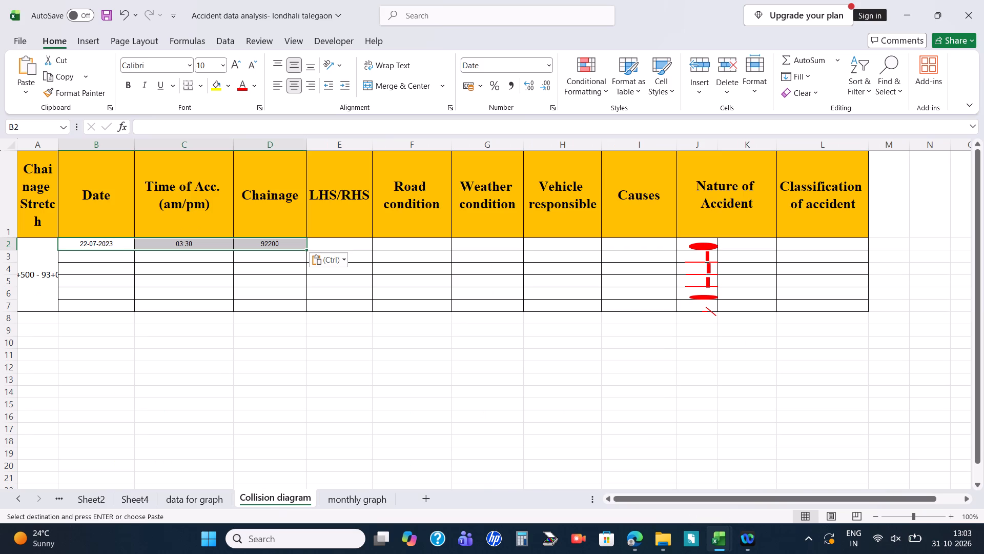
click(302, 330)
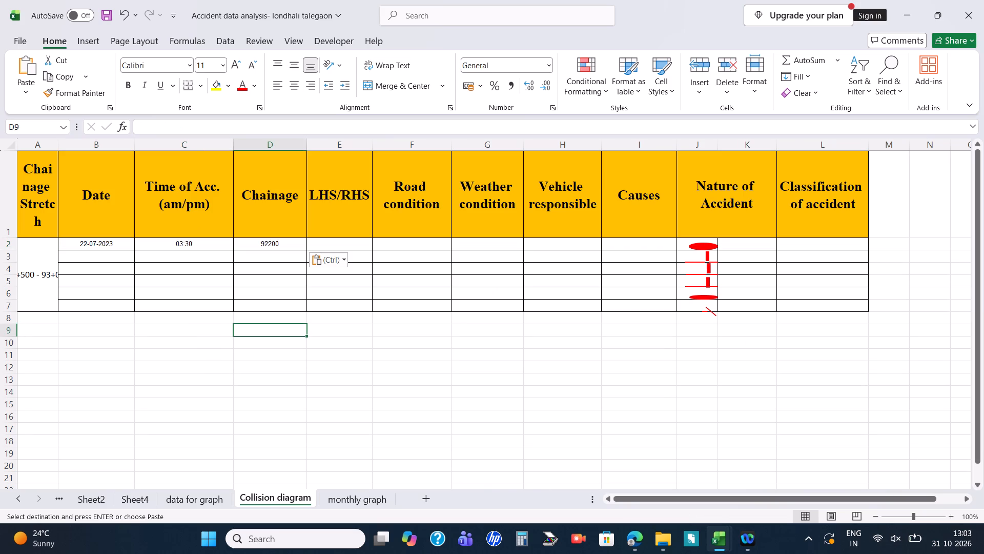
Copy the 22-07-2023 record's vehicle responsible entry from the data for graph sheet into H2 of the Collision diagram sheet.
alt+click(361, 245)
key(alt+Tab)
key(alt+Tab)
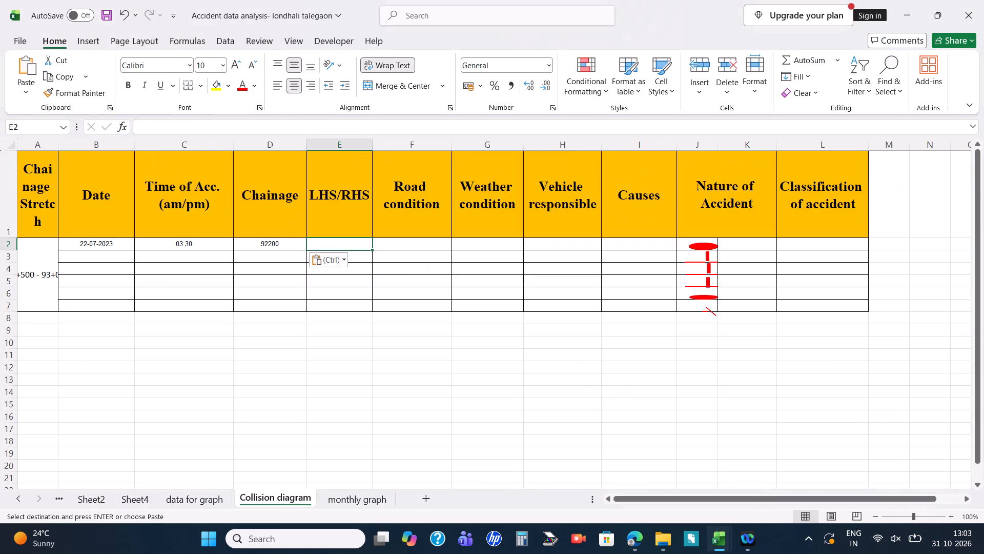
click(401, 248)
key(alt+Tab)
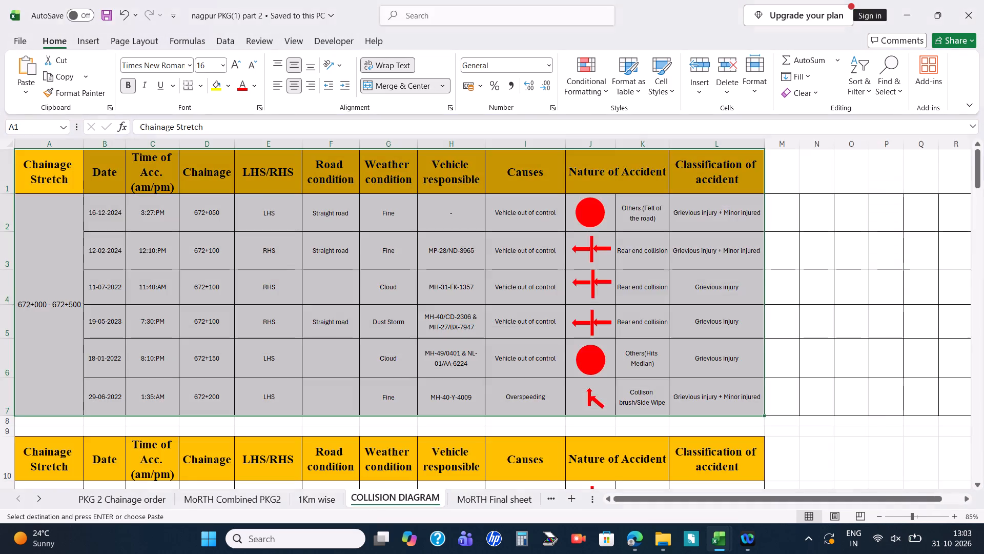
key(alt+Tab)
click(199, 493)
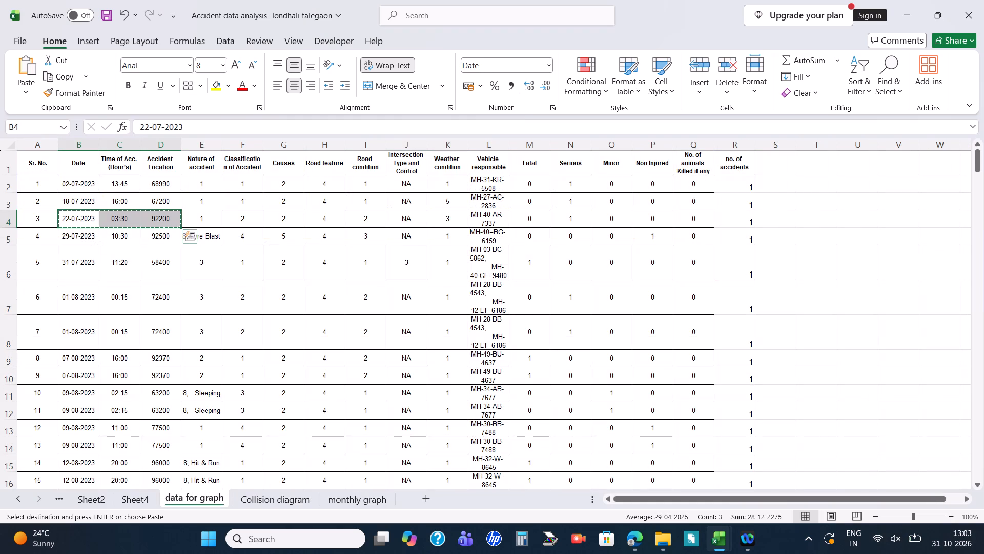
key(alt+Tab)
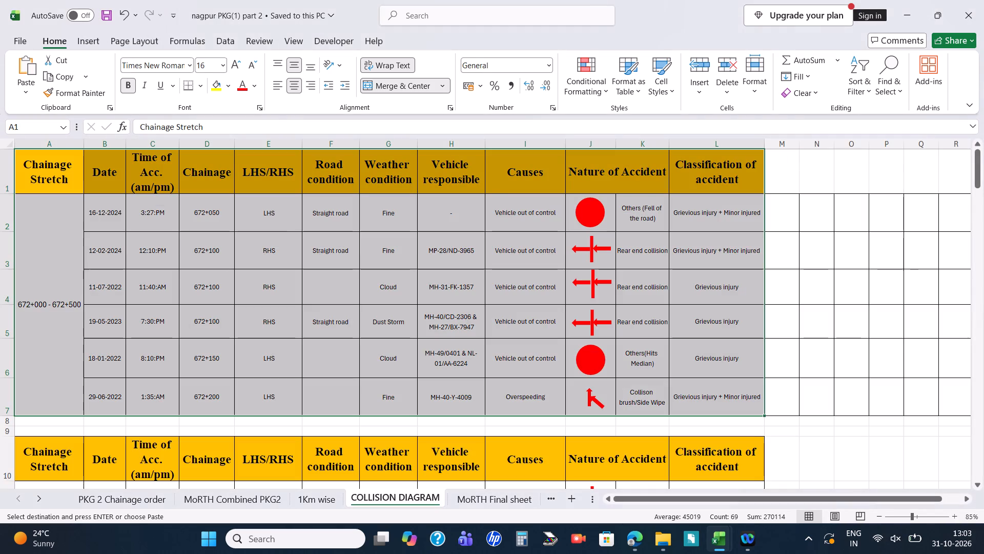
key(alt+Tab)
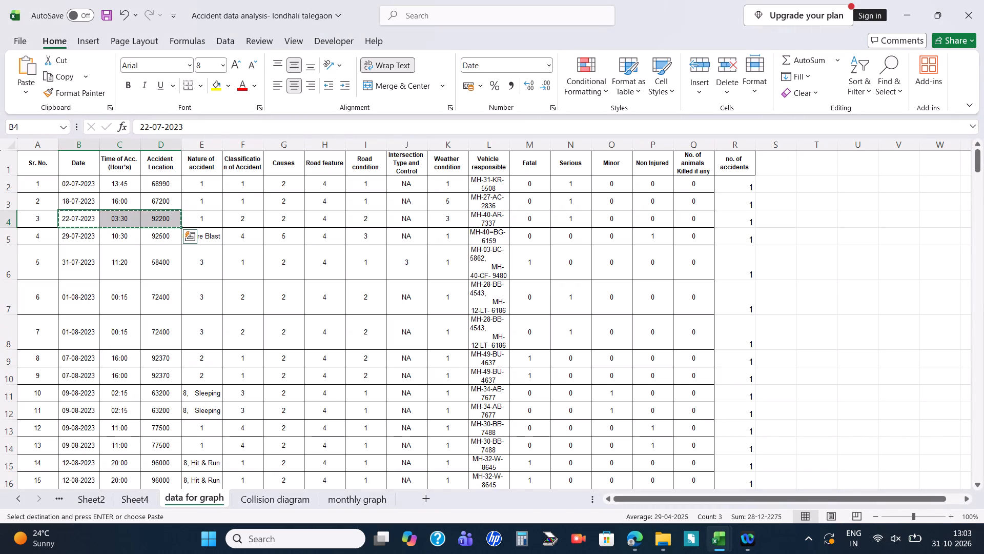
key(alt+Tab)
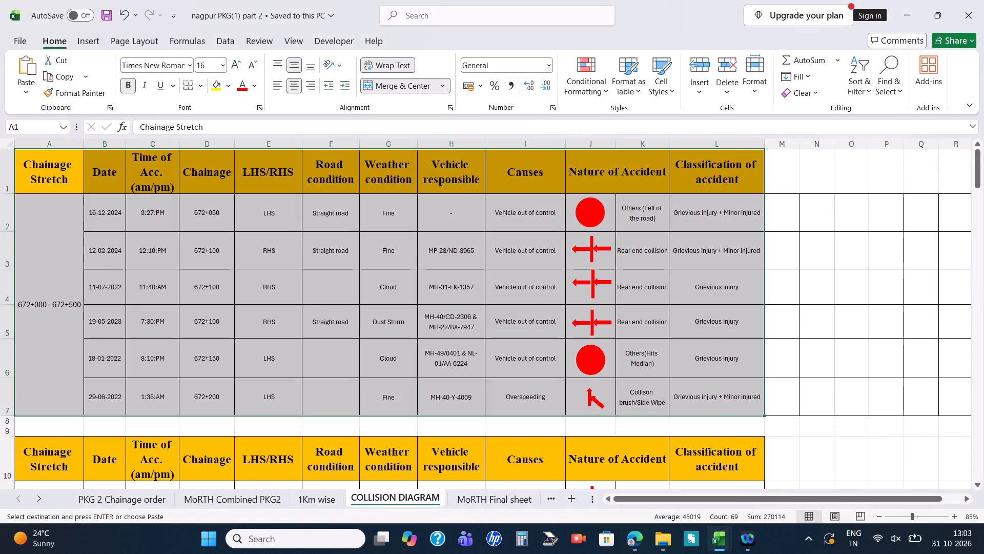
key(alt+Tab)
click(499, 224)
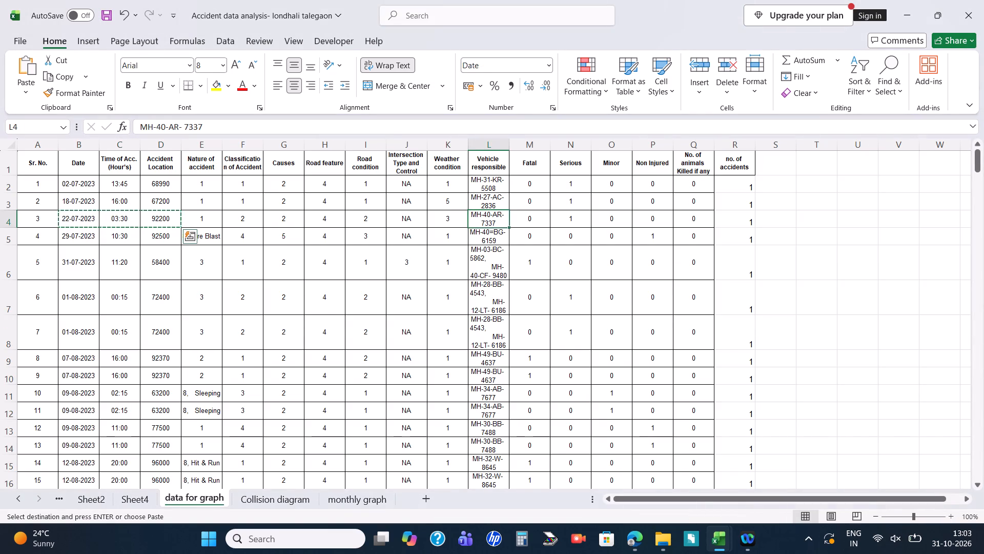
key(ctrl+c)
click(264, 500)
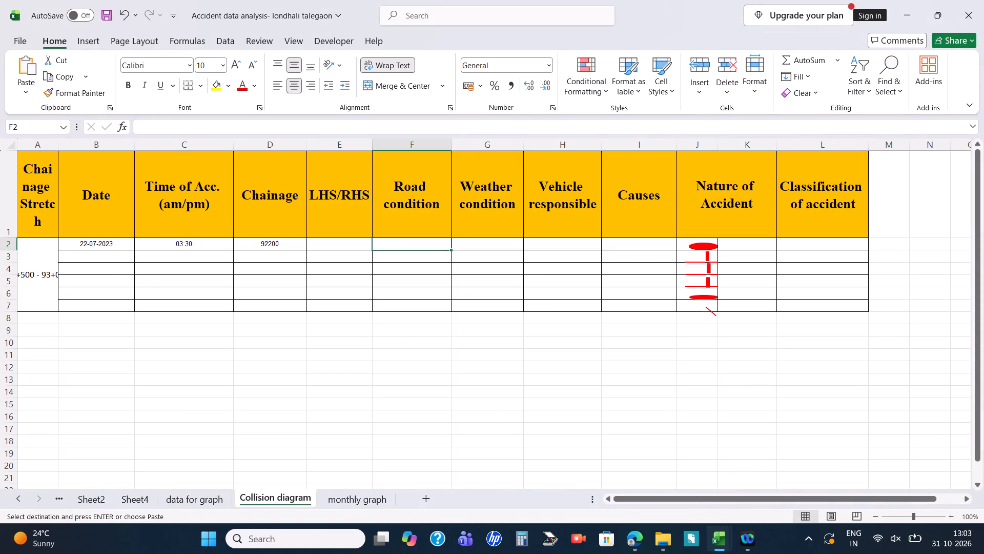
click(542, 243)
key(ctrl+v)
Compare the coded accident columns in the data for graph sheet with the descriptive entries in the Nagpur collision table.
key(alt+Tab)
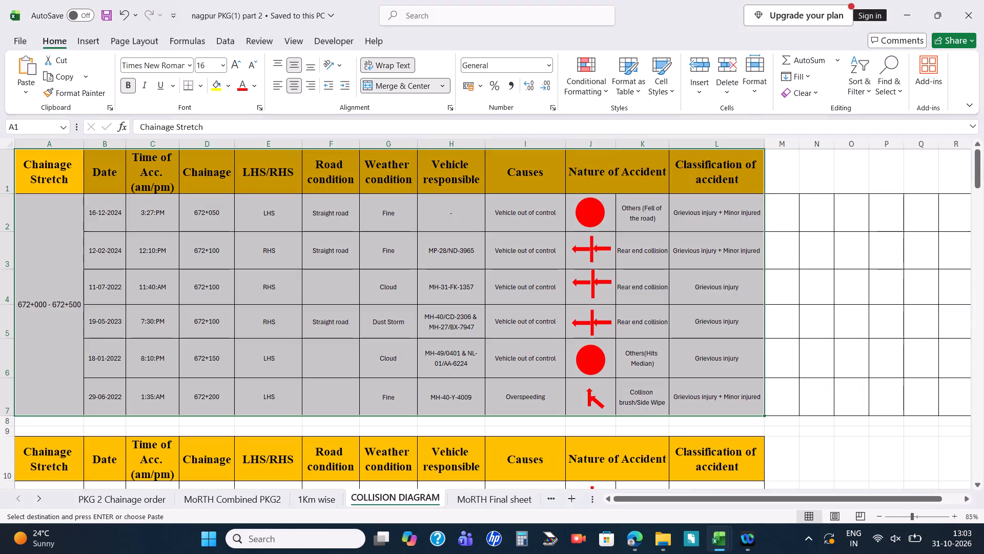
key(alt+Tab)
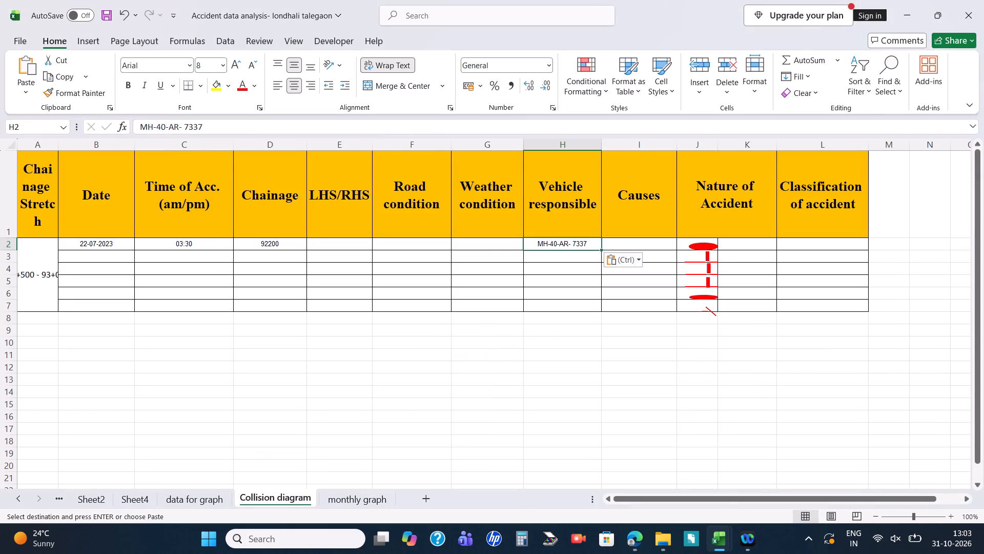
click(207, 494)
scroll(566, 291, up, 1)
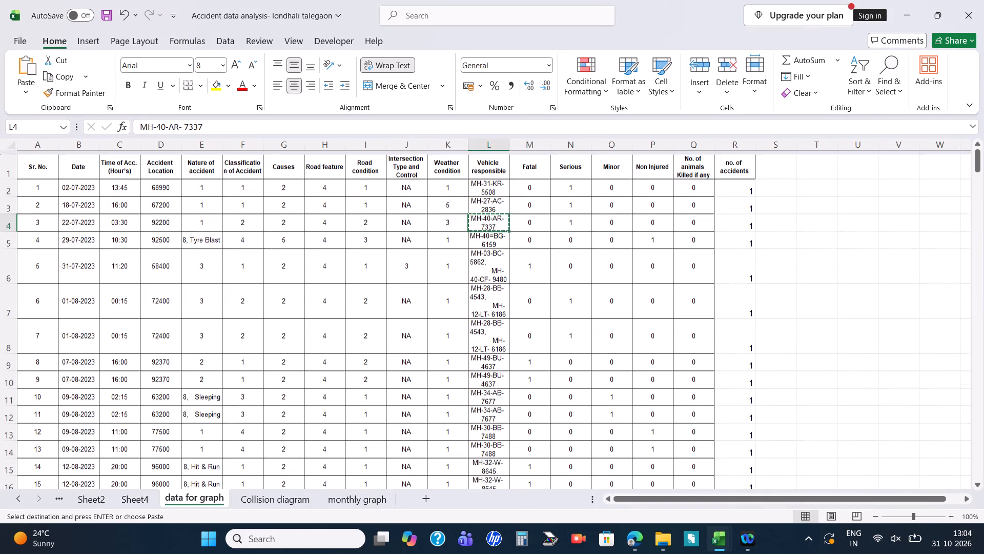
scroll(568, 308, up, 1)
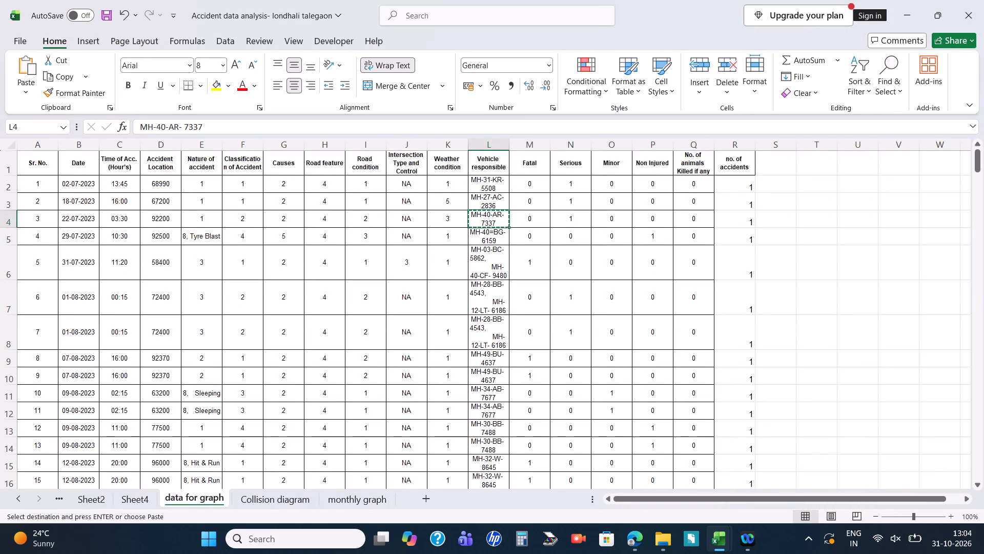
key(alt+Tab)
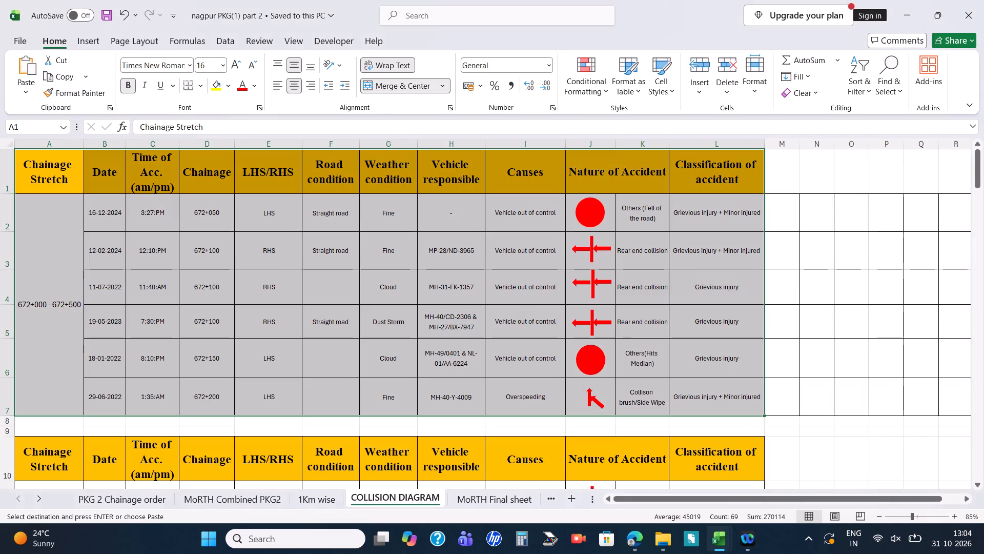
key(alt+Tab)
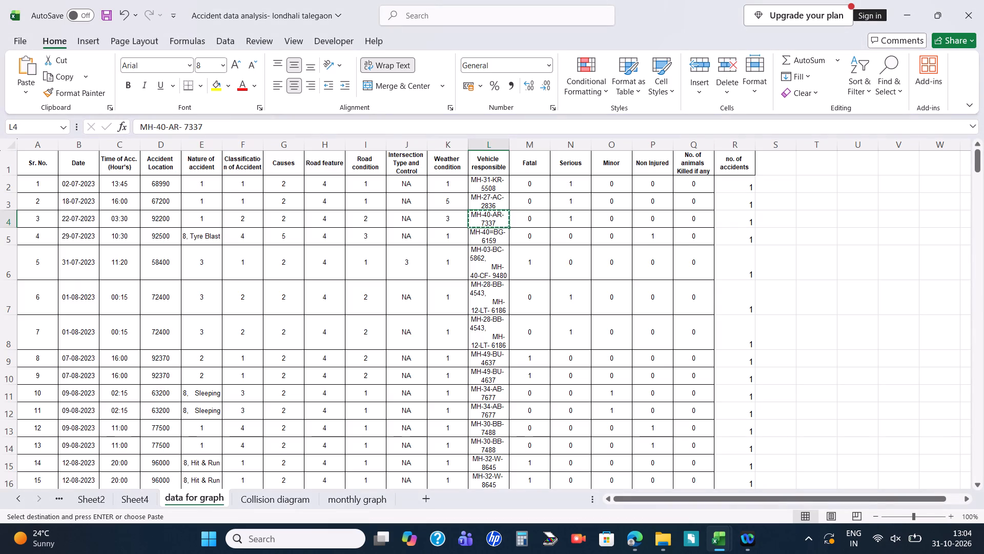
scroll(203, 224, up, 1)
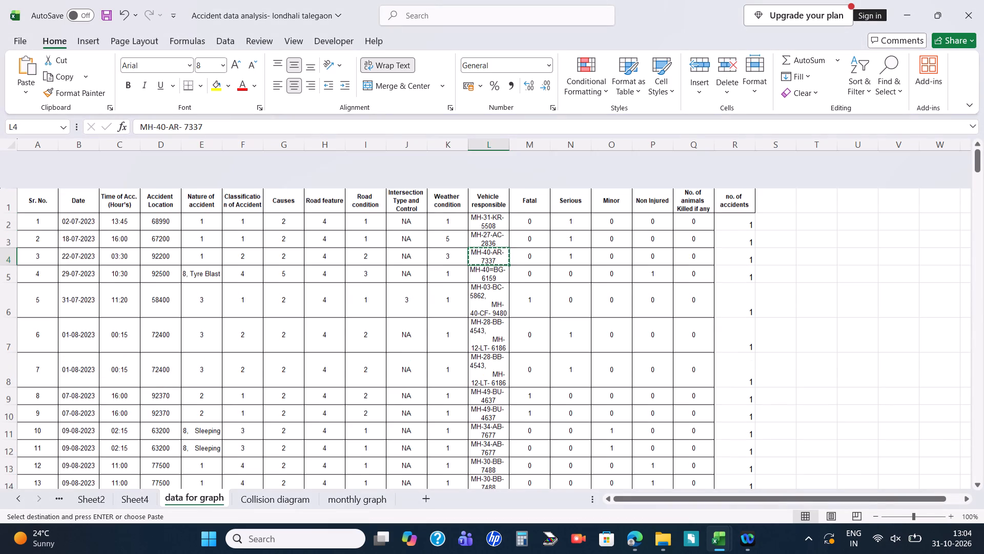
scroll(203, 224, up, 1)
scroll(251, 311, down, 10)
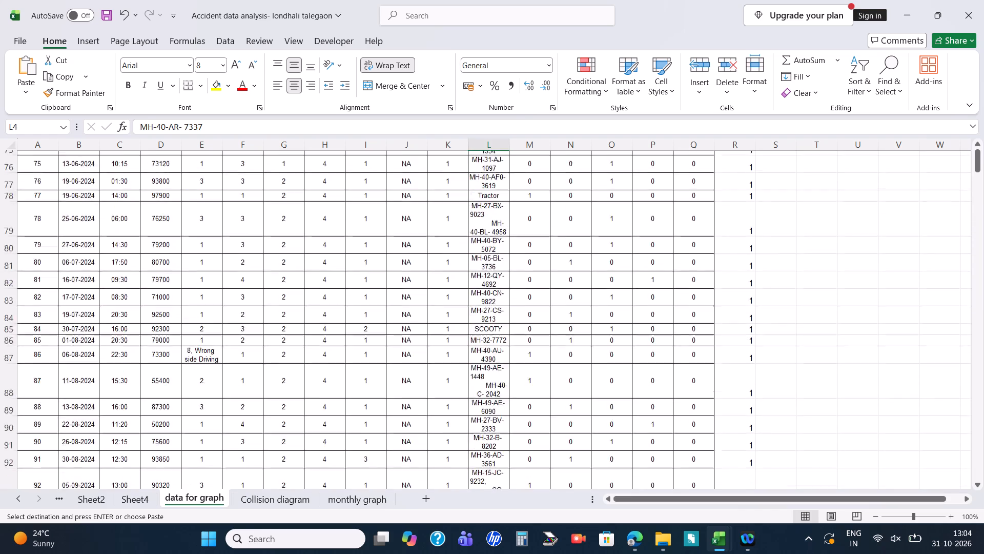
scroll(251, 311, down, 5)
scroll(255, 293, up, 10)
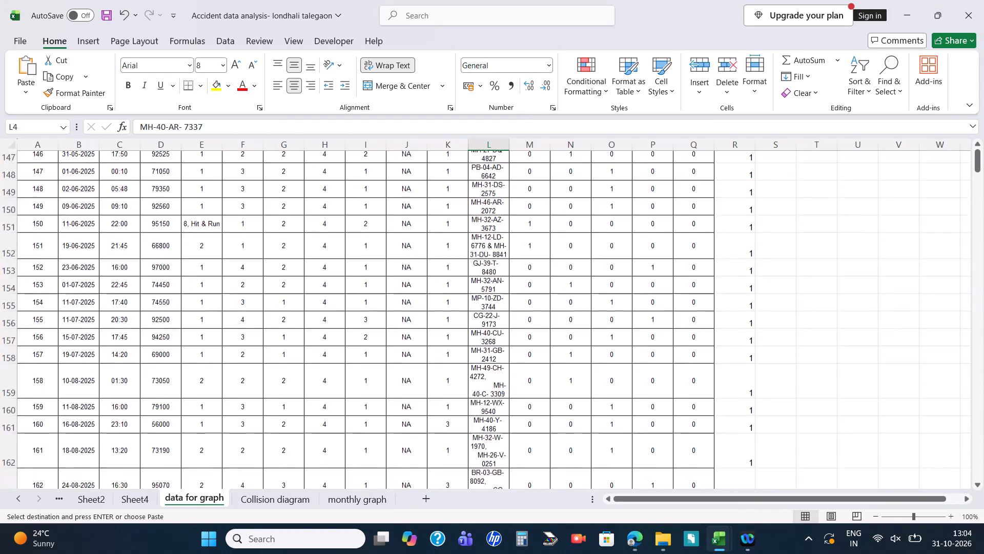
scroll(255, 293, up, 11)
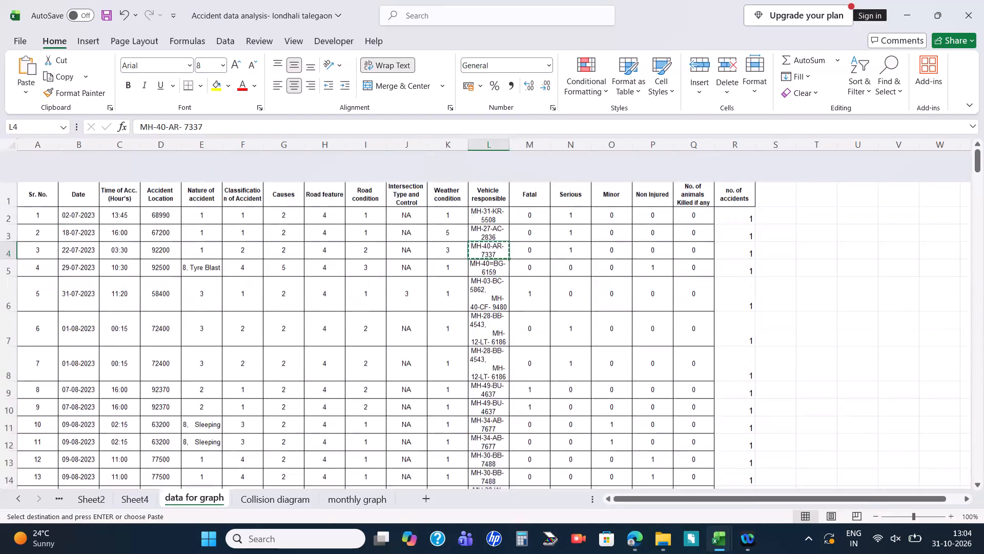
Switch to the nagpur PKG(1) part 2 workbook and look through its 1Km wise, MoRTH Combined PKG2 and MoRTH Final sheets.
key(alt+Tab)
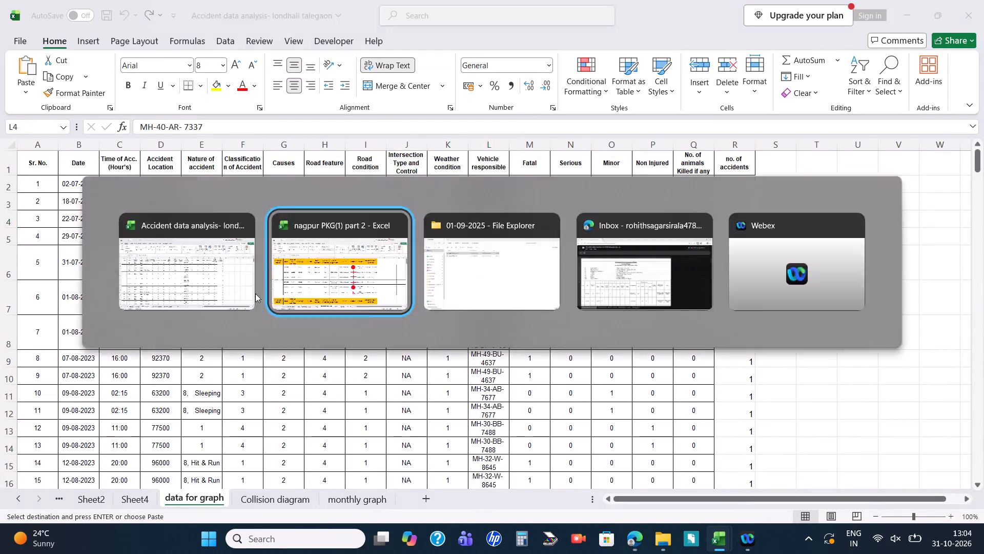
click(303, 502)
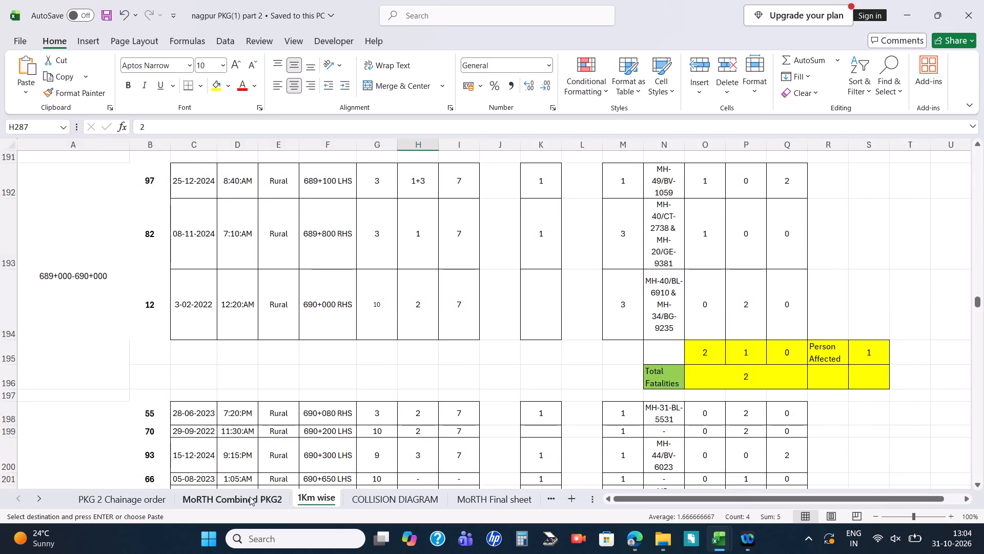
click(250, 497)
scroll(295, 300, up, 15)
scroll(295, 300, up, 16)
click(504, 505)
scroll(410, 264, up, 8)
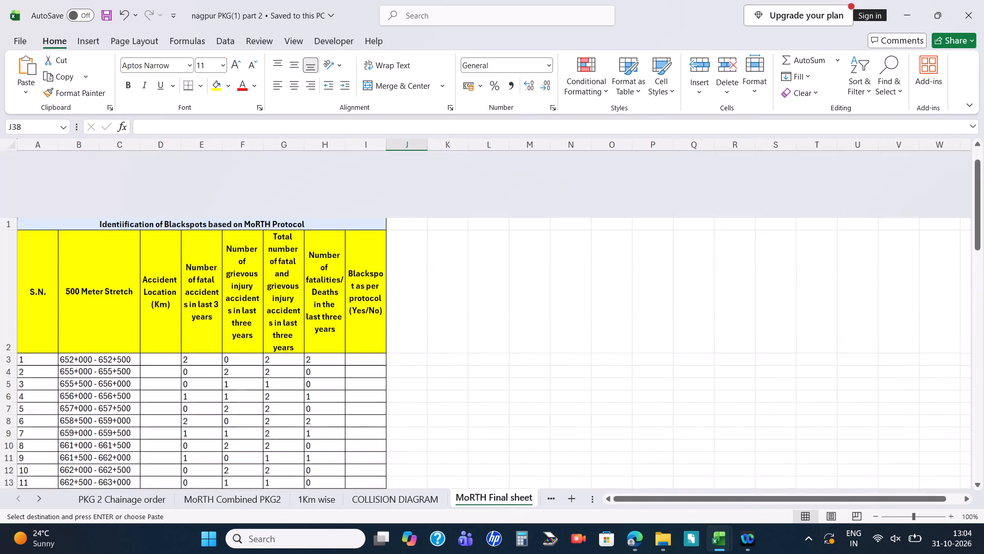
scroll(410, 264, up, 3)
Examine the headers and coded accident records in the PKG 2 Chainage order sheet of the Nagpur workbook.
click(123, 498)
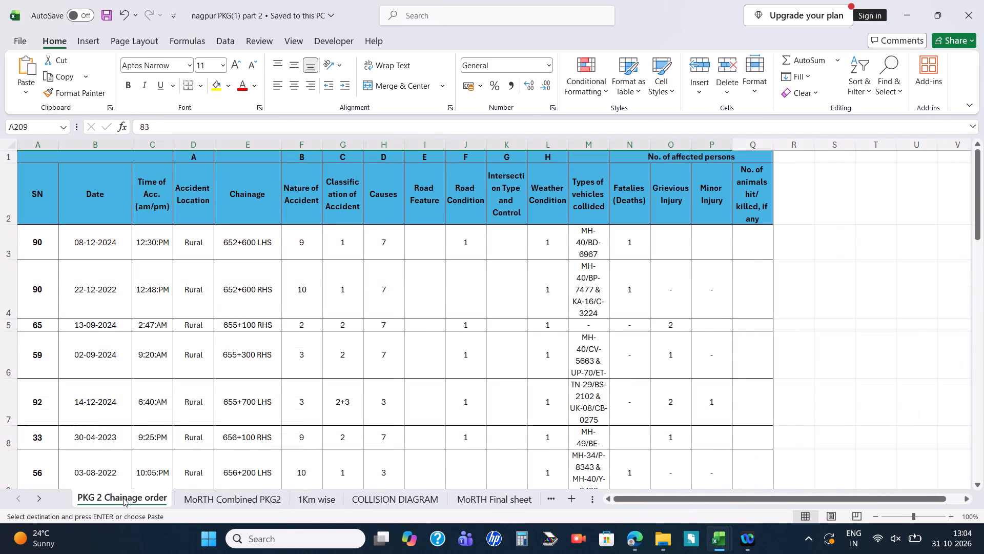
scroll(261, 409, right, 4)
scroll(261, 409, up, 9)
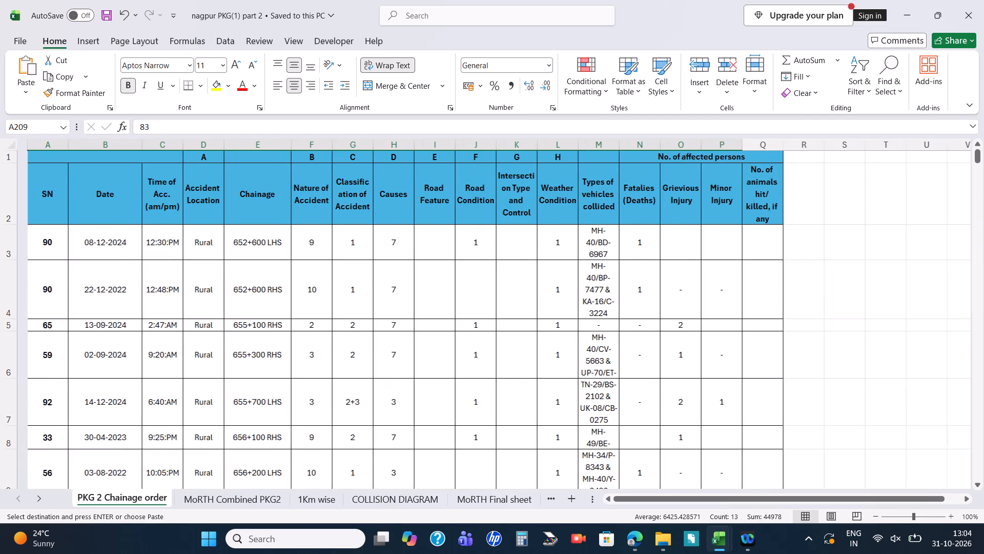
scroll(261, 409, up, 2)
scroll(261, 409, down, 11)
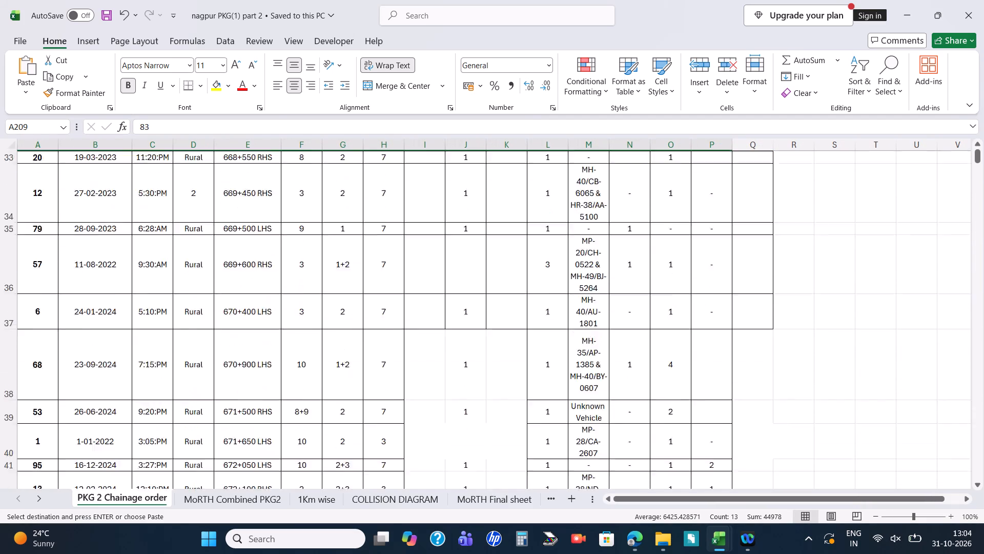
scroll(261, 409, down, 6)
scroll(261, 409, up, 16)
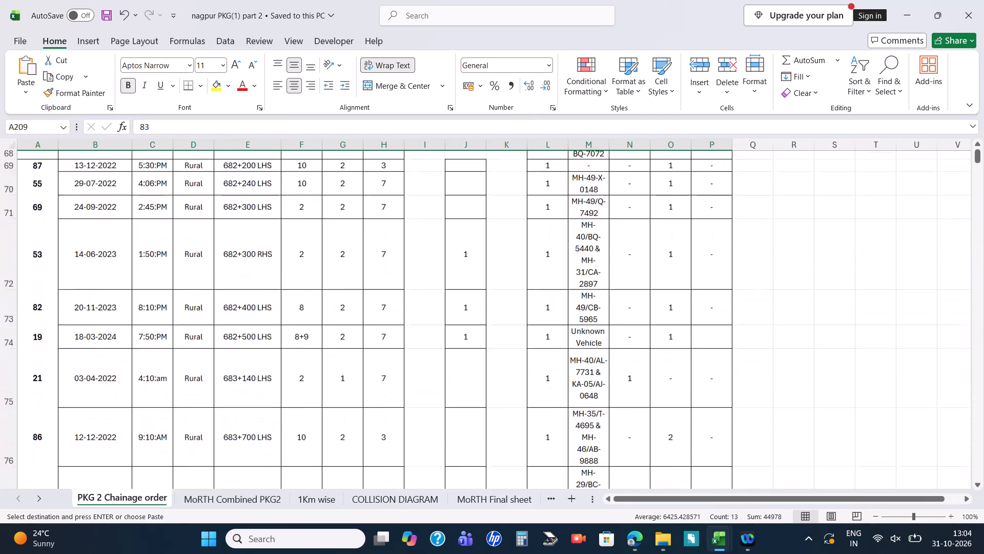
scroll(261, 409, up, 8)
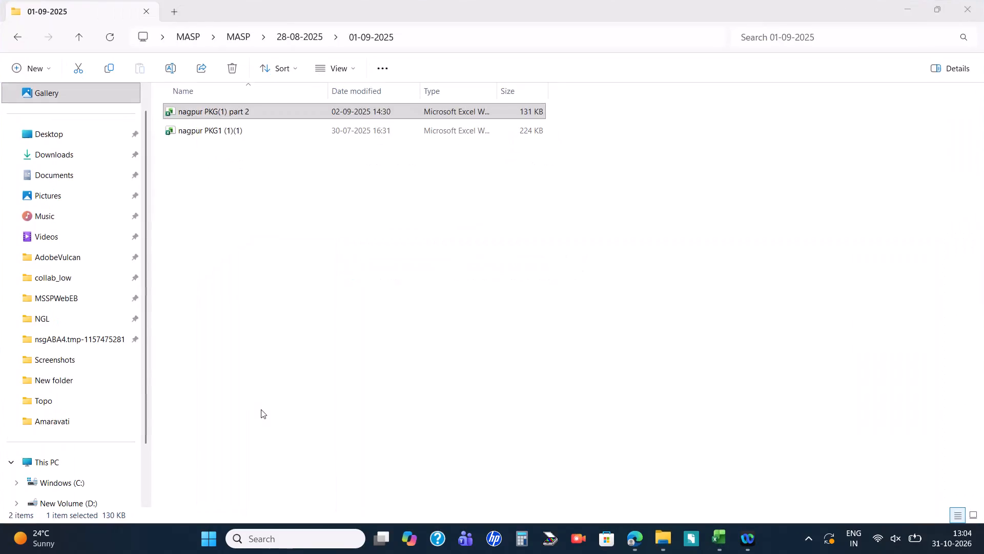
Switch to File Explorer and browse the MASP folders, checking the Traffic folder within All combined files.
click(281, 323)
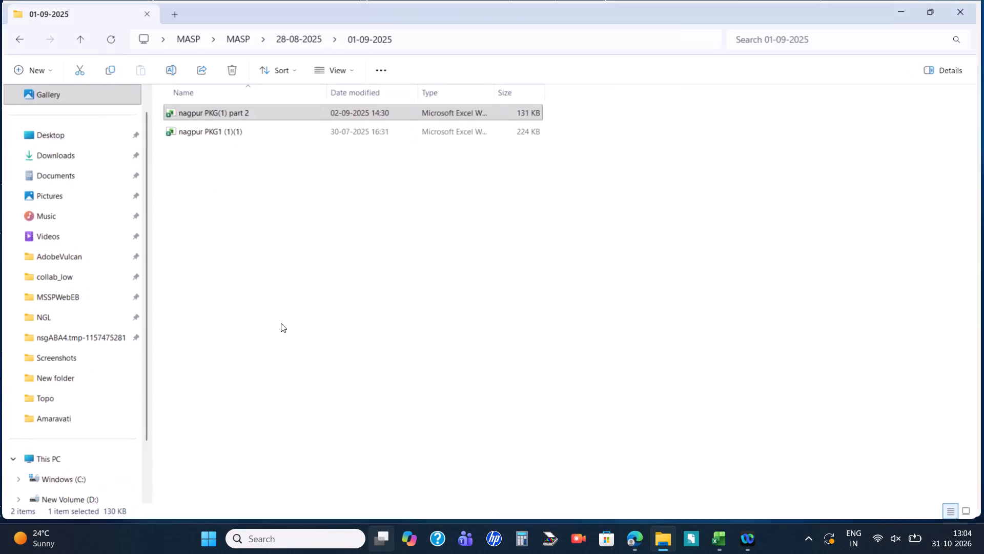
click(19, 45)
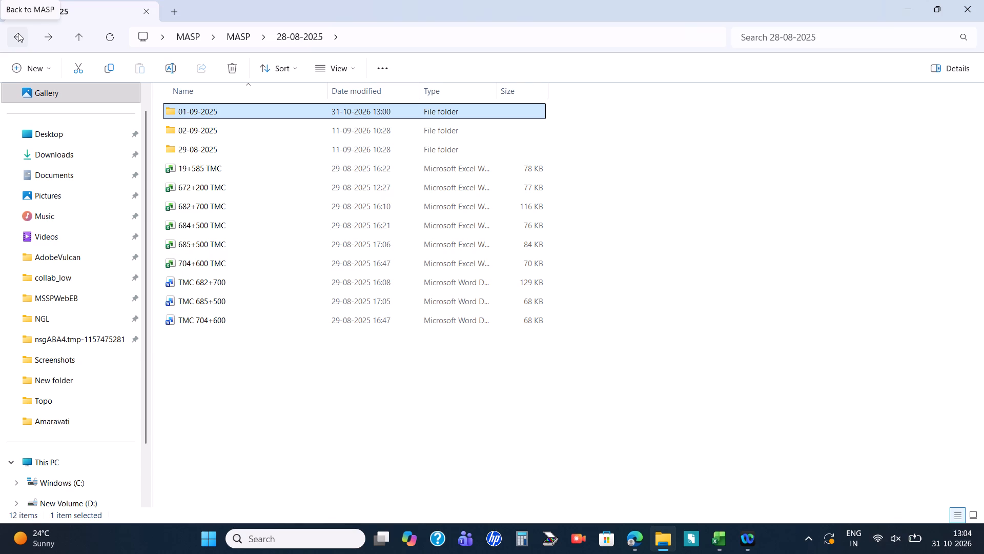
click(18, 33)
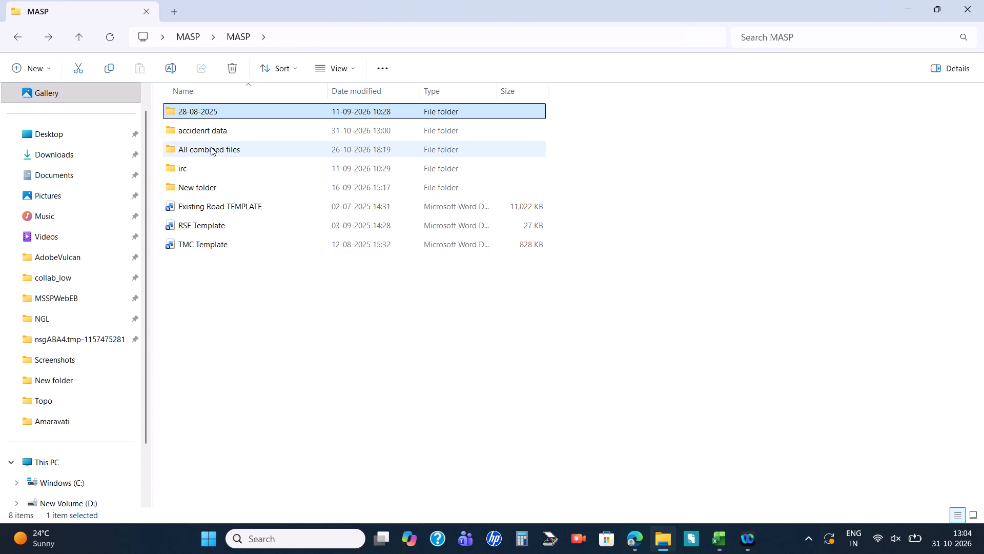
double_click(211, 147)
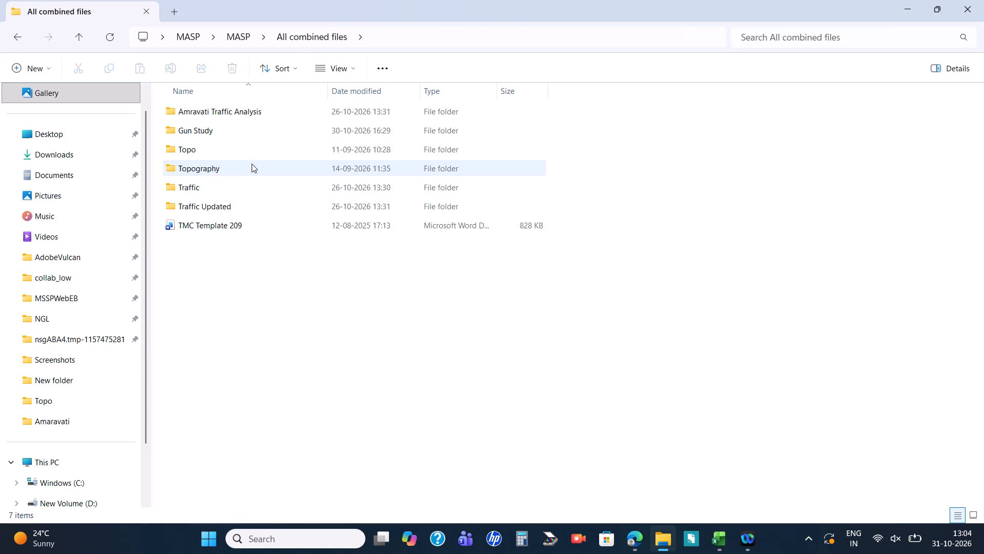
double_click(242, 183)
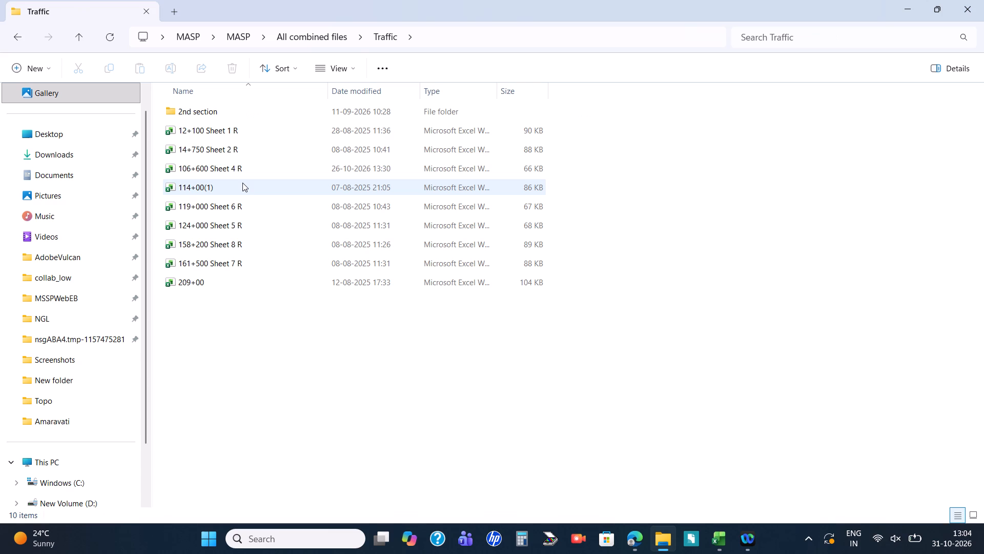
key(BackSpace)
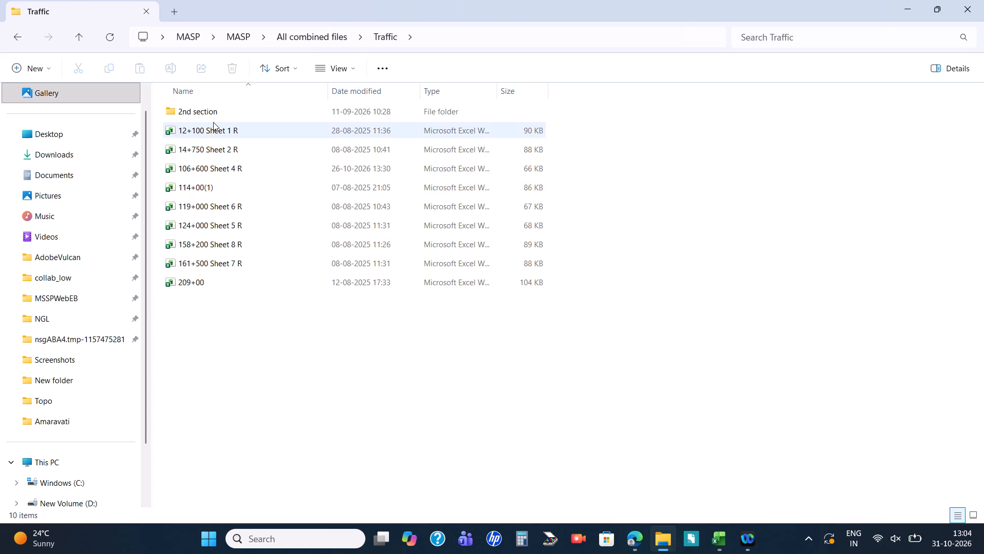
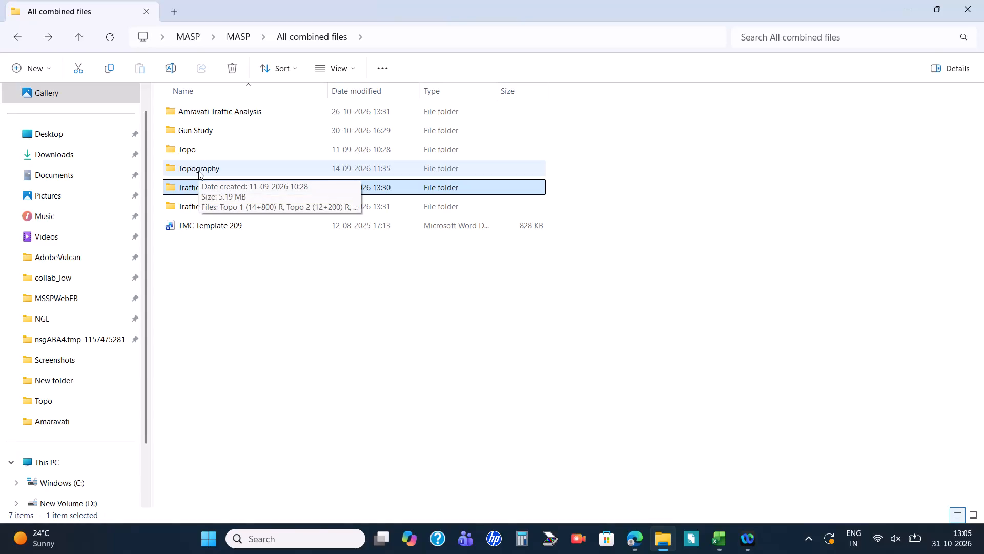
Open the AUSA-CHAKUR Reference file from the accidenrt data folder, look through its 75+450, 79+300 and 89+00 sheets, and close it.
key(BackSpace)
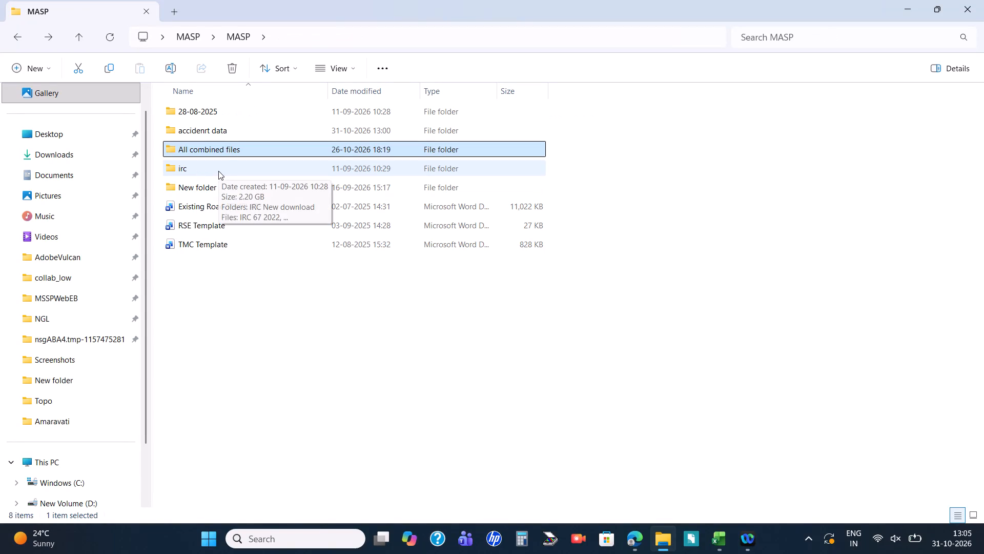
double_click(228, 133)
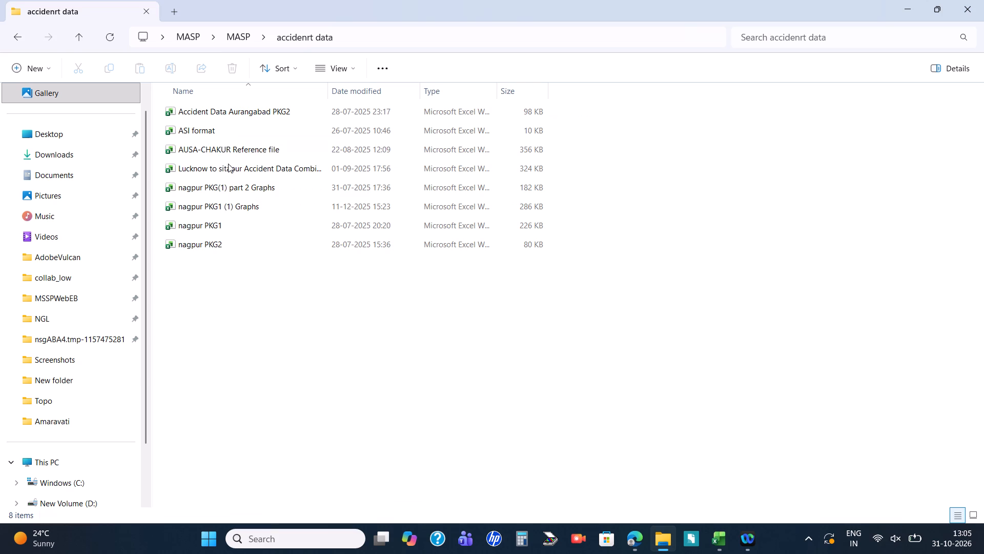
double_click(249, 150)
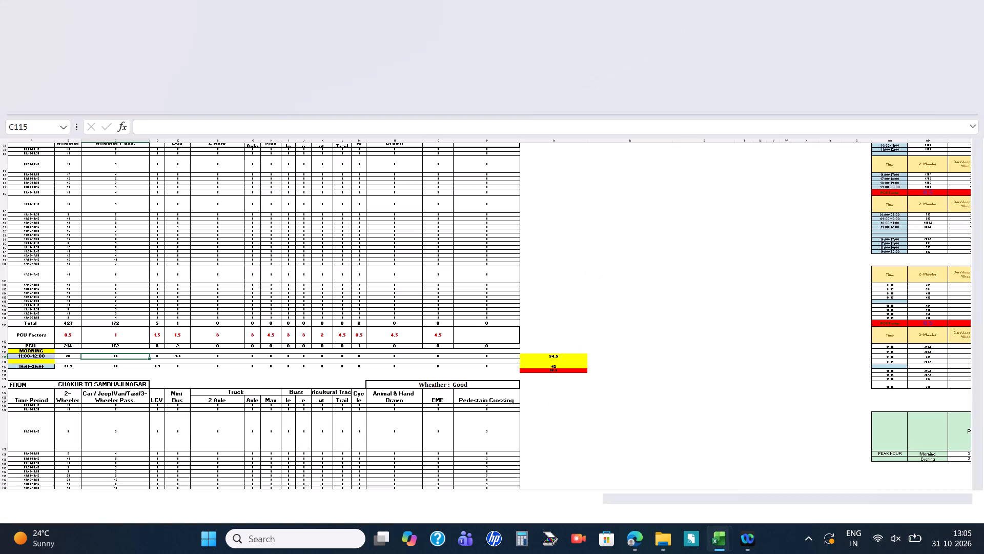
scroll(354, 383, up, 18)
scroll(354, 383, up, 9)
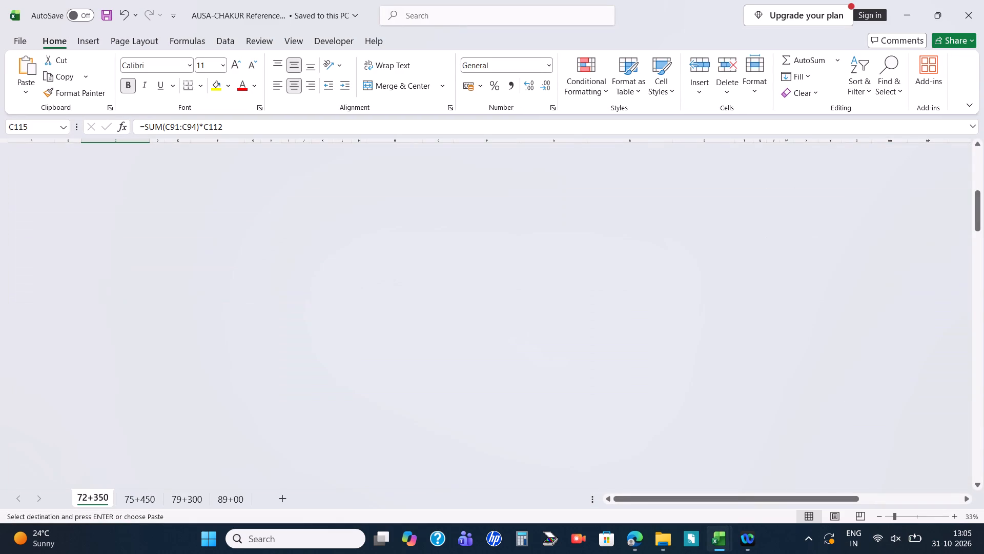
click(147, 500)
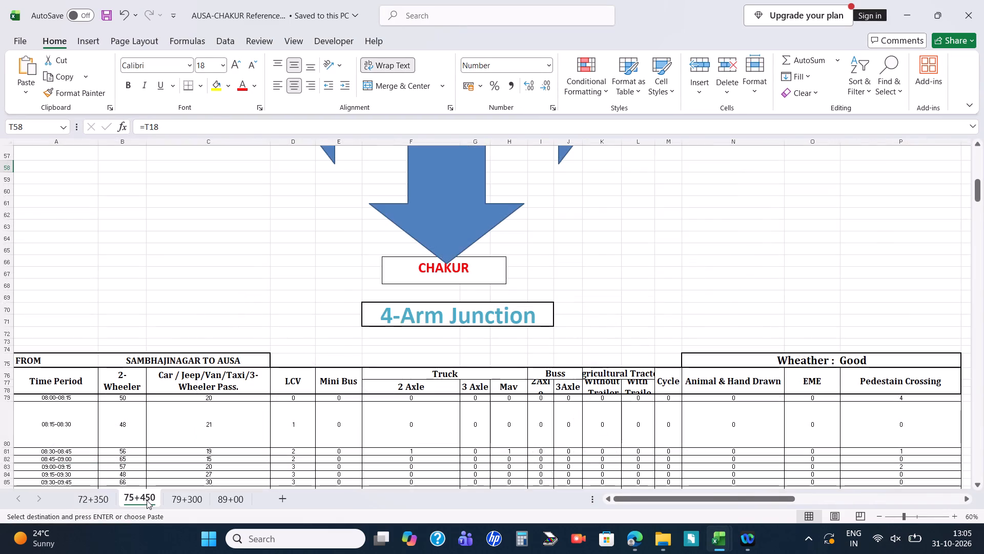
click(179, 506)
click(220, 505)
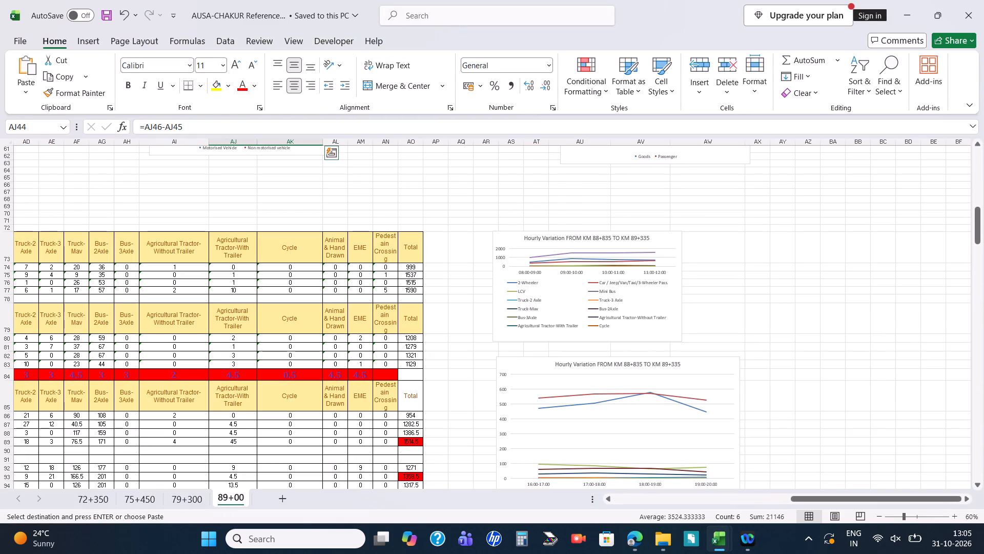
click(983, 0)
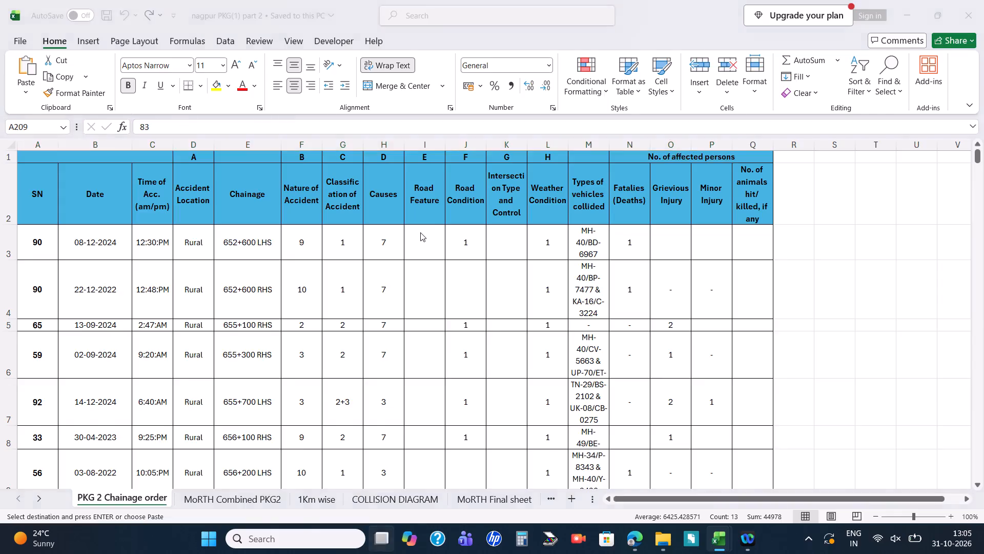
Open the Lucknow to sitapur Accident Data workbook and compare its code legend with the londhali talegaon data for graph sheet.
click(591, 127)
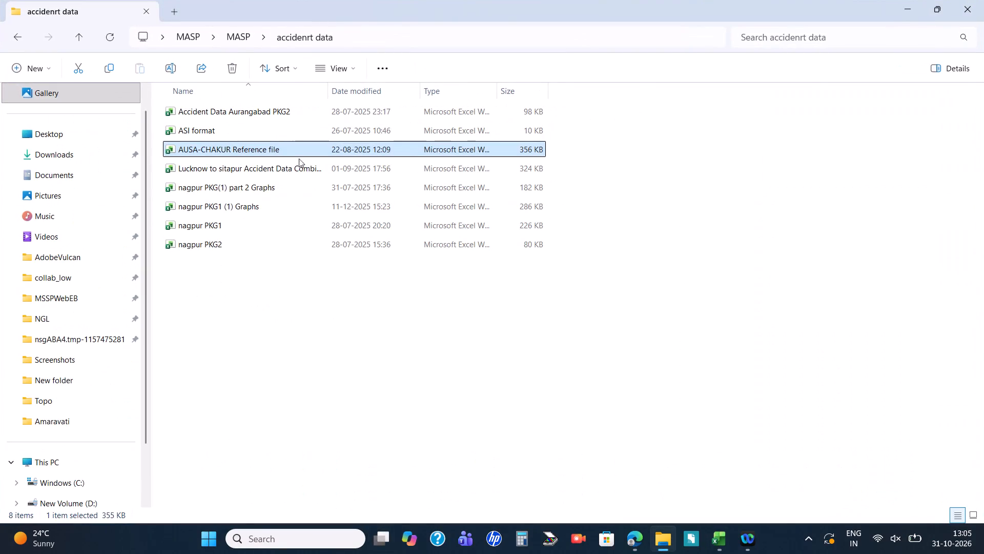
double_click(280, 169)
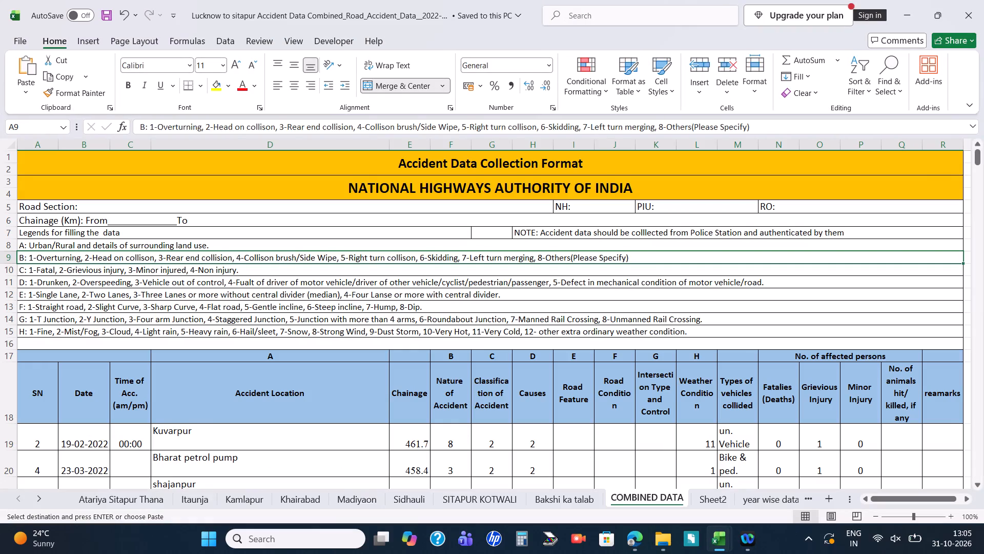
key(alt+Tab)
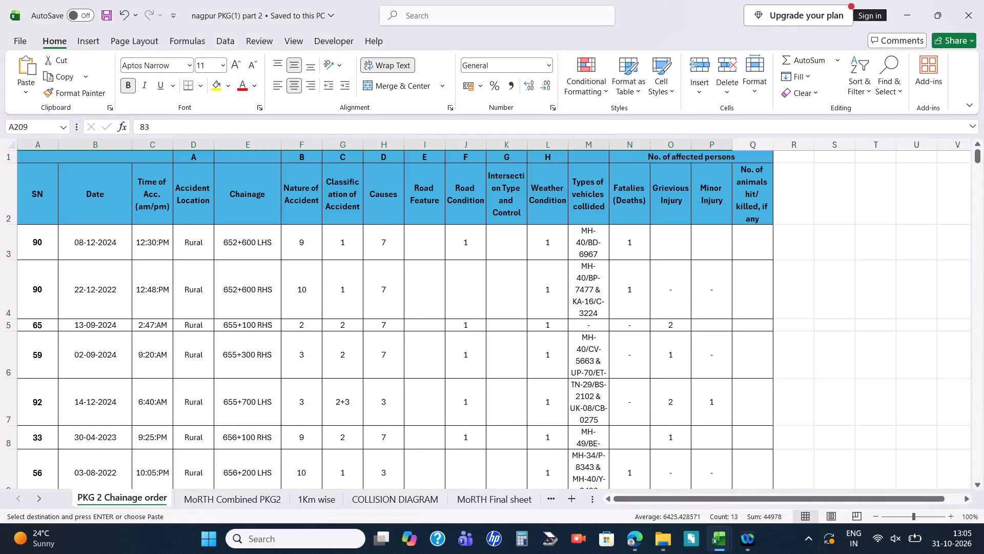
key(alt+Tab)
key(alt+Tab)
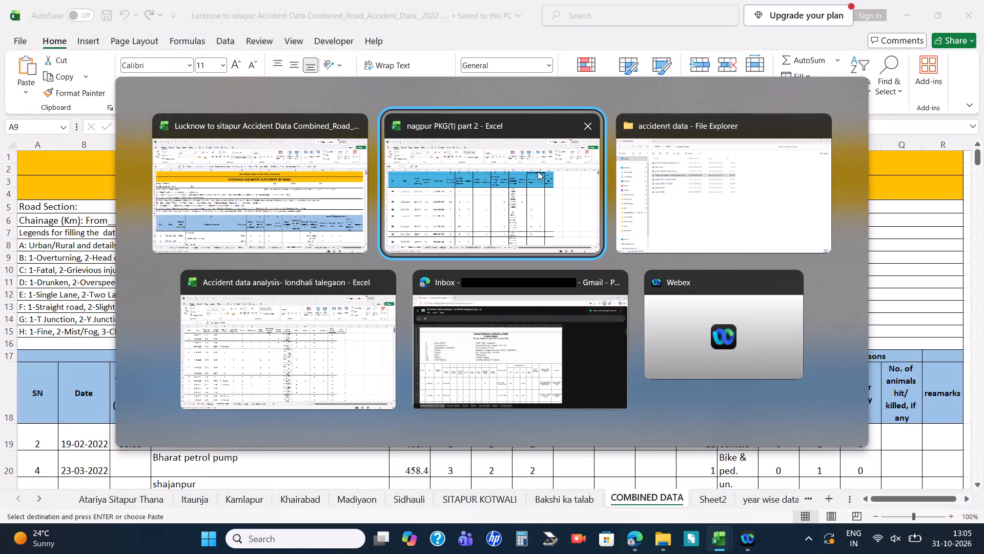
alt+click(328, 312)
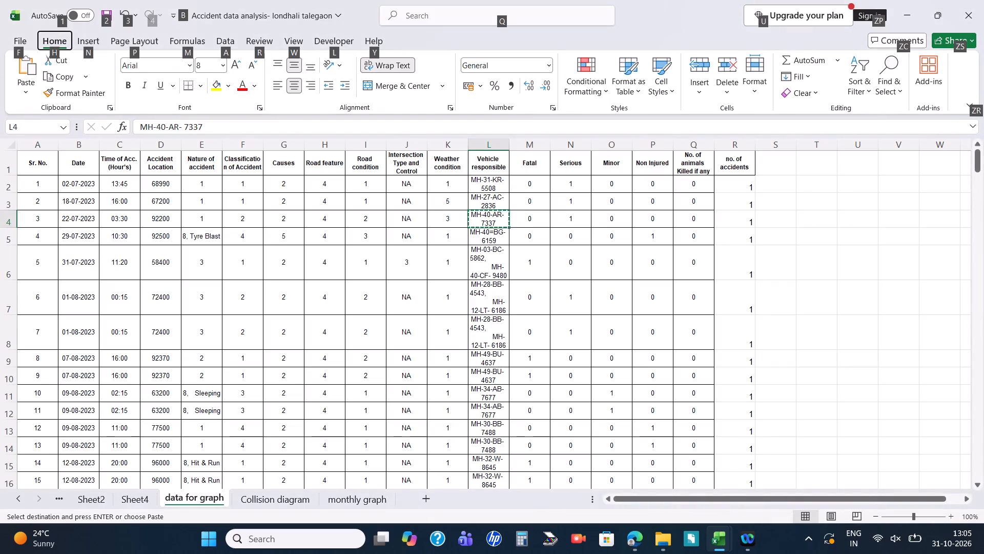
key(alt+Tab)
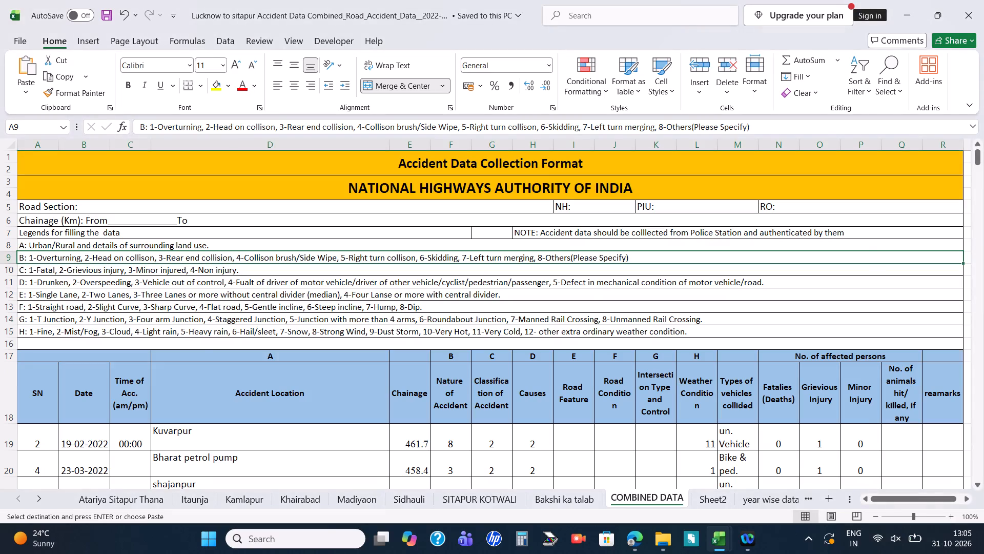
key(alt+Tab)
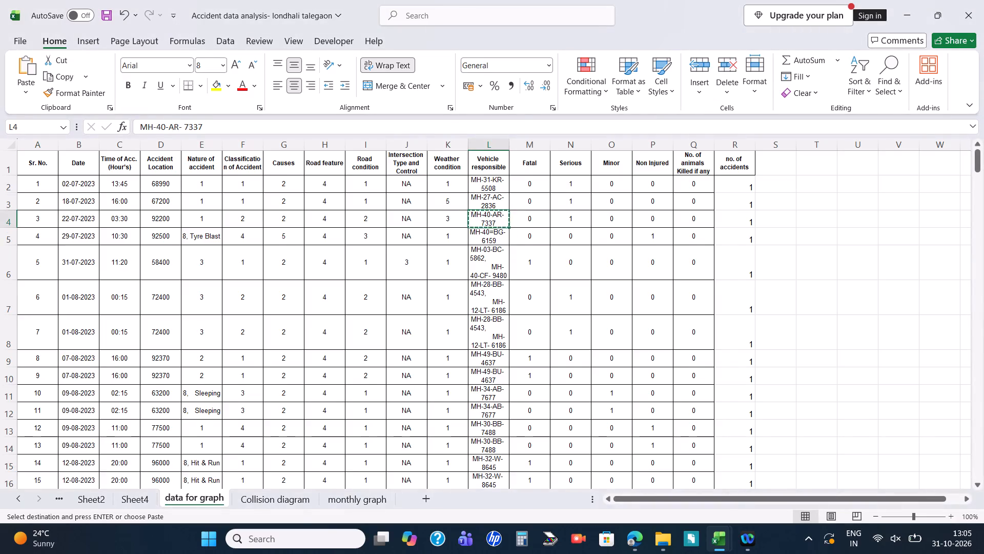
Compare the descriptive entries in the Nagpur COLLISION DIAGRAM sheet with the londhali talegaon coded columns and the Lucknow to sitapur legend.
key(alt+Tab)
key(alt+Tab)
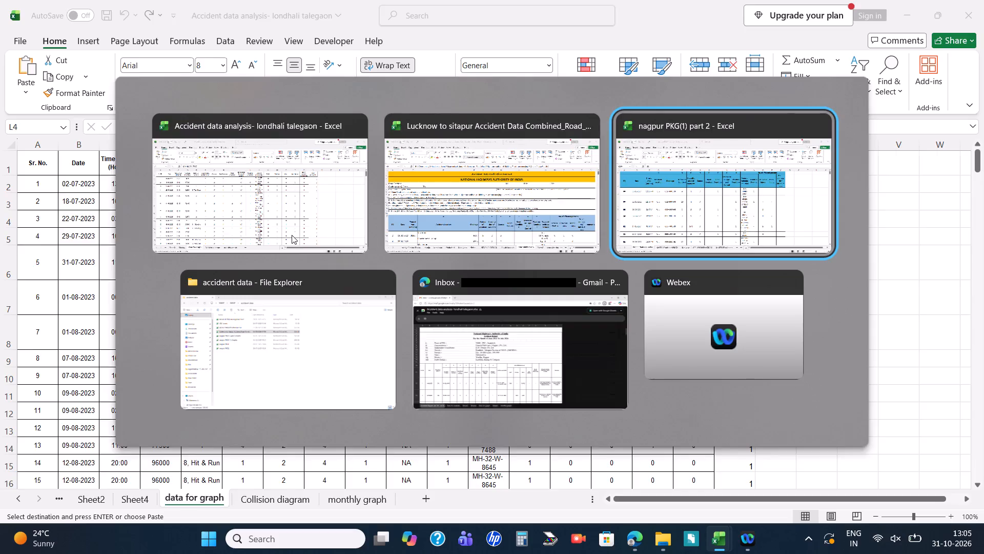
click(376, 494)
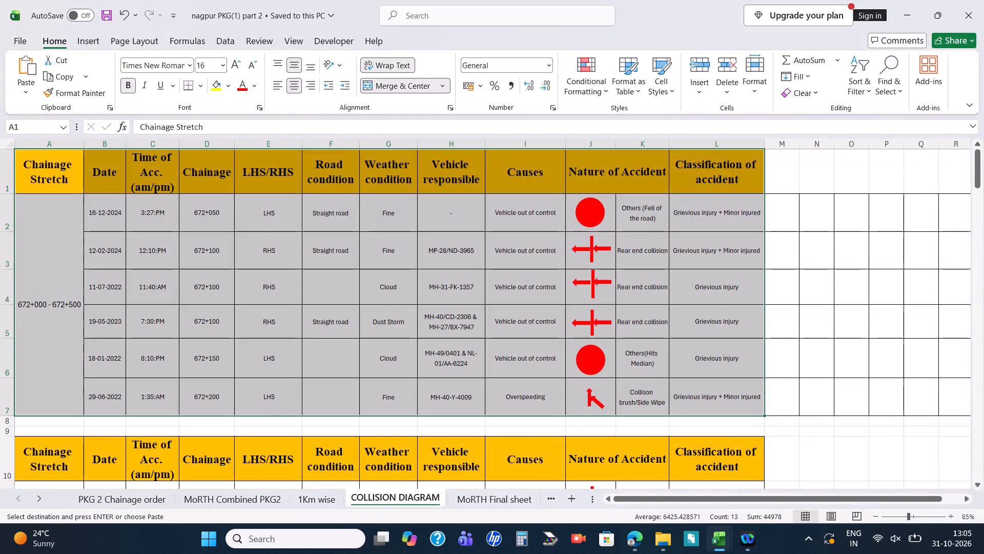
click(340, 400)
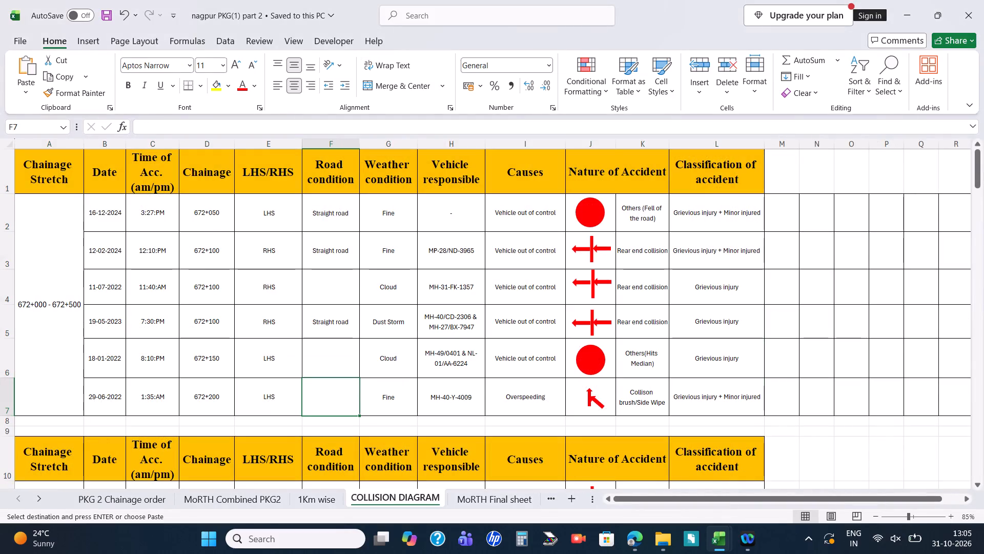
key(alt+Tab)
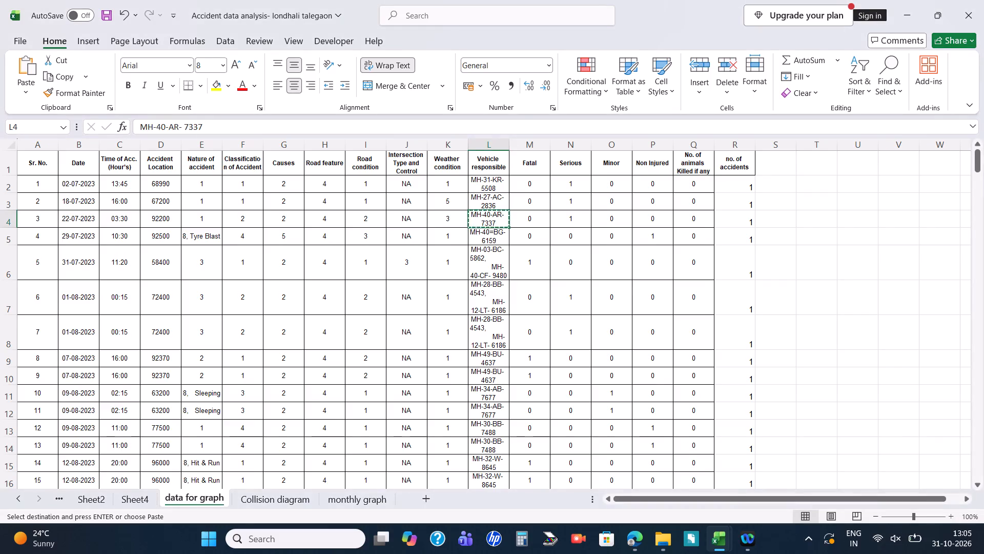
key(alt+Tab)
key(alt+Tab)
key(alt+Tab)
key(alt+Tab)
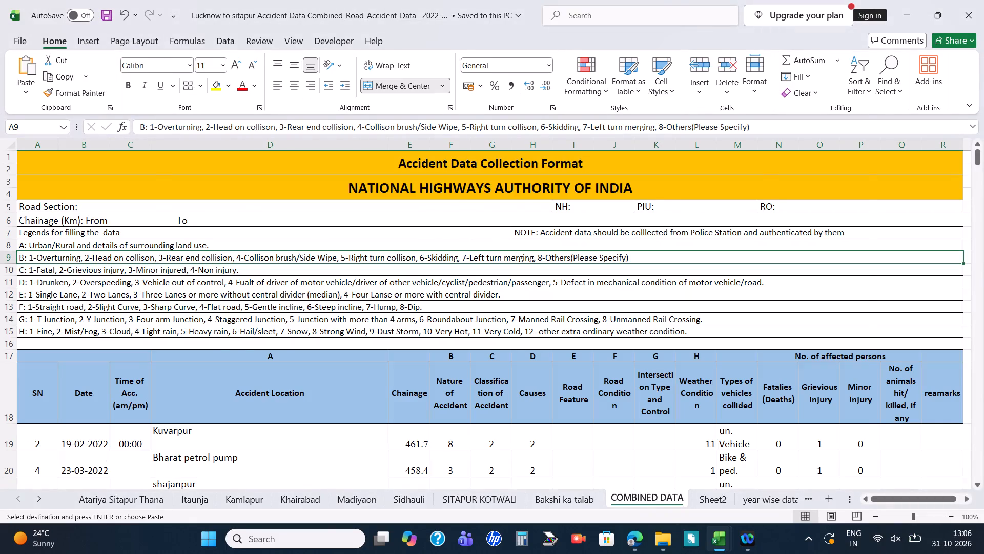
key(alt+Tab)
key(alt+Tab)
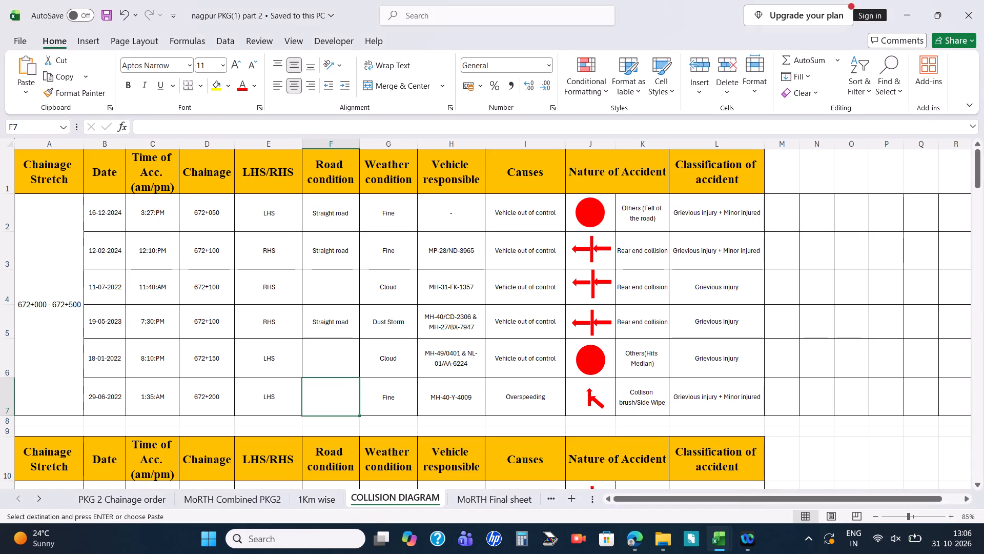
Examine the accident descriptions and collision symbols across all chainage stretch tables in the Nagpur COLLISION DIAGRAM sheet.
scroll(529, 366, down, 1)
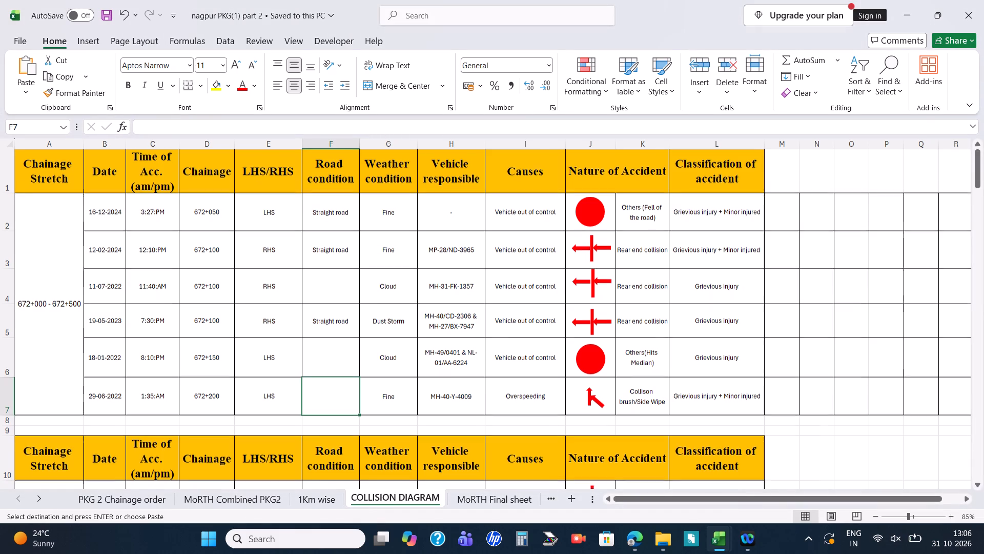
scroll(529, 366, down, 6)
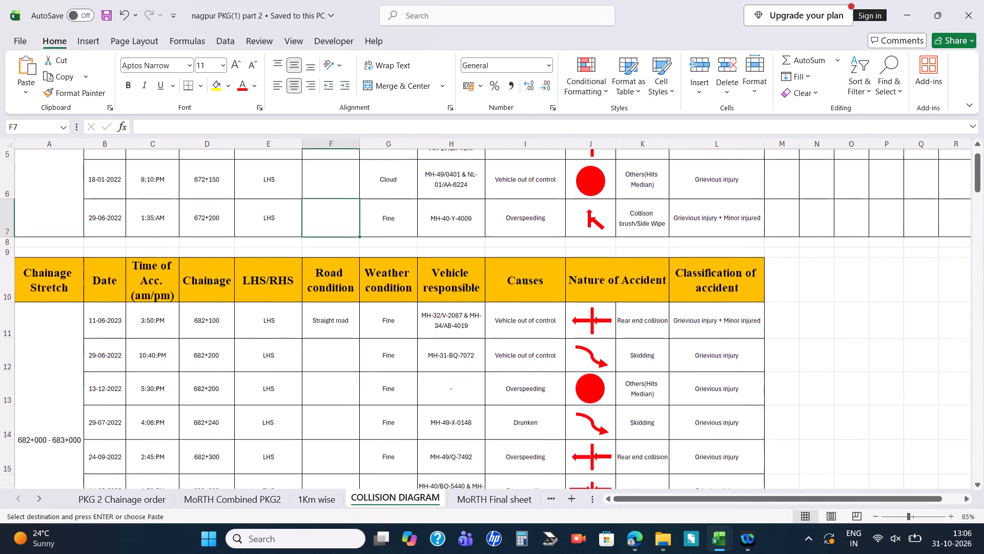
scroll(529, 366, down, 6)
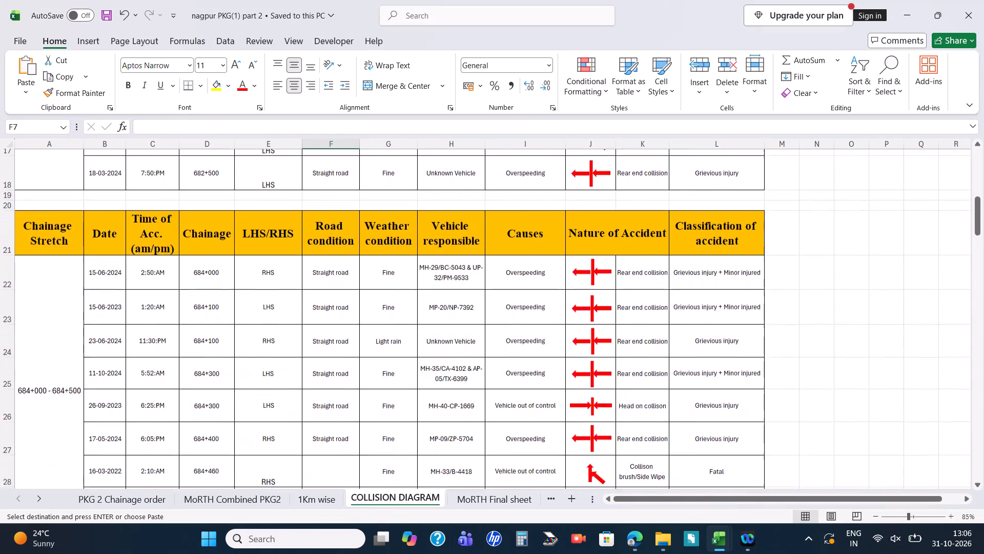
scroll(529, 366, down, 5)
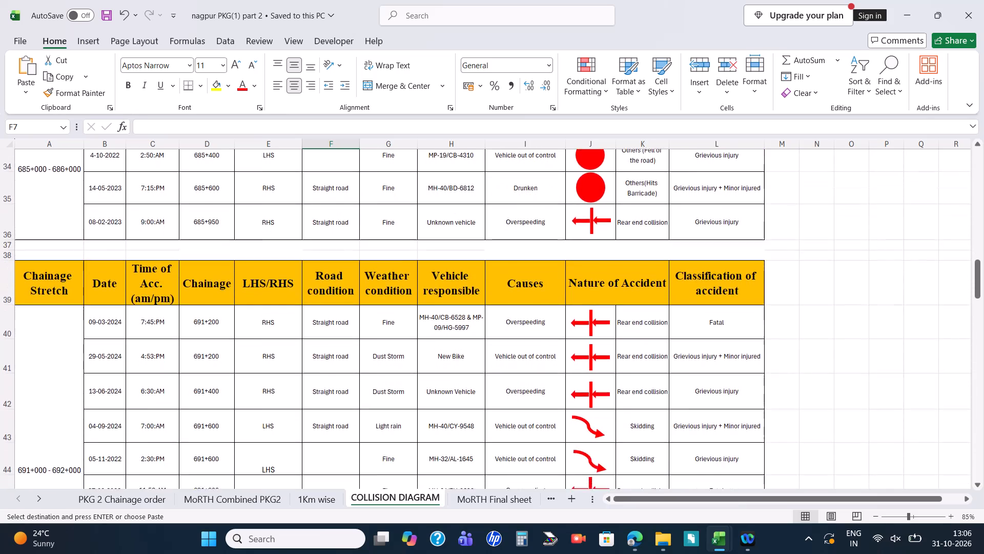
scroll(529, 366, down, 5)
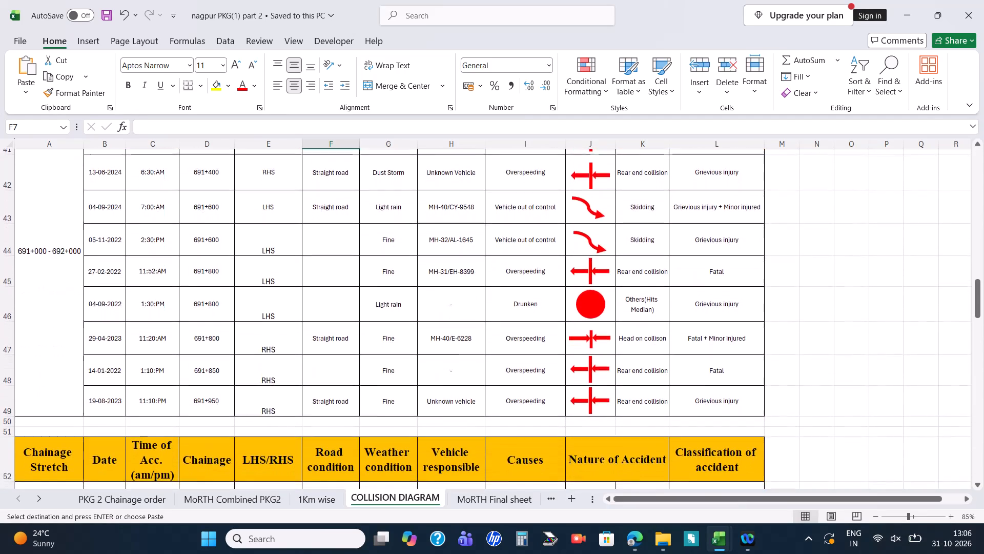
scroll(529, 366, down, 7)
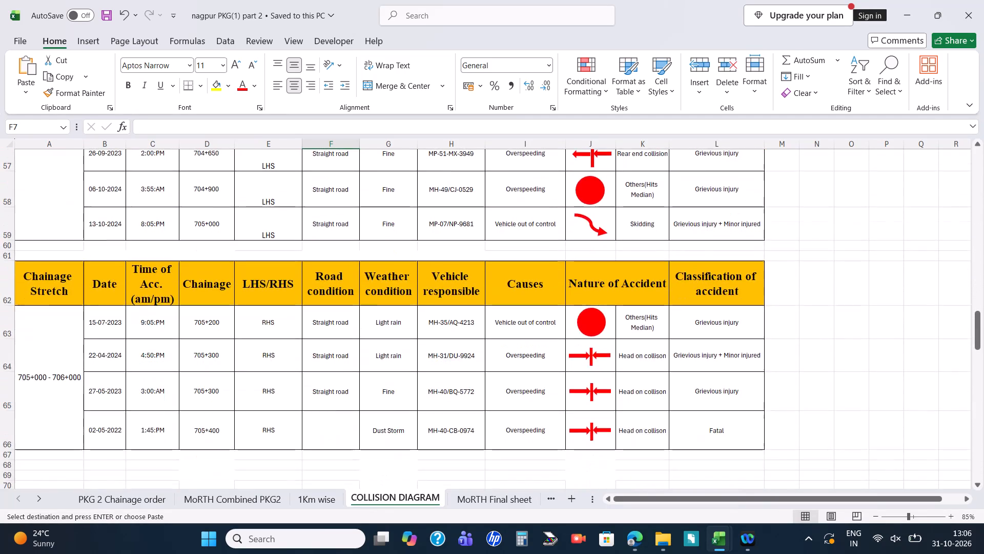
scroll(529, 366, down, 8)
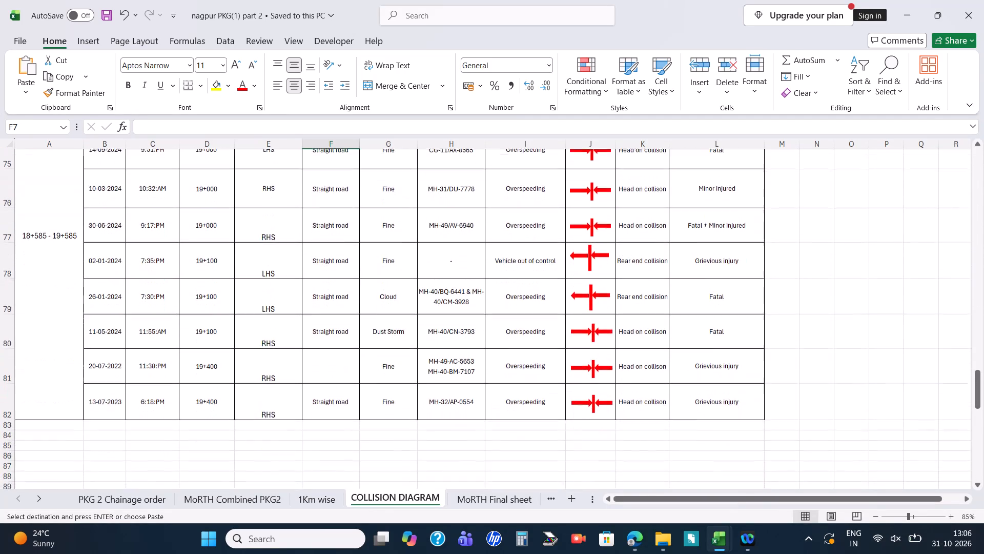
scroll(529, 366, down, 4)
scroll(529, 366, up, 1)
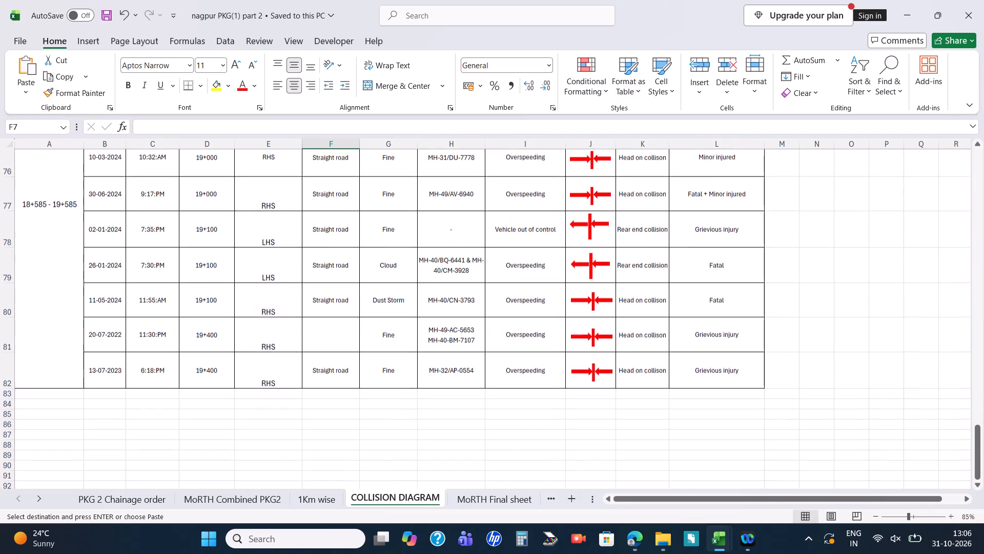
scroll(529, 366, up, 11)
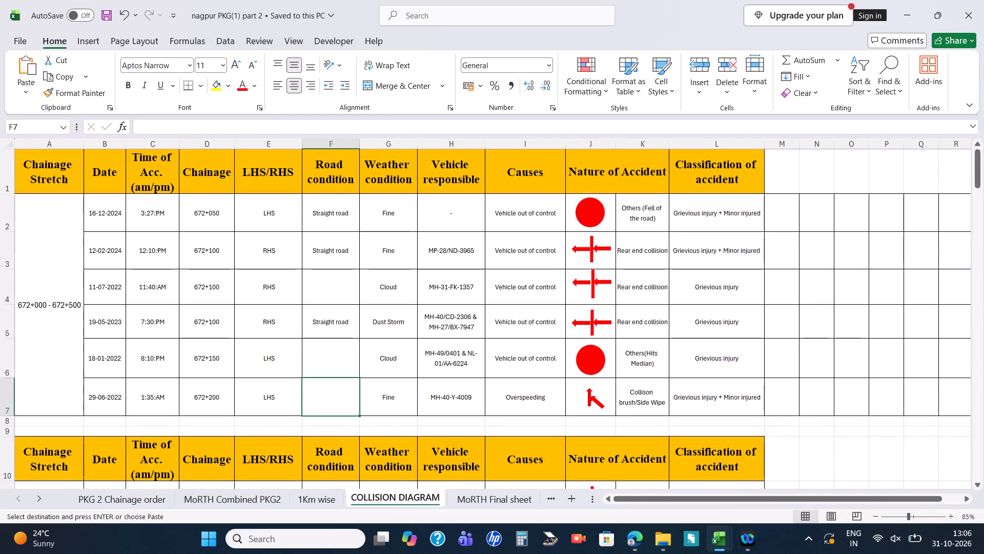
scroll(524, 390, down, 1)
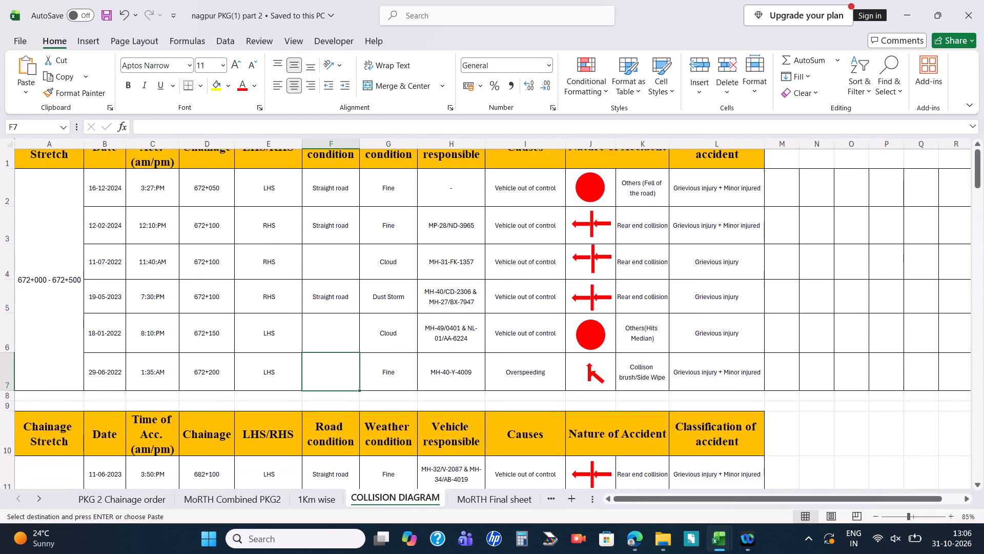
scroll(524, 390, down, 9)
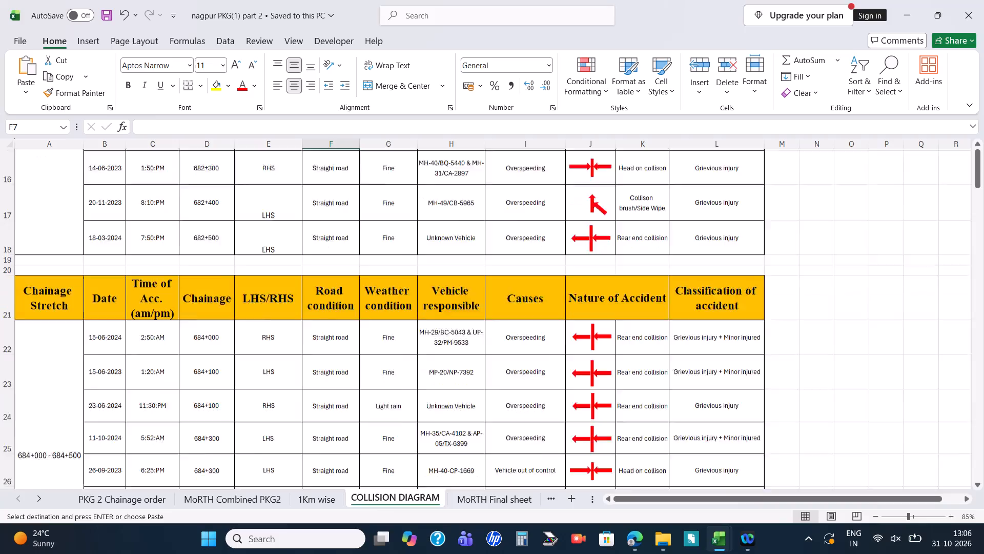
scroll(524, 390, down, 9)
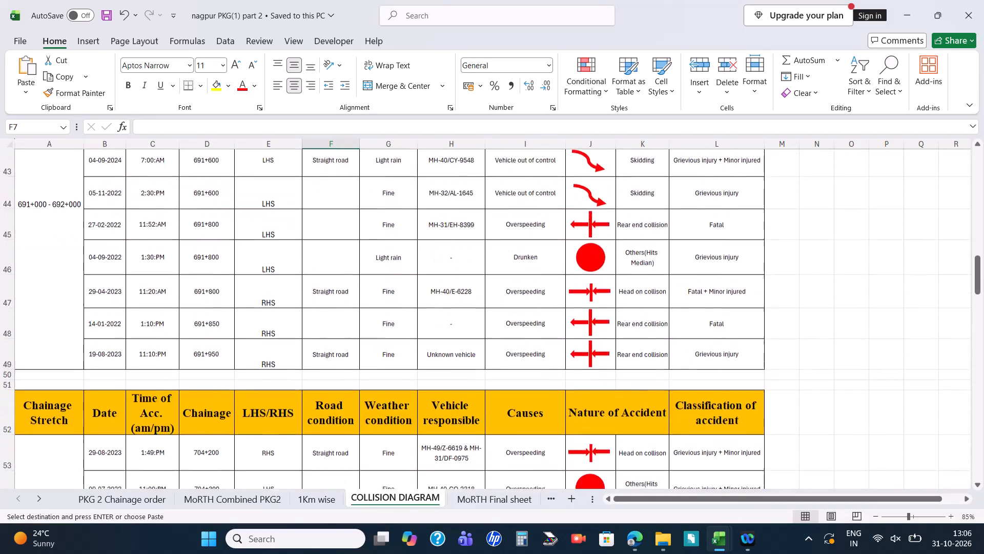
scroll(524, 390, down, 9)
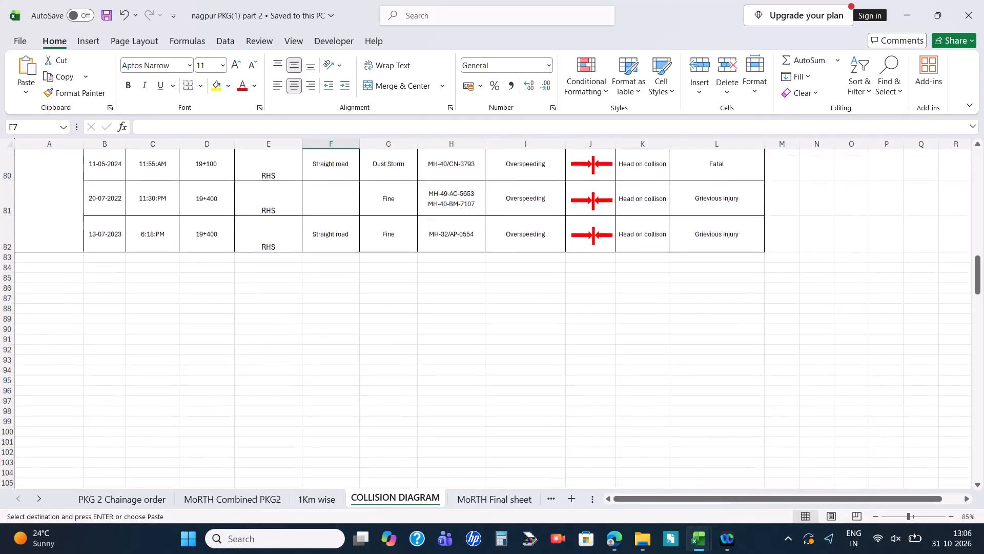
scroll(524, 390, down, 3)
Switch to File Explorer and check the 28-08-2025 folder inside MASP for another reference workbook.
key(alt+Tab)
key(alt+Tab)
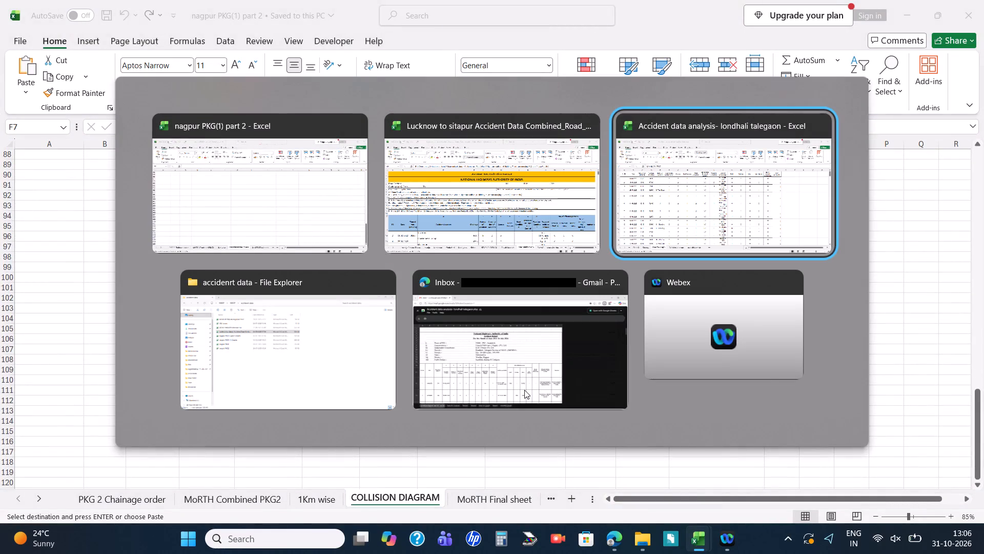
key(alt+Tab)
key(BackSpace)
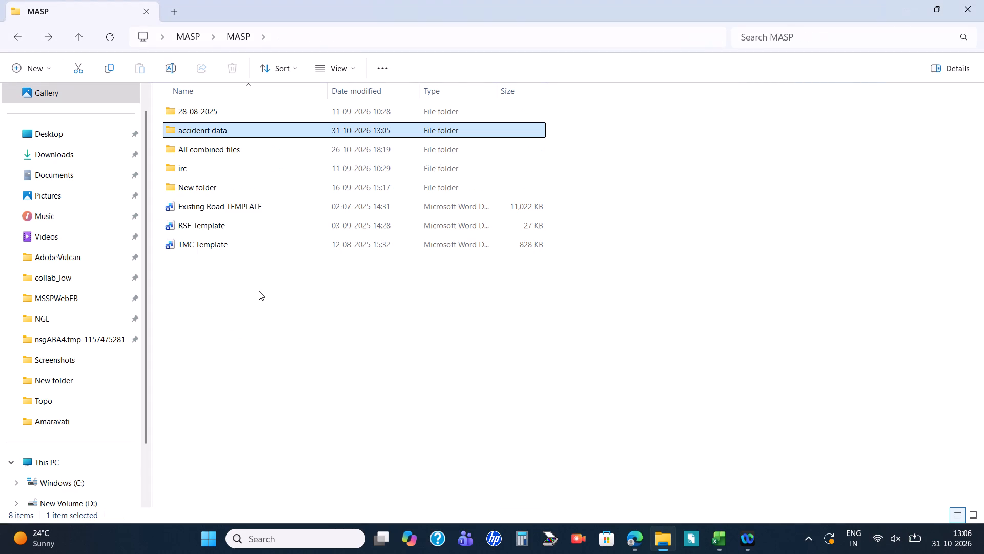
key(Up)
key(Return)
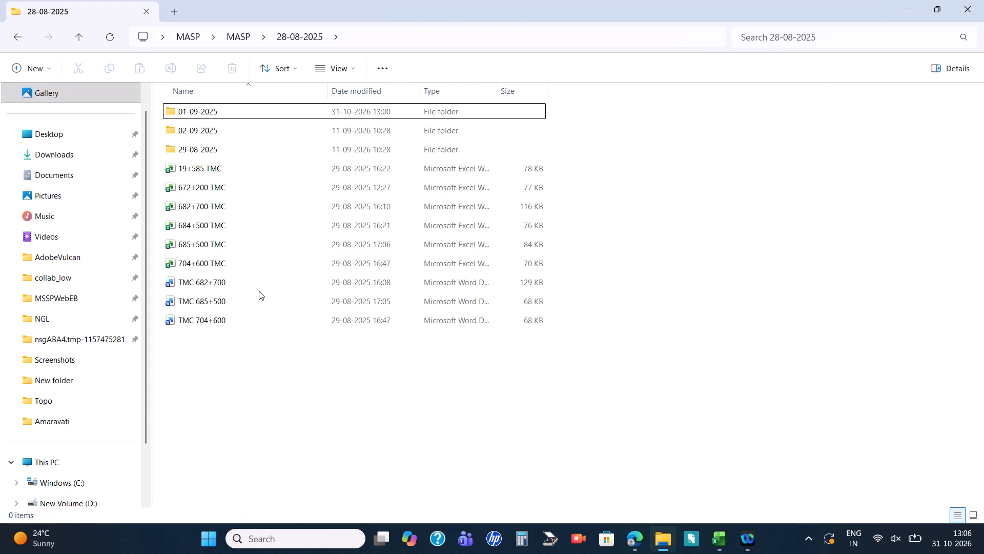
key(Return)
key(BackSpace)
Browse the All combined files folder and look through its Traffic folder and the 2nd section subfolder.
key(Down)
key(Down)
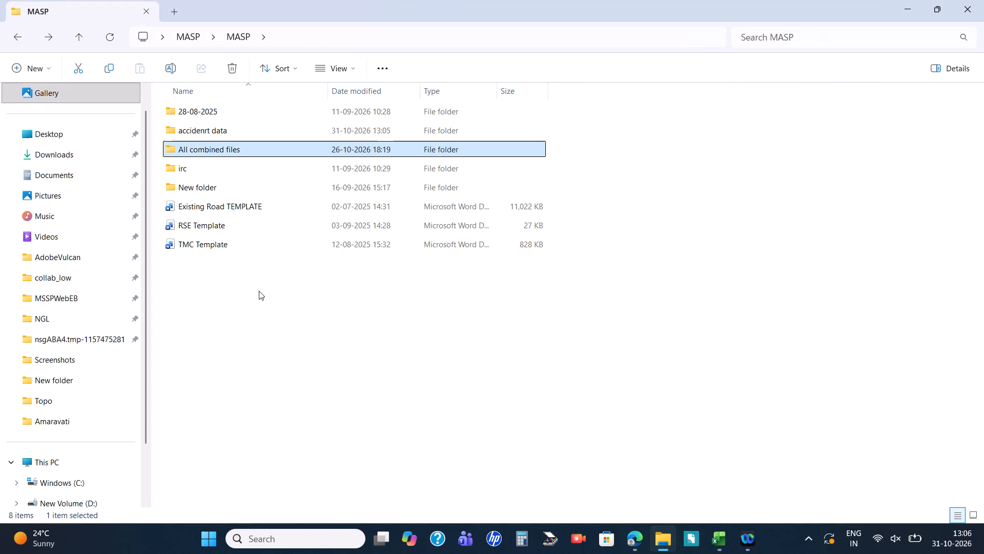
key(backslash)
key(BackSpace)
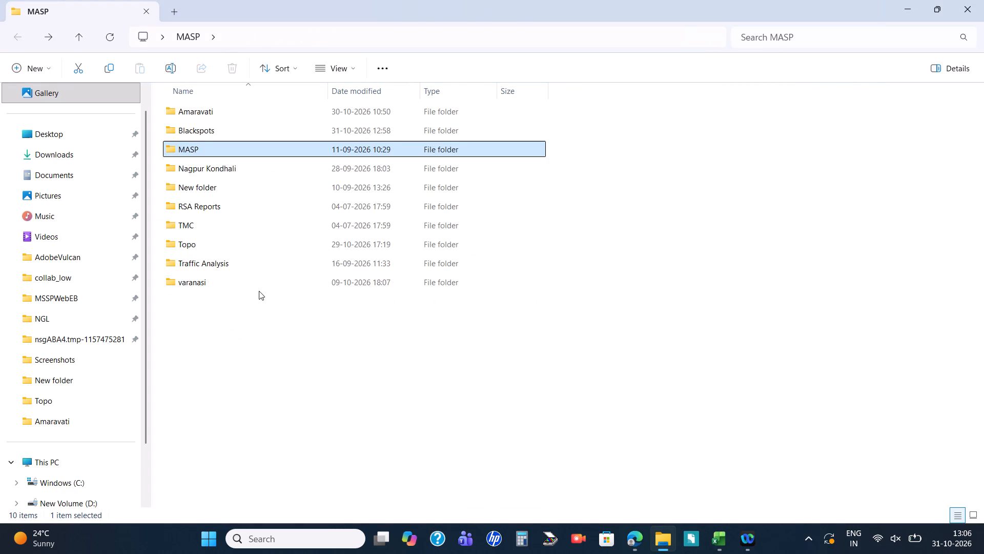
key(Return)
key(Down)
key(Down)
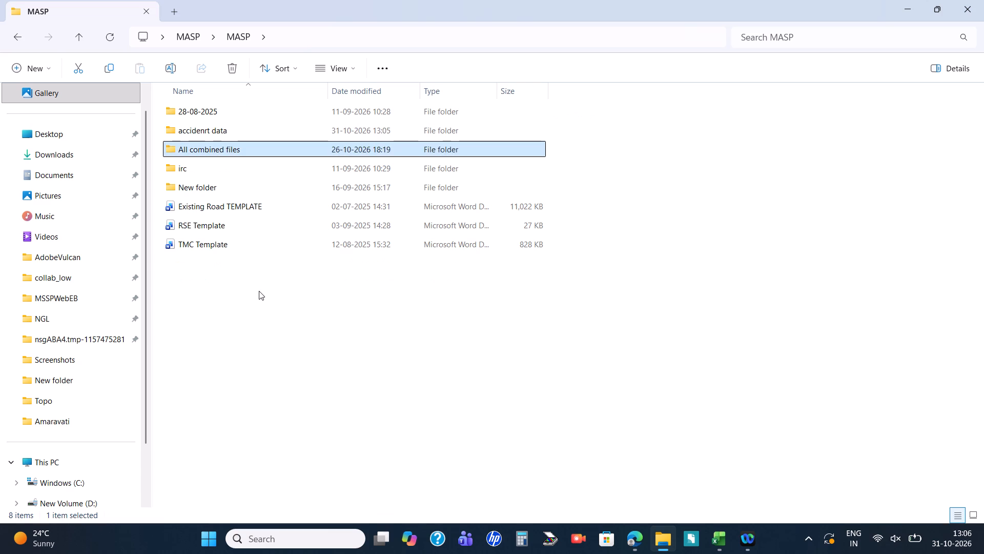
key(Return)
key(Down)
key(Up)
key(Down)
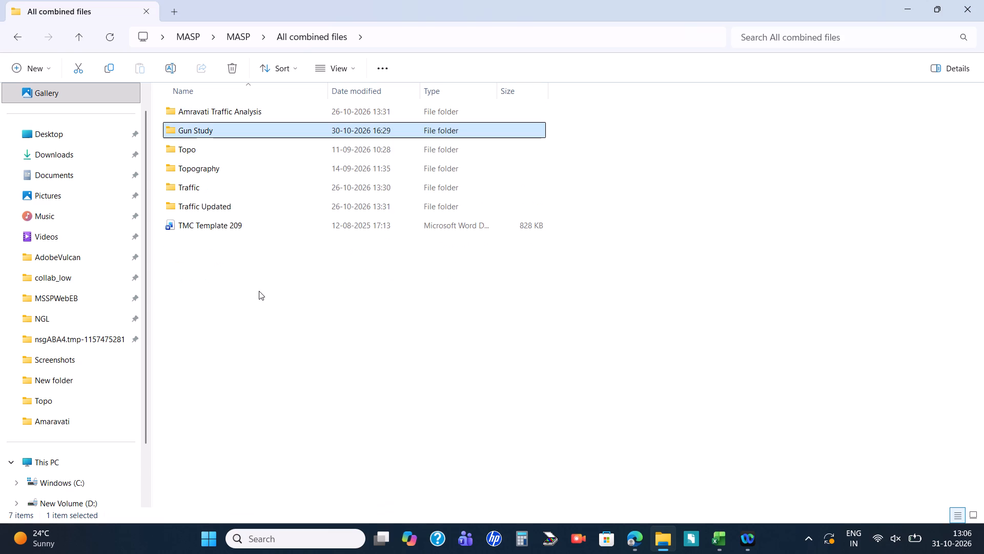
key(Down)
key(Down)
key(Down)
key(Return)
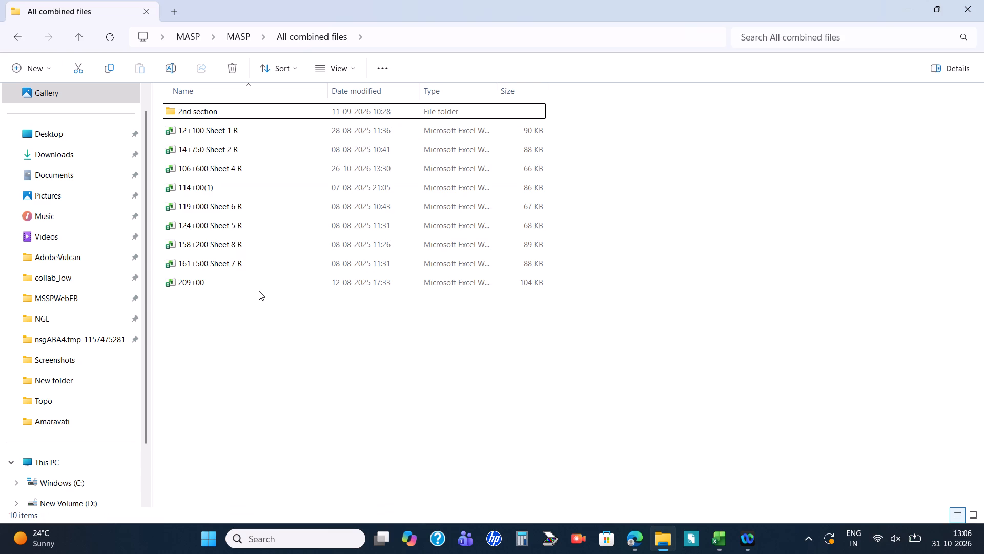
key(Return)
key(Up)
key(Up)
key(Down)
key(Up)
key(Return)
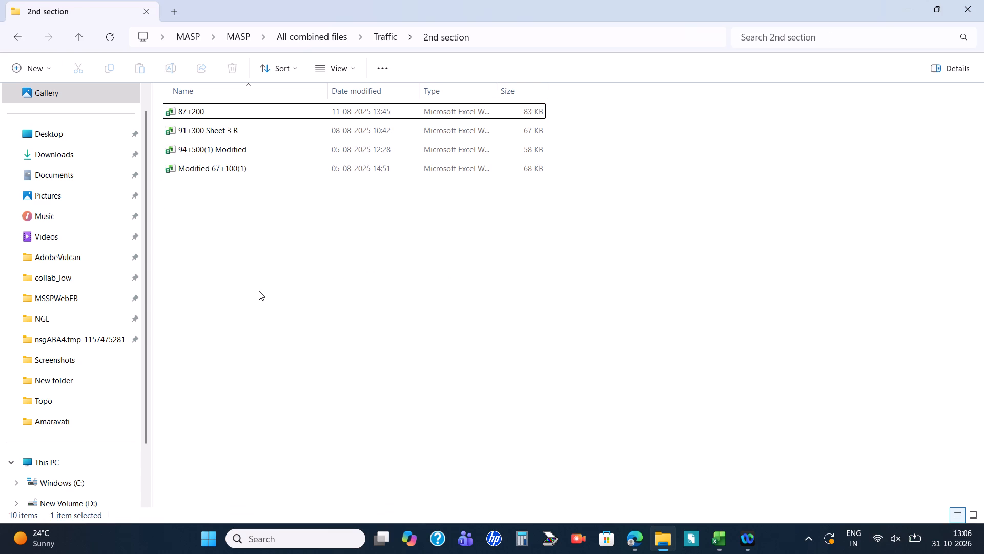
Look through the Traffic Updated folder and its 2nd section subfolder in All combined files.
key(BackSpace)
key(BackSpace)
key(Down)
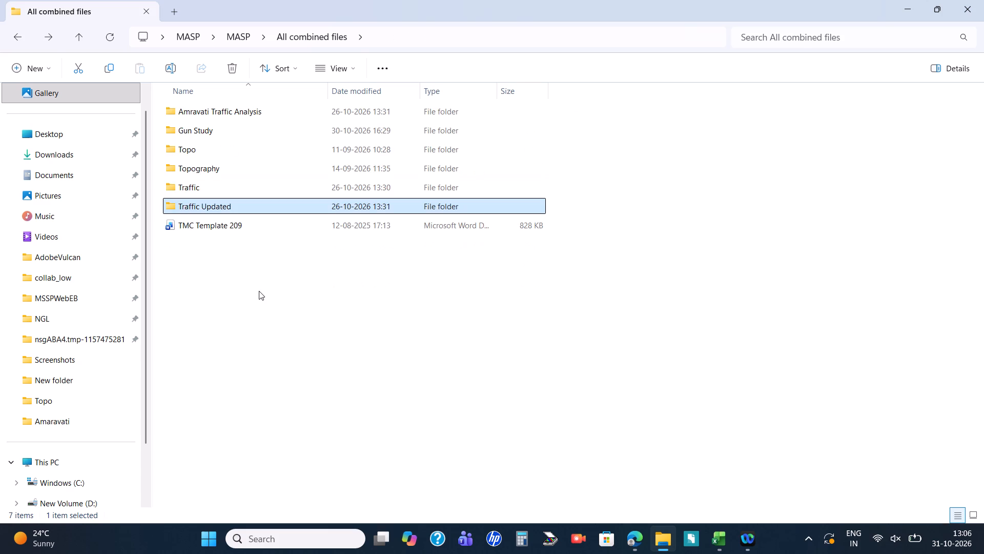
key(Return)
key(Down)
key(Up)
key(Return)
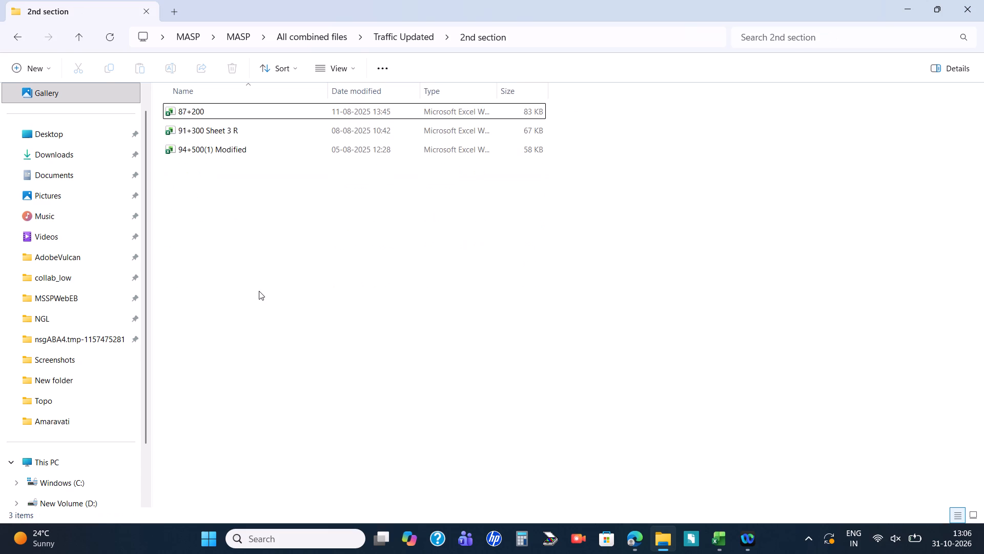
Go back up to the inner MASP folder and check the workbooks listed in accidenrt data.
key(BackSpace)
key(BackSpace)
key(BackSpace)
key(Up)
key(Return)
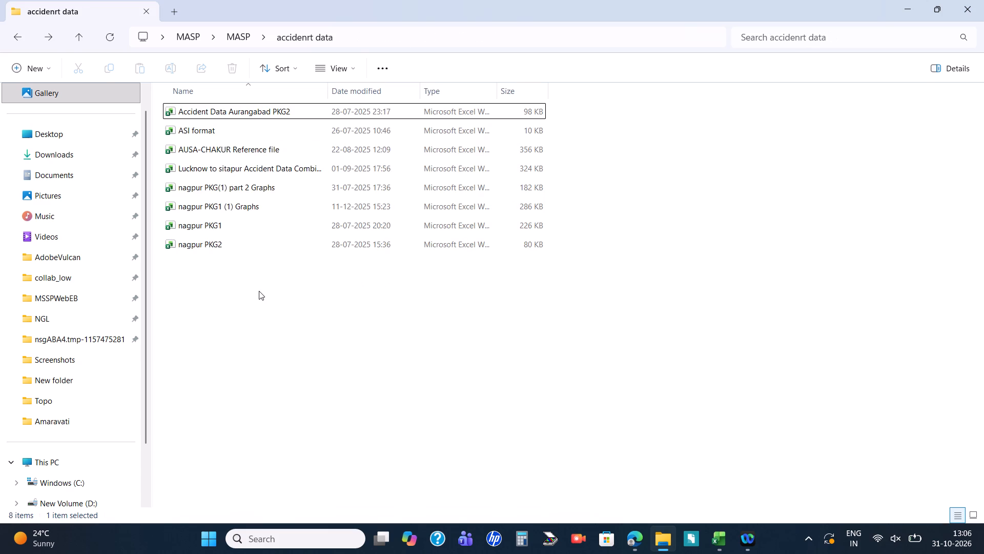
key(Down)
key(Up)
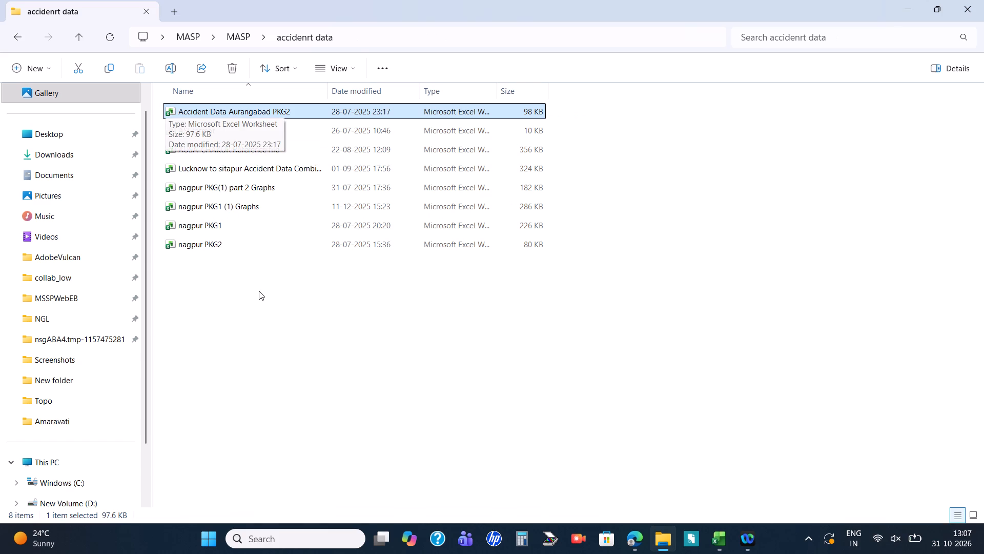
key(backslash)
key(BackSpace)
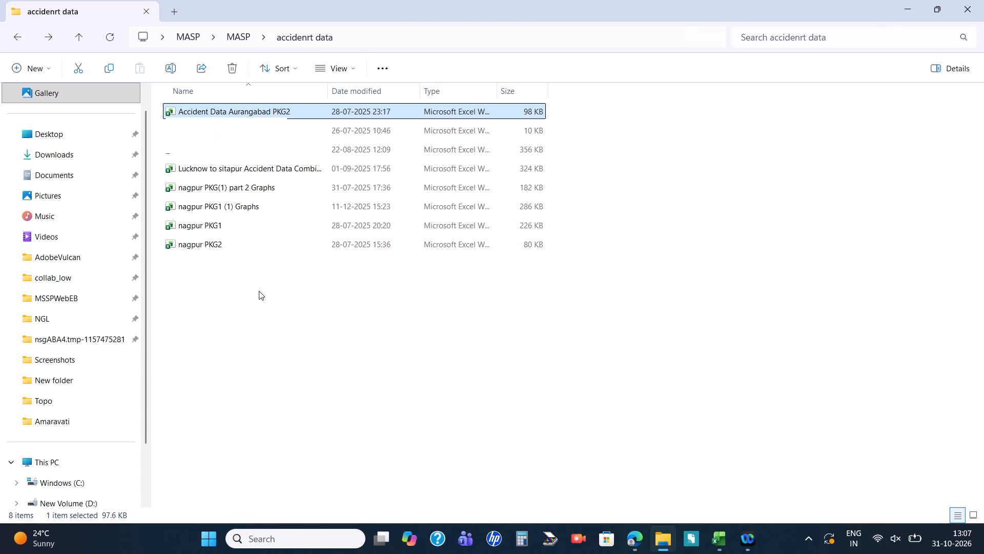
Open the nagpur PKG1 (1)(1) workbook from the 01-09-2025 folder inside 28-08-2025, view its ASI Summary sheet, and close it.
key(Down)
key(Up)
key(Up)
key(Return)
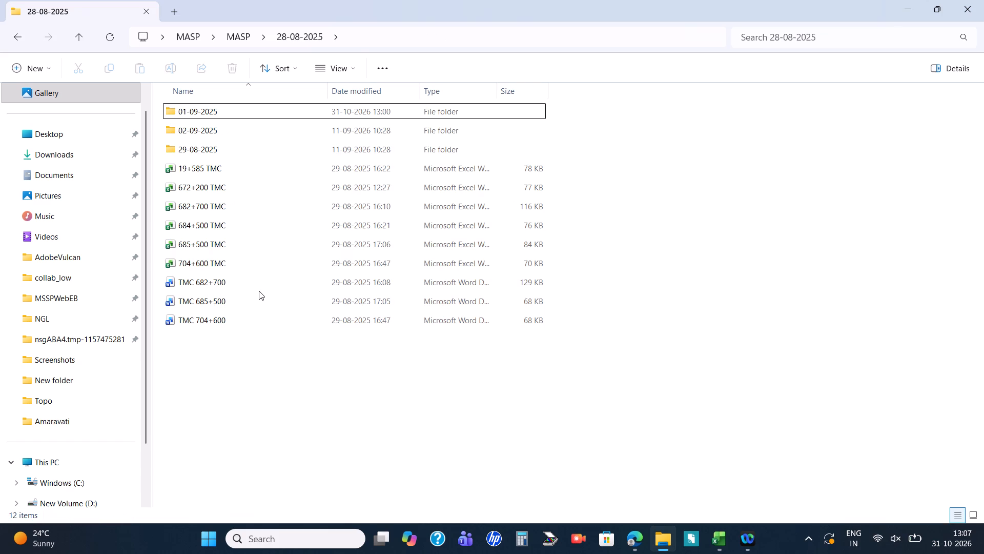
key(Down)
key(Up)
key(Return)
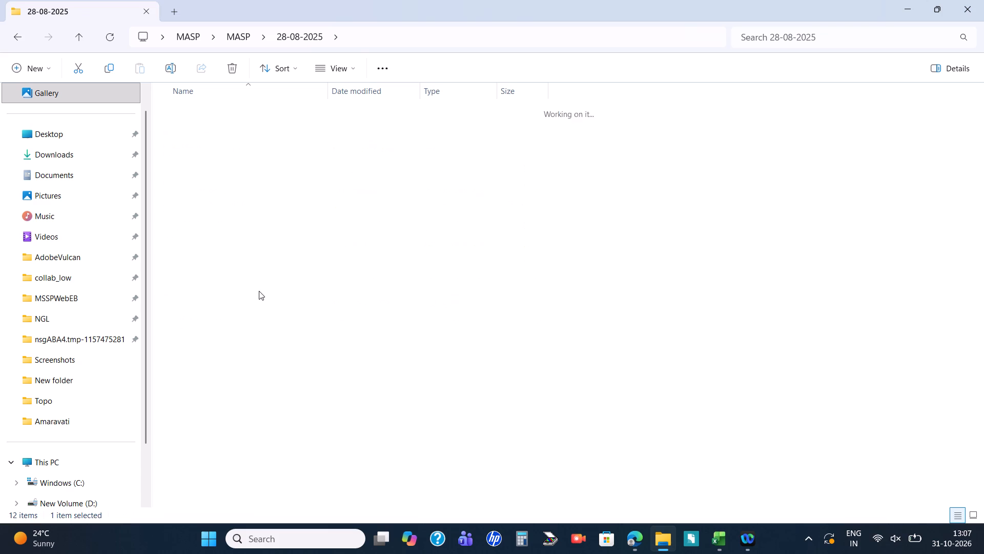
key(Down)
key(Up)
key(Down)
key(Return)
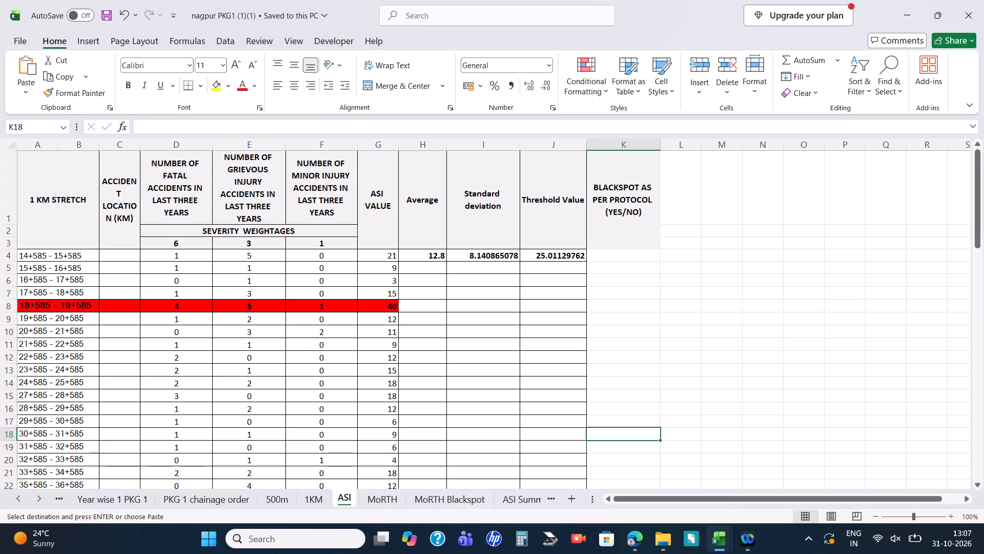
click(550, 499)
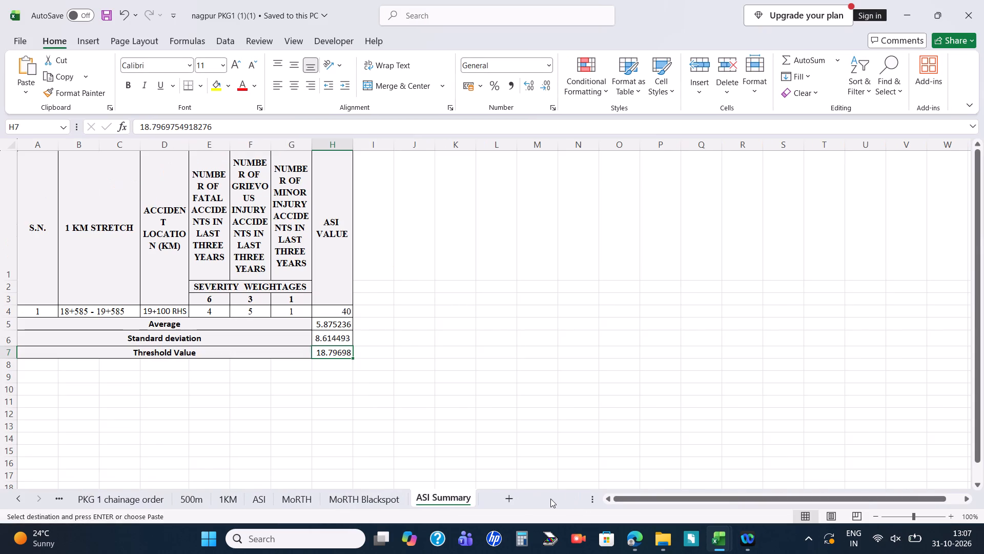
click(982, 0)
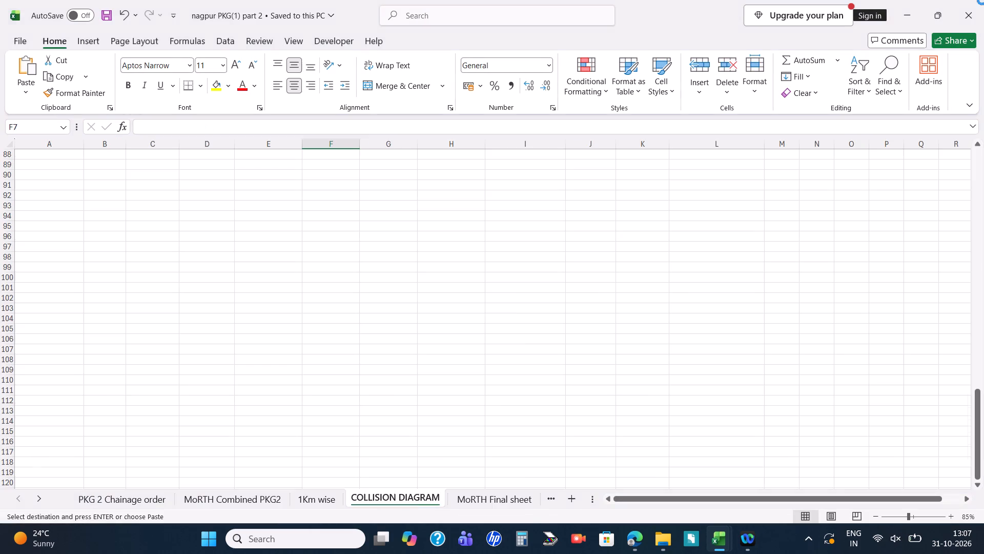
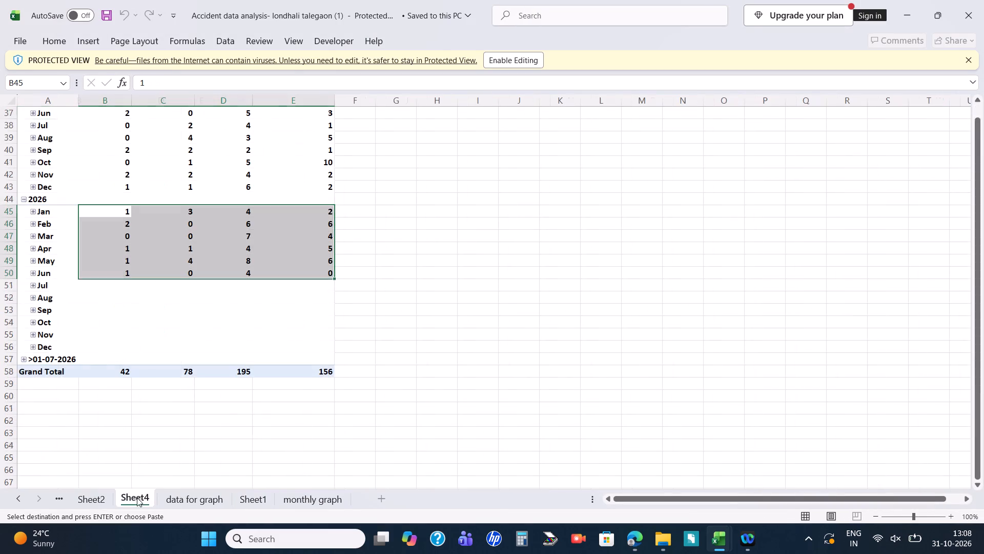
Look through the Data for analysis and Accident Report Jun 23- Jul 26 sheets, ending on the monthly graph sheet.
click(98, 501)
click(52, 500)
click(52, 500)
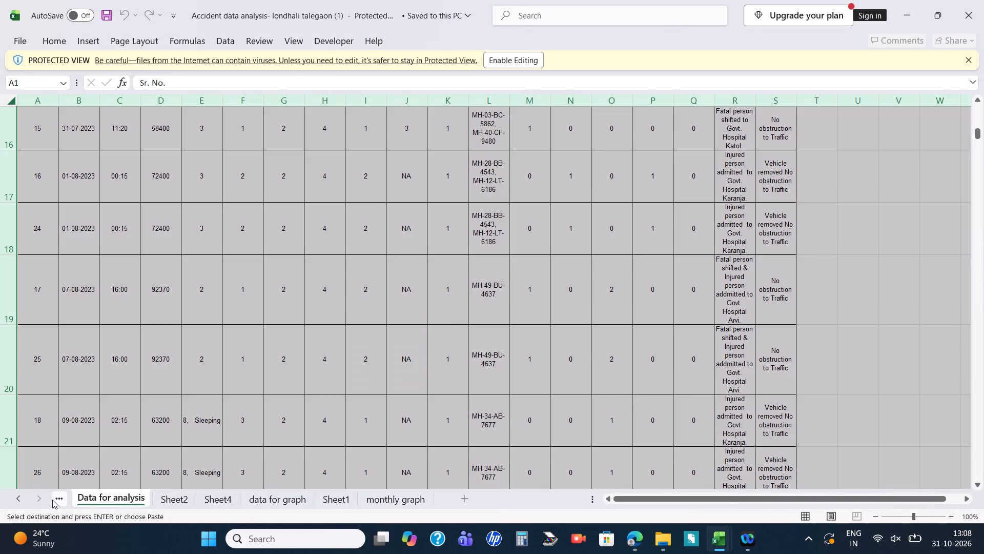
click(52, 500)
click(54, 500)
scroll(422, 420, up, 2)
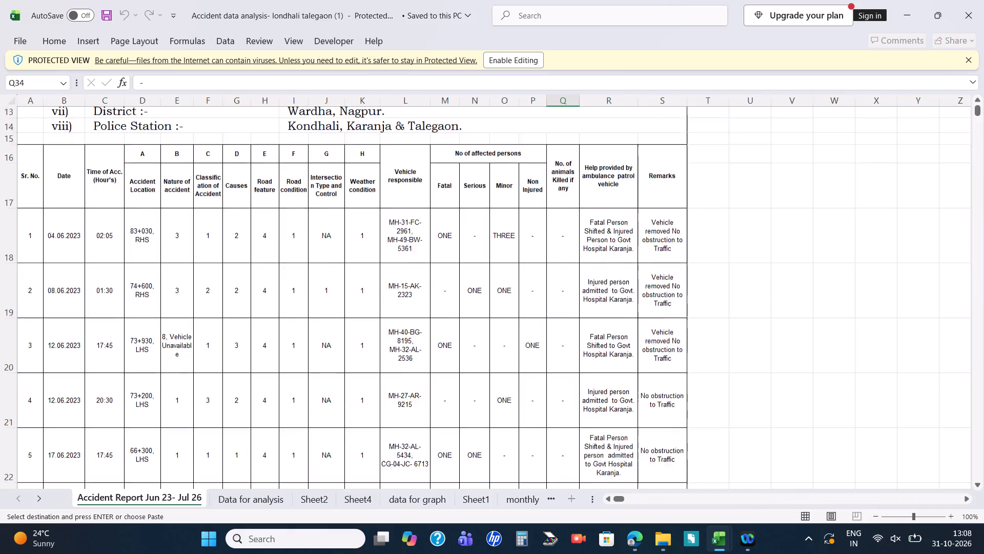
scroll(422, 420, up, 2)
scroll(422, 420, down, 2)
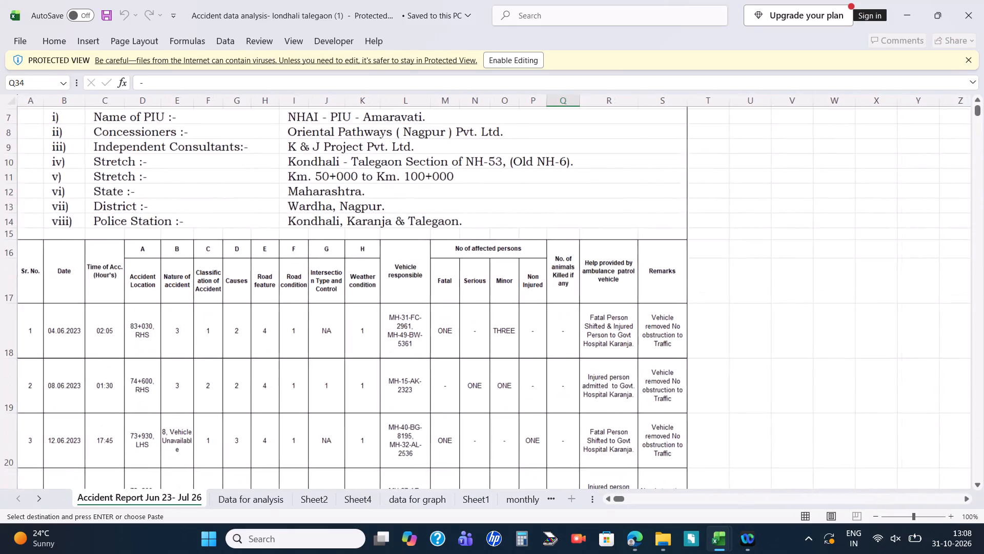
scroll(422, 420, down, 14)
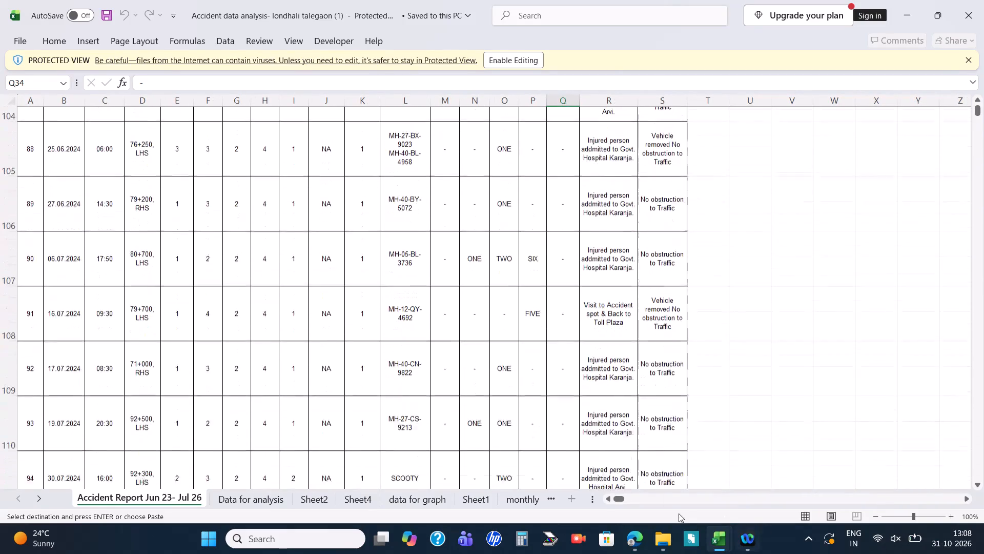
triple_click(543, 499)
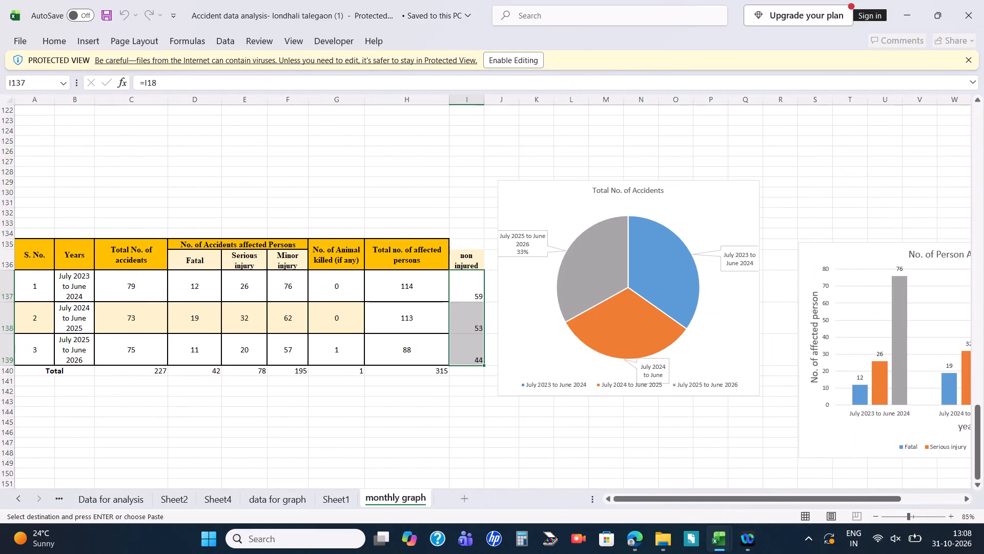
Switch to the open nagpur PKG(1) part 2 workbook to view its COLLISION DIAGRAM sheet.
key(alt+Tab)
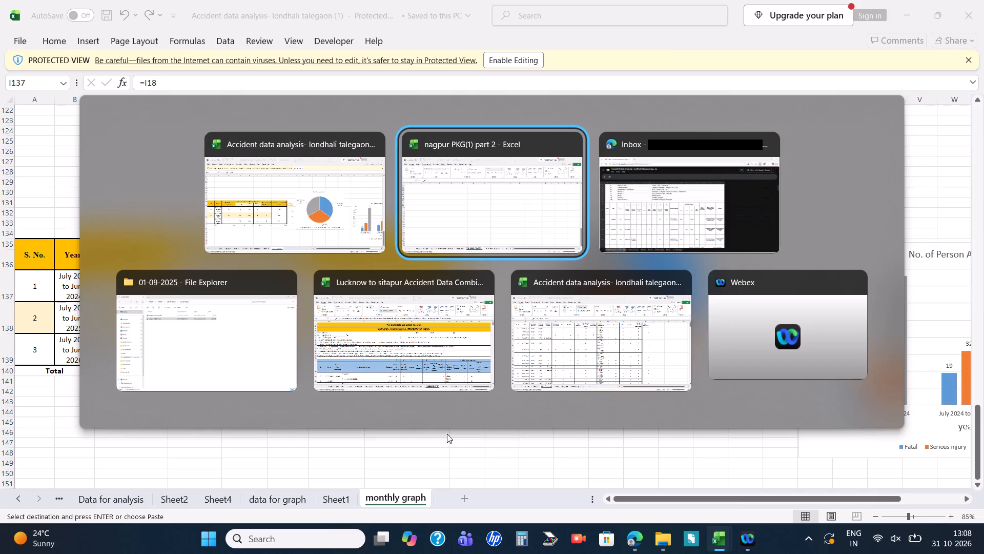
key(alt+Tab)
key(alt+Tab)
key(alt+Tab)
key(alt+Tab)
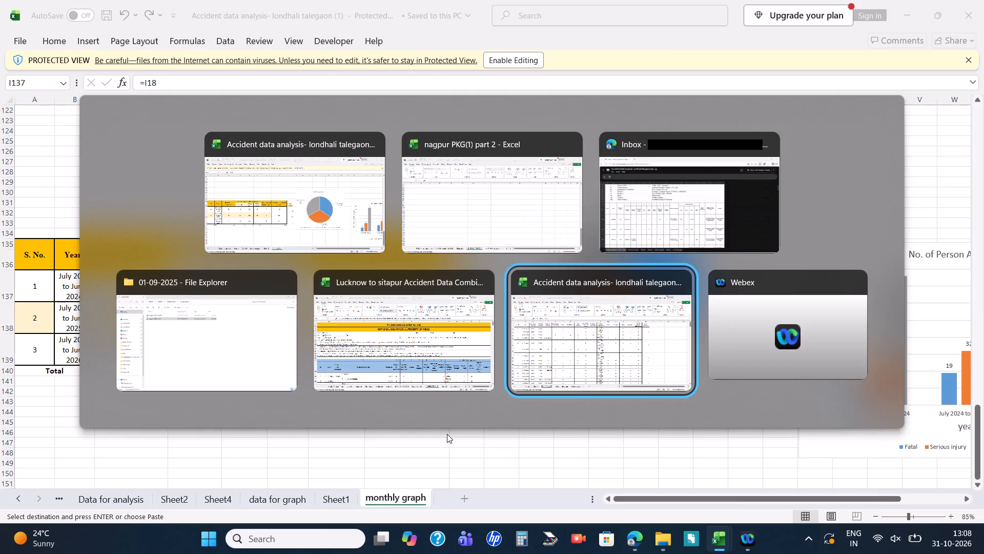
key(alt+Tab)
key(alt+Tab)
key(alt+Tab)
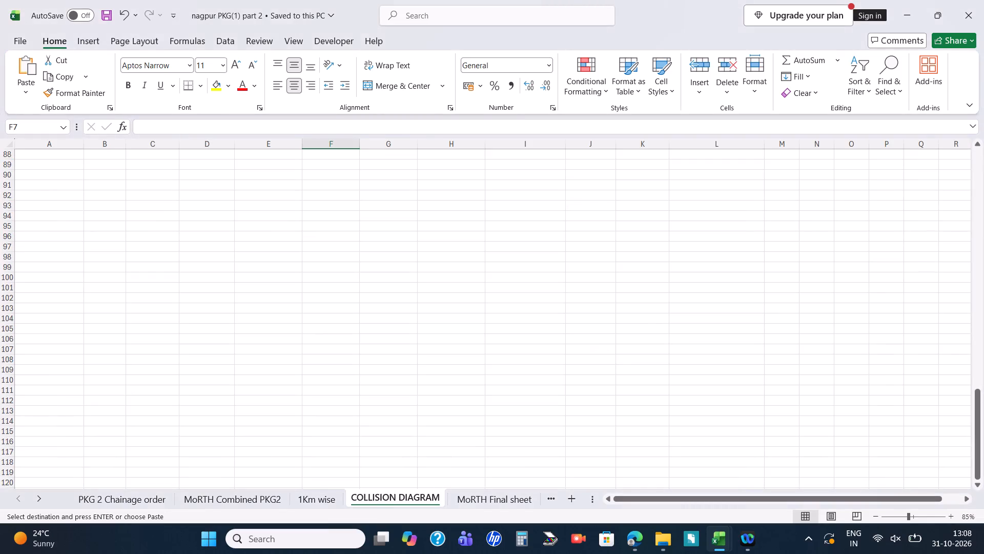
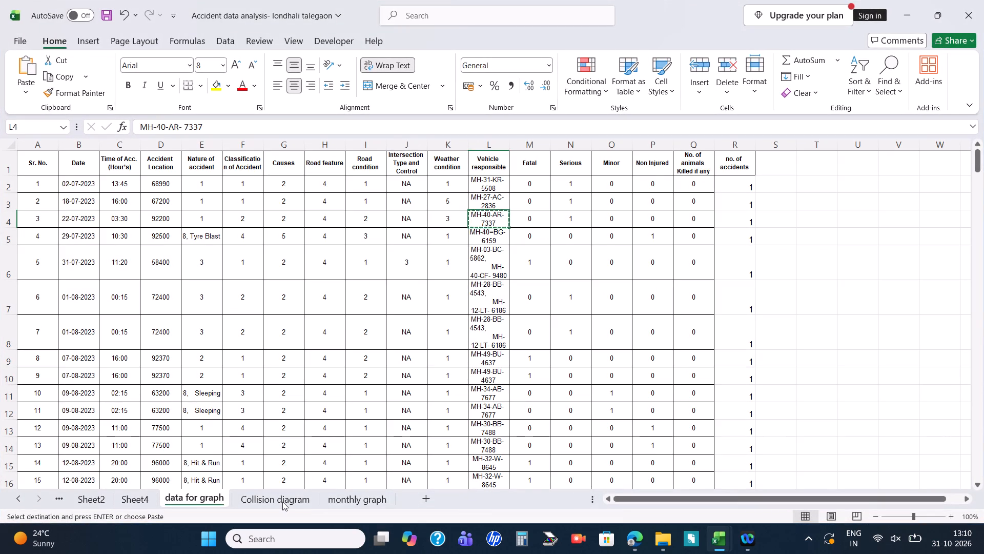
Try to open the Collision diagram and monthly graph sheets of the Accident data analysis- londhali talegaon workbook.
click(282, 502)
scroll(425, 409, left, 3)
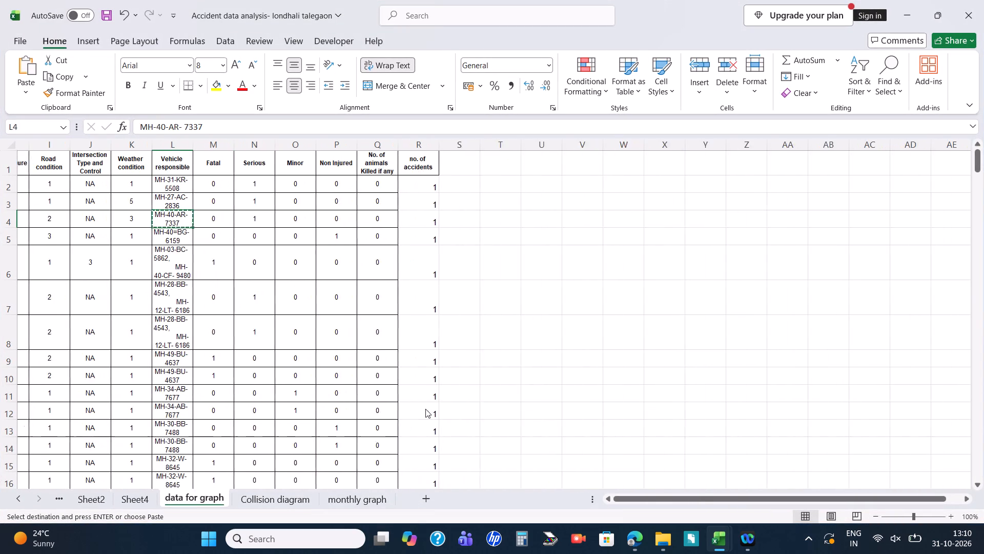
click(299, 493)
click(291, 500)
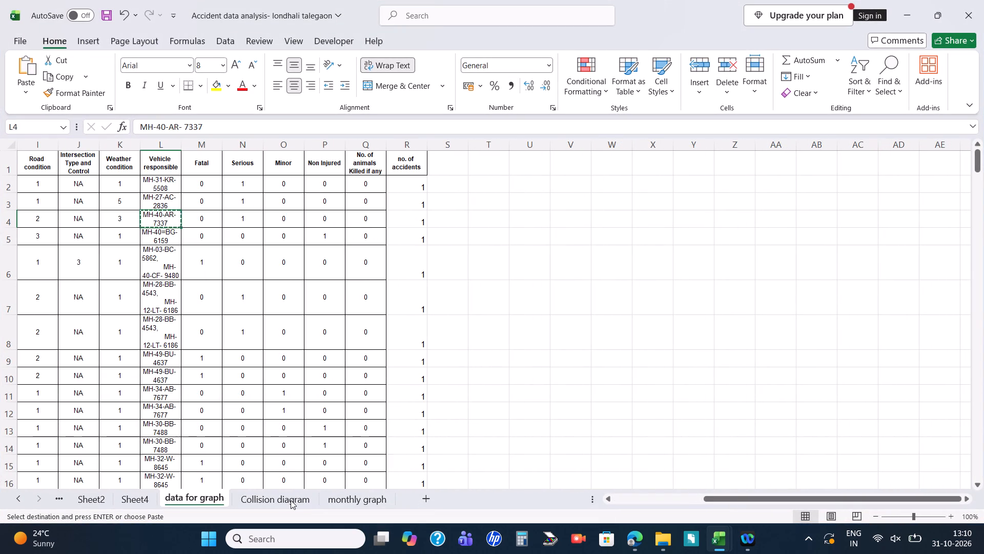
click(464, 416)
scroll(302, 469, down, 1)
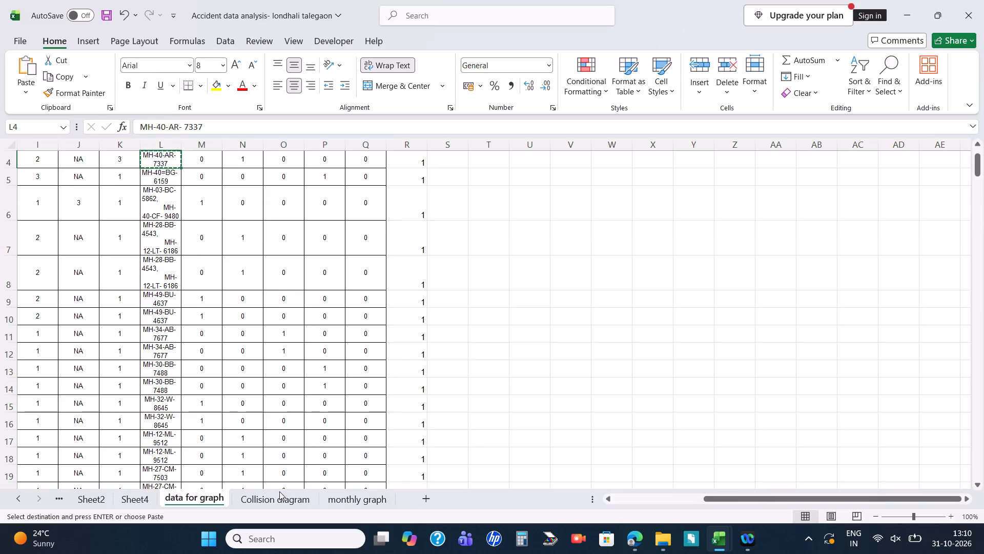
click(279, 492)
click(272, 500)
triple_click(376, 506)
Switch to the protected Accident data analysis- londhali talegaon (1) copy and close it.
key(alt+Tab)
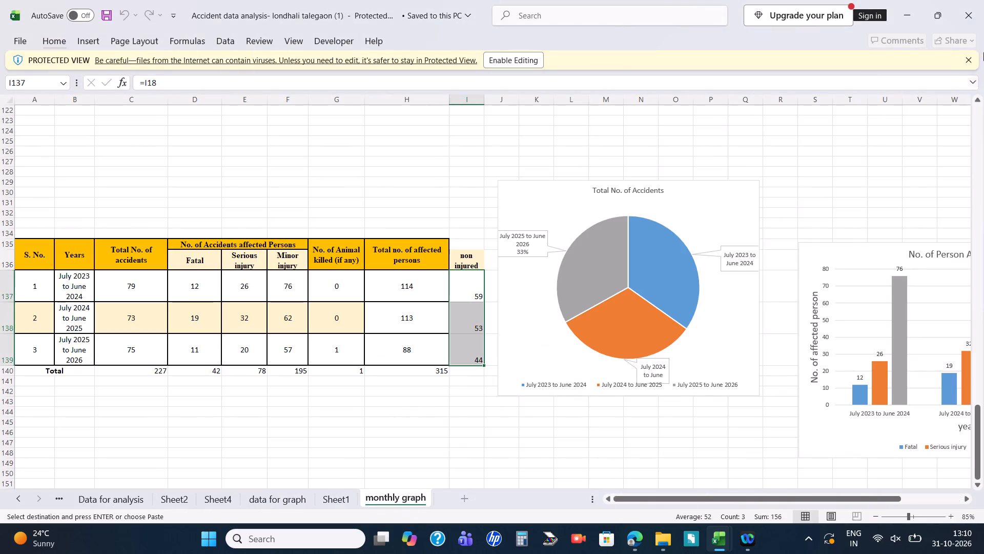
click(970, 19)
Switch among the open windows towards the nagpur PKG(1) part 2 workbook.
key(alt+Tab)
key(alt+Tab)
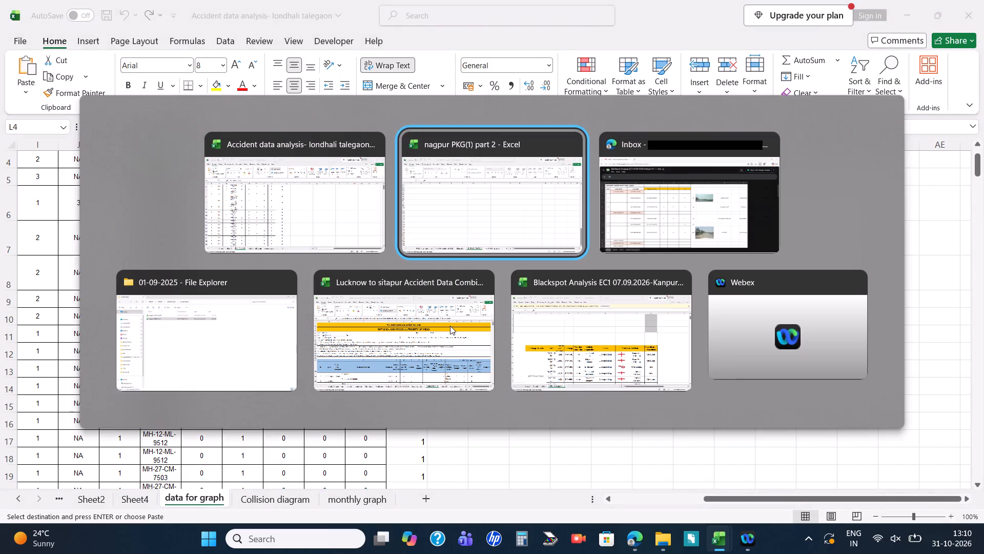
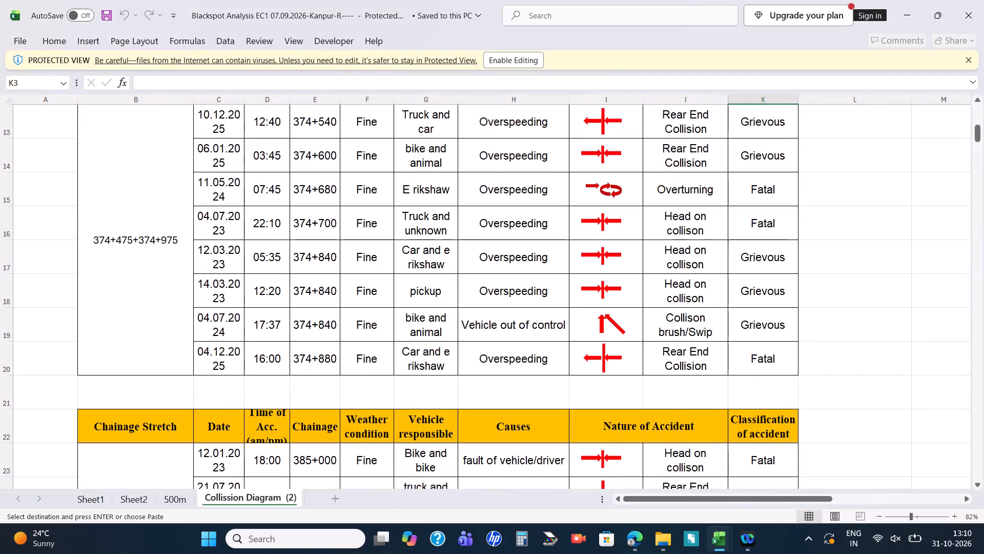
Enable editing of the protected Blackspot Analysis EC1 07.09.2026-Kanpur workbook, with the Overturning cell on the Collission Diagram (2) sheet selected.
click(672, 185)
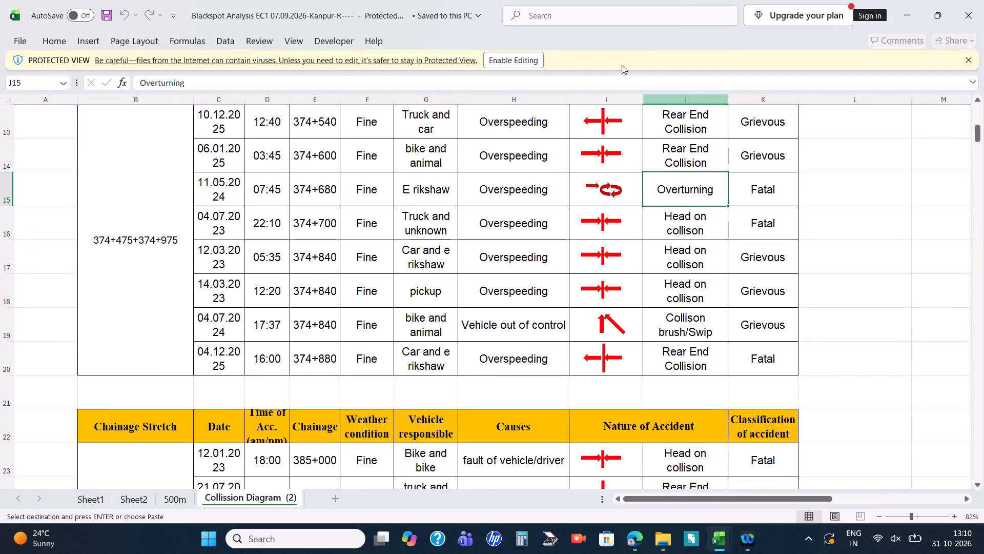
click(528, 63)
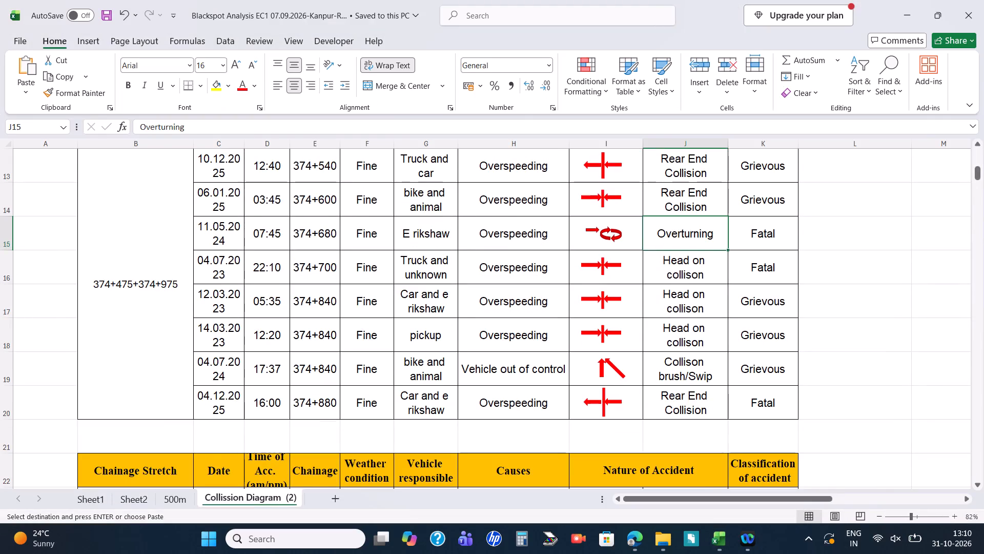
Copy the Overturning entry from the Blackspot Analysis workbook into Causes cell I2 of the londhali talegaon Collision diagram sheet.
key(ctrl+c)
key(alt+Tab)
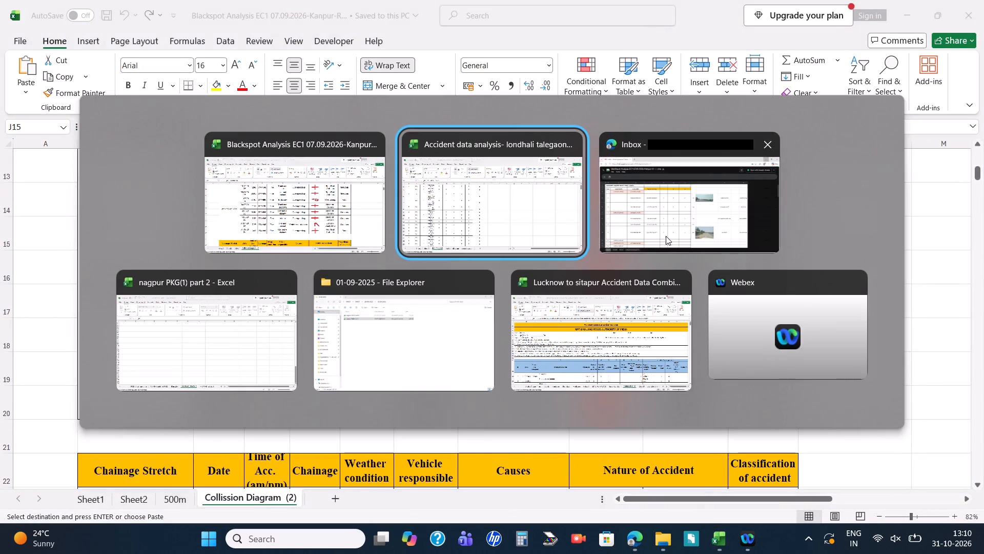
click(272, 497)
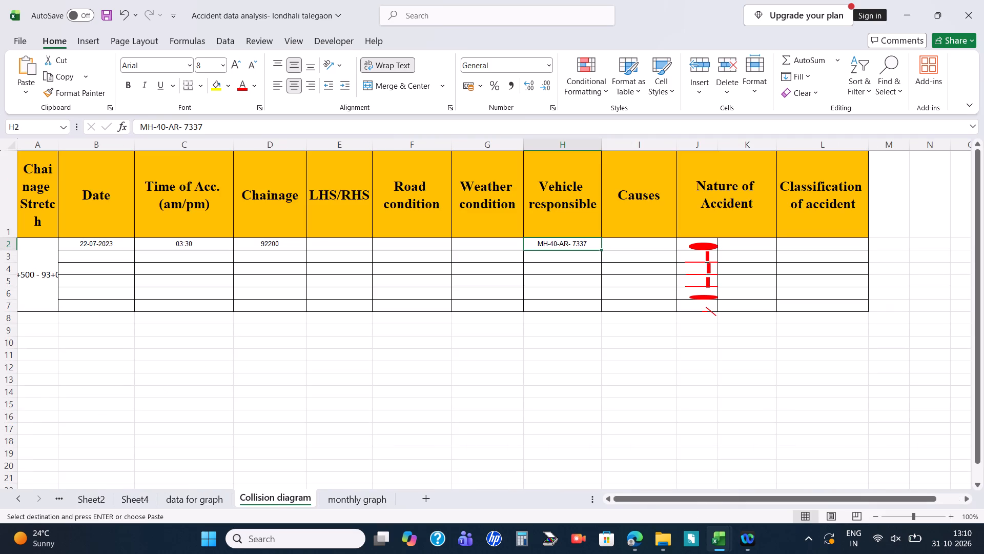
click(655, 246)
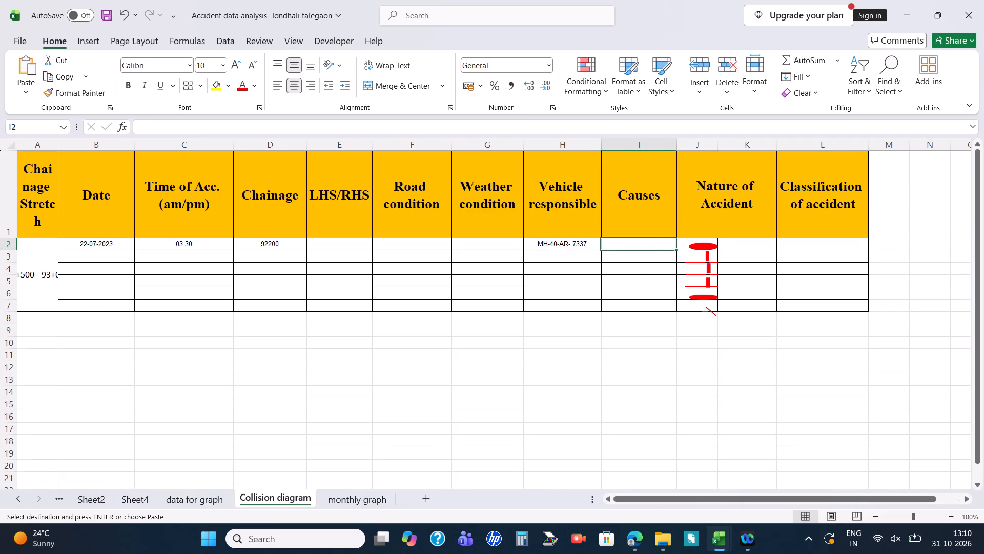
key(ctrl+v)
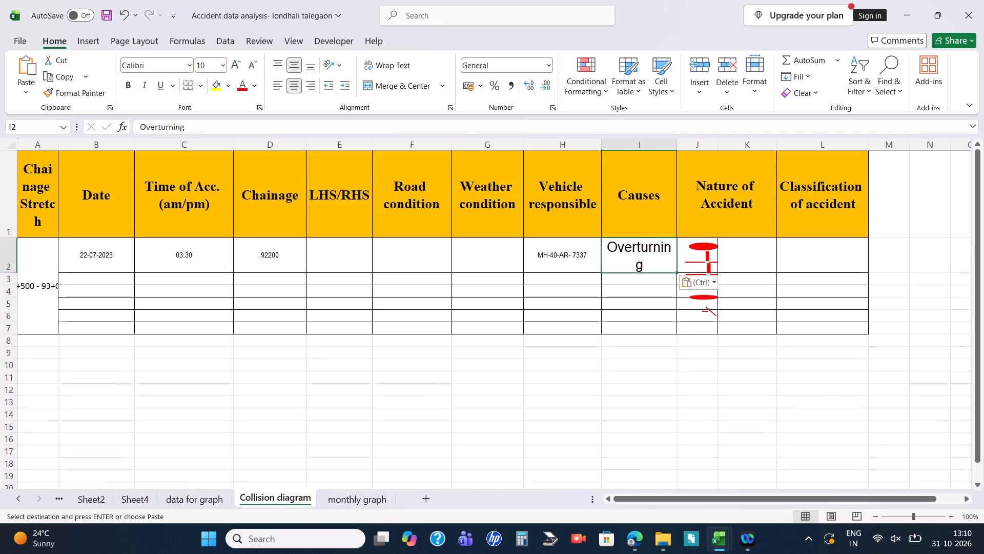
Set the font of the range A1:L190 on the Collision diagram sheet to Times New Roman, size 16.
drag(43, 188, 843, 537)
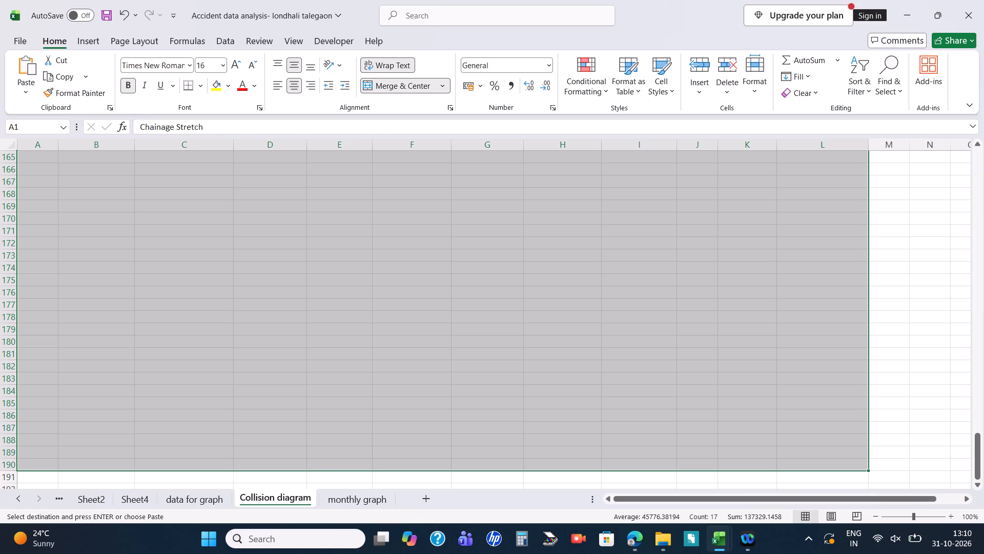
click(164, 66)
key(Return)
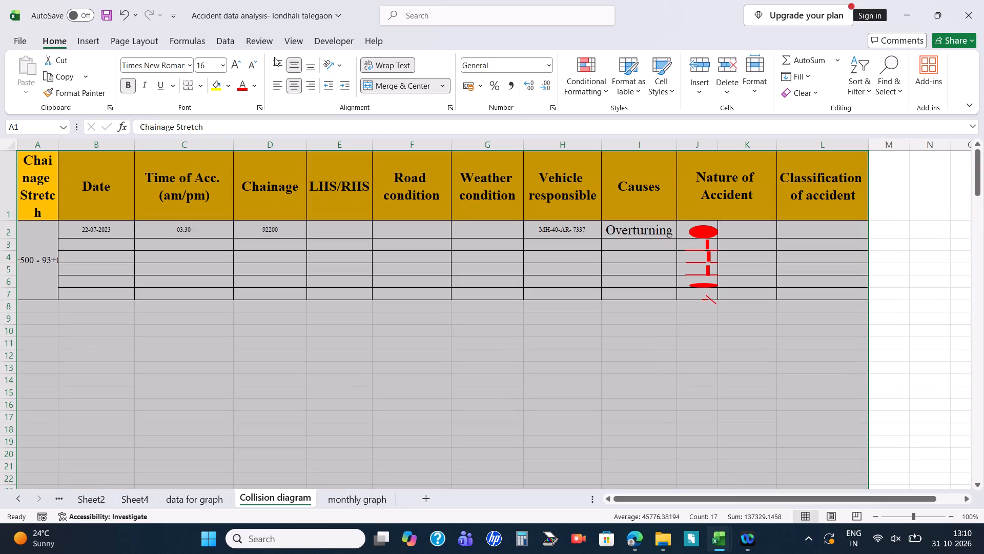
click(212, 68)
key(BackSpace)
key(1)
key(6)
key(Return)
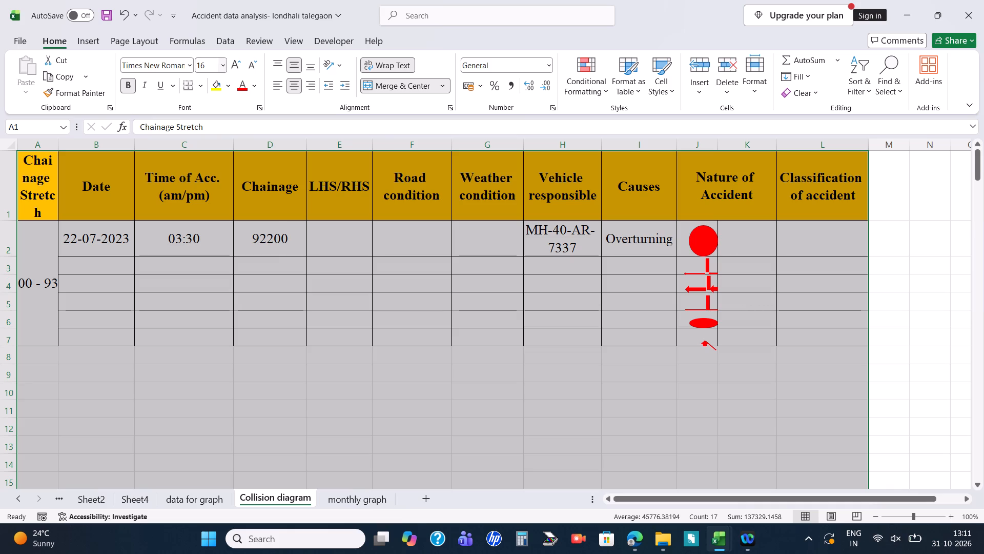
Delete the red circle from the first record's Nature of Accident cell.
click(714, 226)
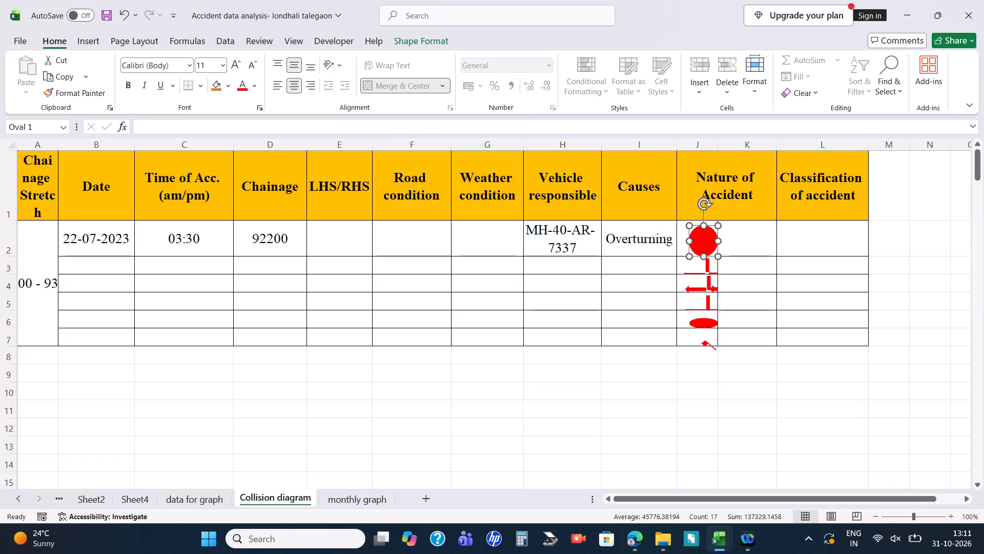
key(Delete)
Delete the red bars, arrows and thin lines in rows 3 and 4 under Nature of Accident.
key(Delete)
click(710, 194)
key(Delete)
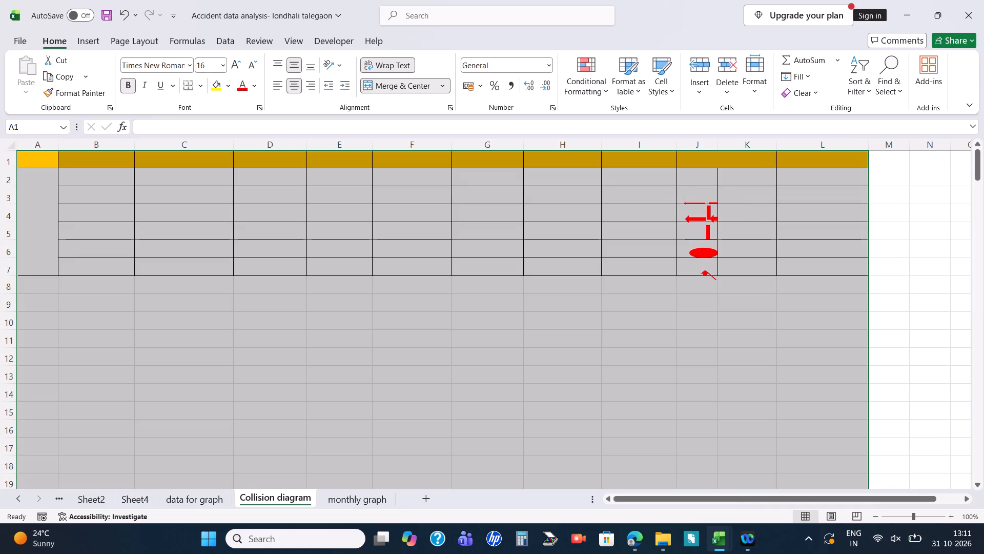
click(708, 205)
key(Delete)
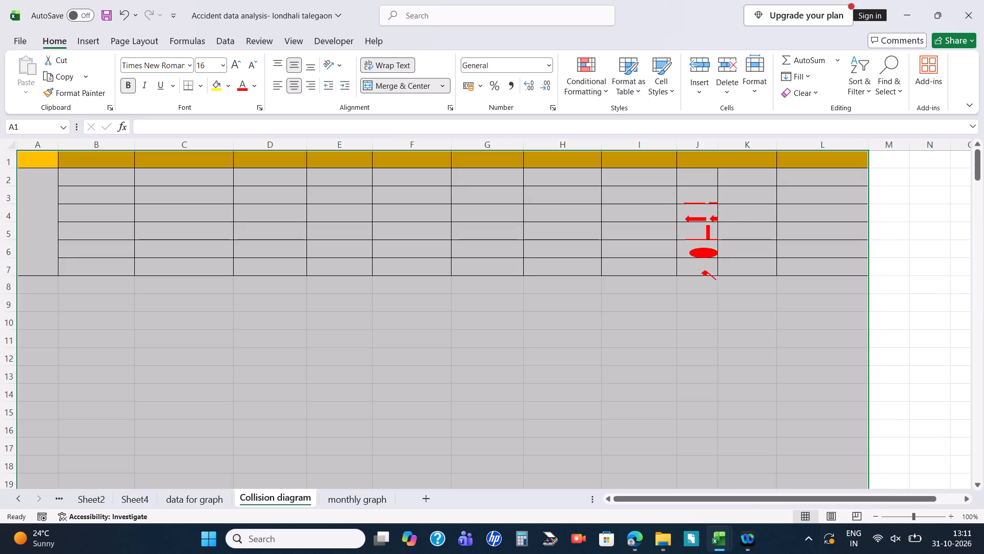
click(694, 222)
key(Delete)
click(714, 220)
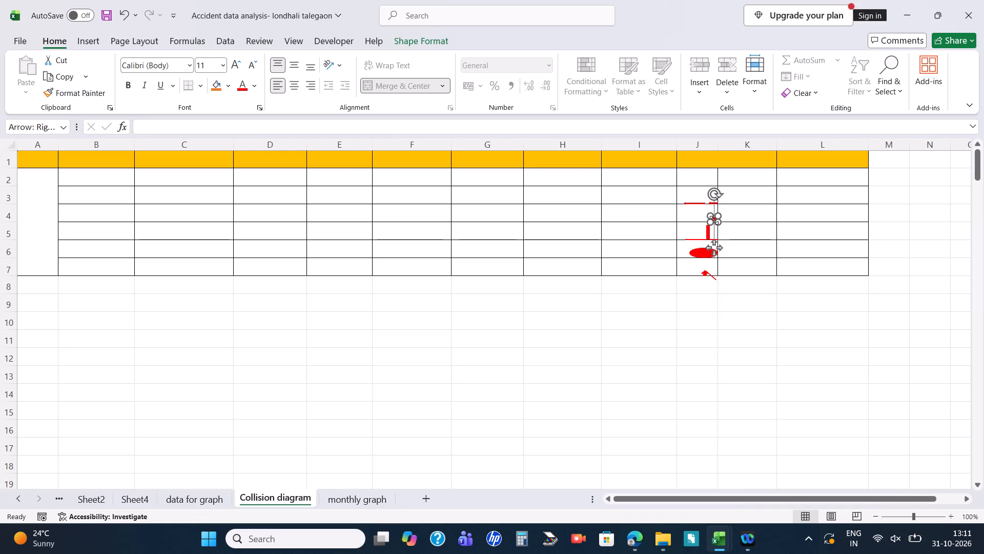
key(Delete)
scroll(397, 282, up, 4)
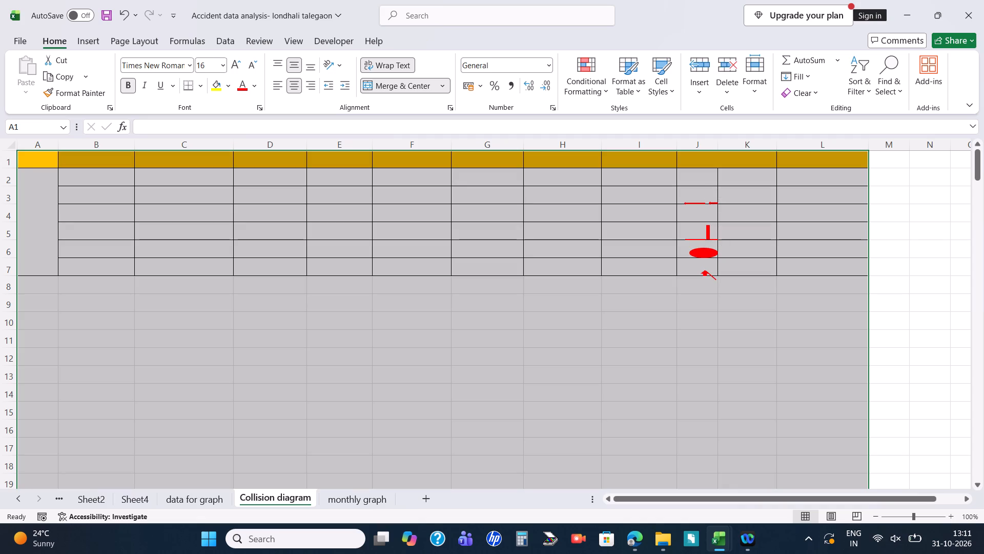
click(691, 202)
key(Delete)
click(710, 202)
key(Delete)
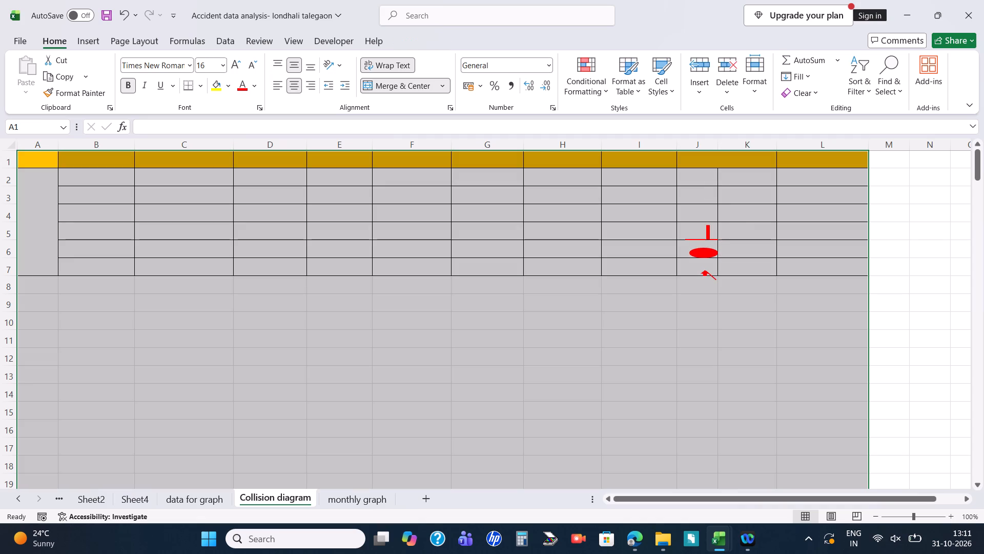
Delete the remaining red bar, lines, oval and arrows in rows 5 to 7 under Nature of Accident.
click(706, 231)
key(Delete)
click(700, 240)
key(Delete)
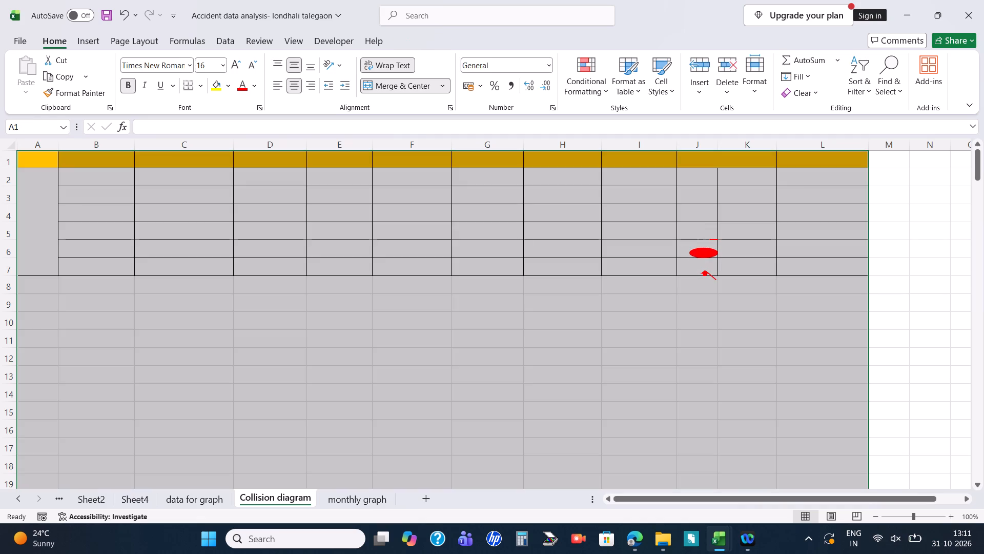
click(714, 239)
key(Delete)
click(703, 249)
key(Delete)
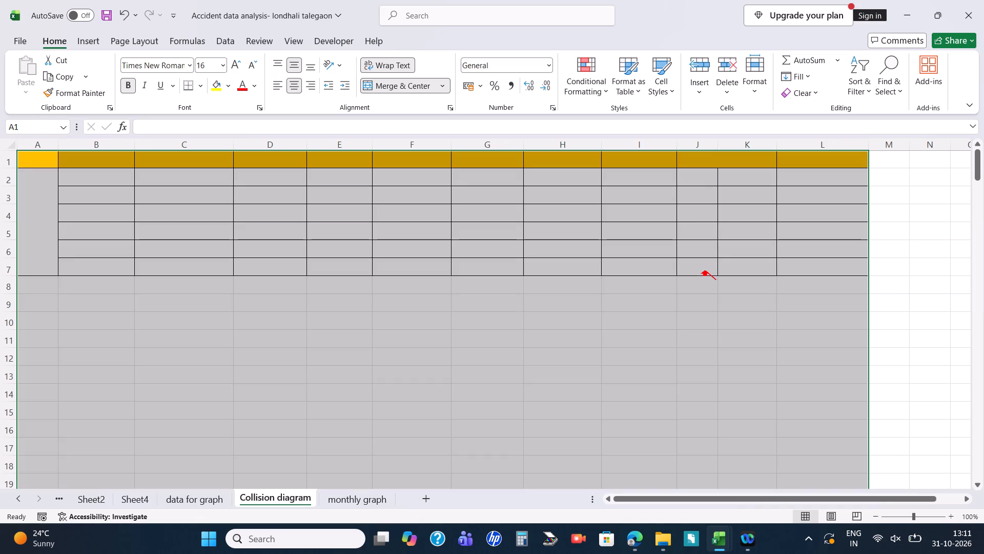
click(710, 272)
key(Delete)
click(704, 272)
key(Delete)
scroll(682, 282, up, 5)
Check the Collision diagram sheet for the table's header and record text.
scroll(370, 246, up, 5)
click(641, 331)
scroll(590, 342, up, 5)
scroll(590, 342, down, 6)
scroll(589, 342, up, 12)
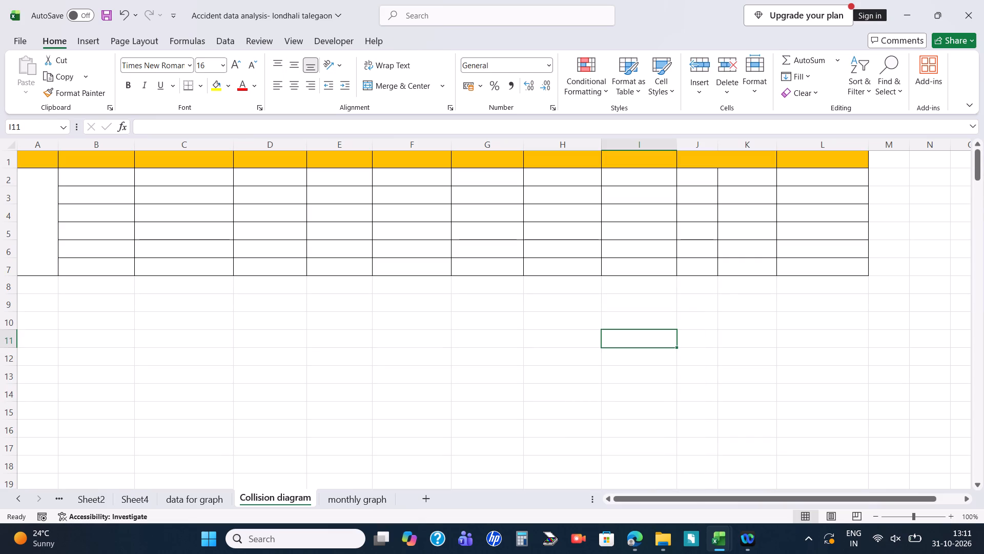
click(199, 492)
click(255, 496)
scroll(320, 358, up, 6)
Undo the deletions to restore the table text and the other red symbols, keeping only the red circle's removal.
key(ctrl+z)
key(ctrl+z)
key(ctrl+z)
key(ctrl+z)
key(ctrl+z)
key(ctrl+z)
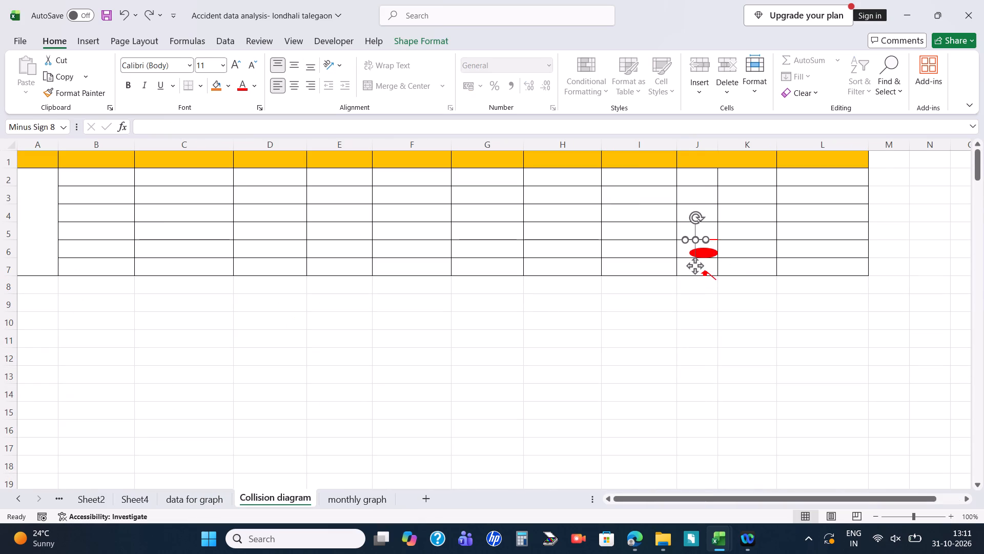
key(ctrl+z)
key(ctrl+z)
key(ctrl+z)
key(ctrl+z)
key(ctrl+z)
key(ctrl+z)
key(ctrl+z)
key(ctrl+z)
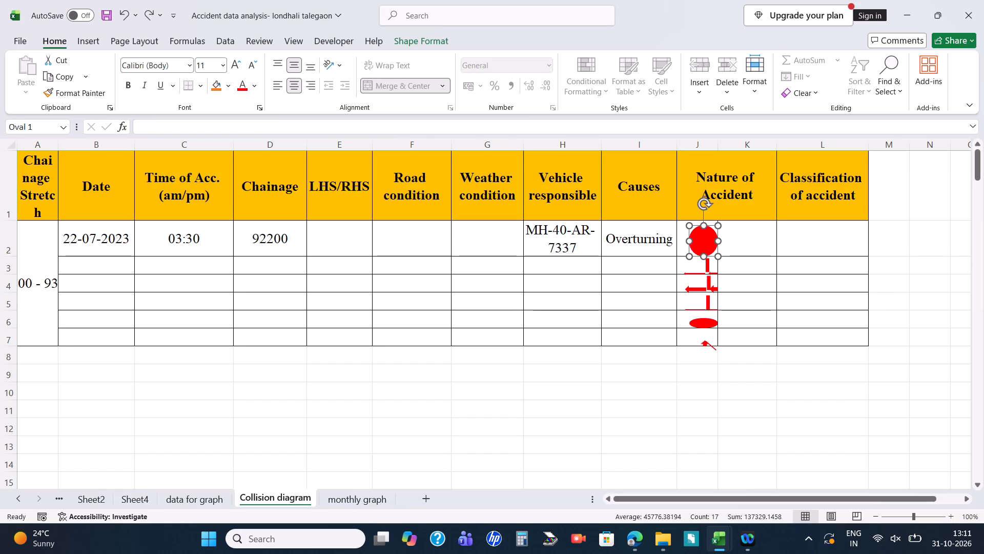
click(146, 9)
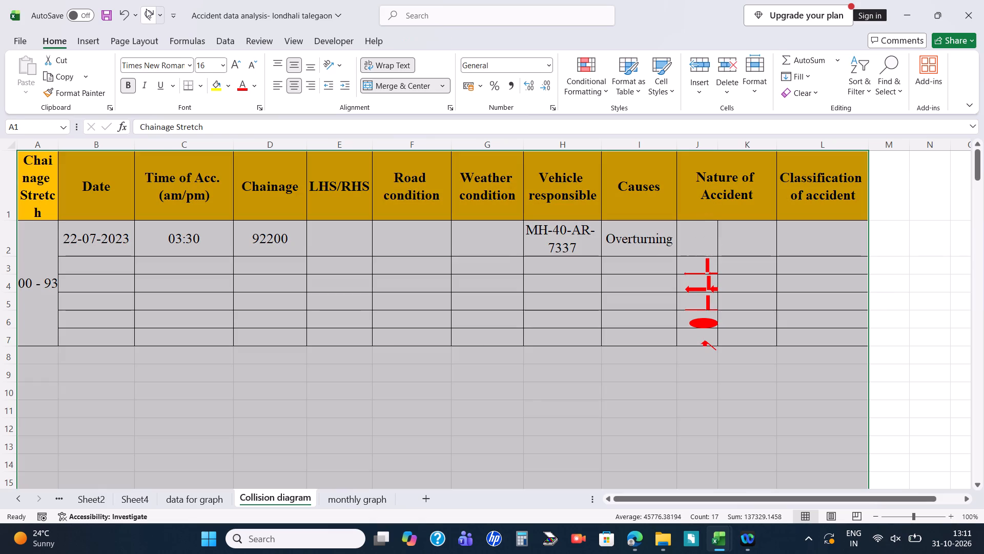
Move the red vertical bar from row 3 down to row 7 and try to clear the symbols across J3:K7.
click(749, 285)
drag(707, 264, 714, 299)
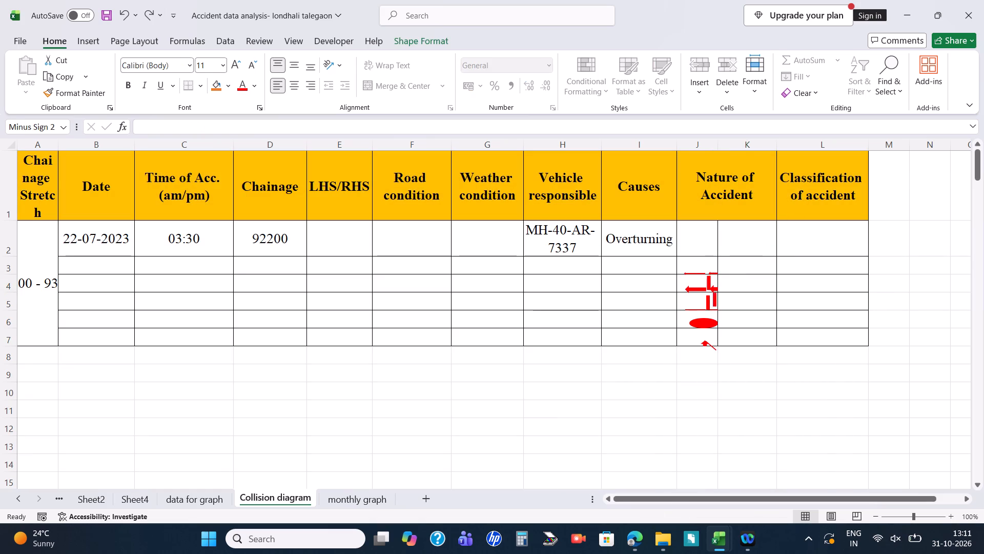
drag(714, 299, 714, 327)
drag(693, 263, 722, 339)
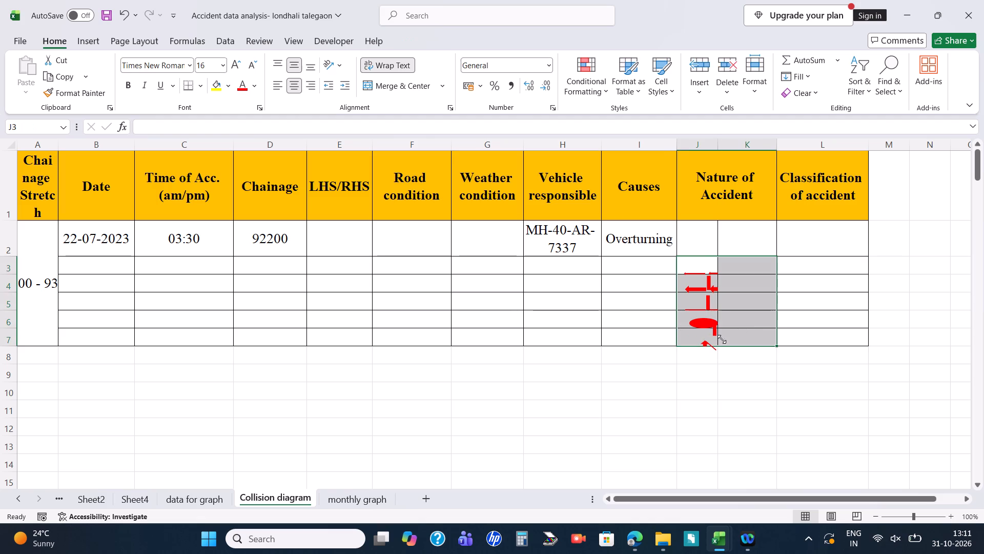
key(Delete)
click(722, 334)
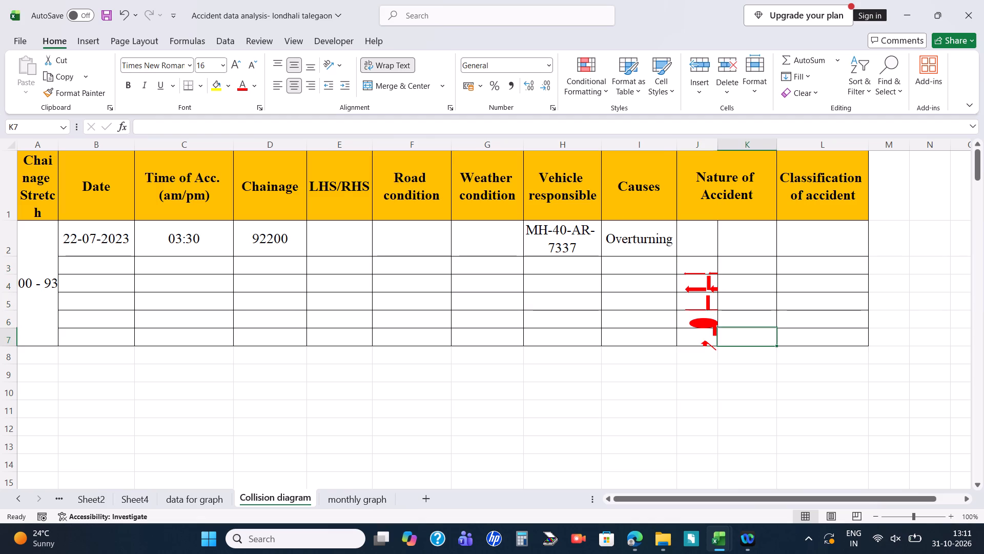
Delete the red arrows, moved bar, oval, vertical bar and thin lines in rows 5 to 7 under Nature of Accident.
drag(692, 379, 688, 345)
click(709, 339)
click(706, 341)
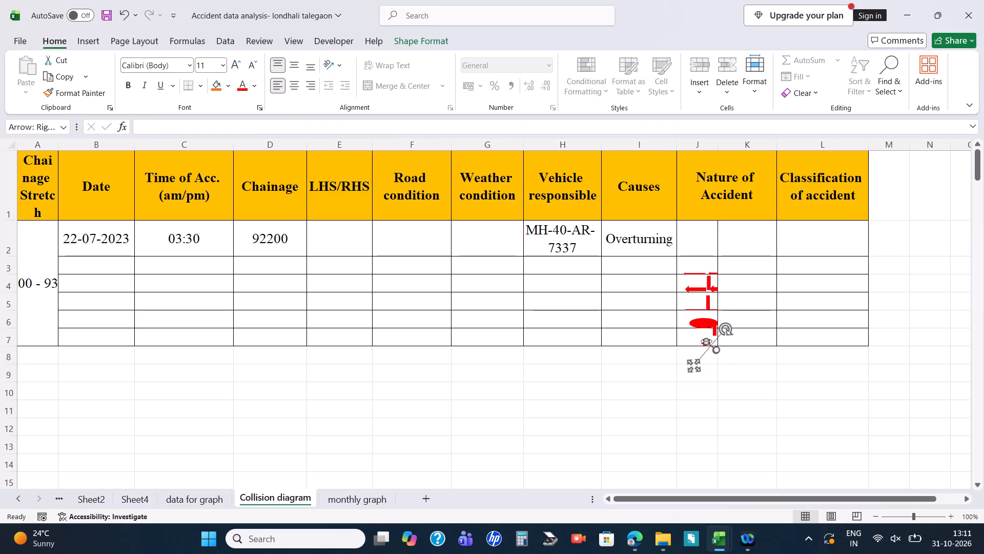
key(Delete)
click(706, 346)
key(Delete)
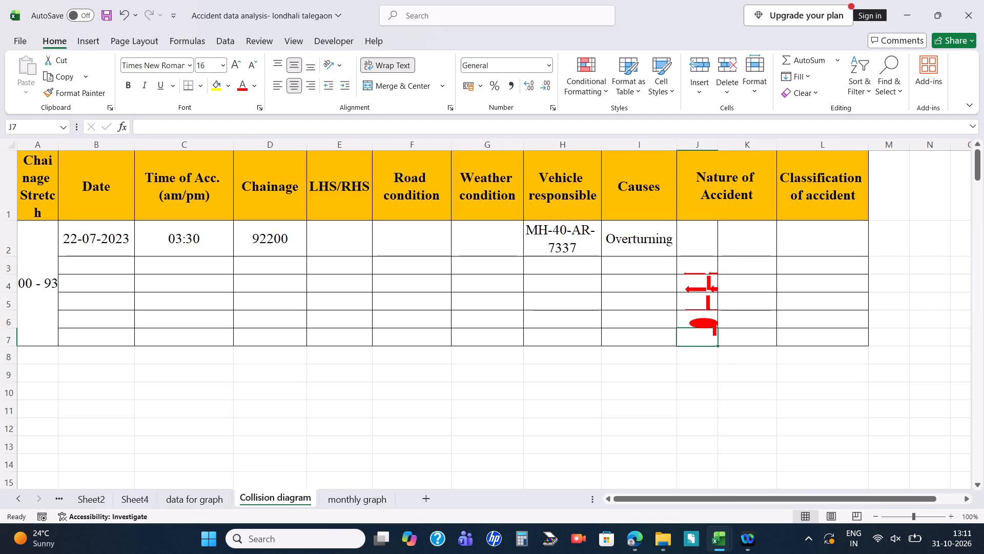
click(716, 334)
key(Delete)
click(700, 317)
key(Delete)
click(711, 305)
key(Delete)
click(705, 310)
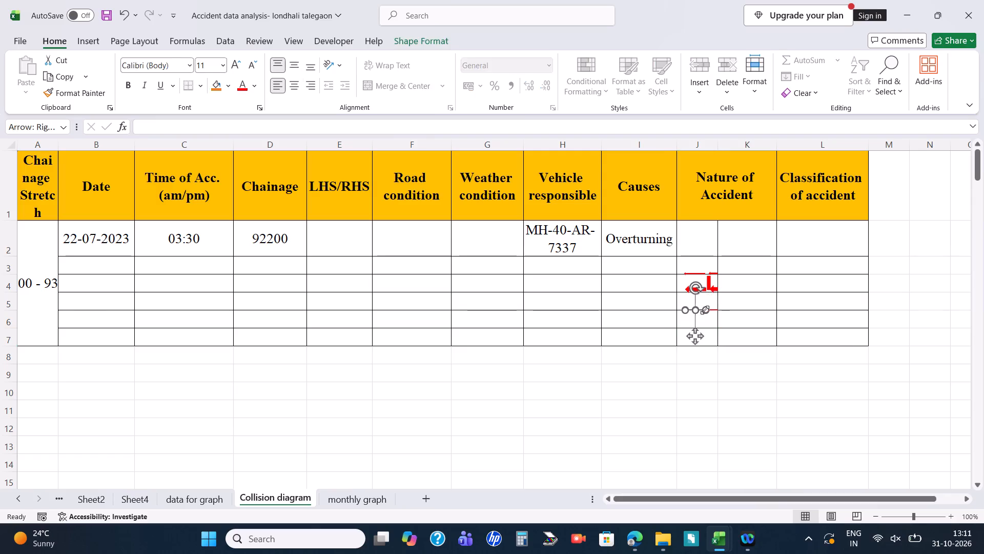
key(Delete)
click(710, 308)
key(Delete)
Delete the remaining red arrows, vertical bar and thin lines around row 4 under Nature of Accident.
click(716, 284)
key(Delete)
click(706, 289)
key(Delete)
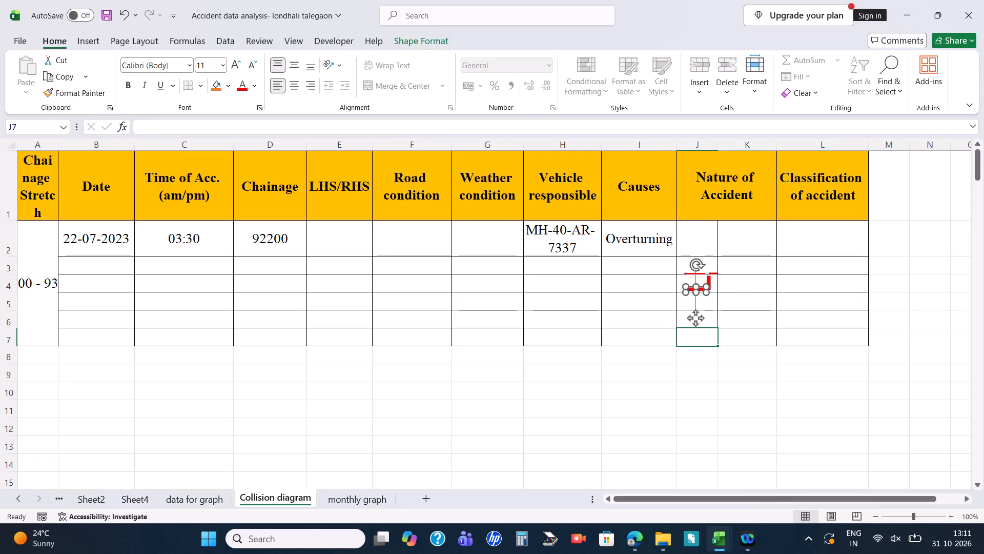
click(706, 289)
key(Delete)
key(Delete)
click(692, 275)
key(Delete)
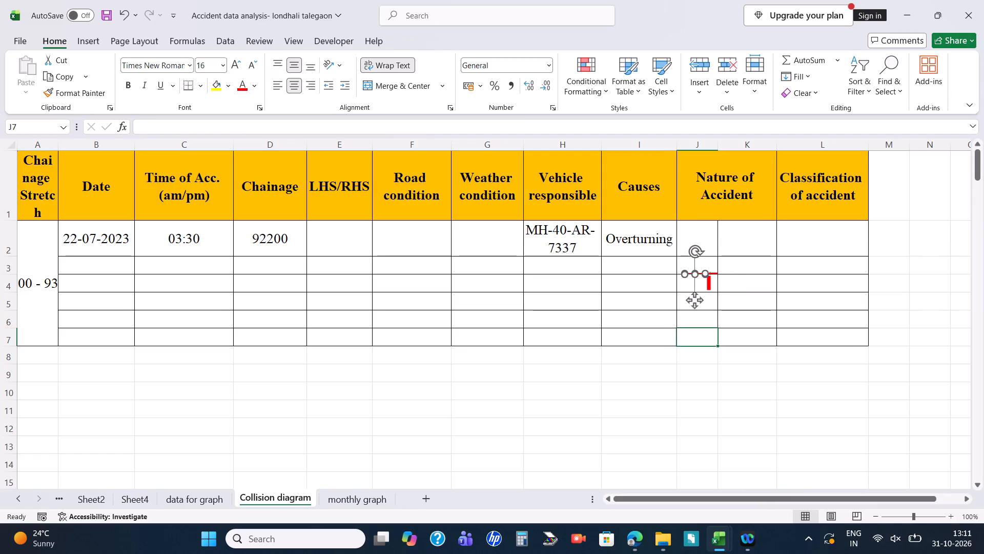
click(706, 284)
key(Delete)
click(709, 273)
key(Delete)
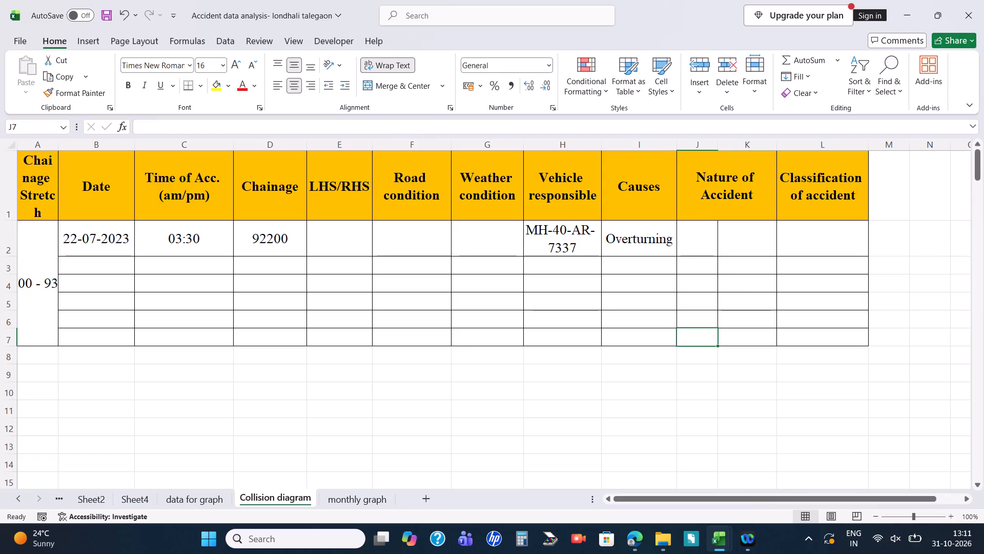
Copy the red arrow and loop that form the Overturning symbol in row 15 of the Blackspot Analysis workbook's Collission Diagram (2) sheet.
key(alt+Tab)
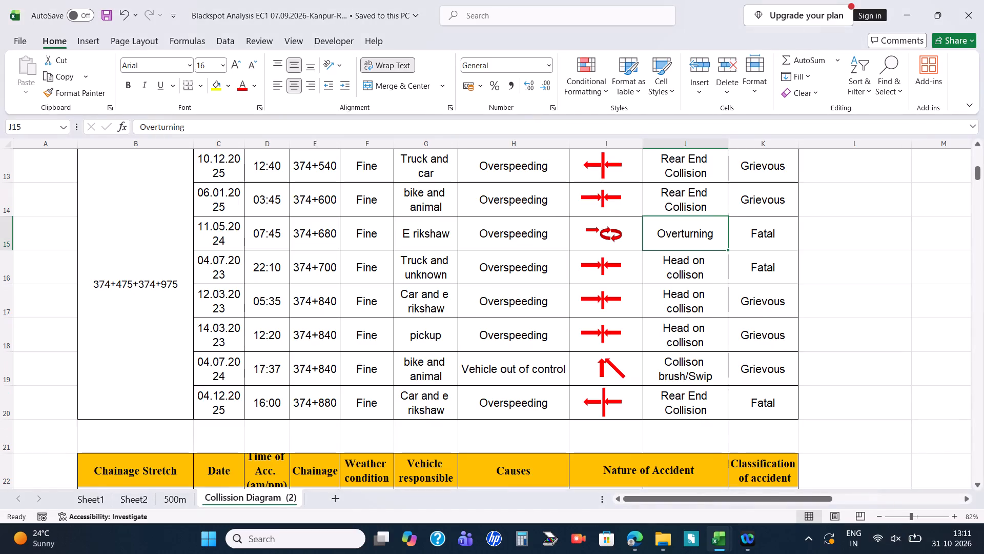
click(591, 231)
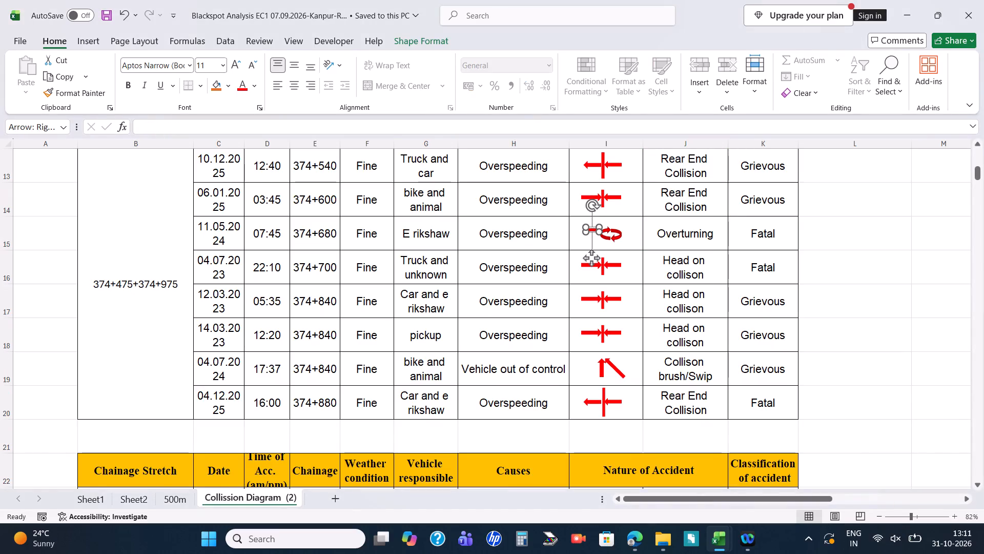
key(alt+Tab)
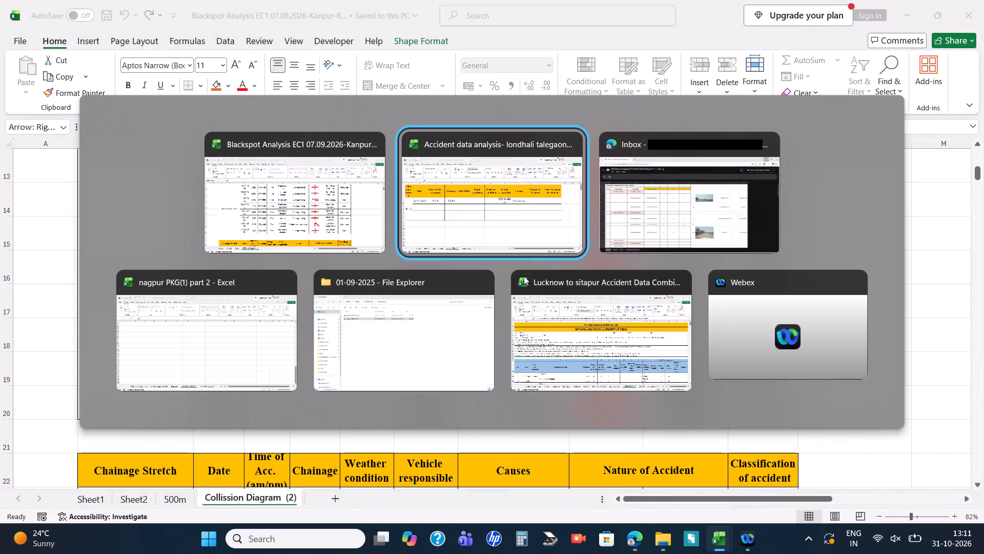
click(49, 297)
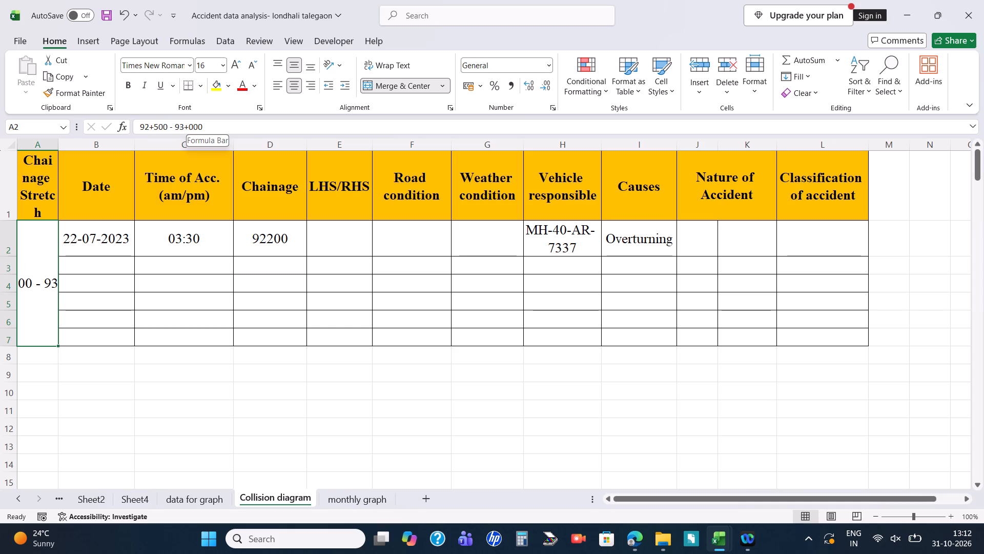
key(alt+Tab)
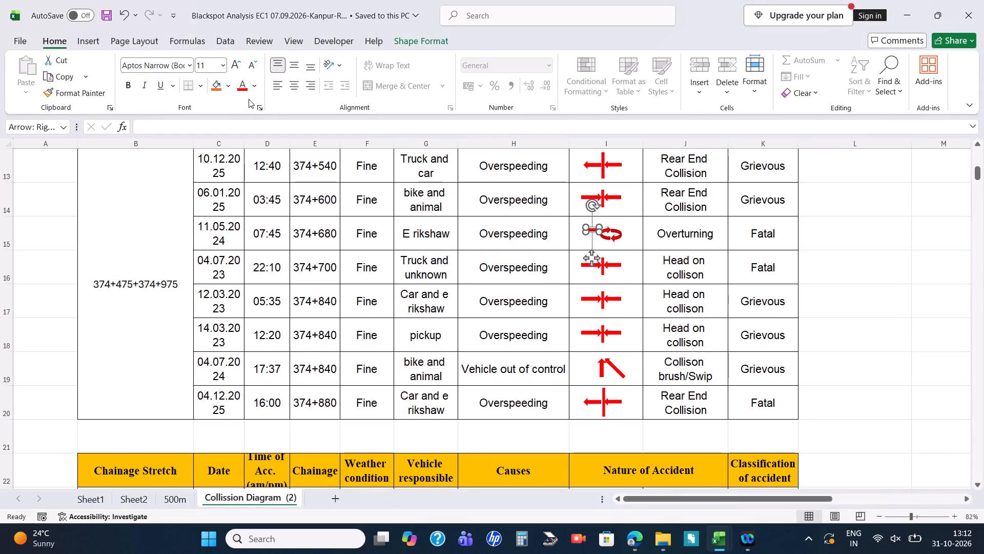
ctrl+click(602, 235)
ctrl+click(621, 234)
key(ctrl+c)
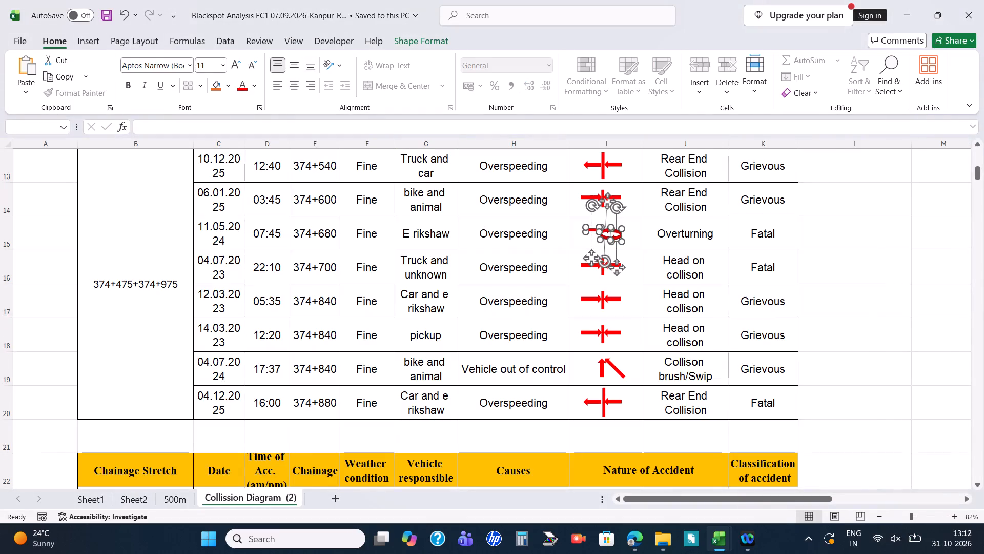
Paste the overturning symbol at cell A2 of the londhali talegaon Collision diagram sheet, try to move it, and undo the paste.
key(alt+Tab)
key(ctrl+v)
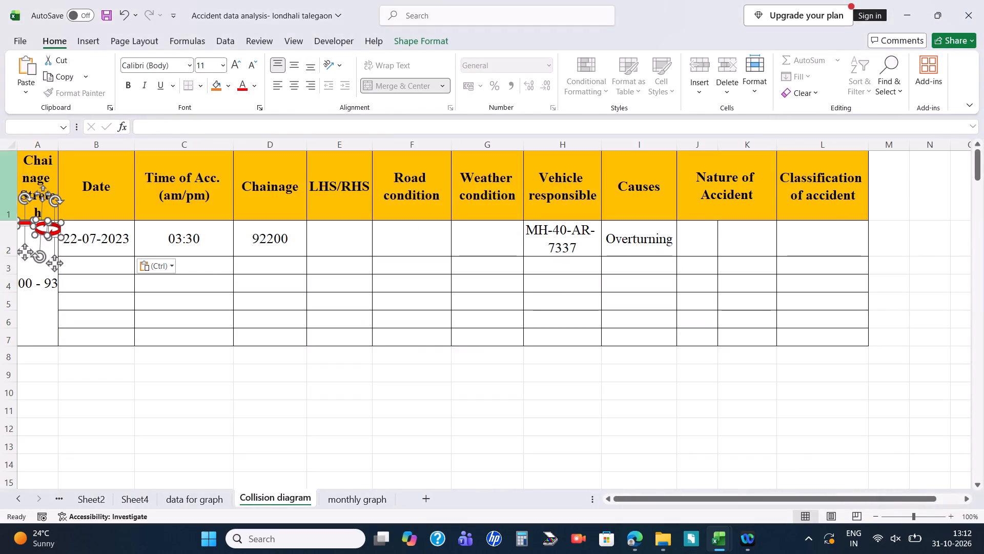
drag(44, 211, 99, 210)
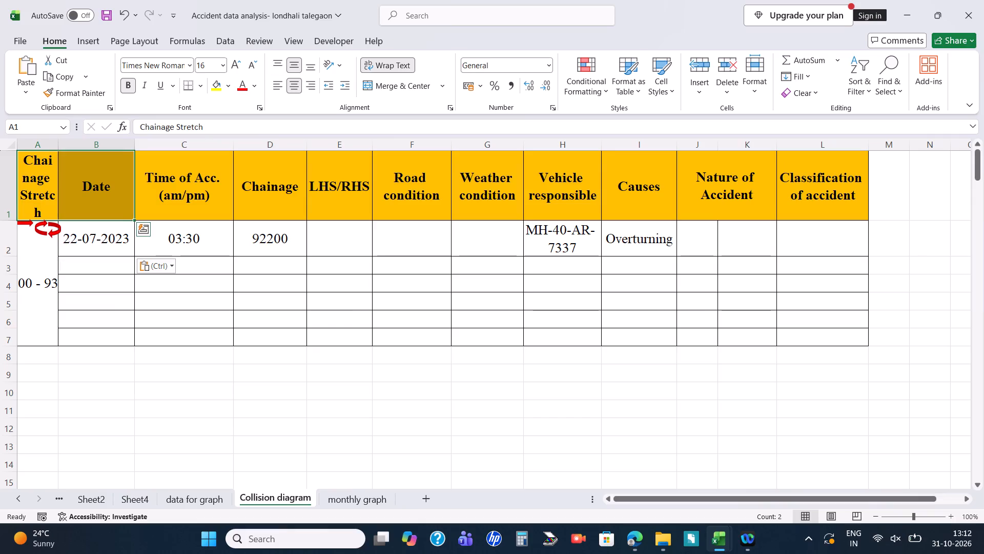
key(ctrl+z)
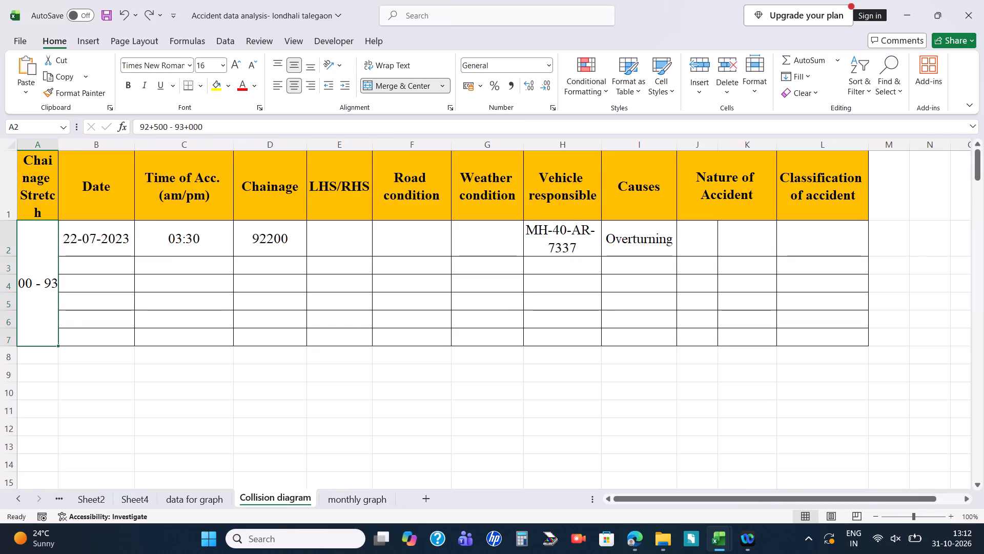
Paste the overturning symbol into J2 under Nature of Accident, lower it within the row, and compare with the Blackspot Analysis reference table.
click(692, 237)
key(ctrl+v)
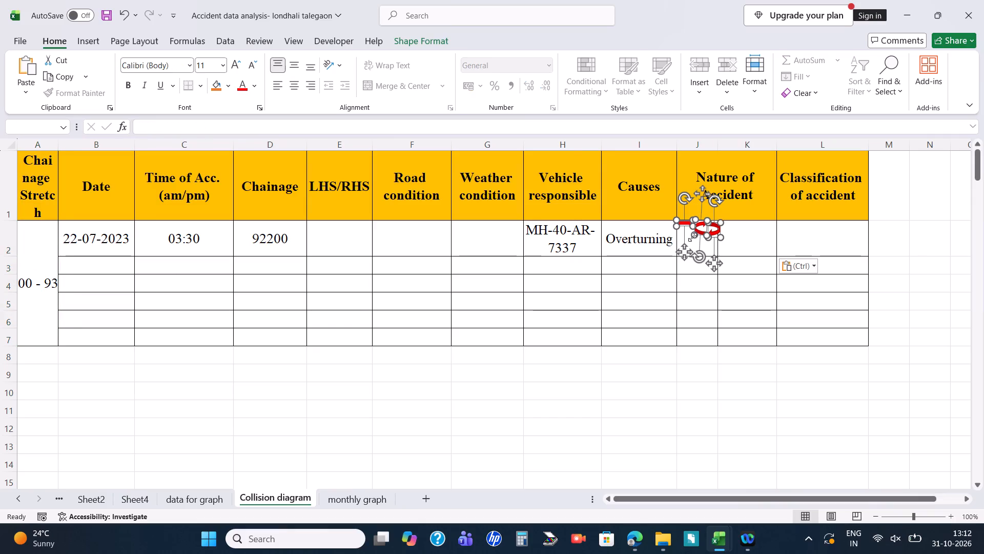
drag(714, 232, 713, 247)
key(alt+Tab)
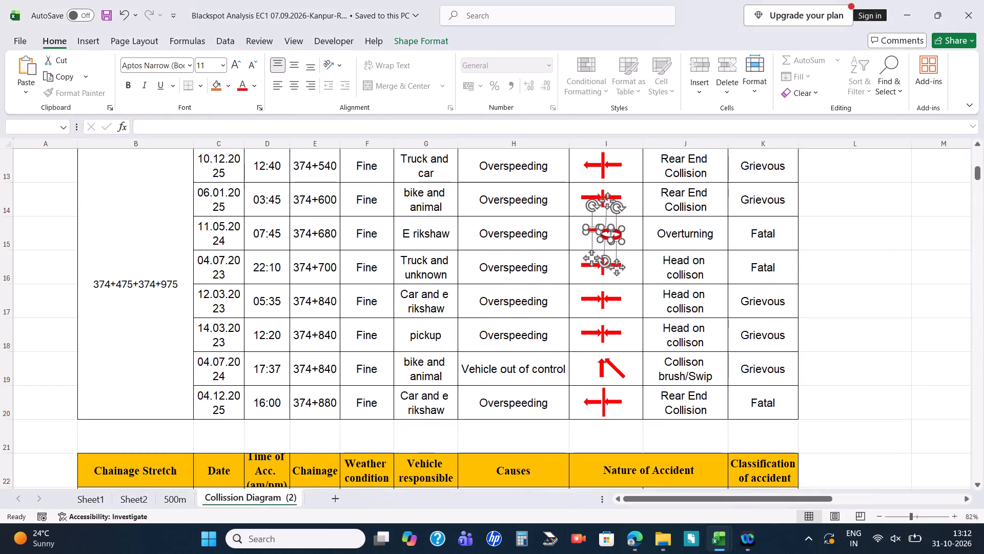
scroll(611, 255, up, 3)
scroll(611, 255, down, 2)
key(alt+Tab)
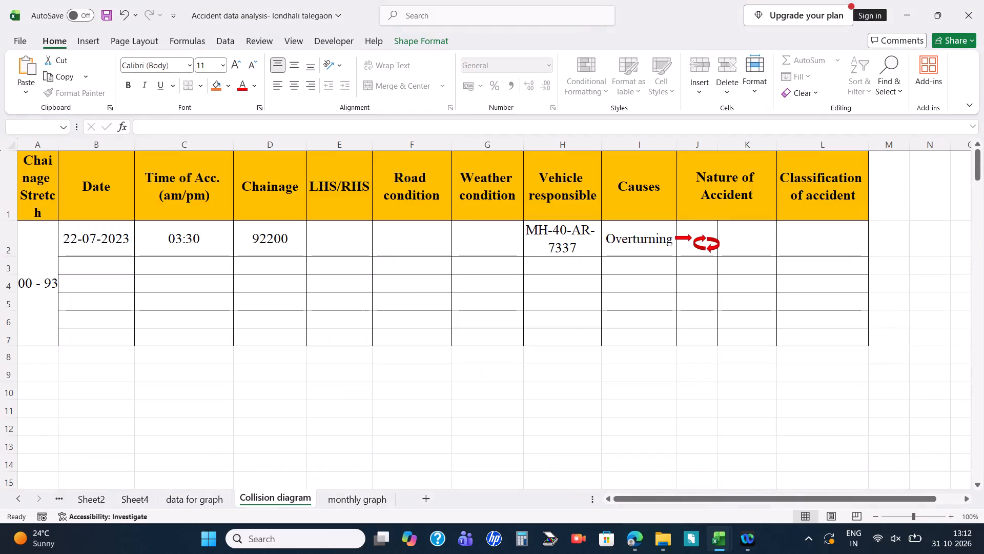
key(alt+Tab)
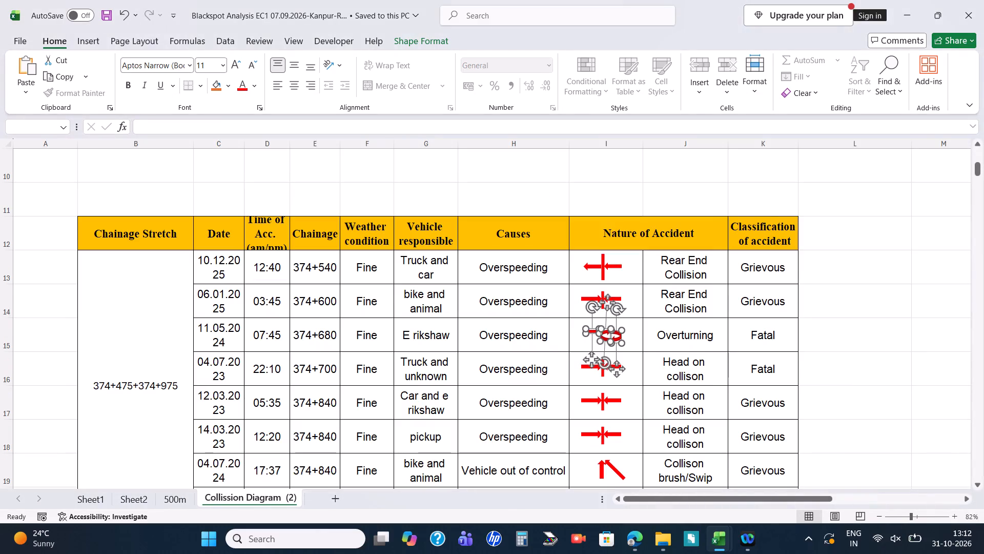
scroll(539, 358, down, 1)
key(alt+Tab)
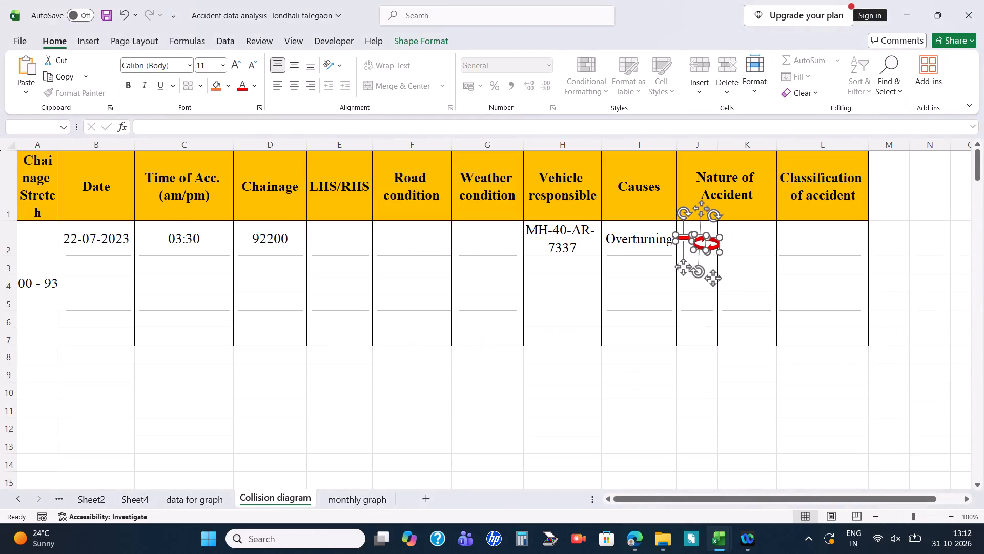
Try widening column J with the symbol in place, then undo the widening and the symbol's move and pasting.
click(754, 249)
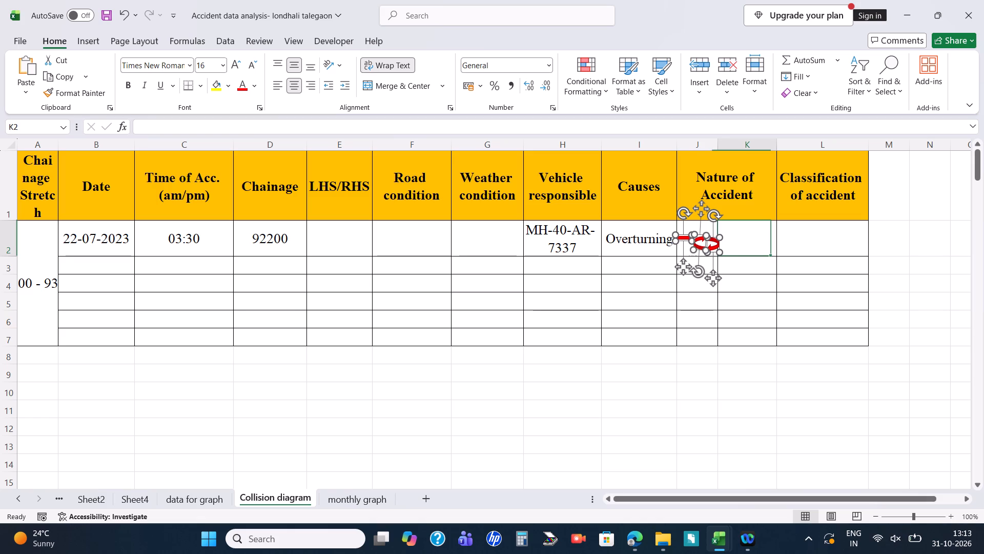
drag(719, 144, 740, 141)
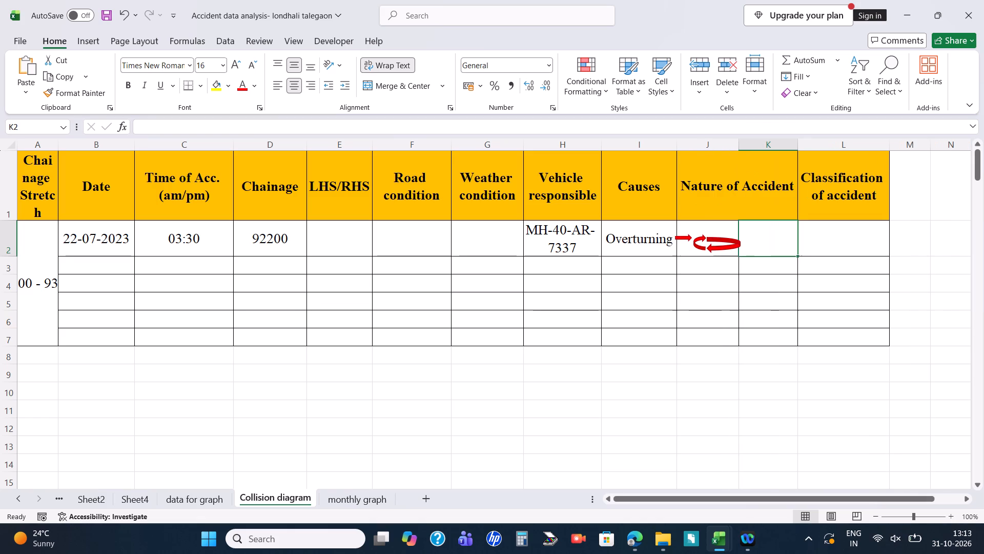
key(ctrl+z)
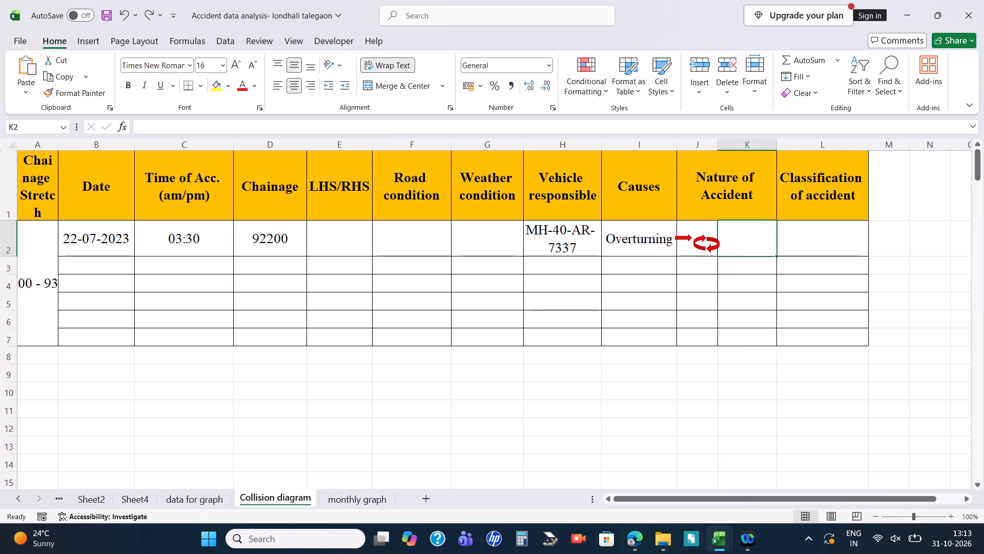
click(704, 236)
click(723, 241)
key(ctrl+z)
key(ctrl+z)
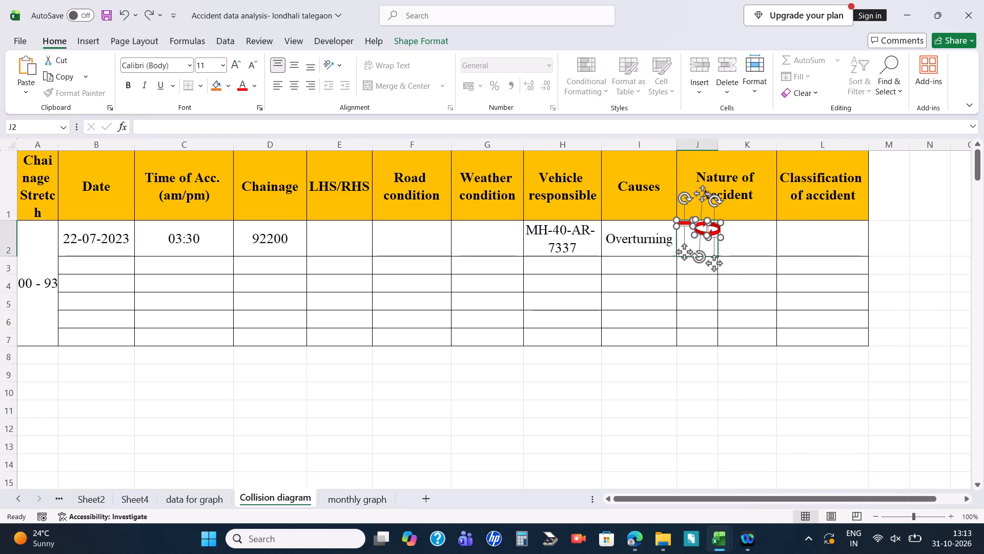
Widen column J under Nature of Accident to make room for the overturning symbol.
drag(717, 147, 734, 147)
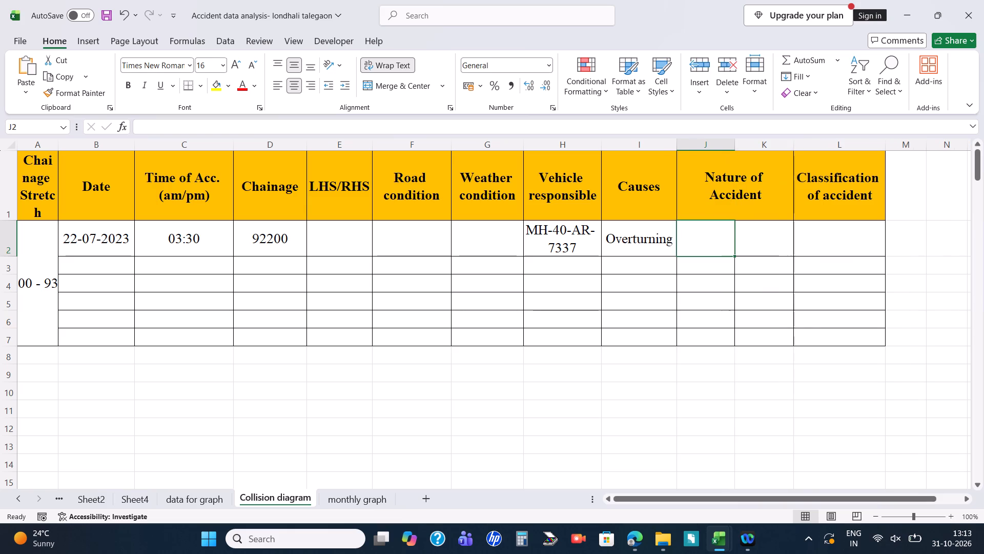
drag(796, 137, 802, 137)
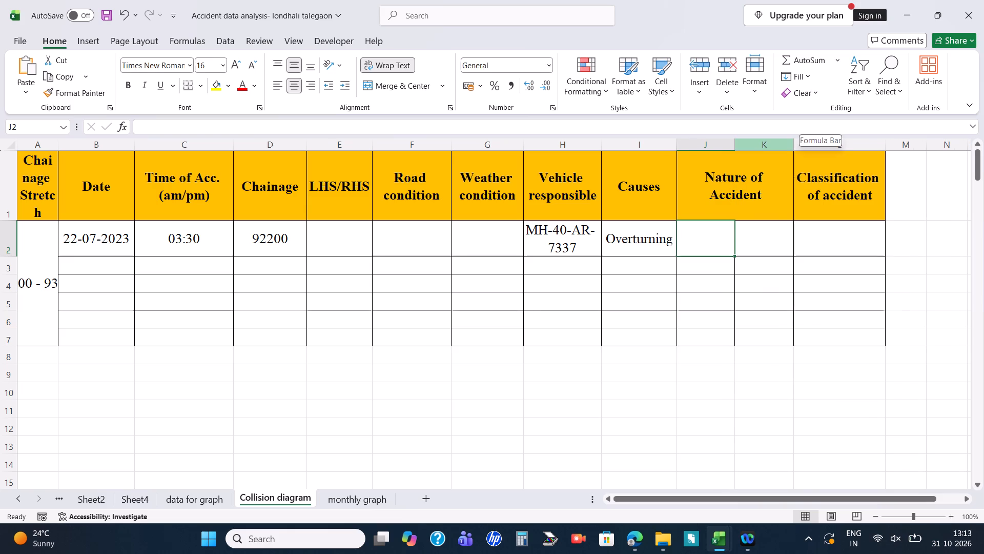
Paste the overturning arrow and loop into J2 and centre them within the cell.
click(651, 241)
click(722, 232)
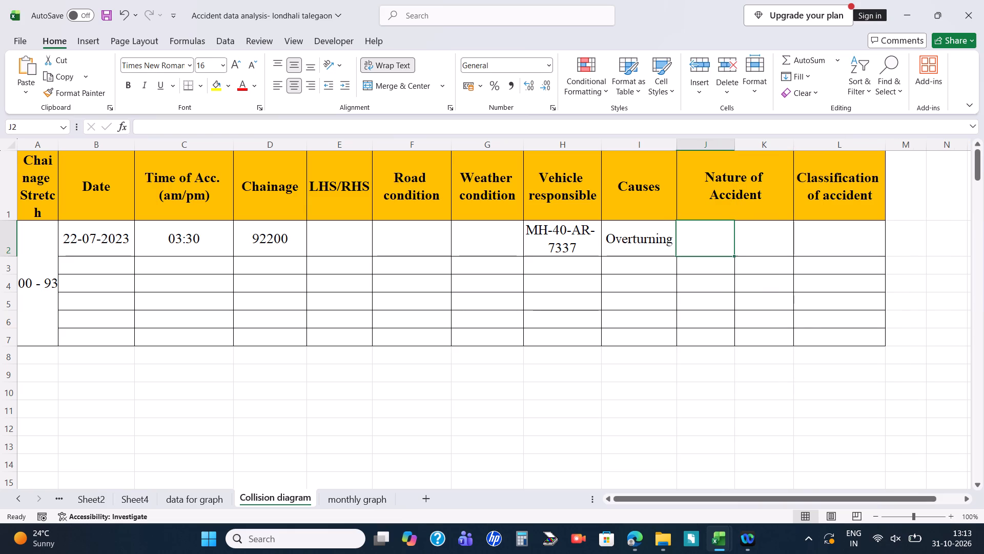
key(ctrl+v)
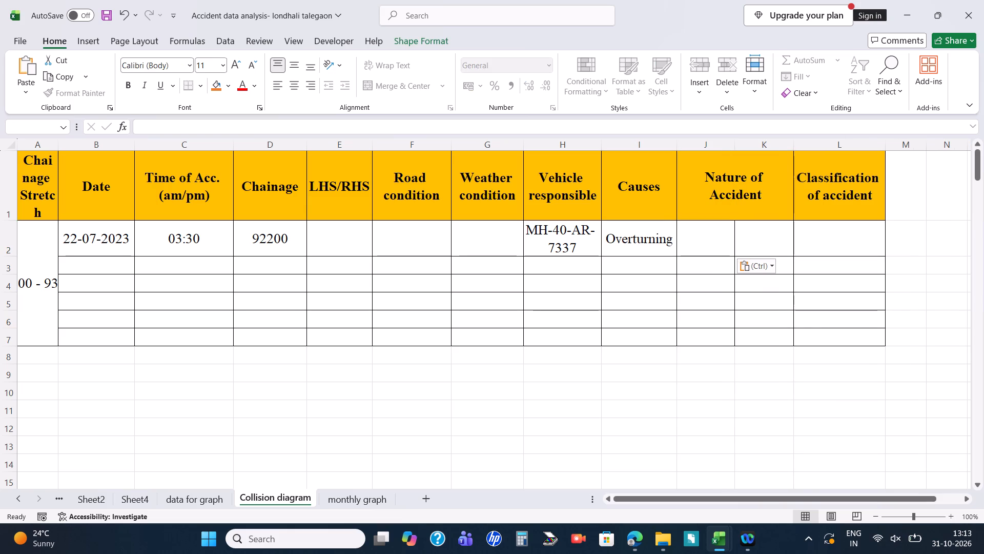
drag(721, 228, 728, 240)
click(762, 241)
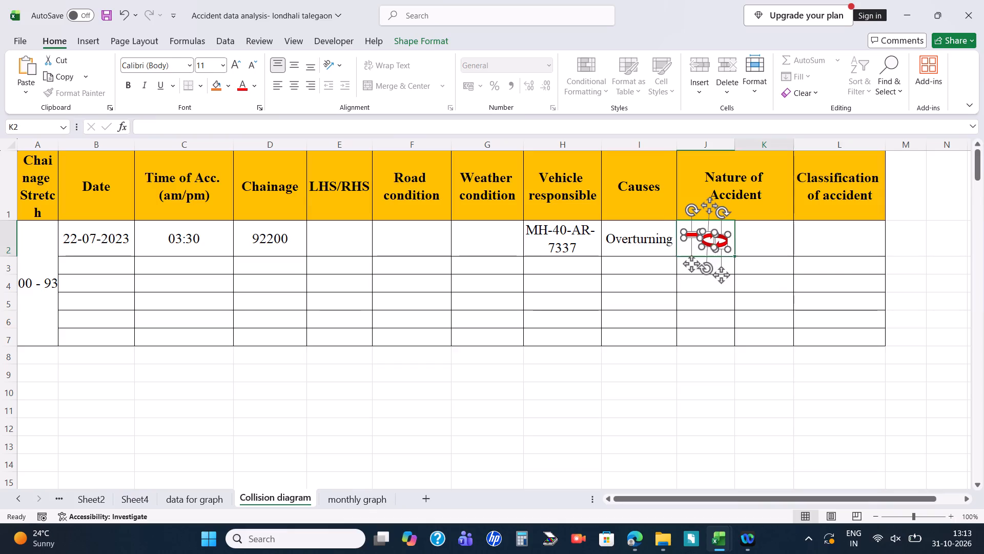
Move the Overturning text from the Causes cell I2 to K2 under Nature of Accident.
click(655, 246)
key(ctrl+x)
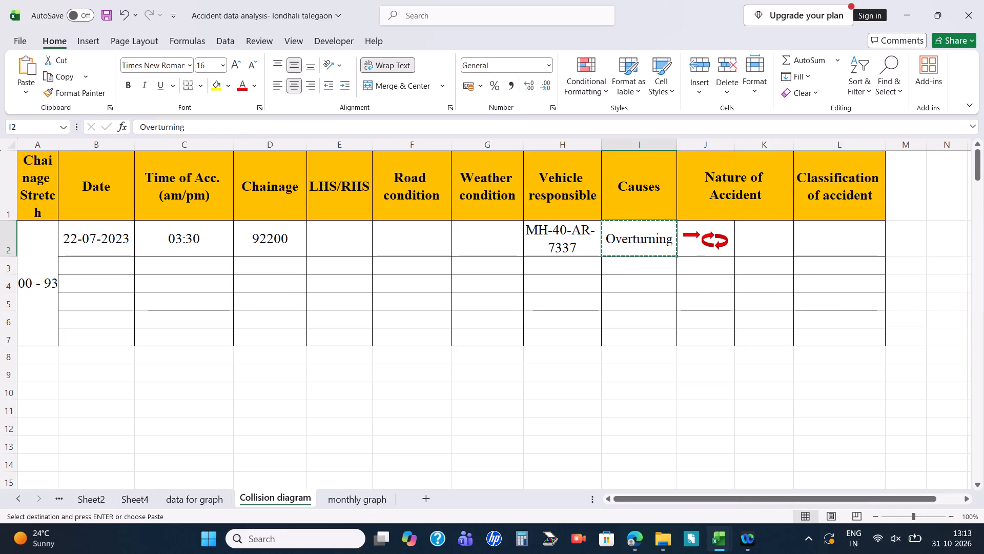
click(747, 229)
key(ctrl+v)
Search the data for graph sheet for 92 and locate the 22-07-2023 accident record at chainage 92200.
key(alt+Tab)
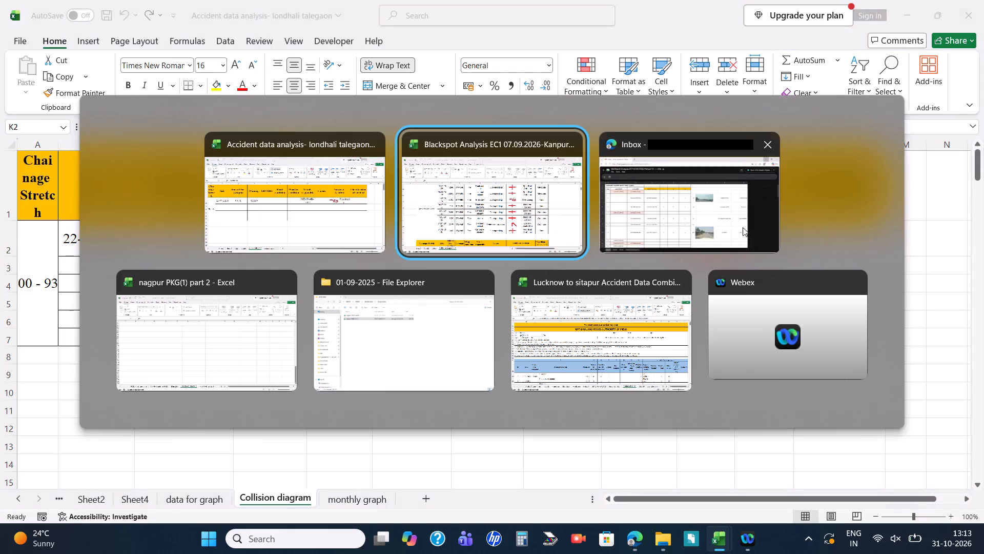
key(alt+Tab)
key(alt+Tab)
key(alt+Tab)
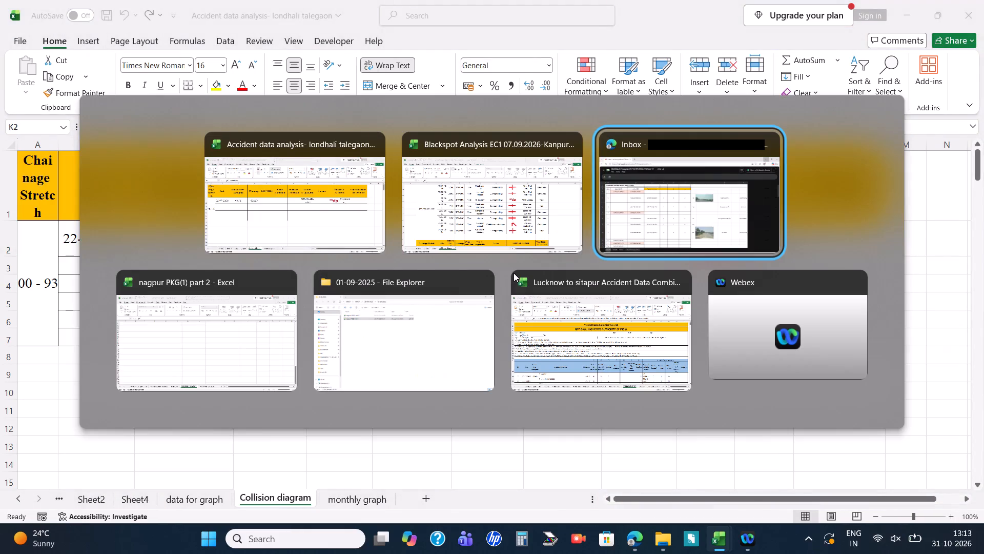
alt+click(302, 233)
click(195, 506)
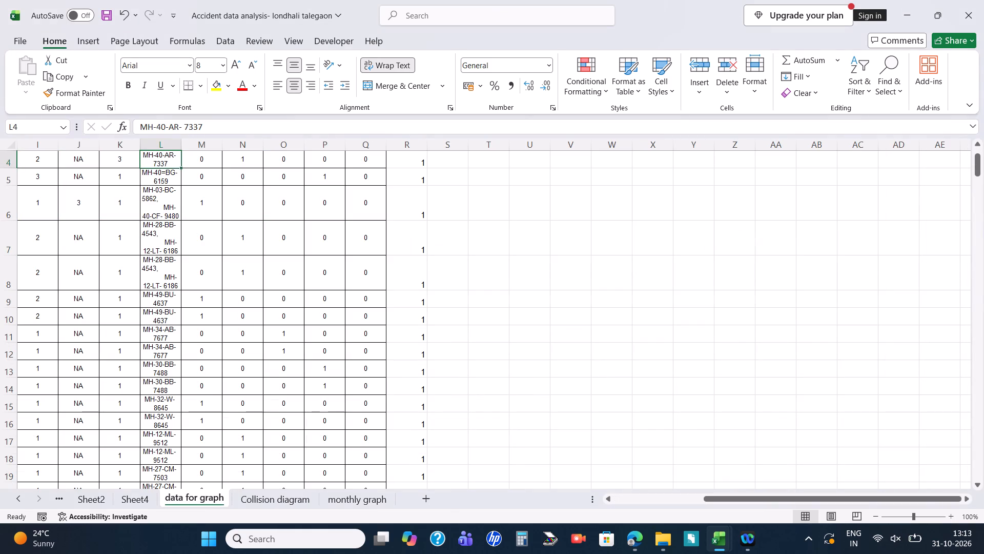
scroll(154, 336, up, 3)
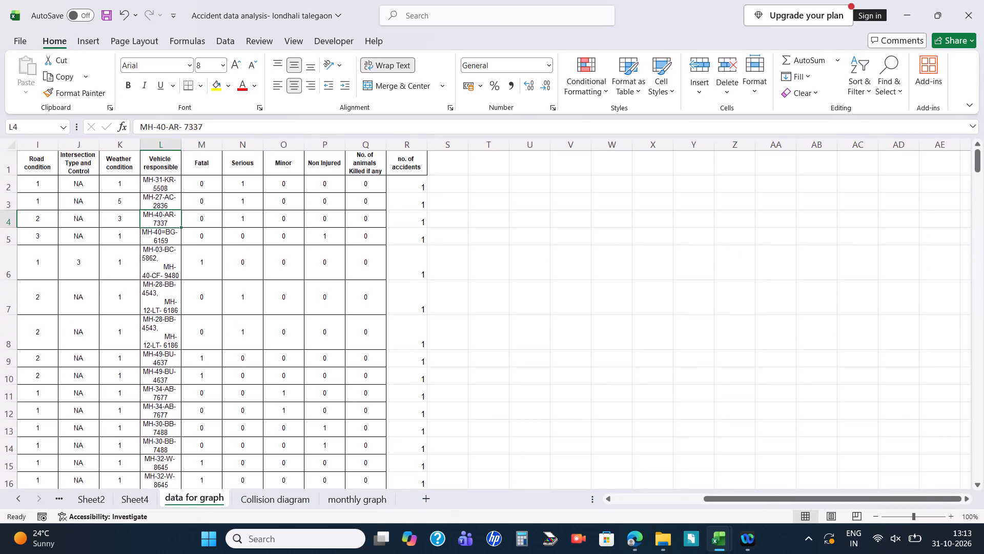
click(900, 74)
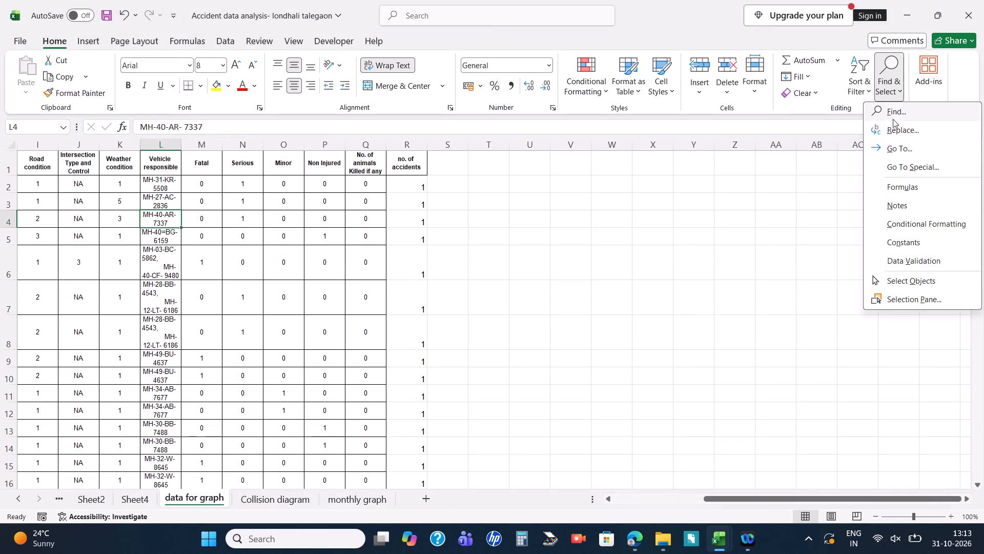
click(898, 115)
click(446, 206)
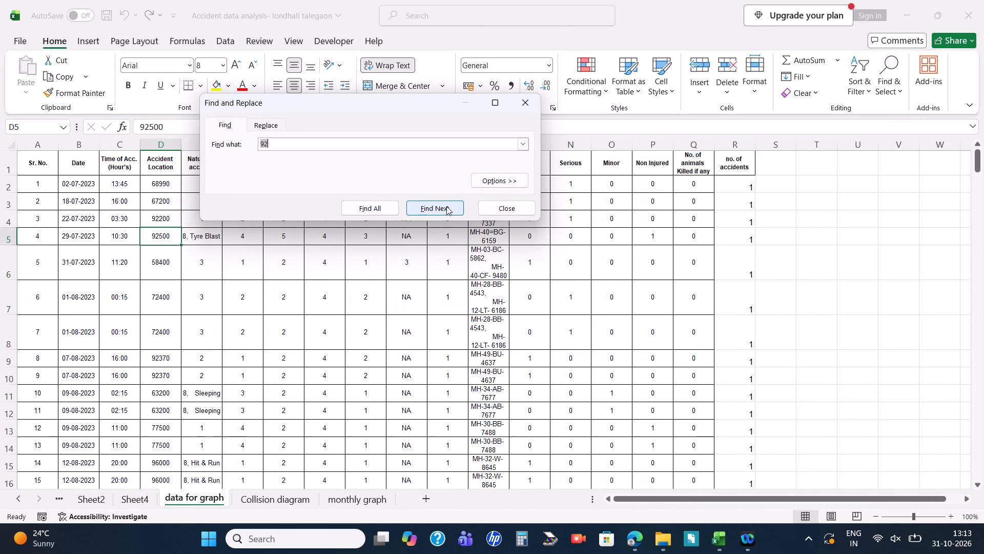
click(176, 220)
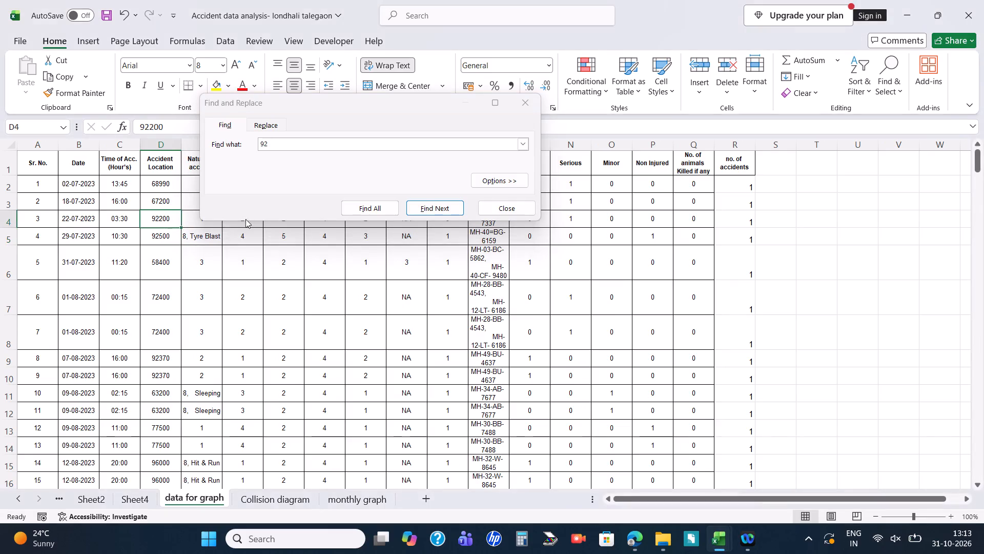
click(507, 203)
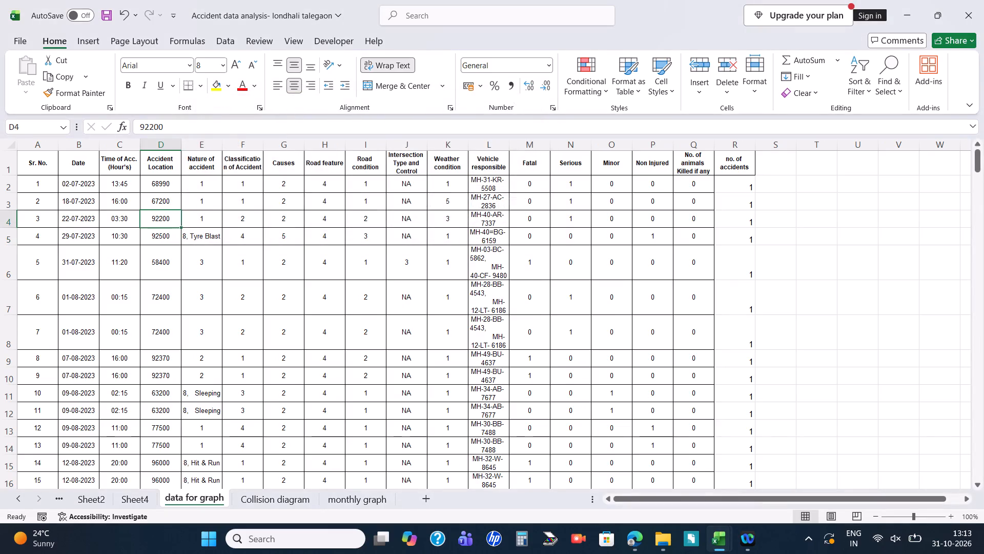
Examine the Causes and Nature of Accident entries in the Blackspot Analysis reference table, then return to the data for graph sheet.
key(alt+Tab)
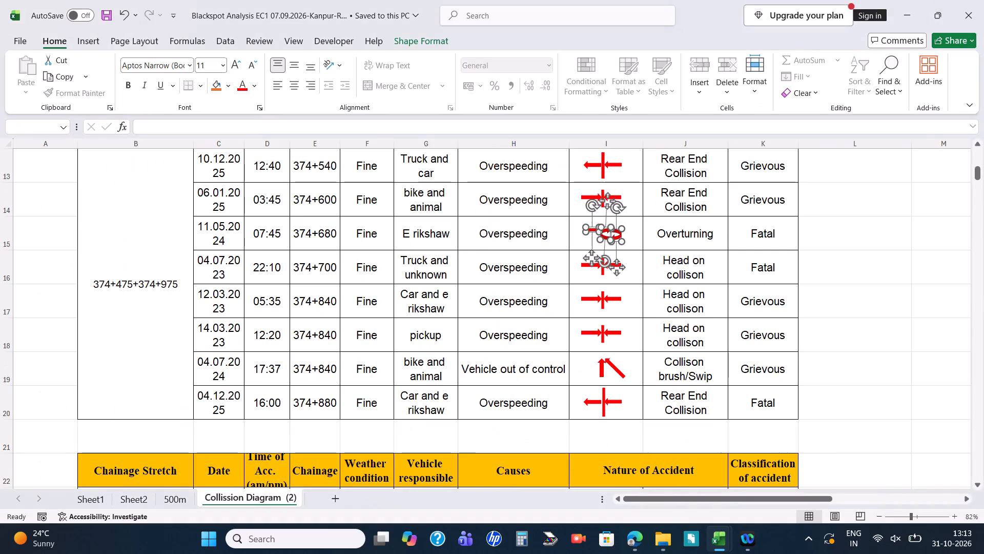
scroll(589, 273, up, 4)
scroll(589, 273, down, 4)
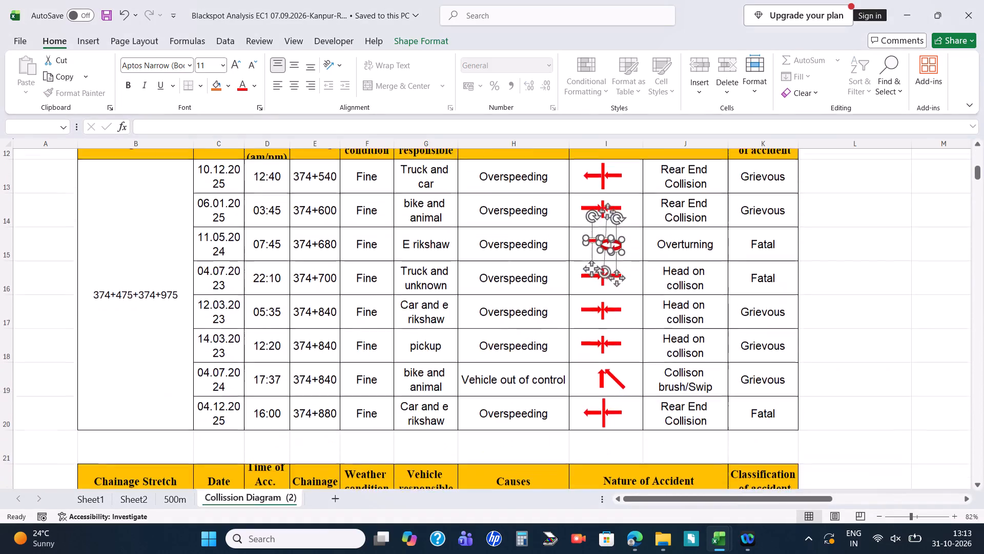
scroll(579, 267, up, 1)
key(alt+Tab)
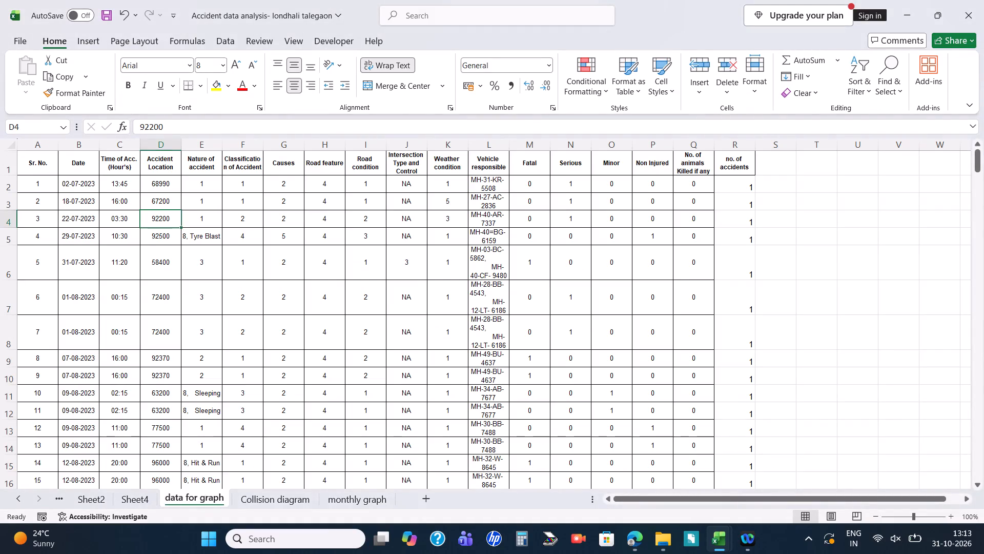
Check the accident code legend in the Lucknow to sitapur accident data workbook, then return to the londhali talegaon workbook.
key(alt+Tab)
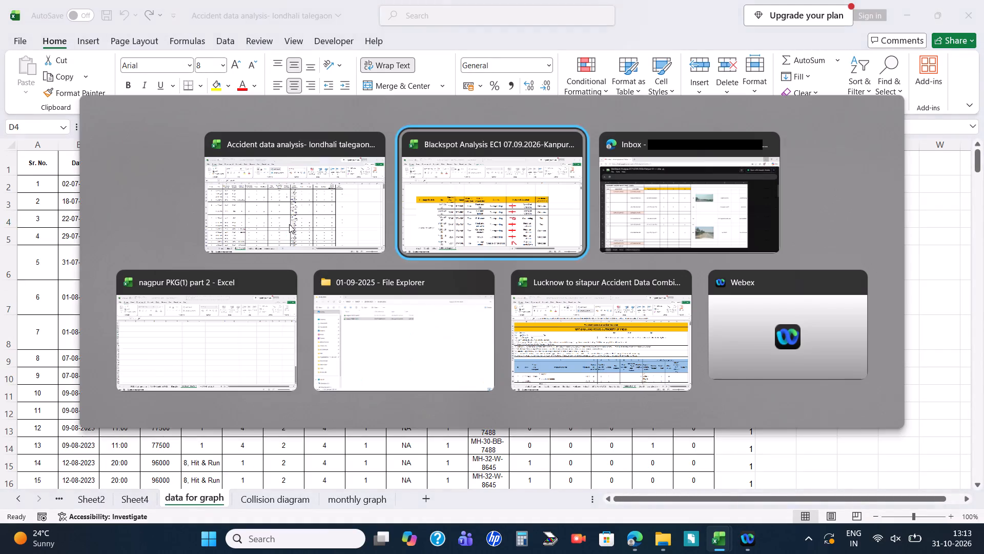
key(alt+Tab)
key(alt+Tab)
alt+click(536, 331)
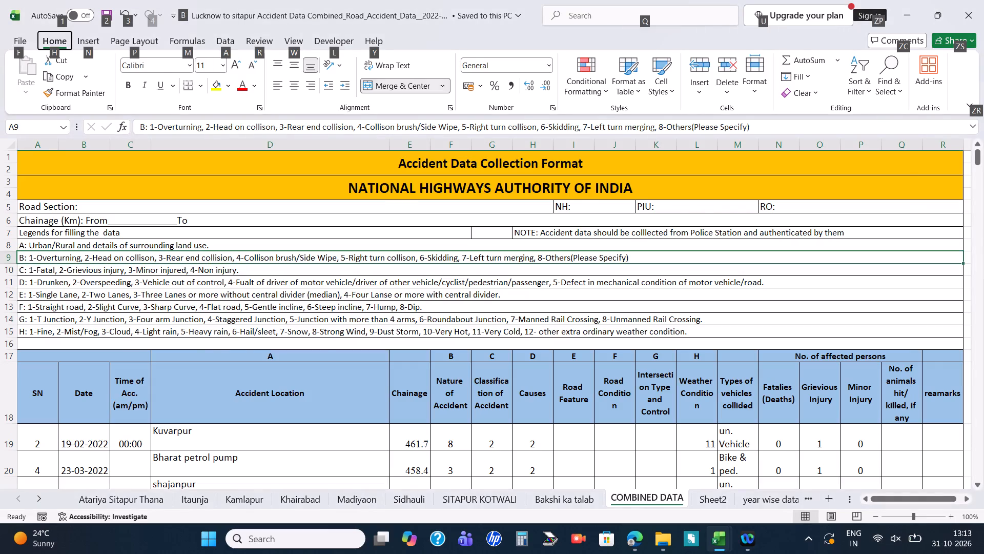
key(alt+Tab)
key(alt+Tab)
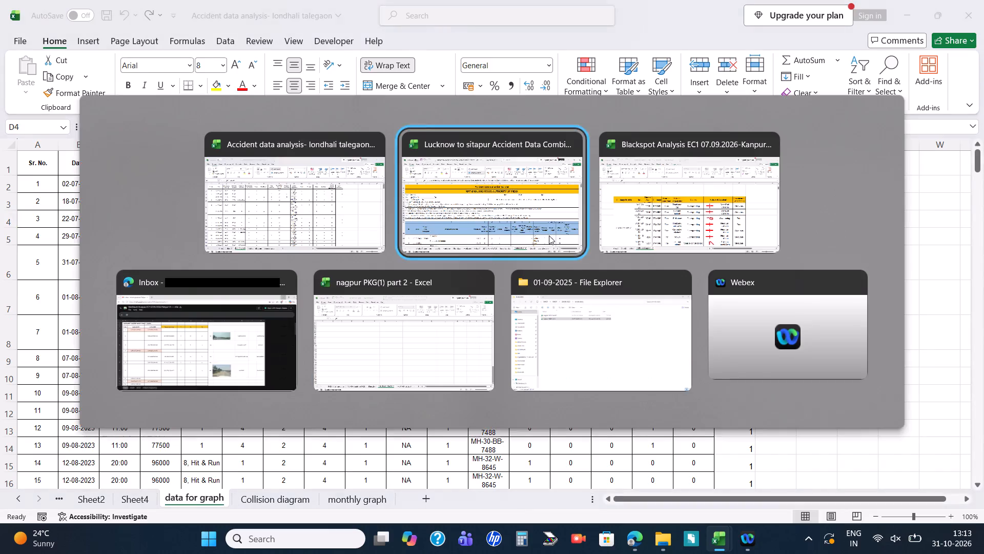
key(alt+Tab)
key(alt+Tab)
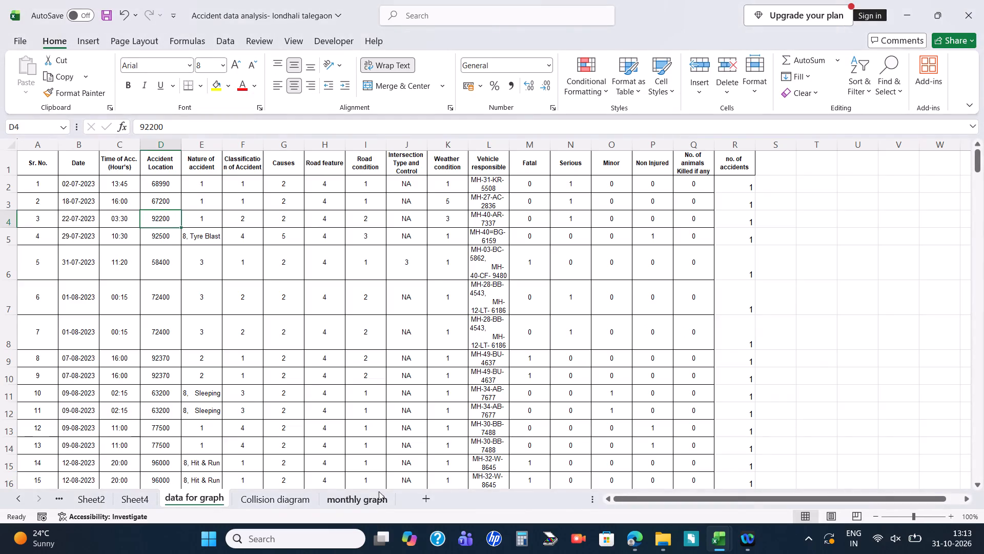
Copy Overspeeding from the Blackspot Analysis Causes column into Causes cell I2 of the Collision diagram sheet.
click(375, 493)
click(296, 498)
click(660, 246)
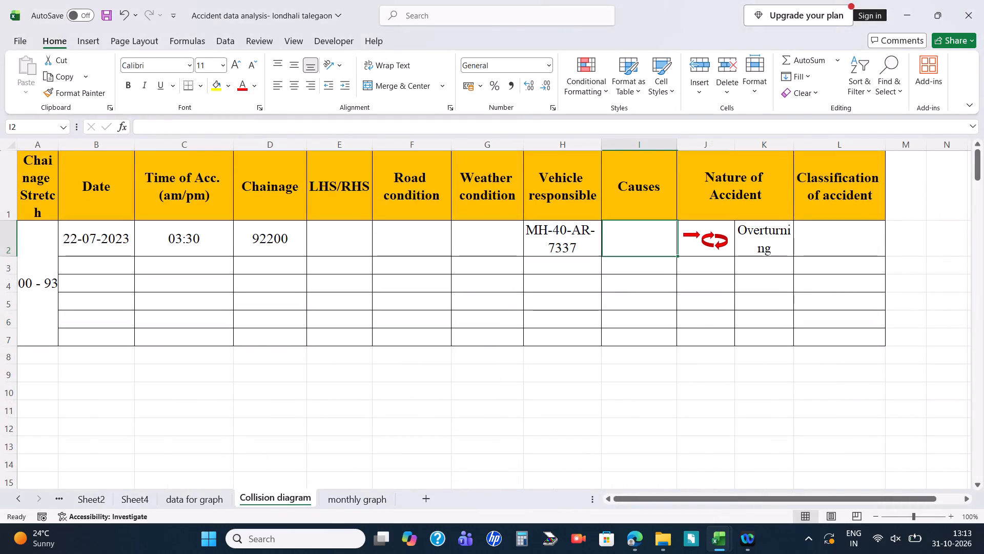
key(alt+Tab)
click(510, 278)
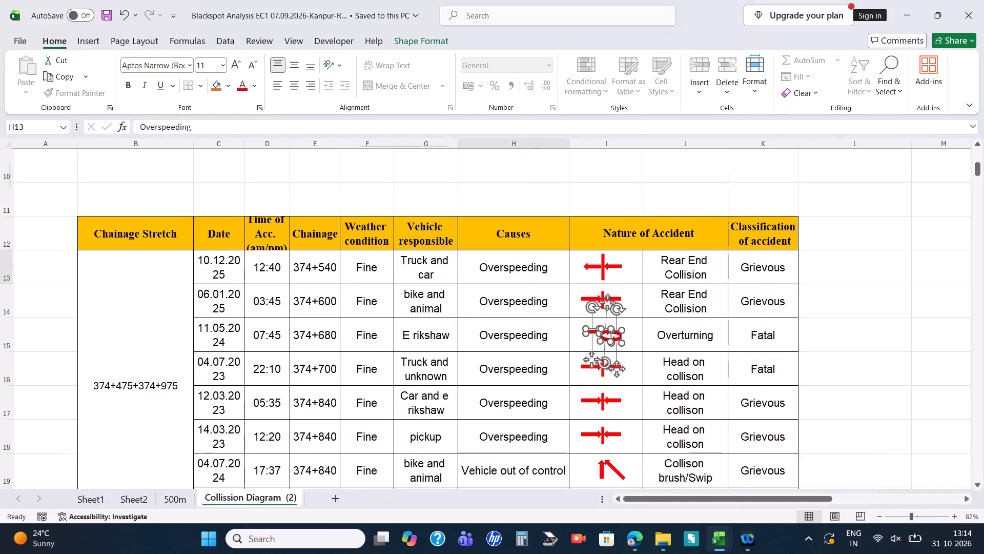
key(ctrl+c)
key(alt+Tab)
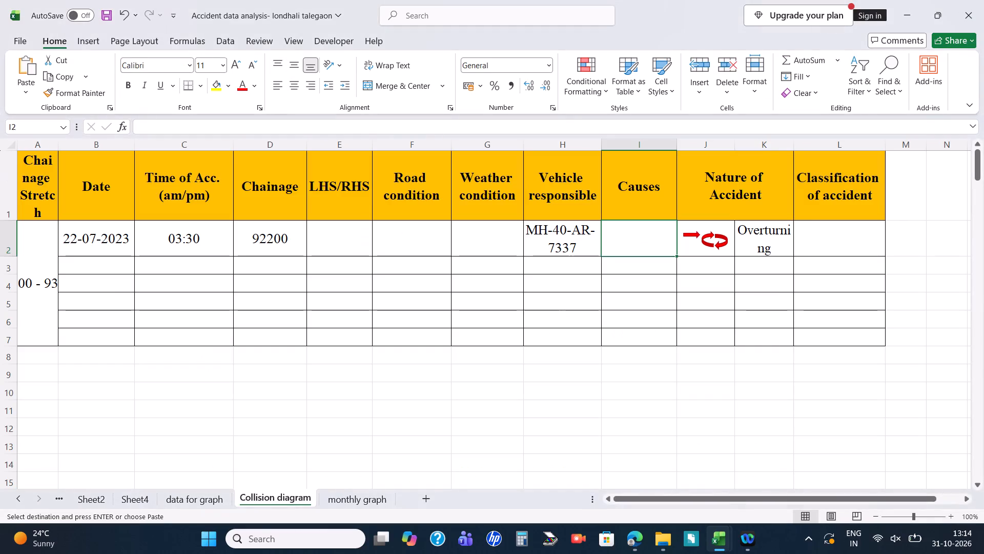
click(630, 233)
key(ctrl+v)
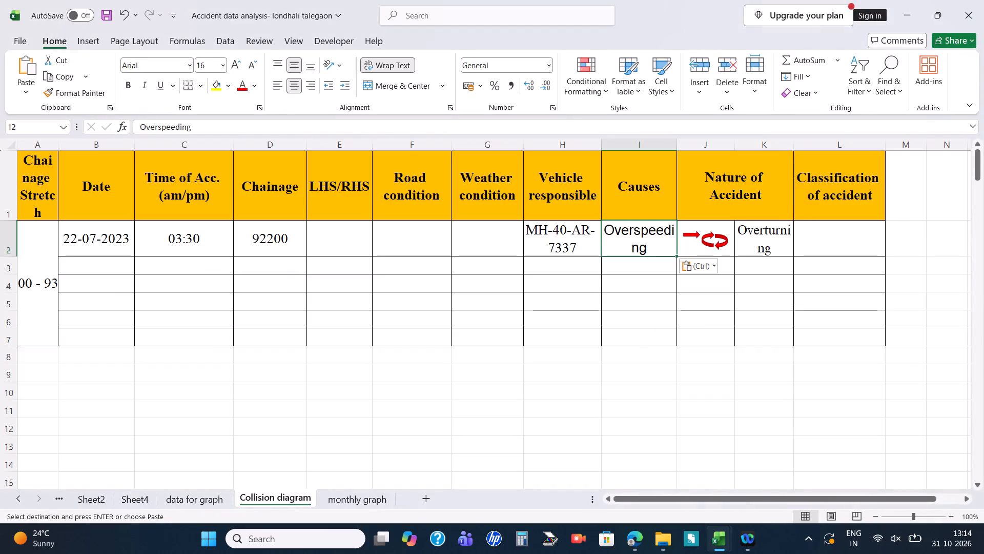
Copy the date, time and location of the 29-07-2023 accident at 92500 from data for graph into B3:D3 of Collision diagram.
click(337, 288)
click(68, 265)
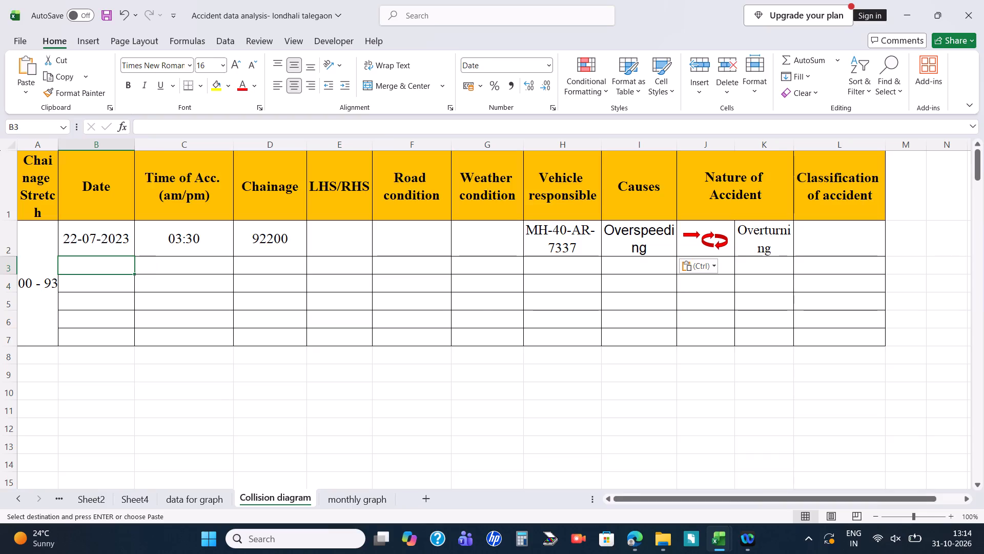
key(alt+Tab)
key(alt+Tab)
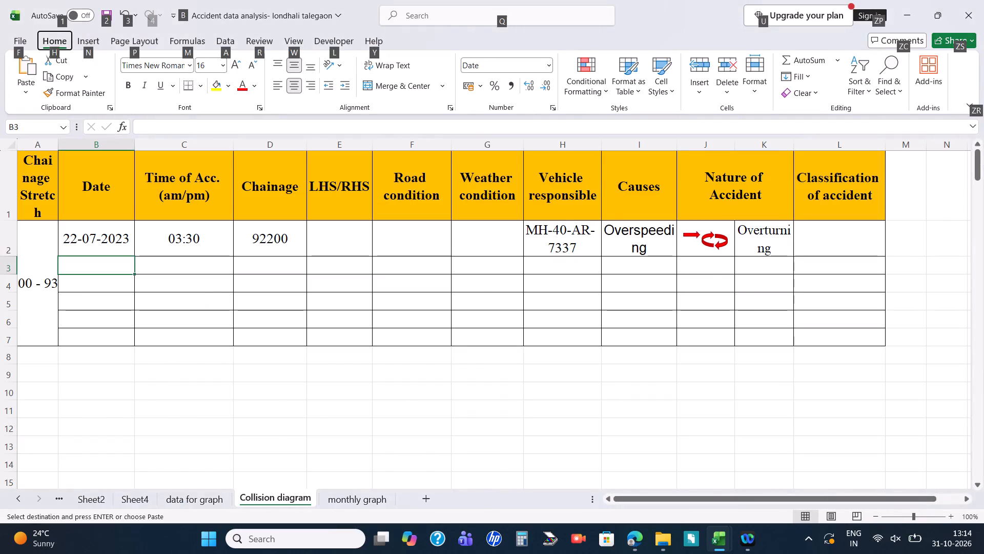
click(202, 493)
click(159, 239)
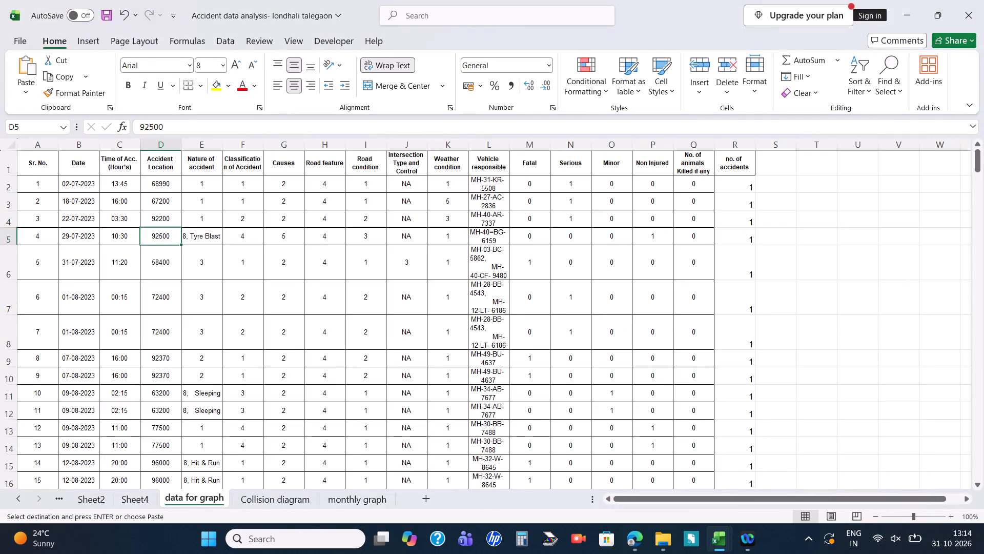
drag(75, 240, 169, 239)
key(ctrl+c)
key(alt+Tab)
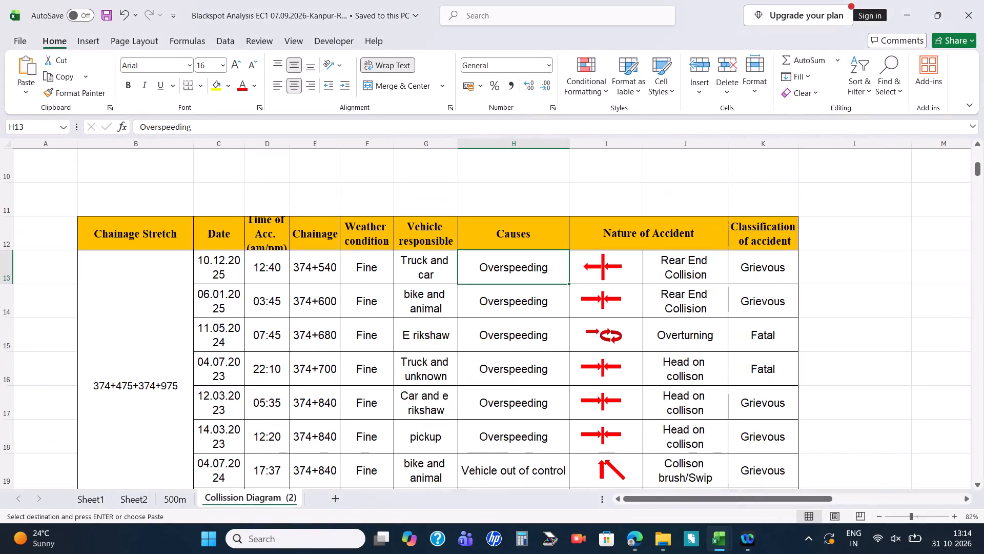
key(alt+Tab)
click(273, 502)
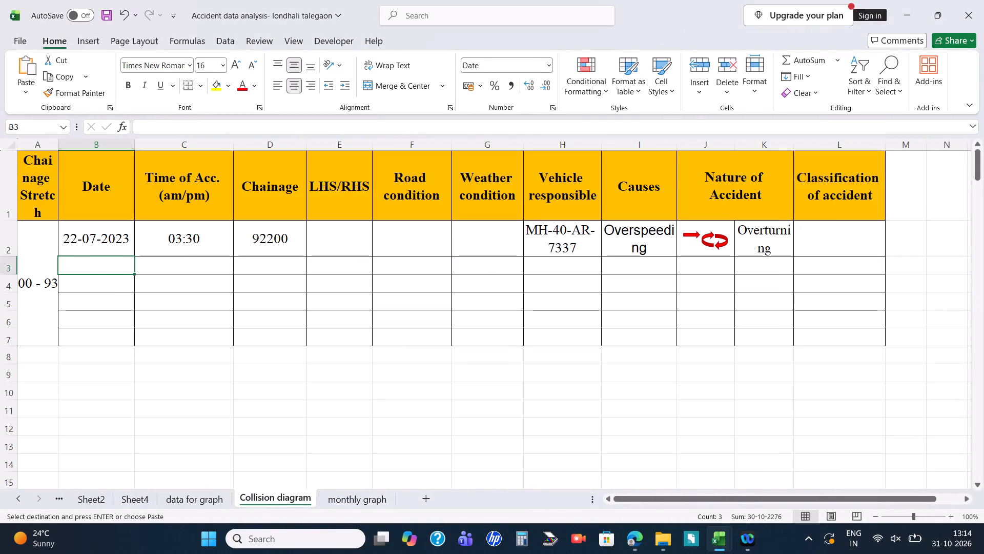
key(ctrl+v)
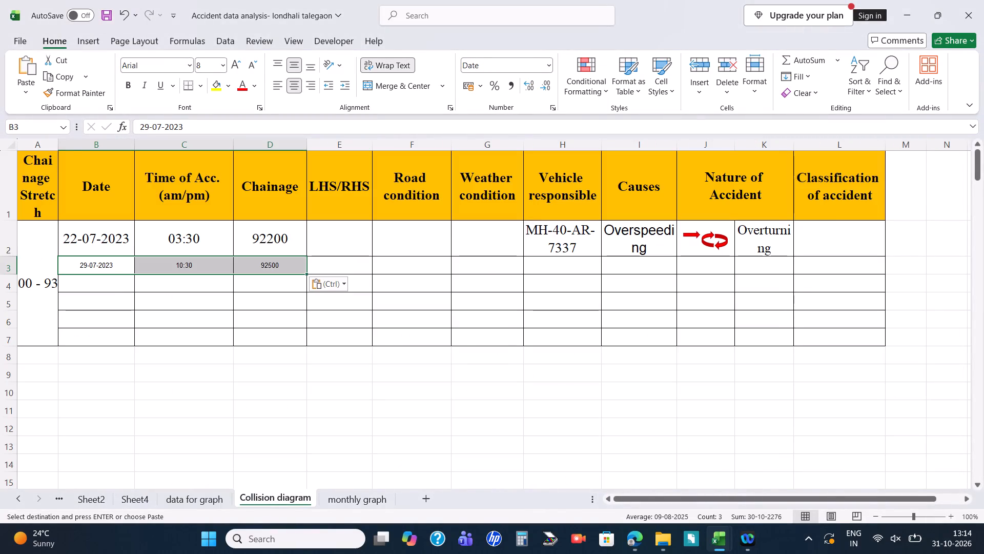
click(210, 319)
Examine the Road condition code of the 22-07-2023 accident at 92200 in the data for graph sheet.
click(346, 263)
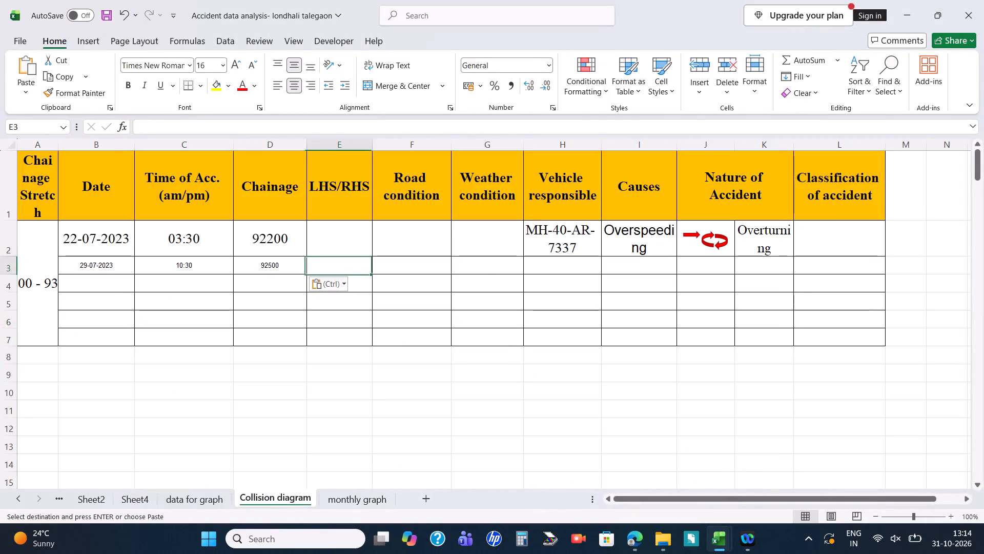
click(397, 264)
click(474, 267)
key(alt+Tab)
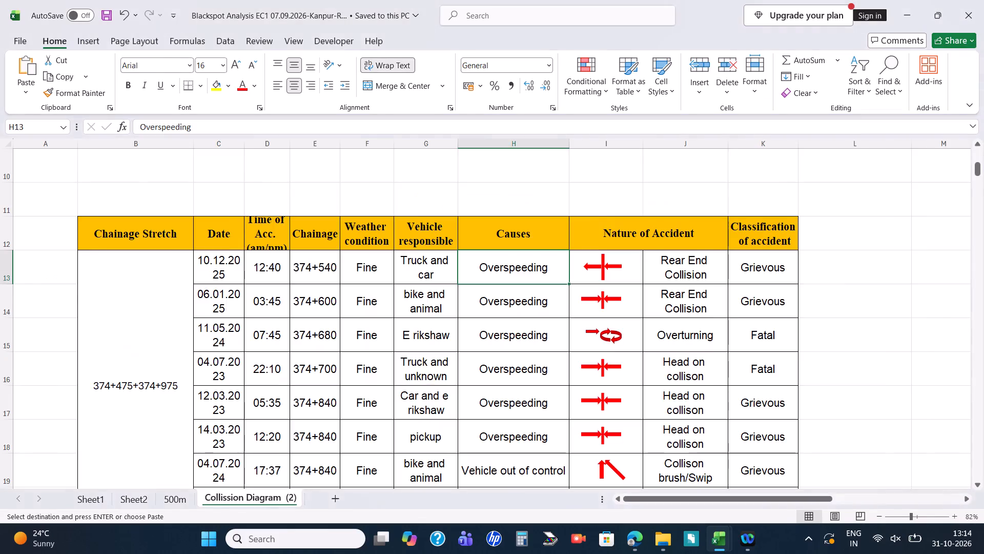
key(alt+Tab)
click(190, 494)
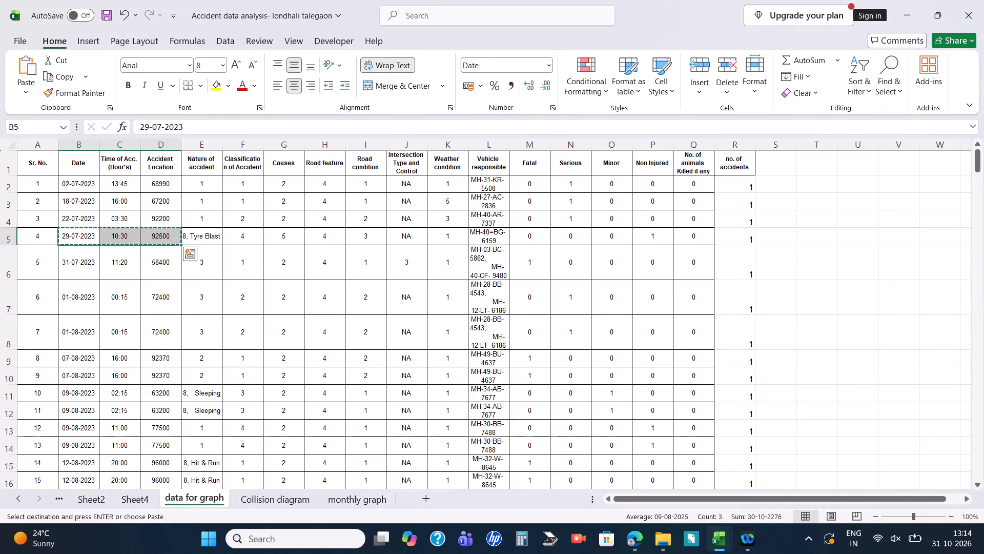
key(alt+Tab)
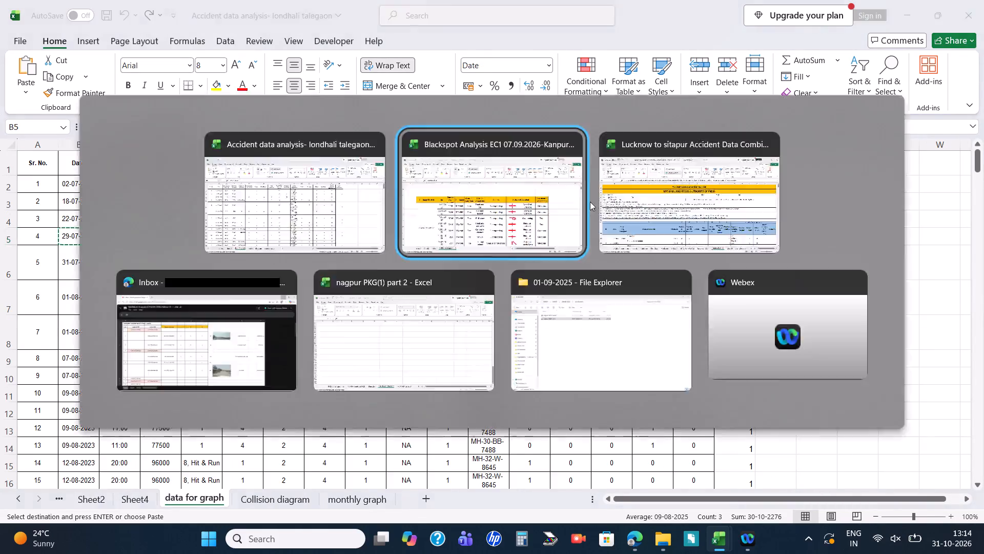
key(alt+Tab)
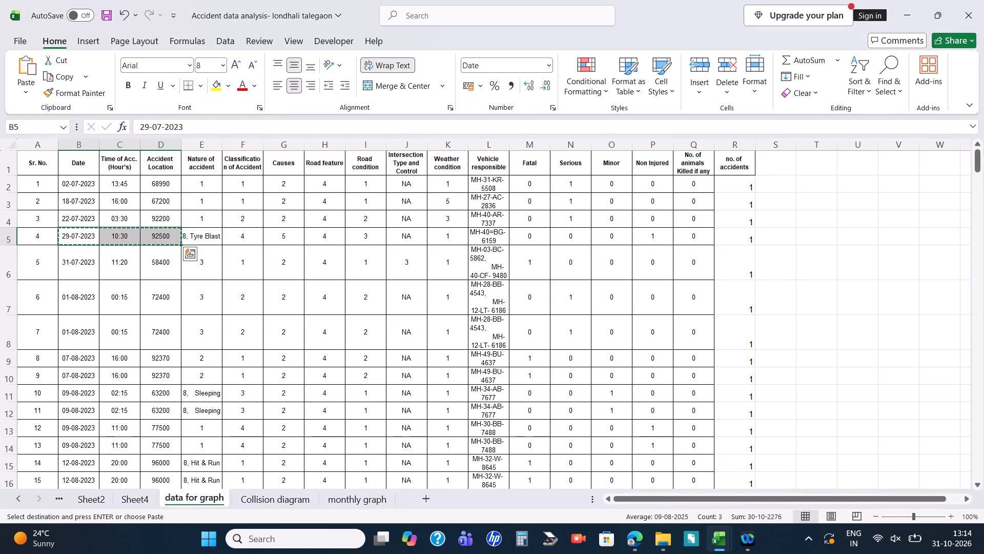
click(280, 501)
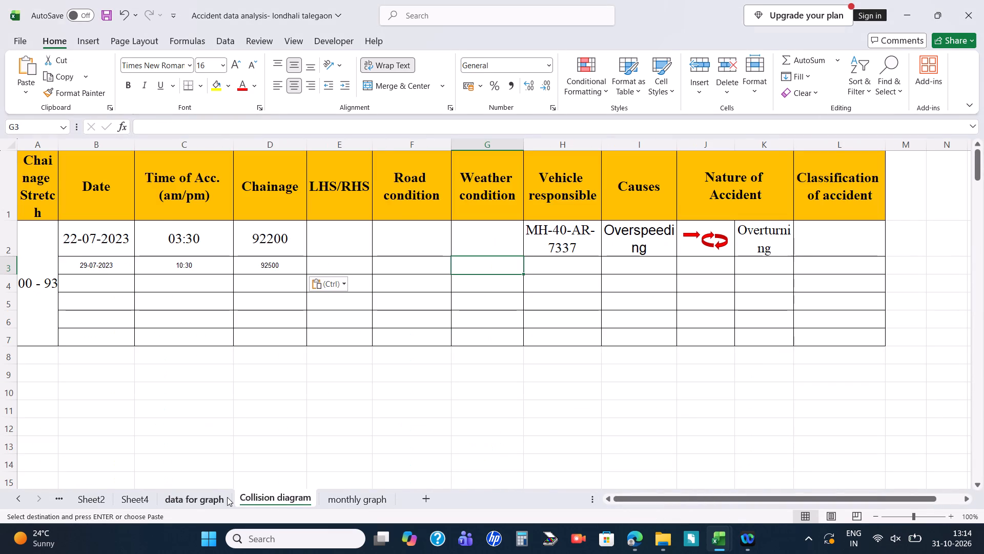
click(227, 497)
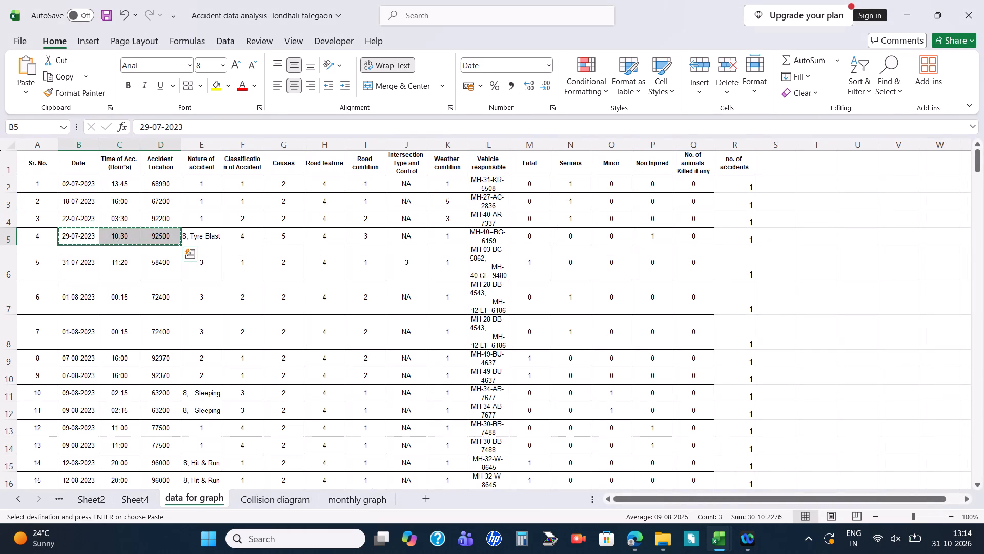
click(368, 207)
click(374, 210)
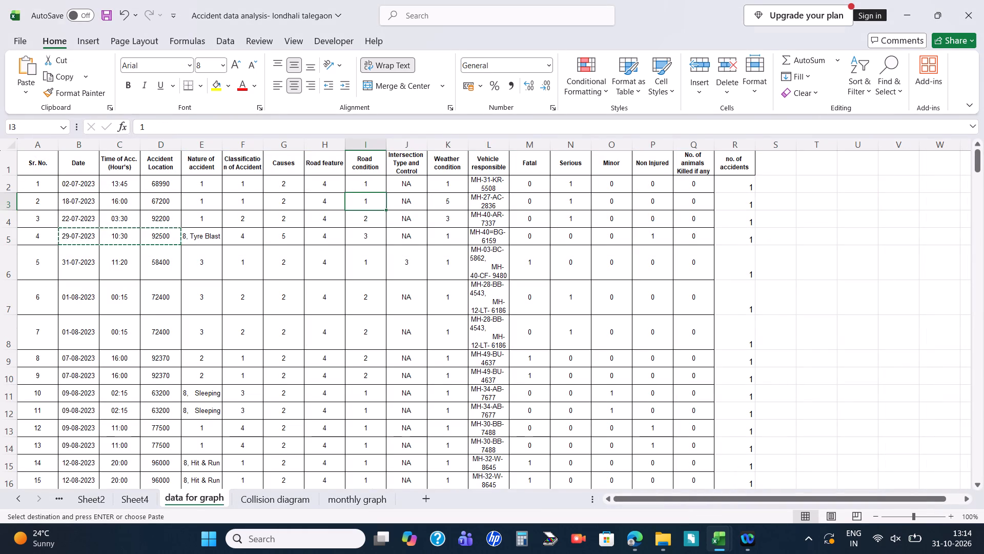
click(367, 224)
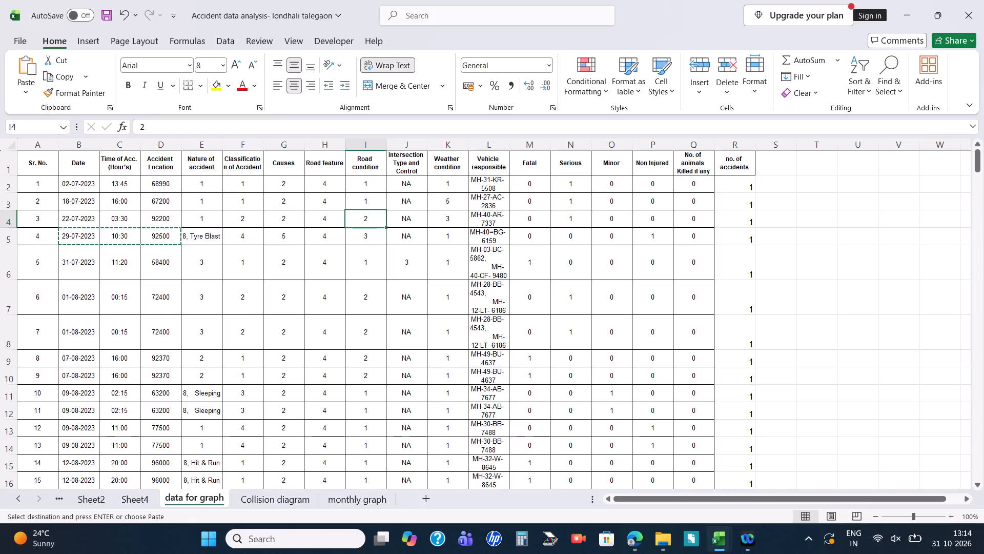
Check the road condition legend in the Lucknow to sitapur workbook and the Blackspot Analysis collision table, then return to the londhali talegaon workbook.
key(alt+Tab)
key(alt+Tab)
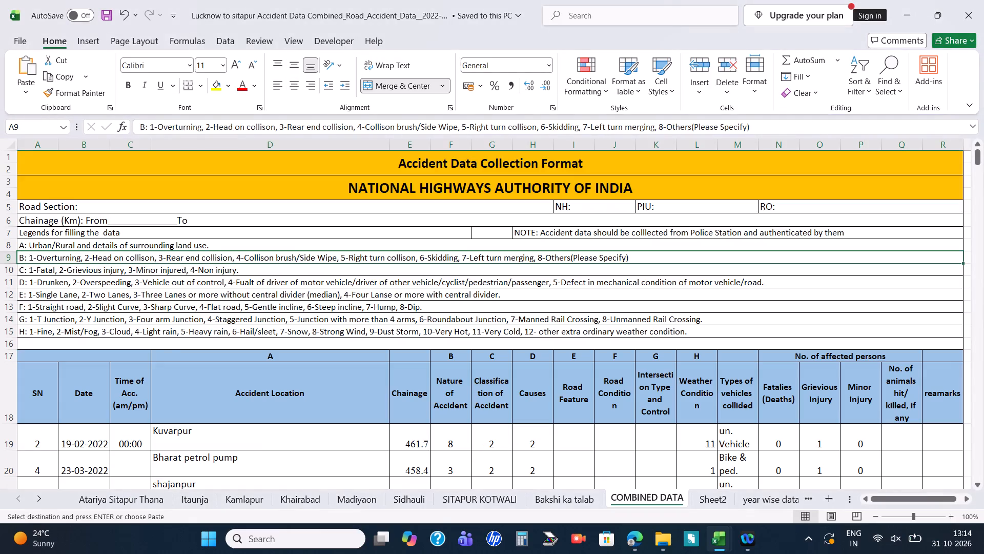
key(alt+Tab)
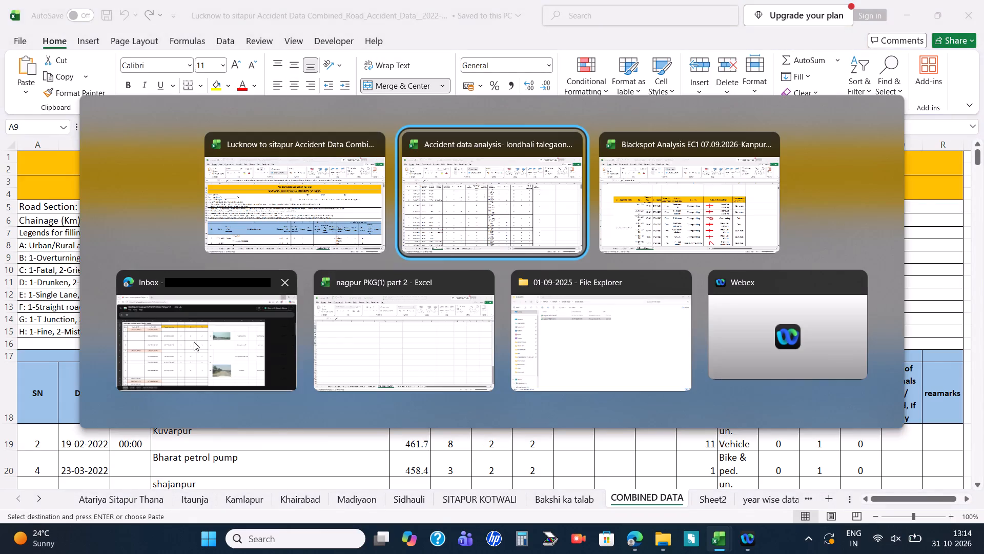
alt+click(73, 304)
key(alt+Tab)
key(alt+Tab)
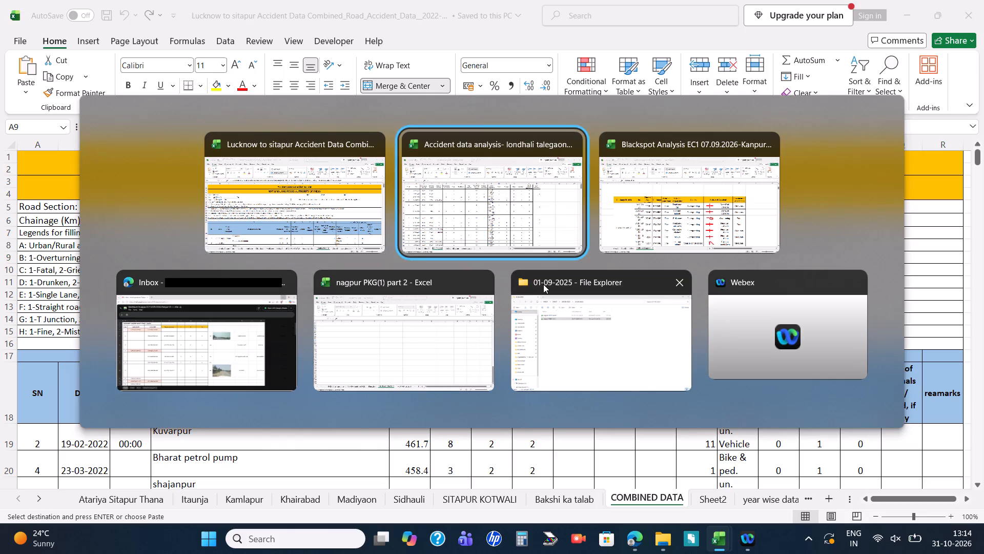
key(alt+Tab)
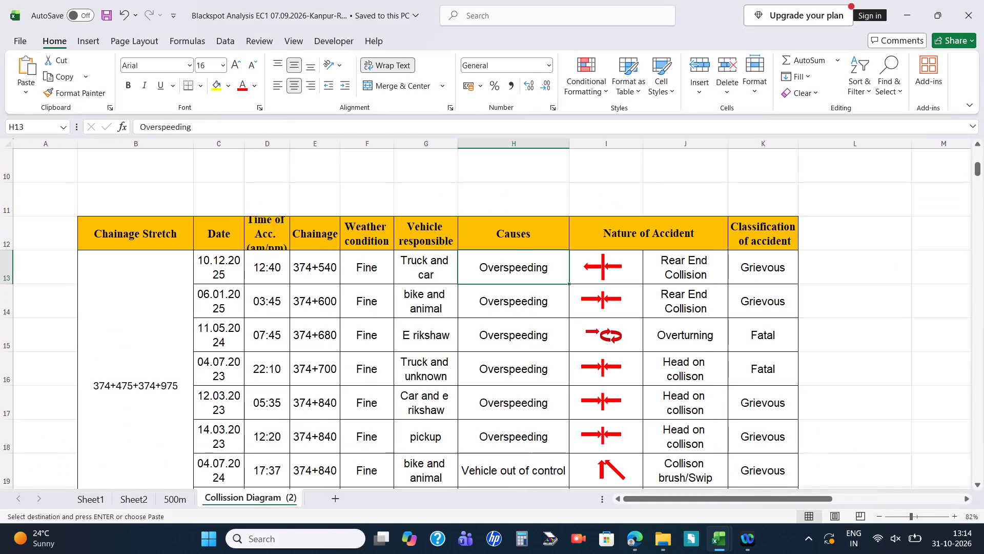
scroll(518, 351, down, 1)
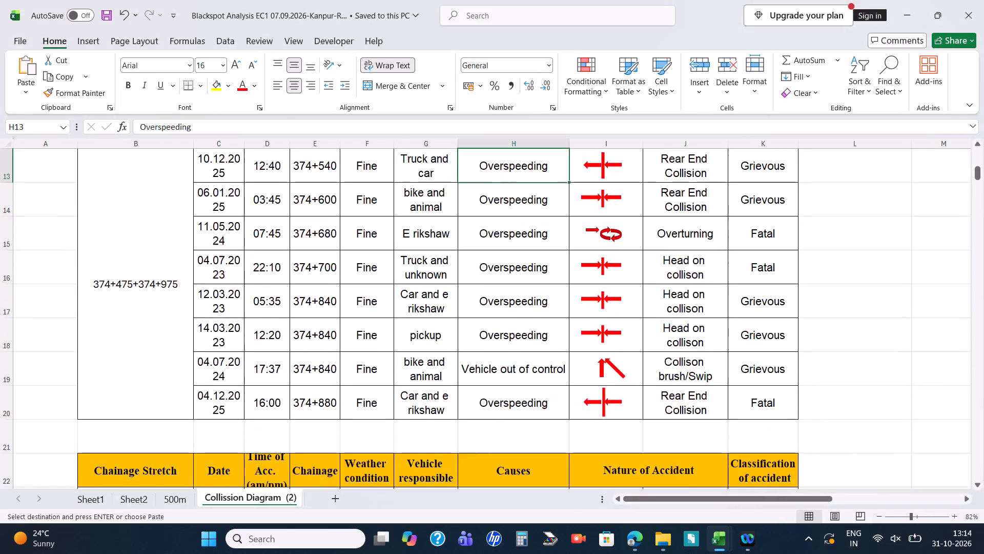
key(alt+Tab)
key(alt+Tab)
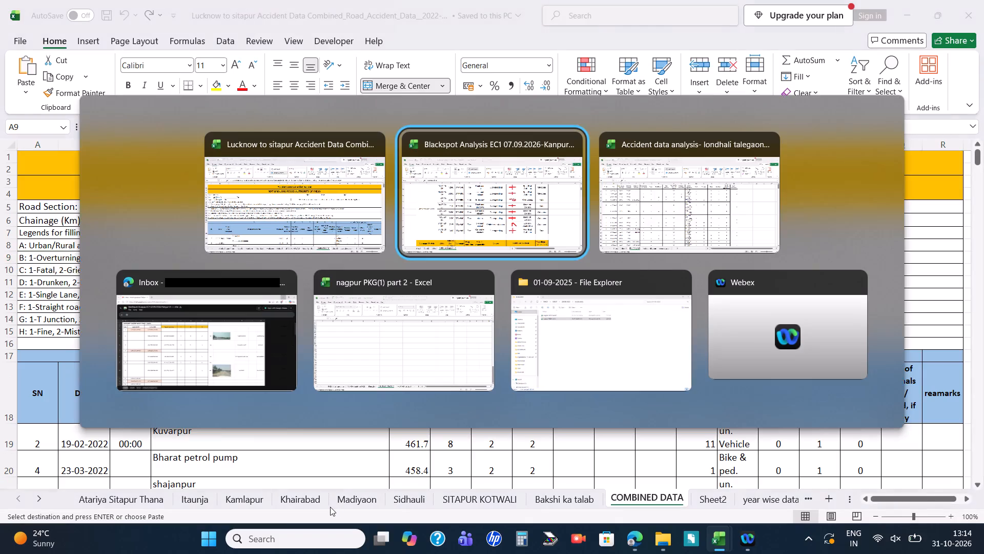
key(alt+Tab)
Enter Slight curve as the Road condition in F2 of the Collision diagram sheet.
click(284, 500)
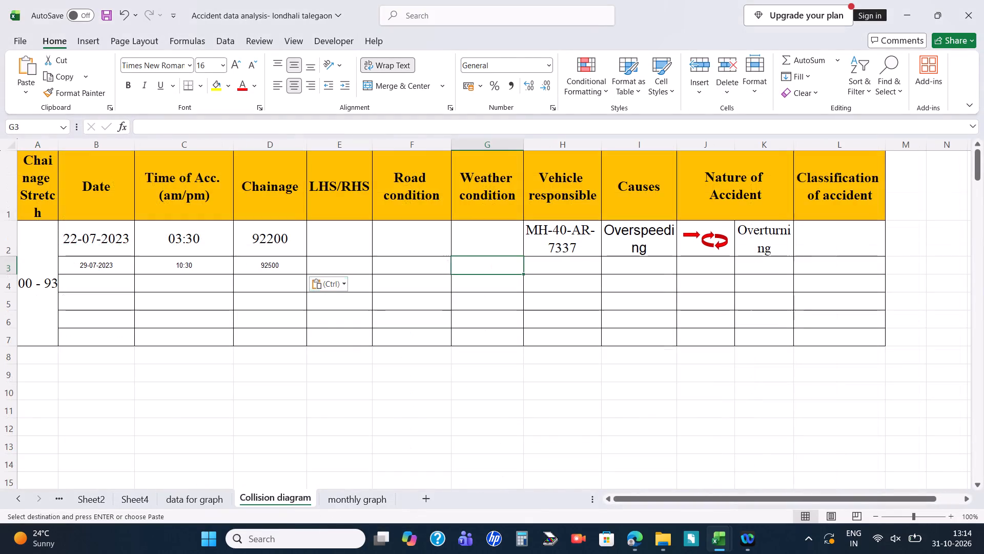
click(494, 247)
click(436, 243)
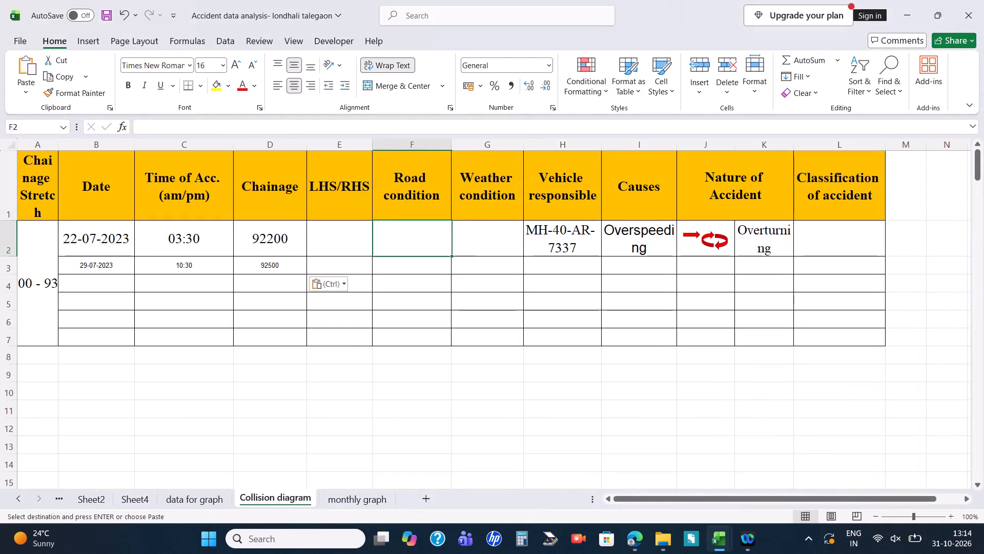
text(Slight)
key(space)
text(curve)
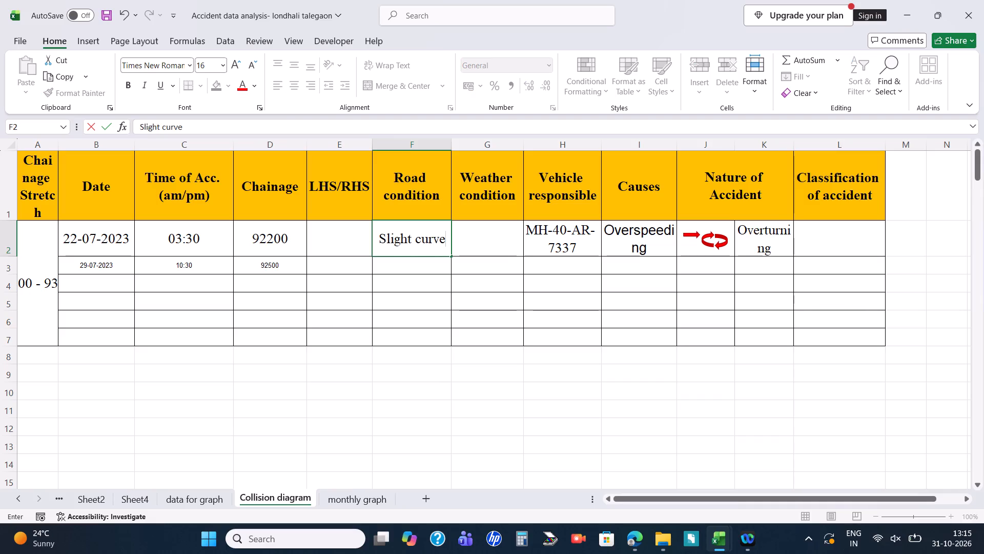
click(475, 289)
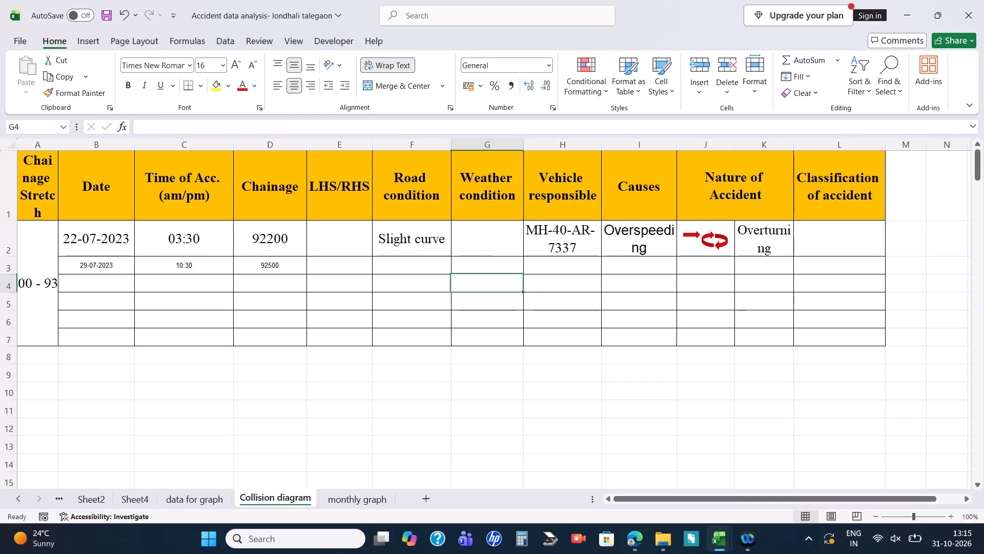
Check the Weather condition code of the 22-07-2023 accident at 92200 in data for graph against the Lucknow to sitapur workbook's legend.
click(490, 244)
key(alt+Tab)
key(alt+Tab)
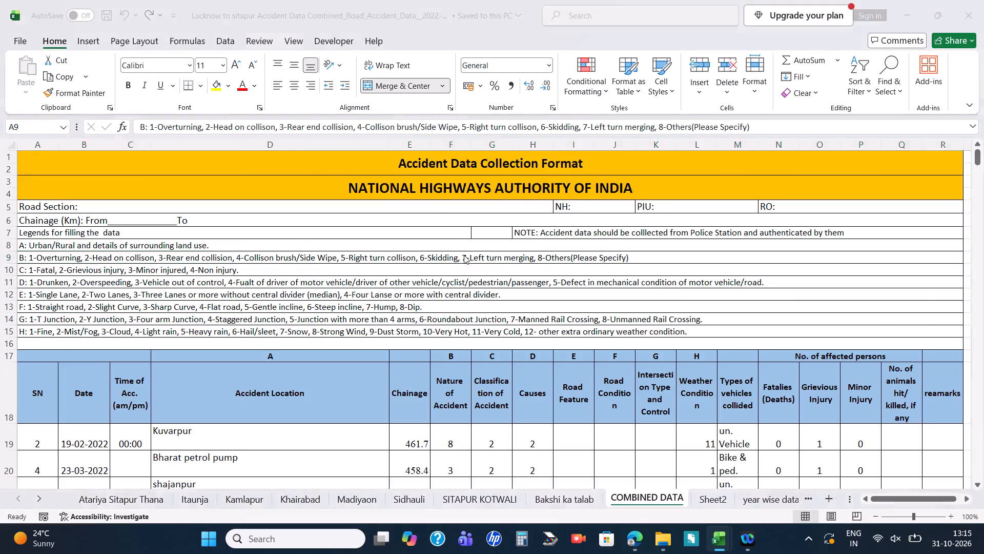
click(194, 500)
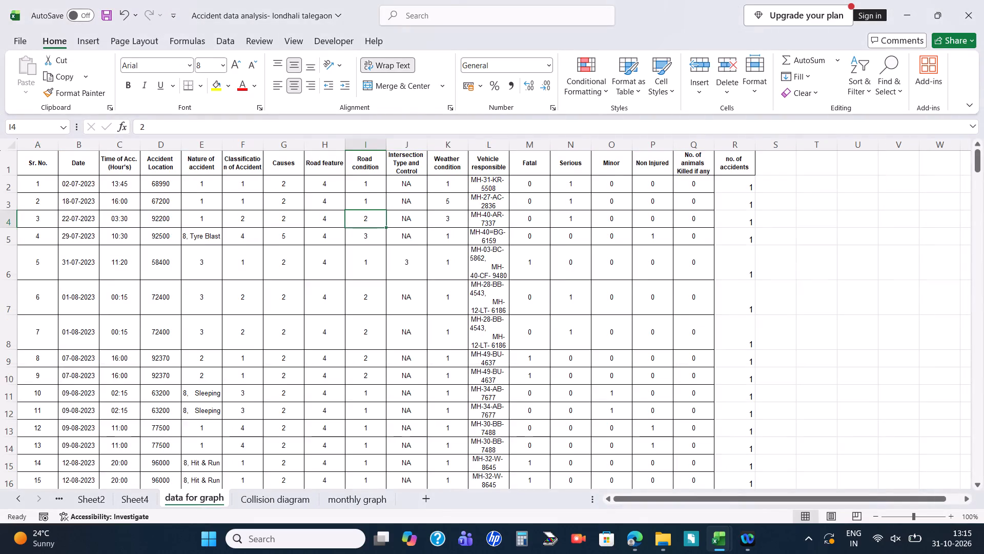
key(alt+Tab)
key(alt+Tab)
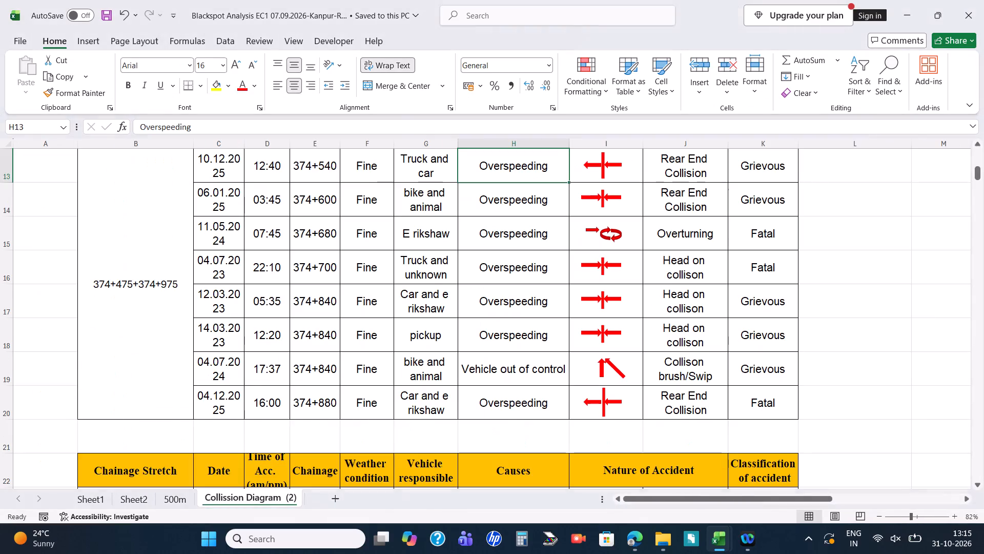
key(alt+Tab)
key(alt+Tab)
key(alt+Tab)
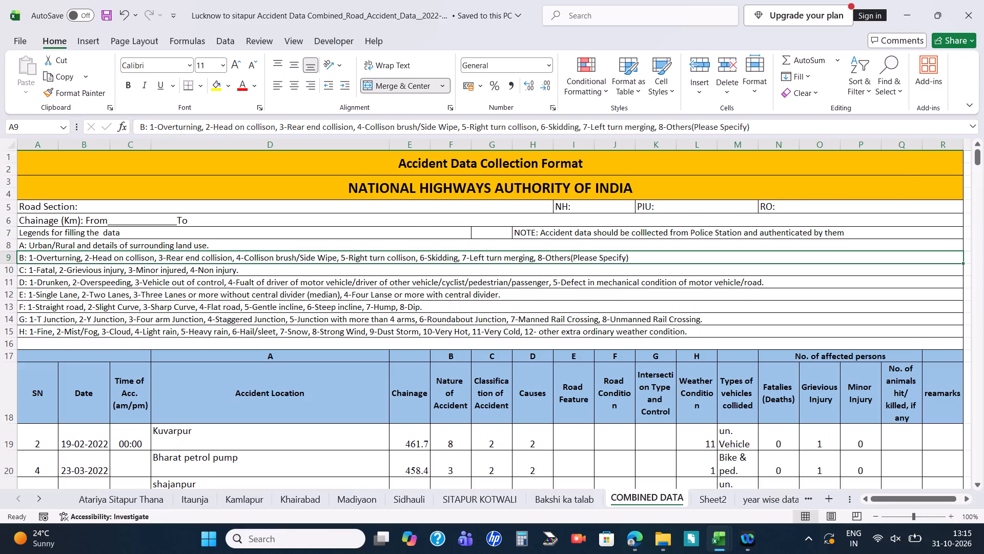
key(alt+Tab)
key(alt+Tab)
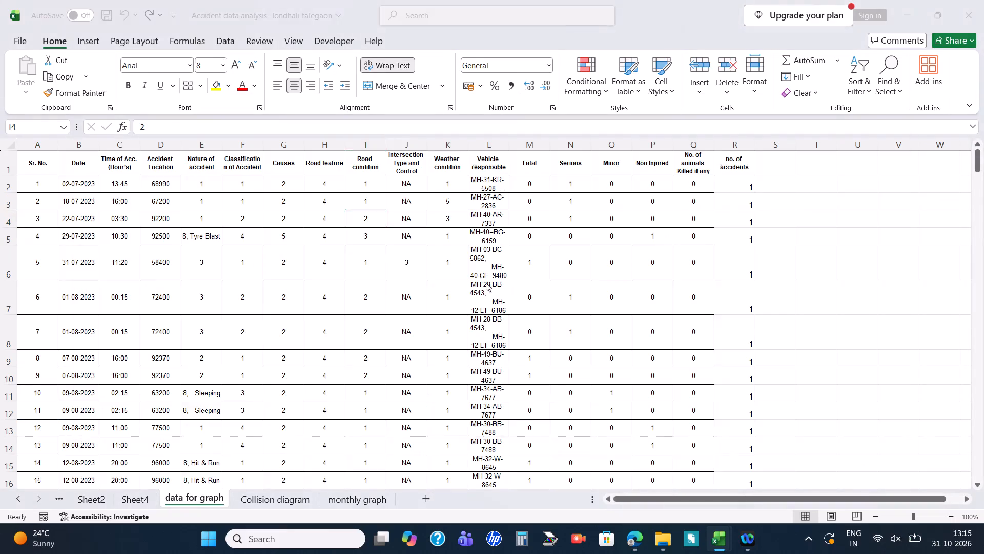
alt+click(327, 223)
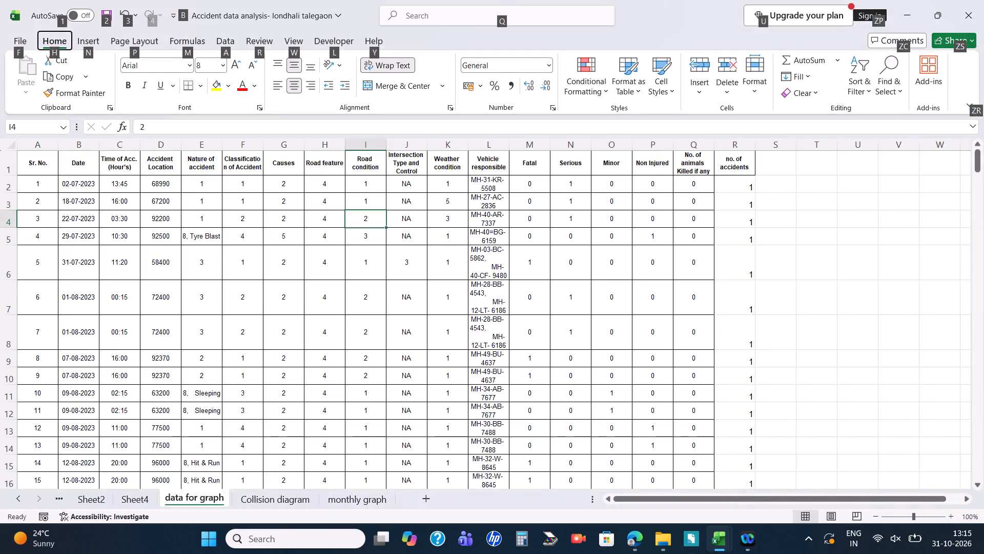
Enter Cloudy as the Weather condition of the 22-07-2023 accident in G2 of the Collision diagram sheet.
click(273, 494)
click(489, 235)
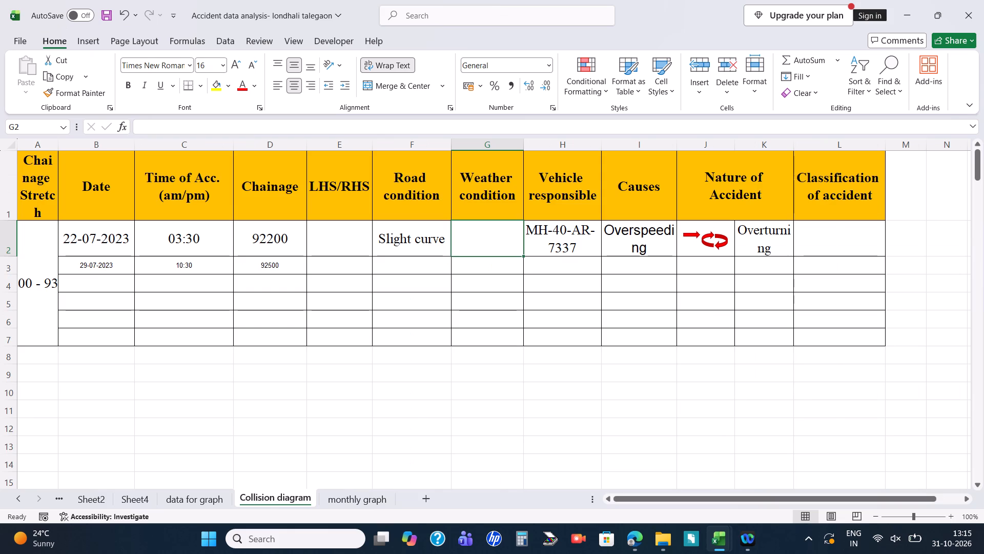
text(Cloud)
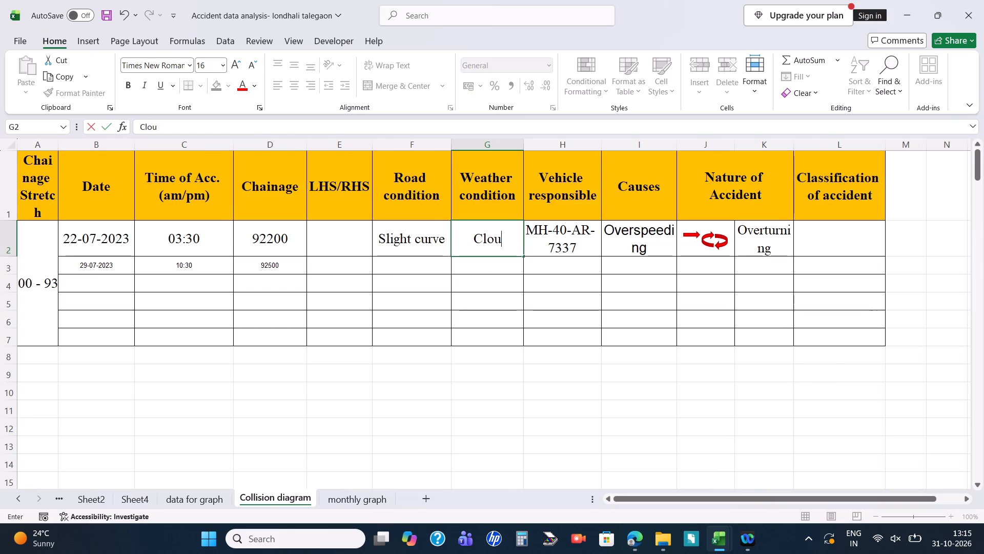
key(Return)
key(BackSpace)
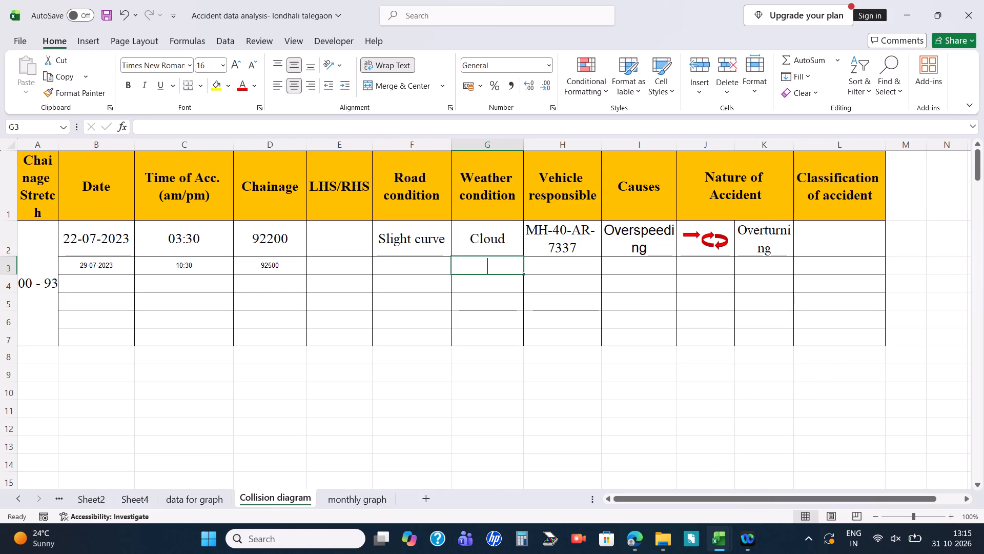
key(Up)
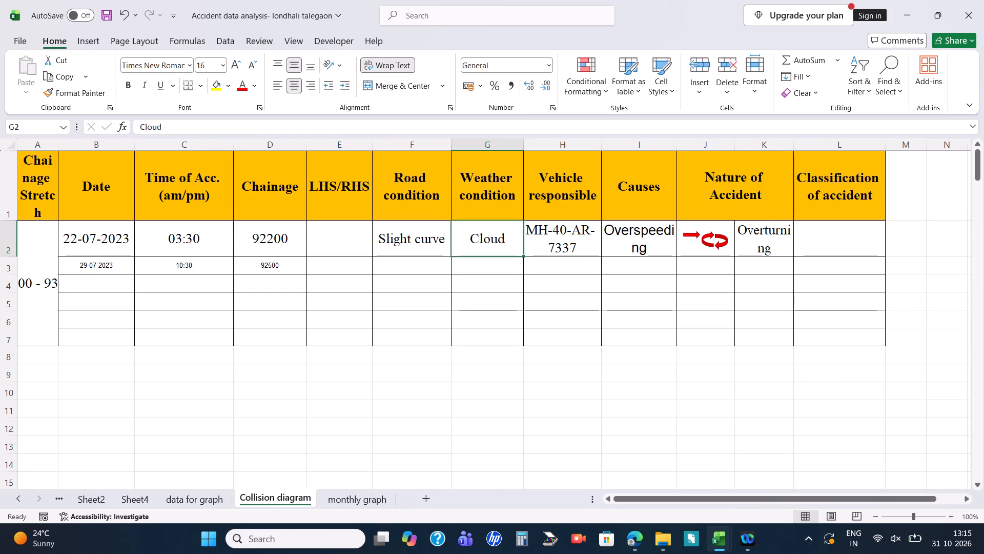
click(483, 130)
key(y)
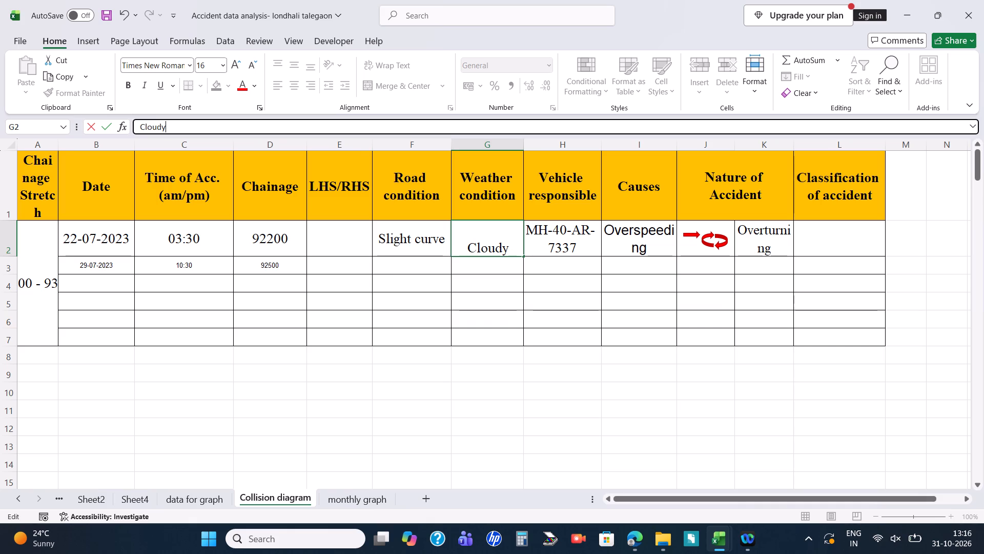
Copy Grievious injury from legend C of the Lucknow to sitapur workbook into L2 of the Collision diagram as the Classification of accident.
click(841, 244)
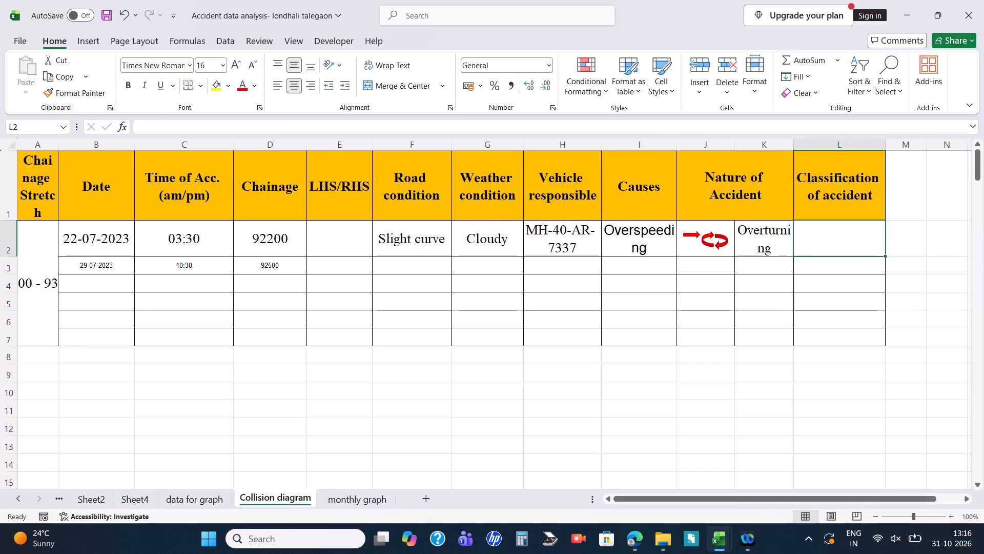
key(alt+Tab)
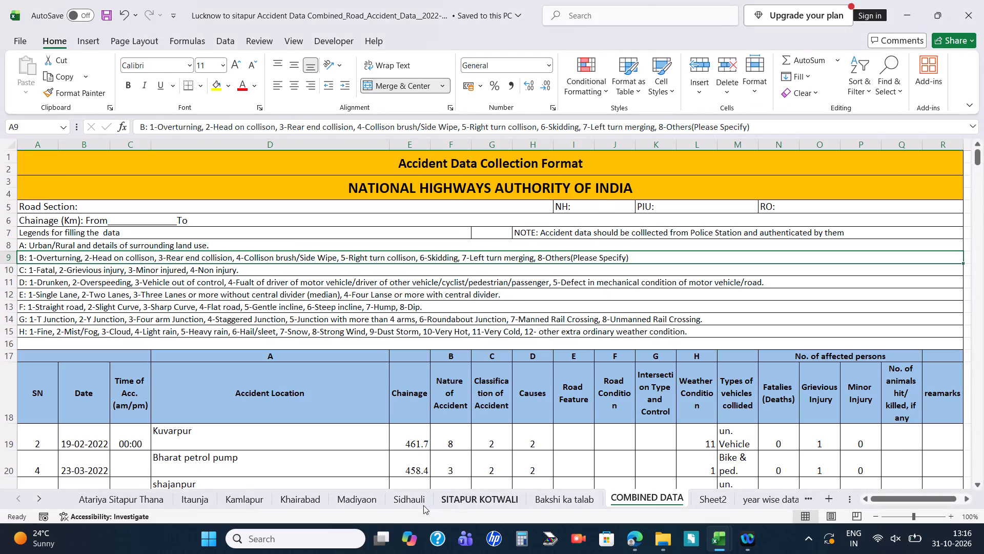
key(alt+Tab)
key(alt+Tab)
key(alt+Tab)
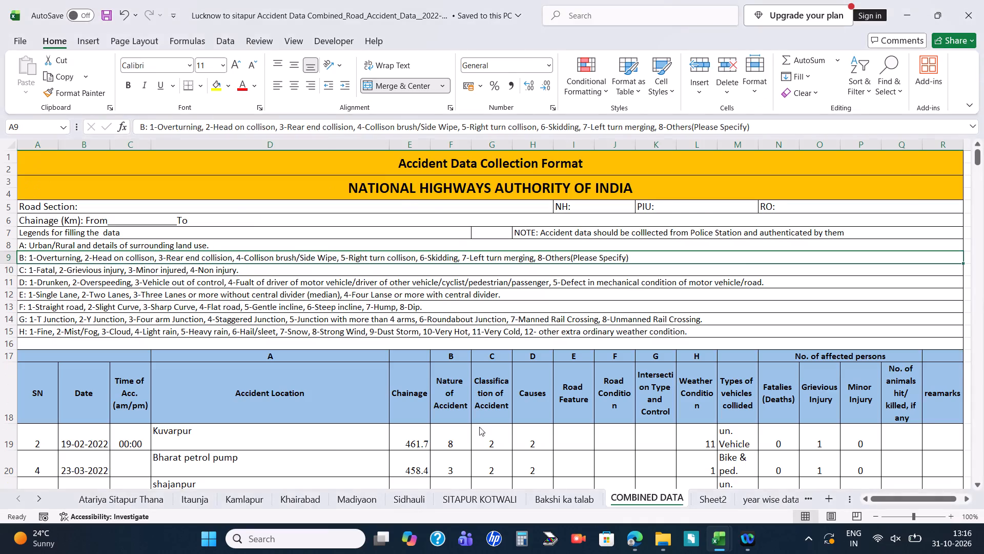
click(217, 505)
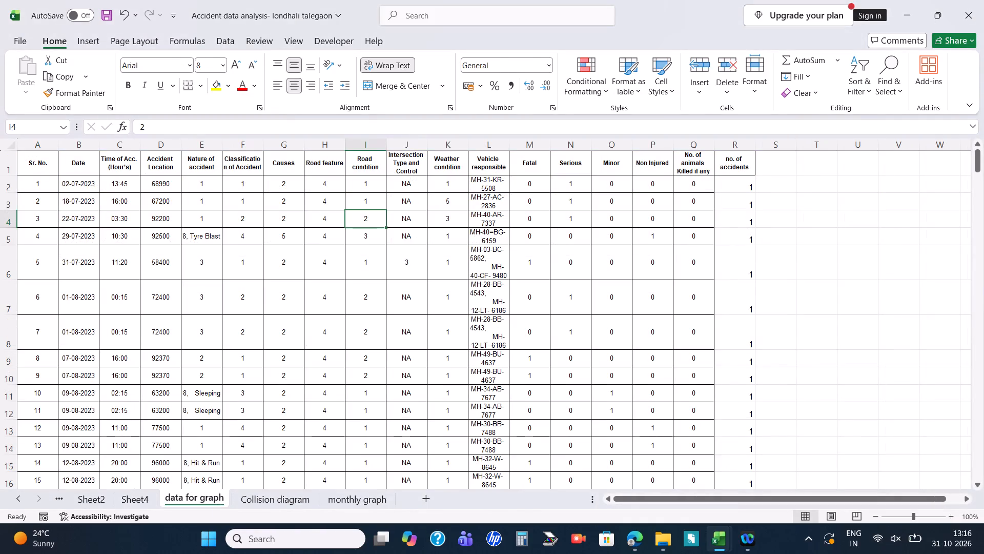
key(alt+Tab)
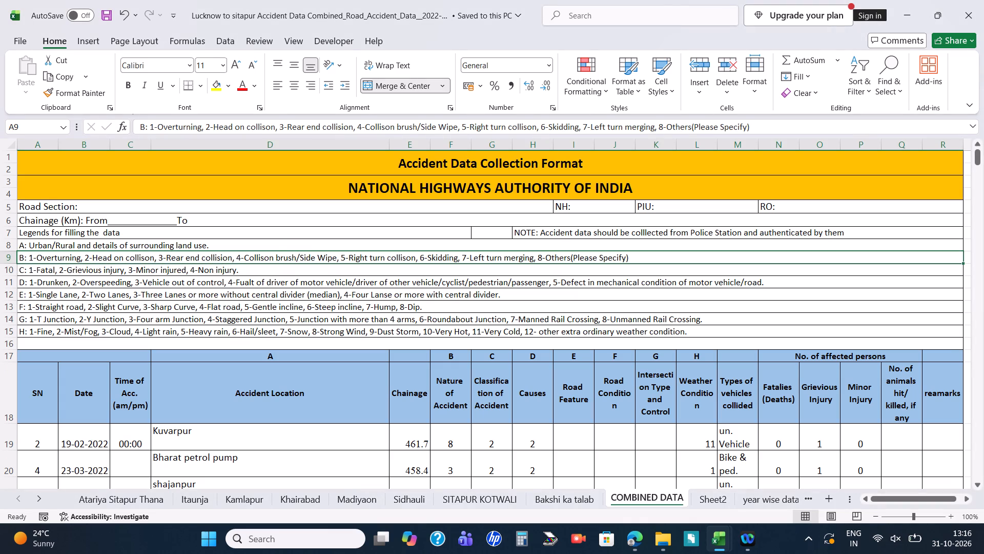
click(112, 273)
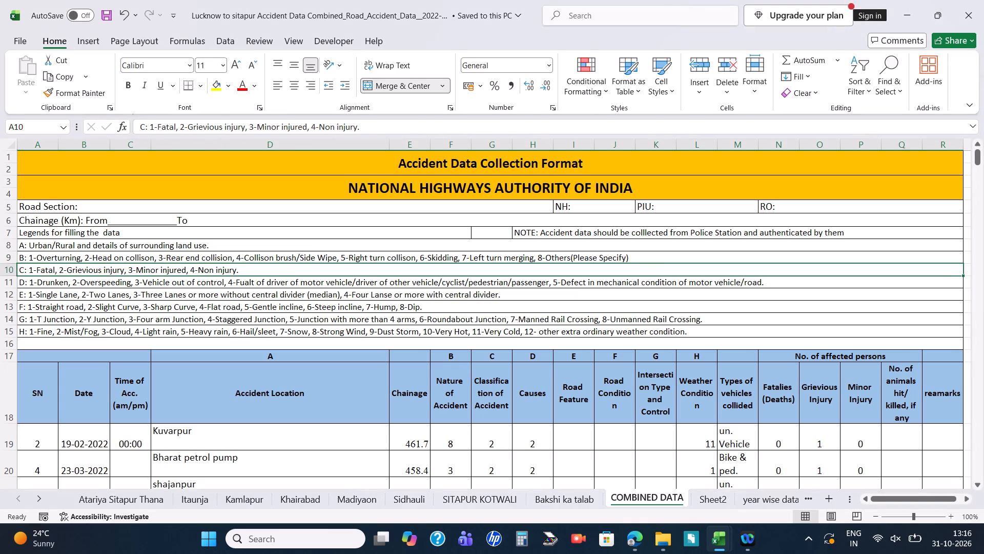
drag(246, 128, 187, 130)
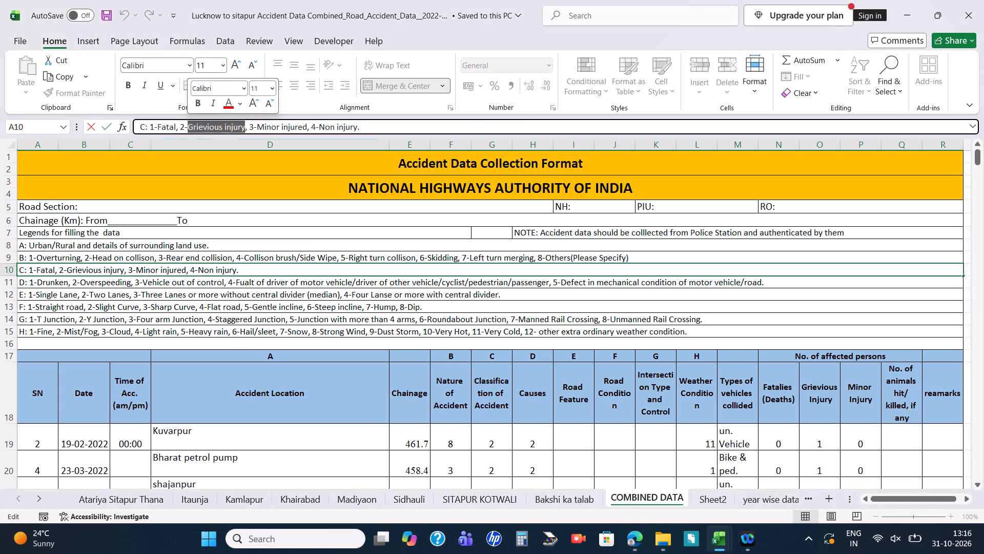
key(ctrl+c)
key(alt+Tab)
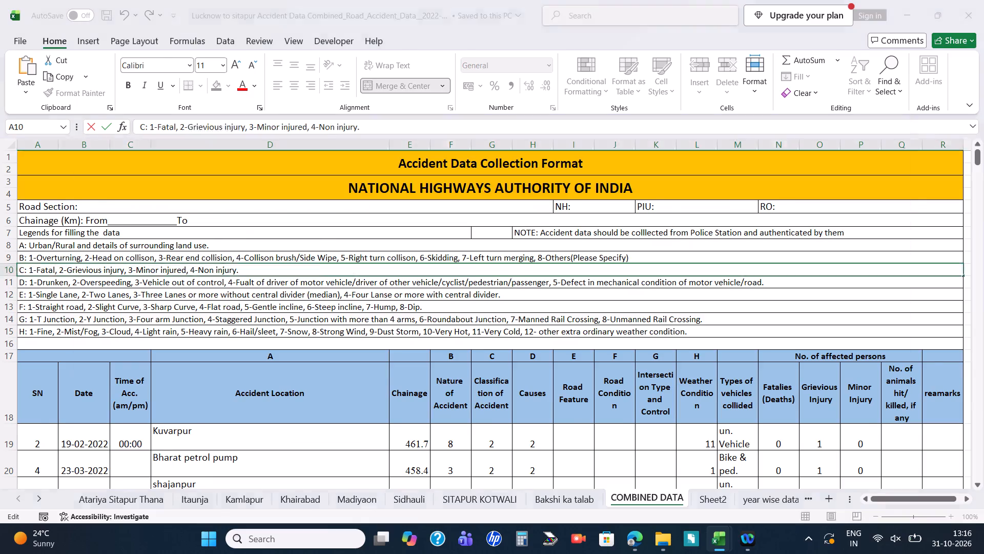
click(289, 496)
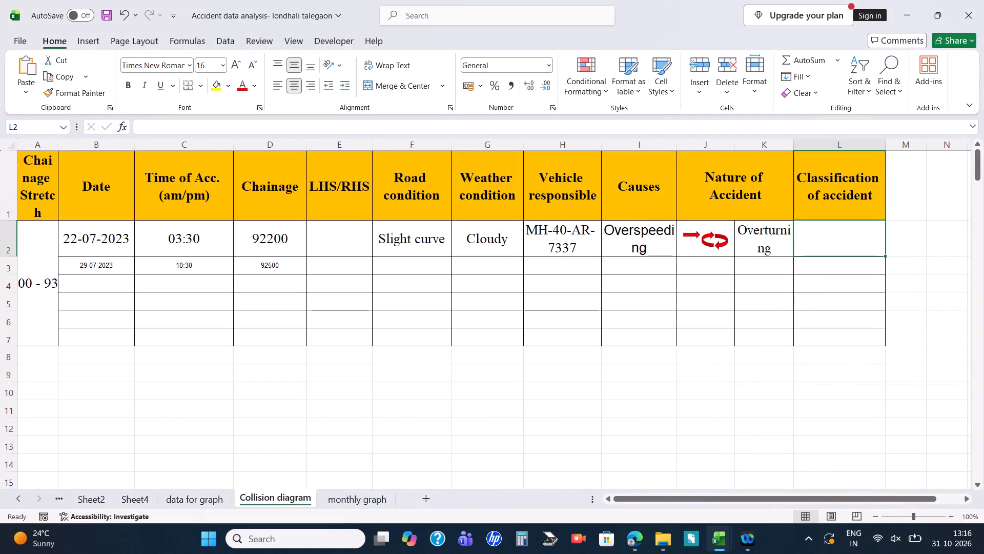
key(ctrl+v)
Examine the 29-07-2023 accident at 92500 in data for graph against the Lucknow to sitapur legends, then return to the Collision diagram sheet.
click(541, 302)
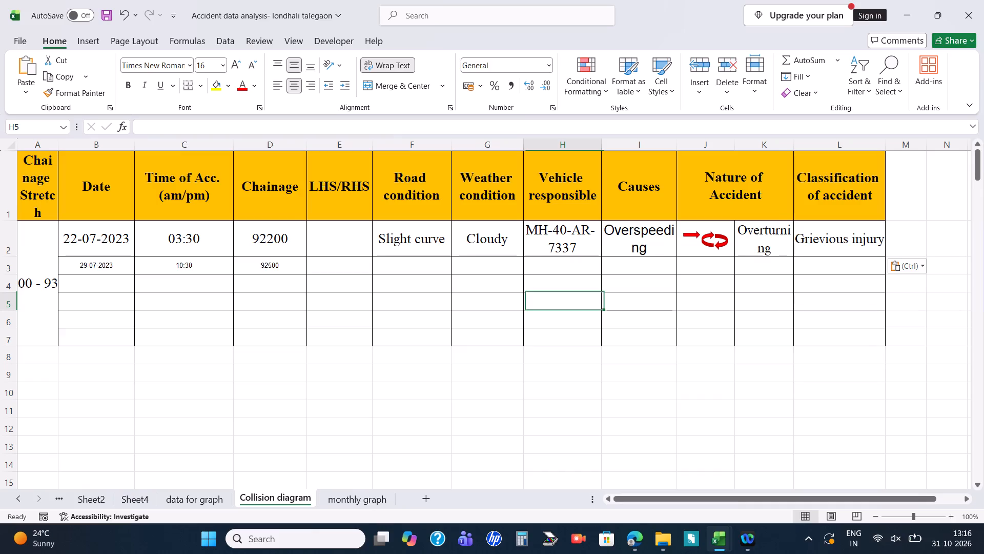
click(198, 496)
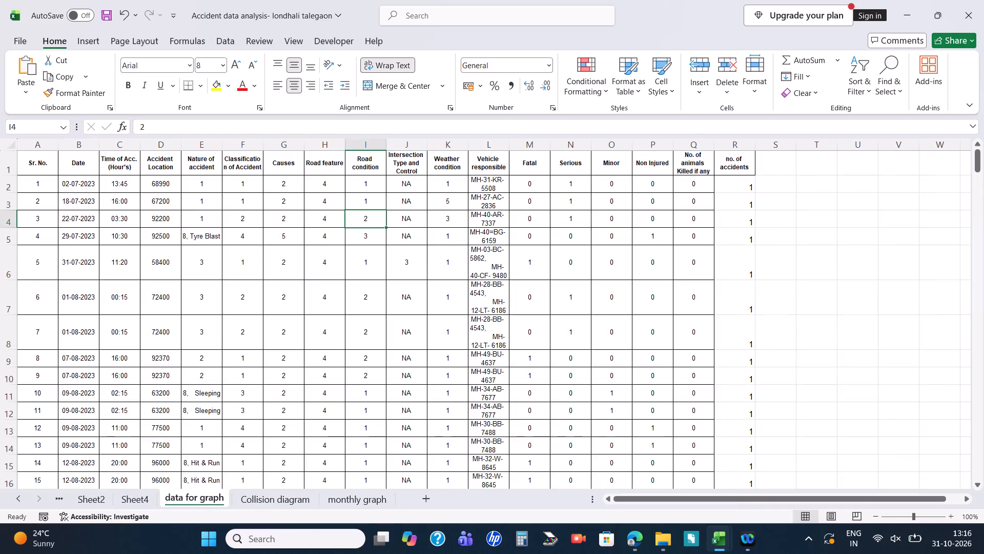
click(171, 235)
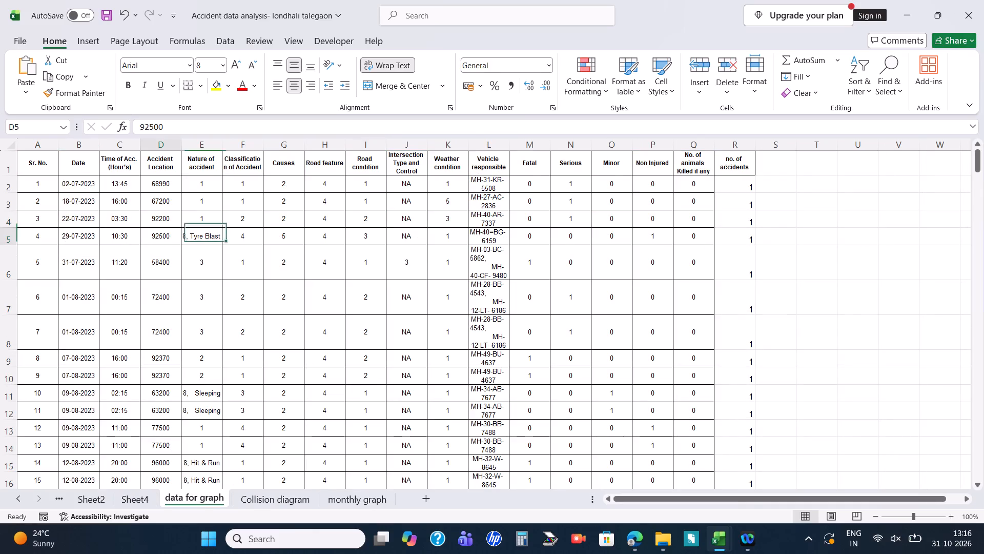
key(alt+Tab)
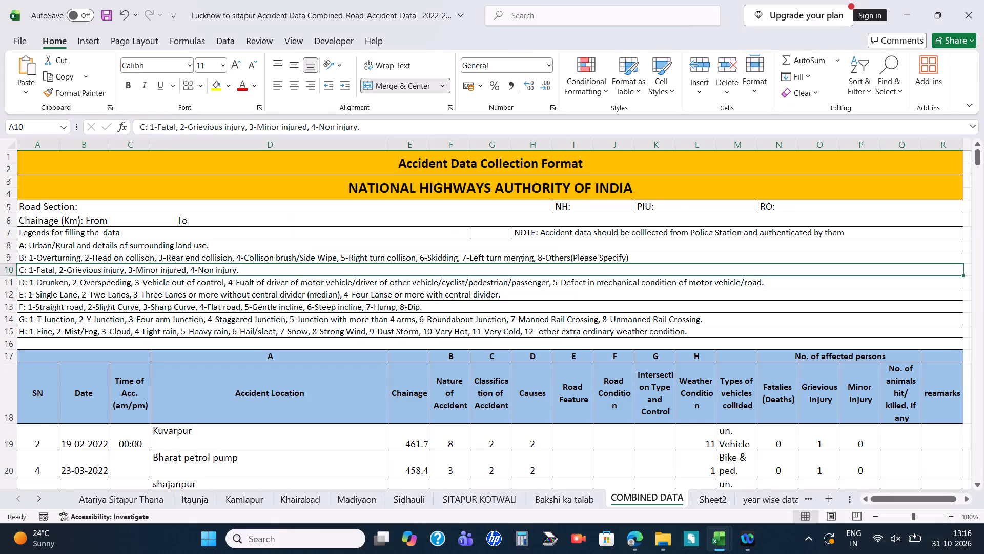
key(alt+Tab)
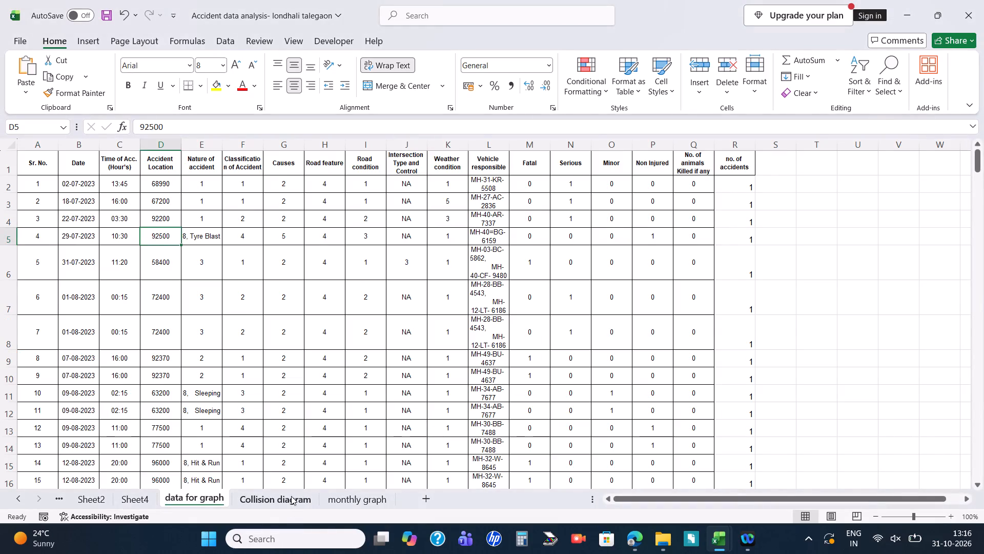
click(291, 496)
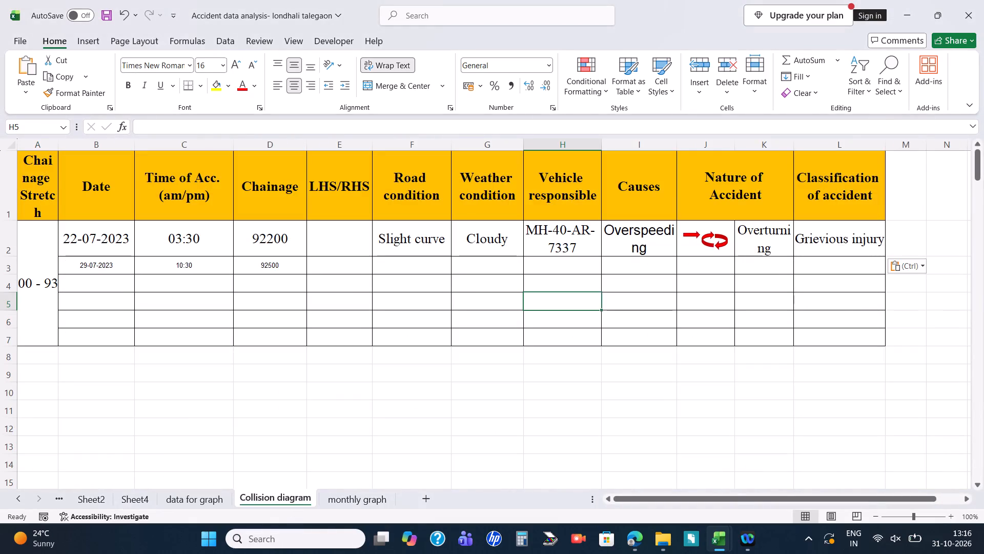
key(alt+Tab)
key(alt+Tab)
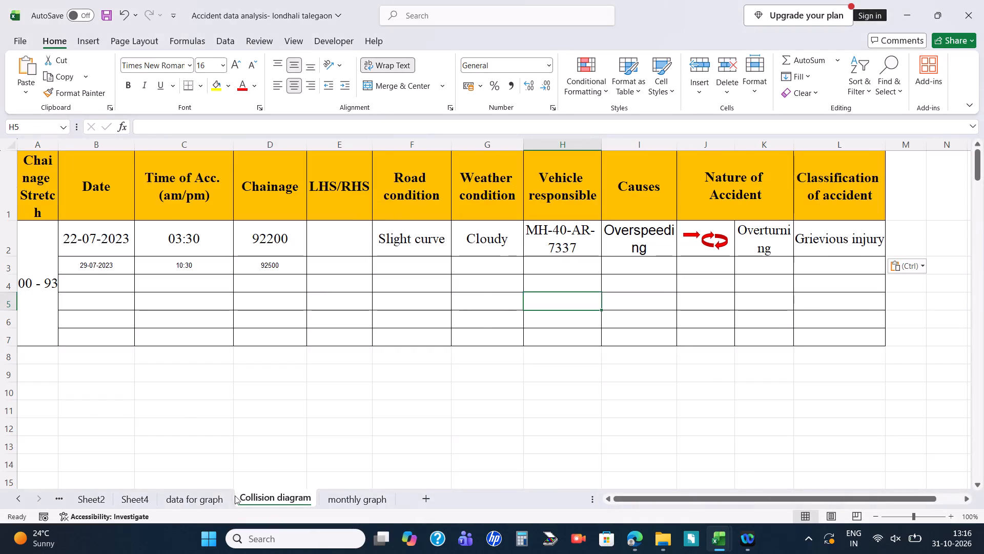
click(220, 502)
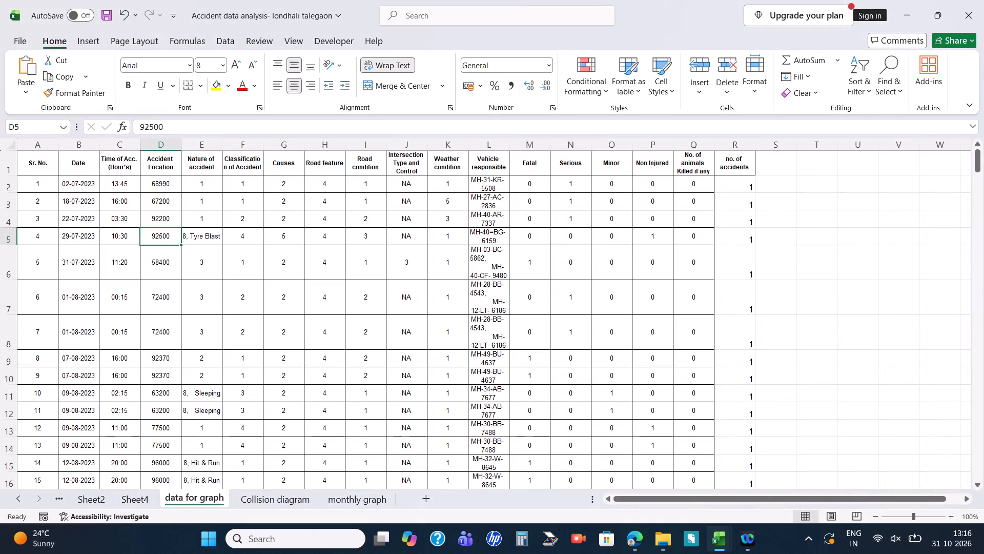
key(alt+Tab)
key(alt+Tab)
click(256, 503)
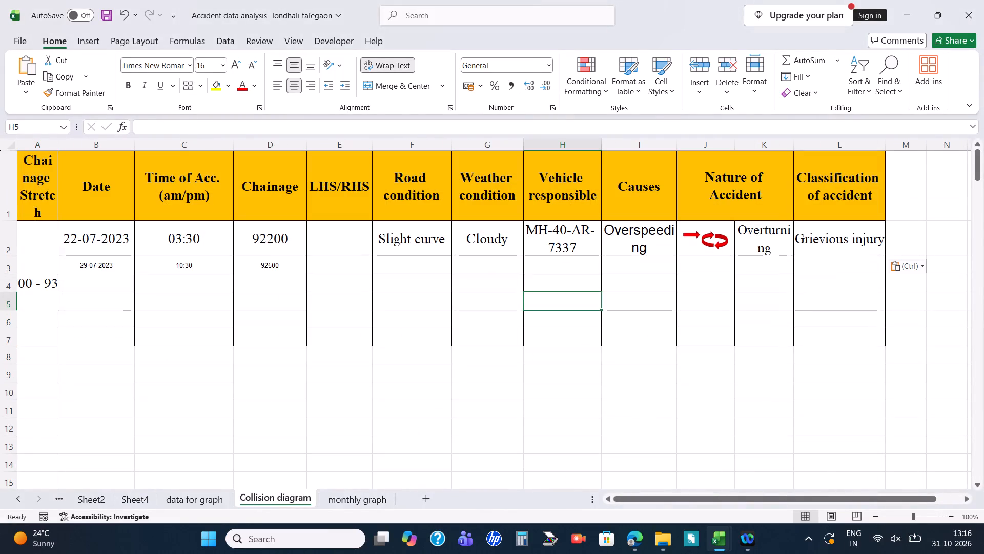
Enter Tyre burst as the Nature of Accident for the 29-07-2023 accident in K3 of the Collision diagram sheet.
click(769, 266)
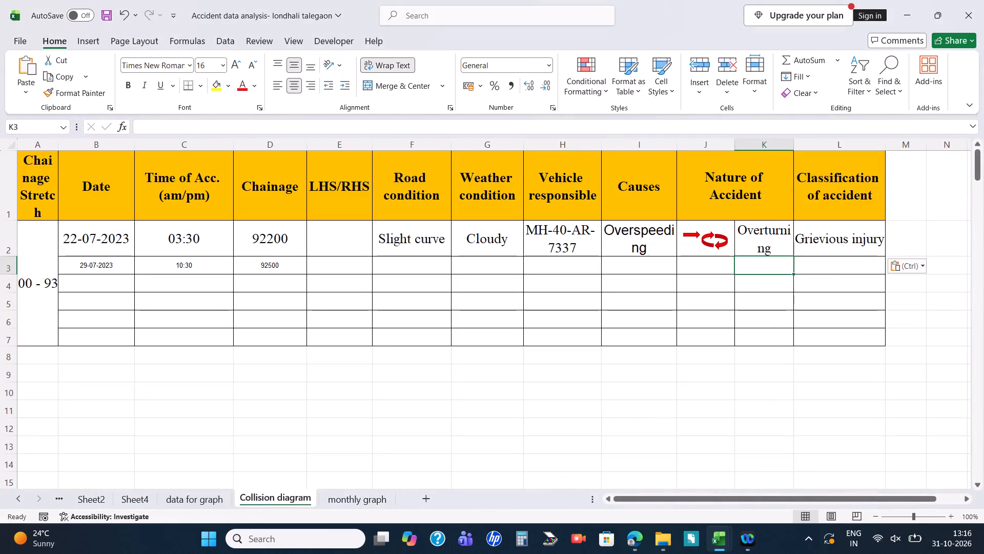
text(Tyre bust)
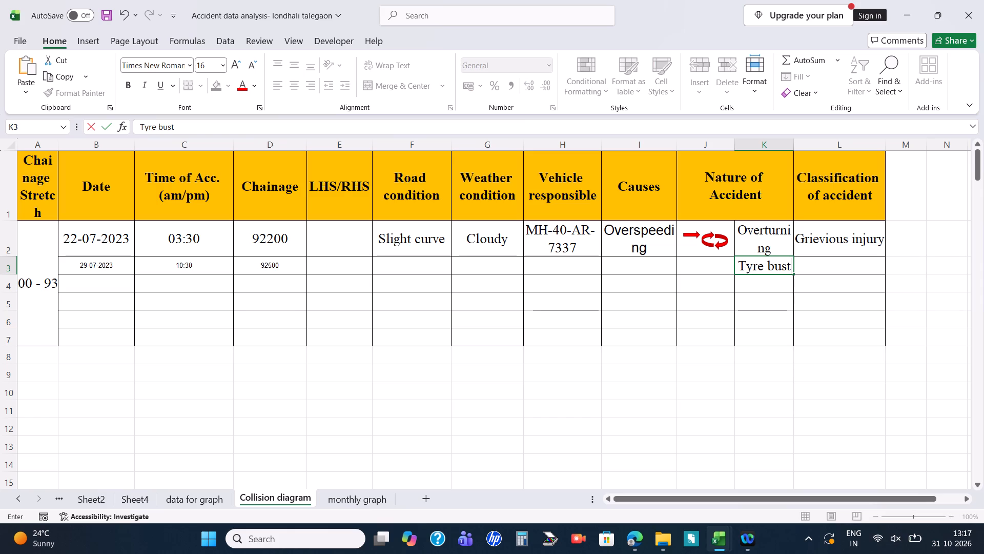
key(BackSpace)
key(BackSpace)
key(e)
key(BackSpace)
text(rst)
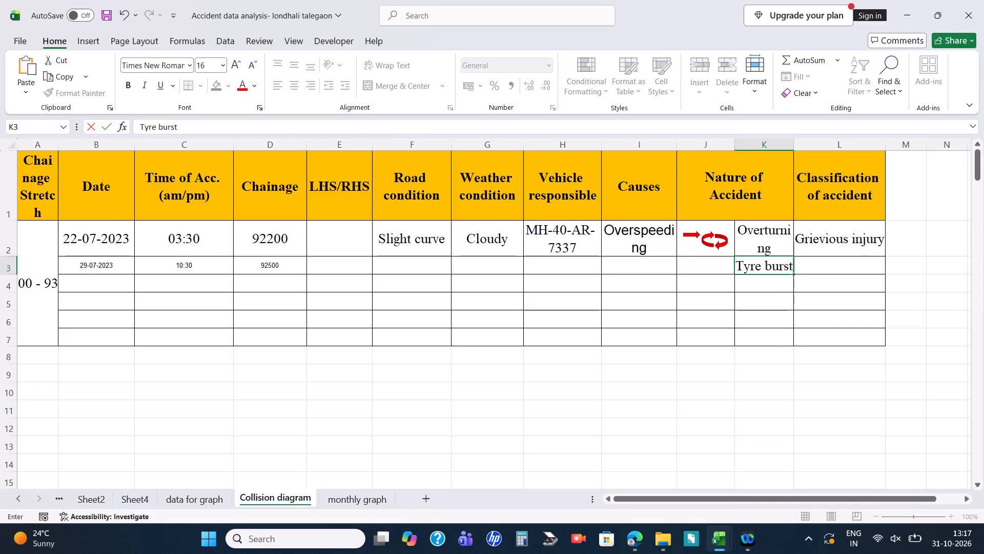
click(686, 274)
Check the 29-07-2023 accident's codes in data for graph, then bring up the legends in the Lucknow to sitapur workbook.
click(639, 273)
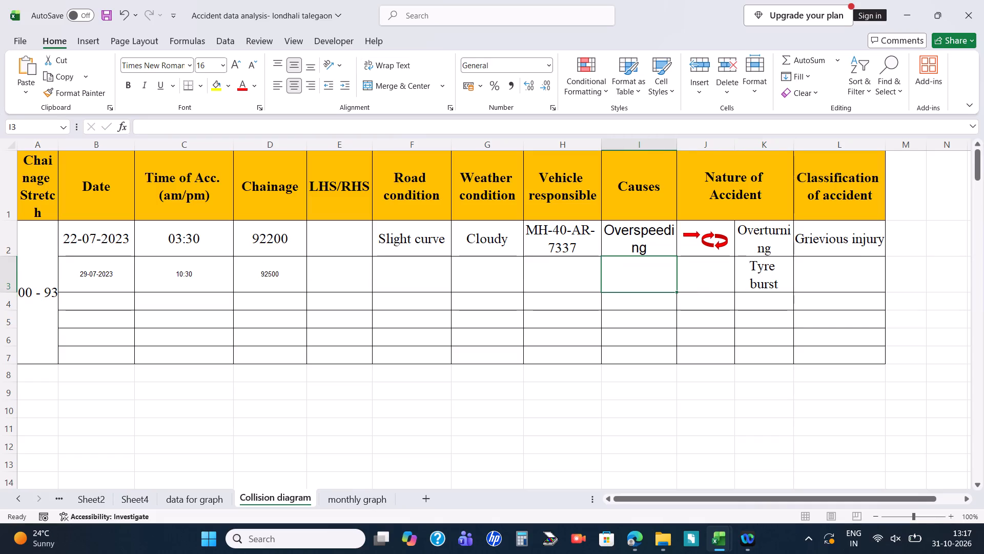
key(alt+Tab)
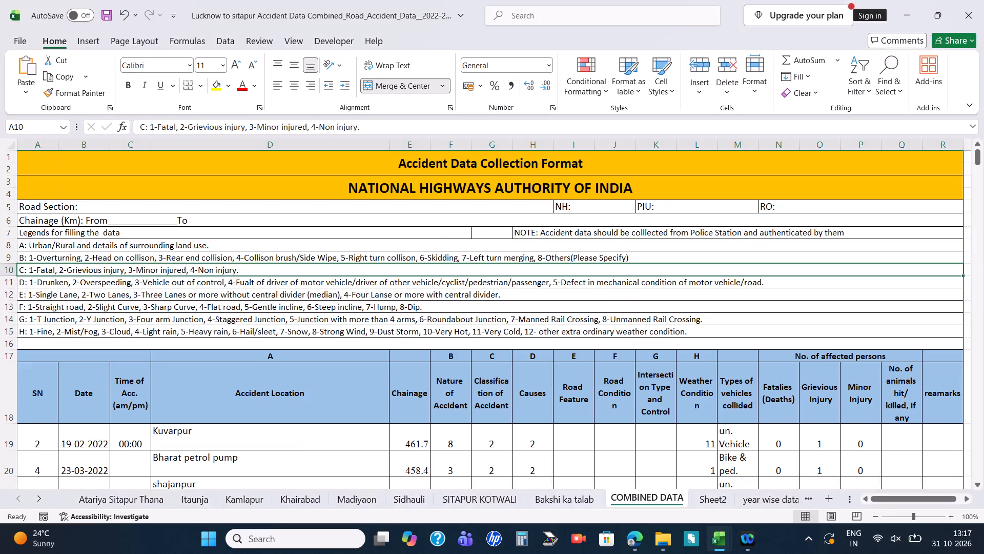
key(alt+Tab)
key(alt+Tab)
key(alt+Tab)
click(202, 509)
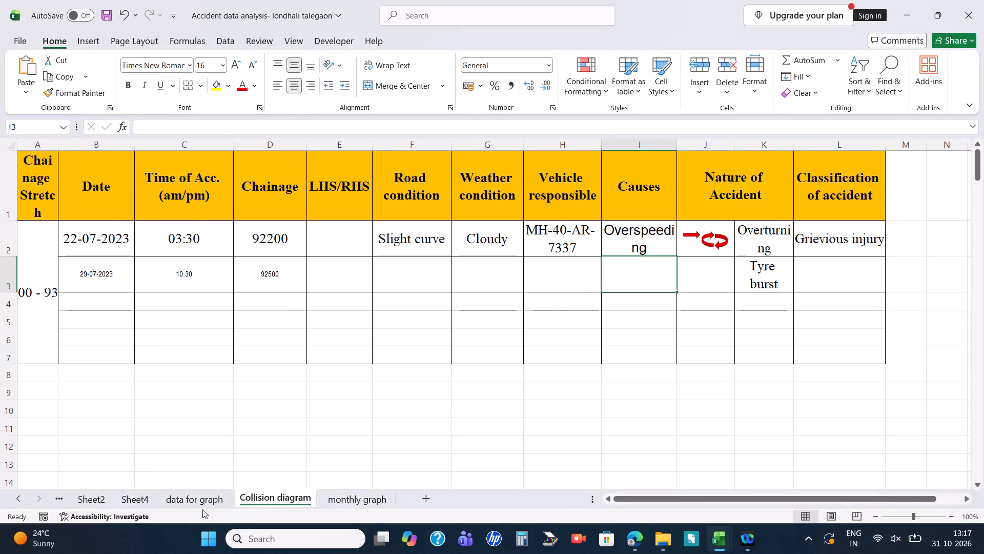
click(210, 503)
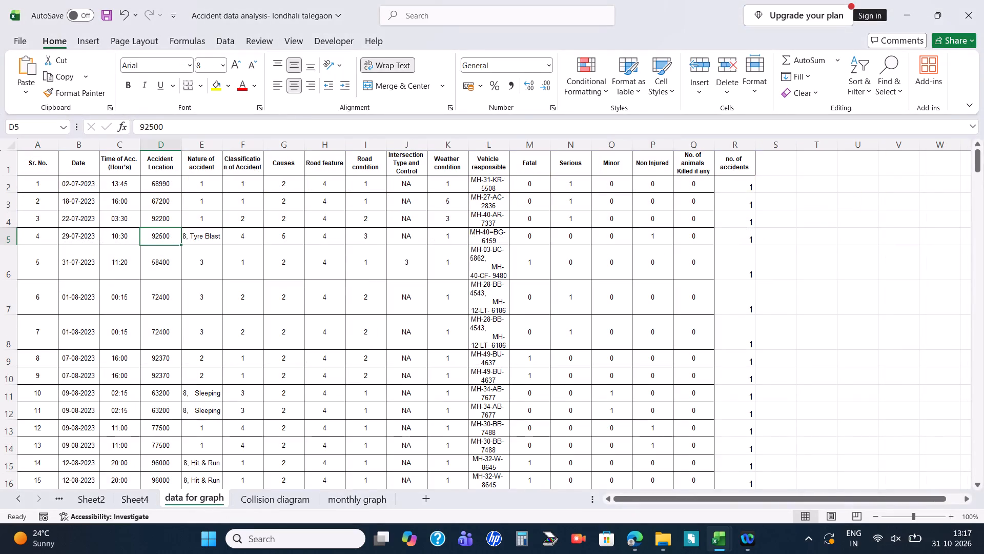
scroll(315, 189, up, 2)
key(alt+Tab)
key(alt+Tab)
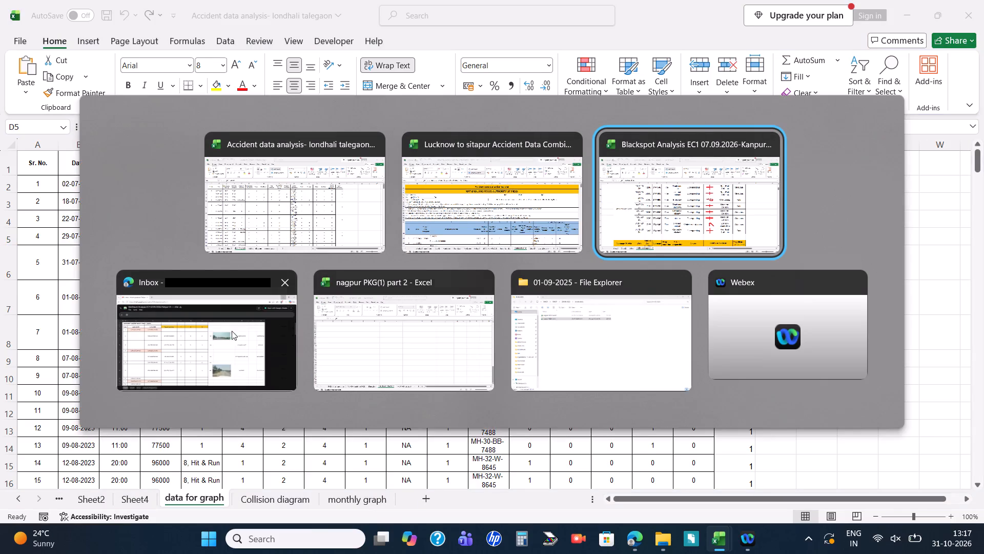
key(alt+Tab)
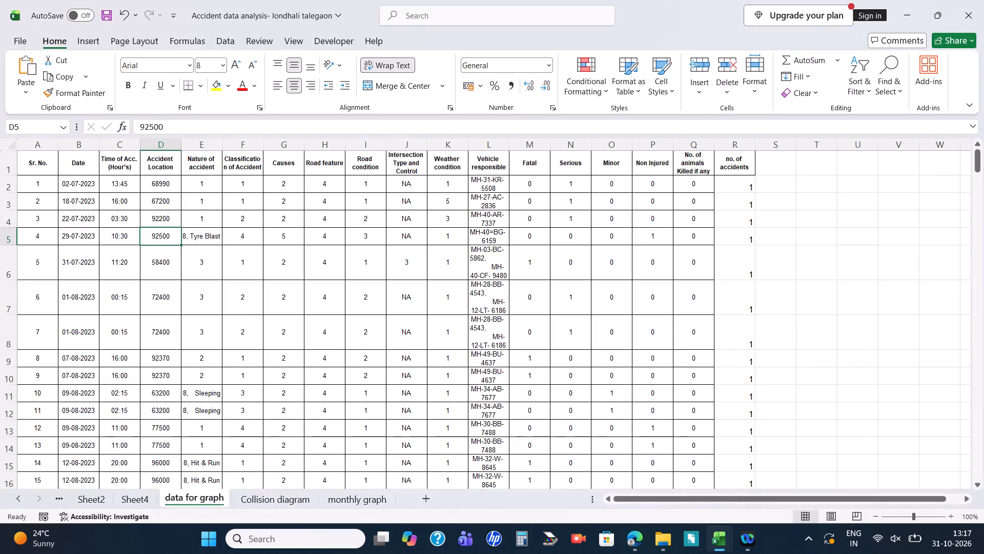
key(alt+Tab)
key(alt+Tab)
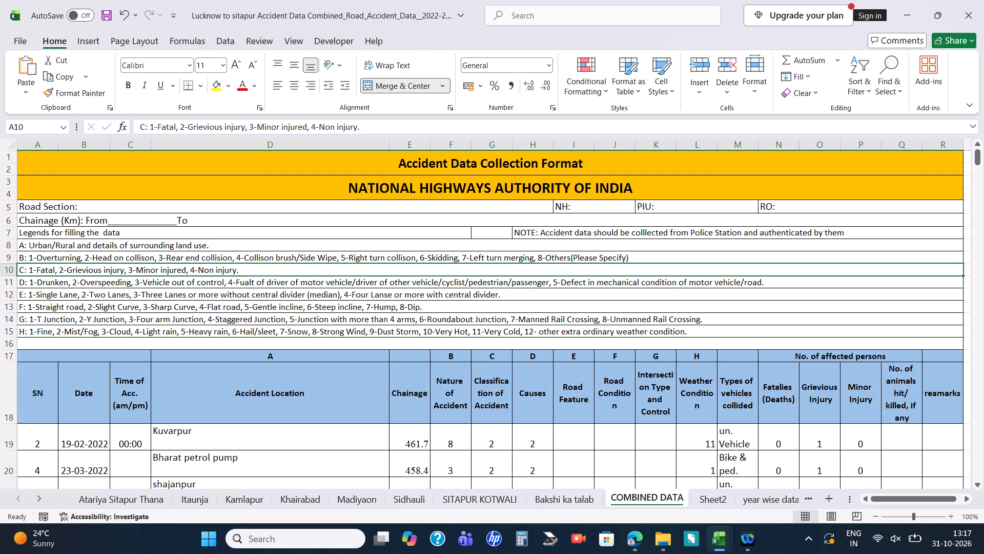
Copy Non injury from legend C of the Lucknow to sitapur workbook into L3 of the Collision diagram as the Classification of accident.
click(199, 270)
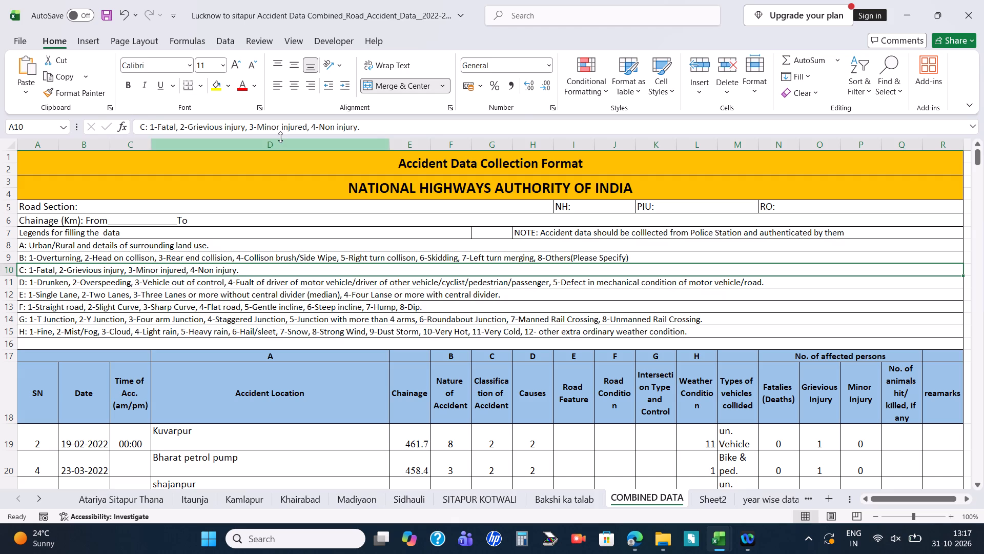
drag(356, 125, 327, 128)
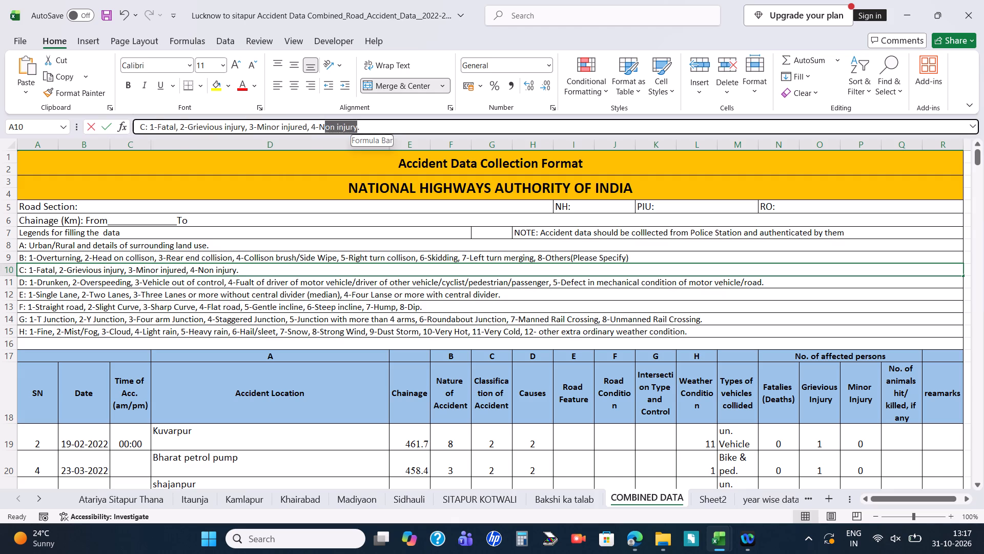
drag(327, 128, 321, 128)
key(ctrl+c)
key(alt+Tab)
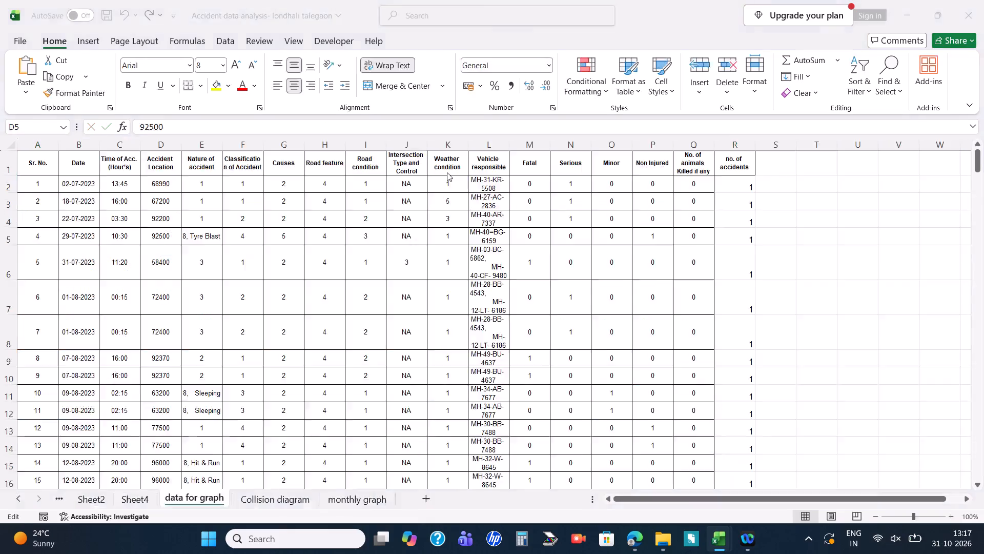
key(alt+Tab)
key(alt+Tab)
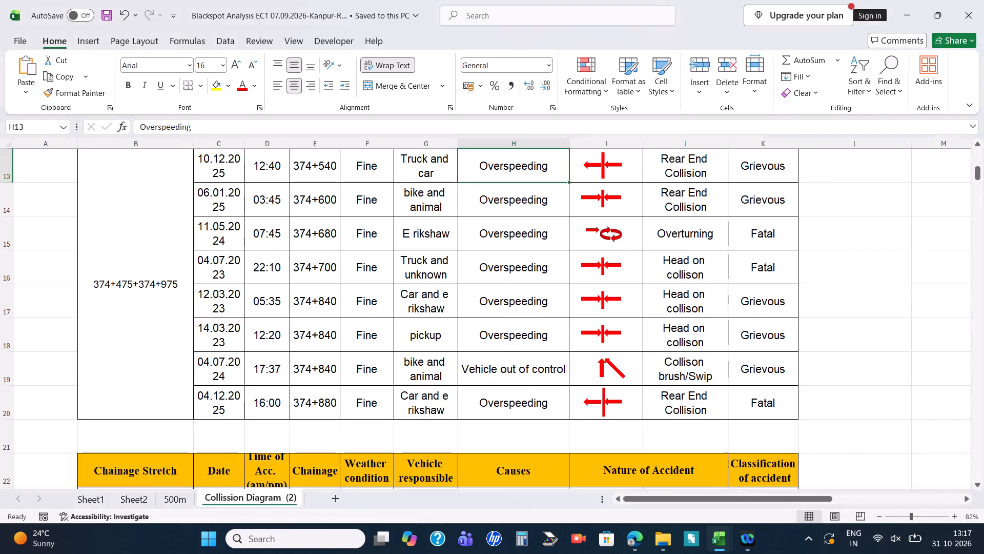
key(alt+Tab)
key(alt+Tab)
alt+click(454, 220)
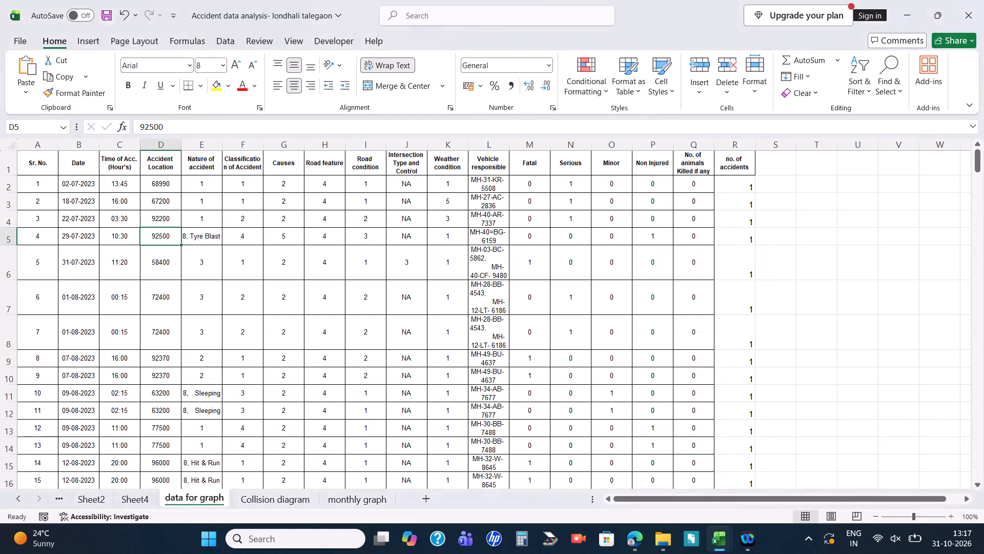
click(278, 496)
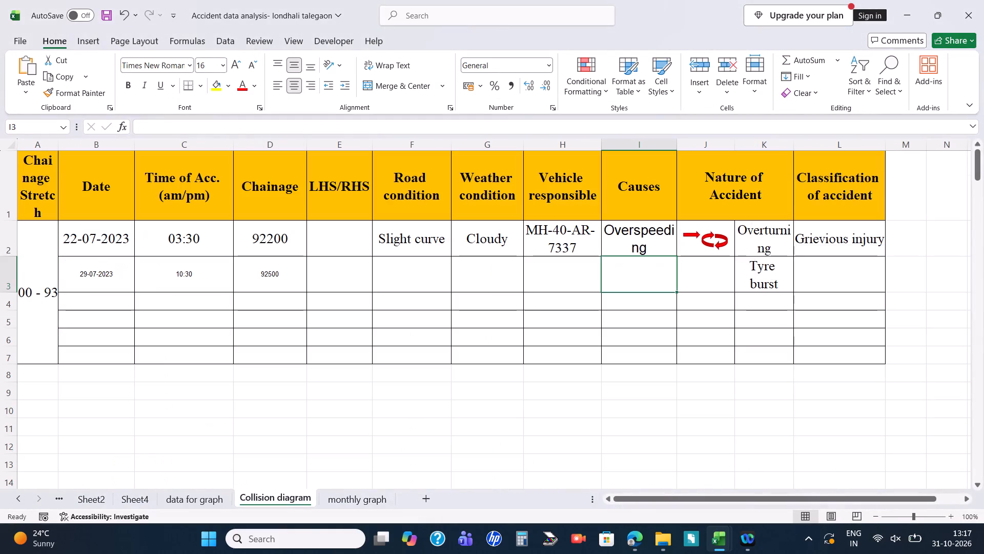
click(340, 267)
click(396, 266)
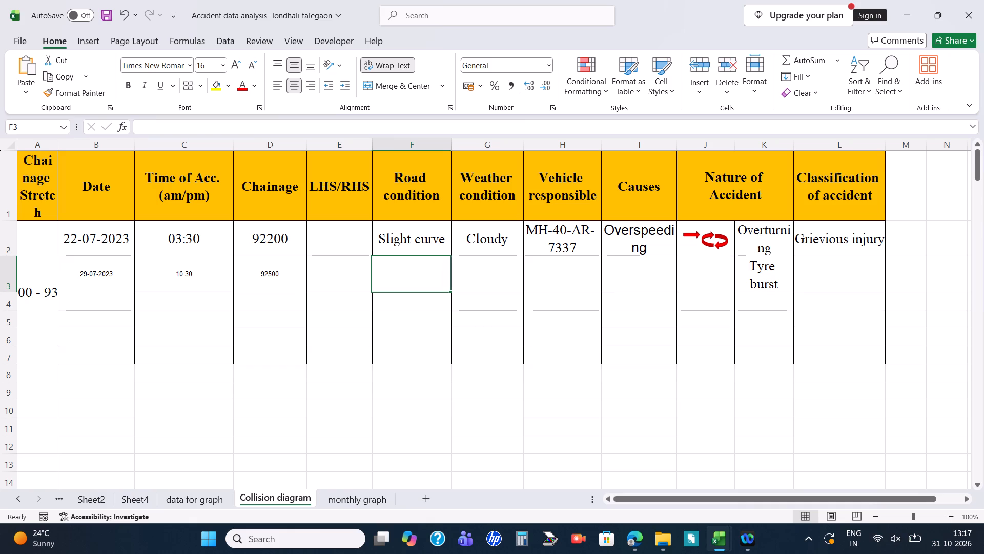
click(805, 262)
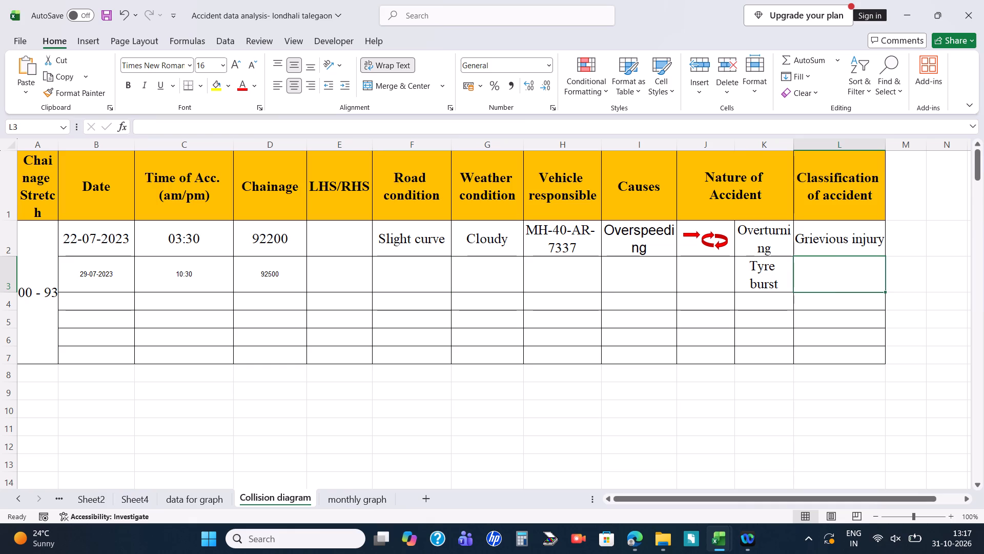
key(ctrl+v)
Copy "Defect in mechanical condition of motor vehicle/road." from legend D into I3 of the Collision diagram as the cause and wrap its text.
click(165, 503)
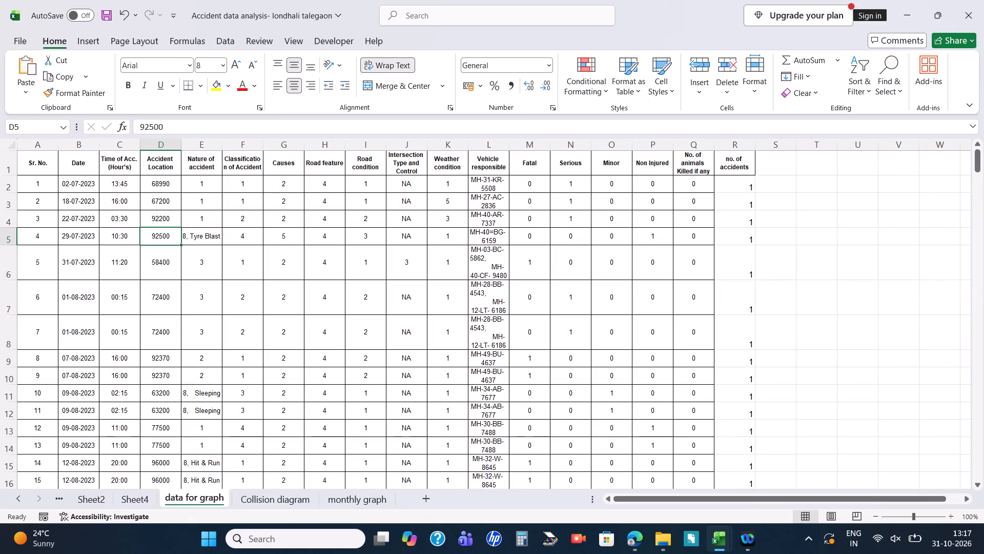
key(alt+Tab)
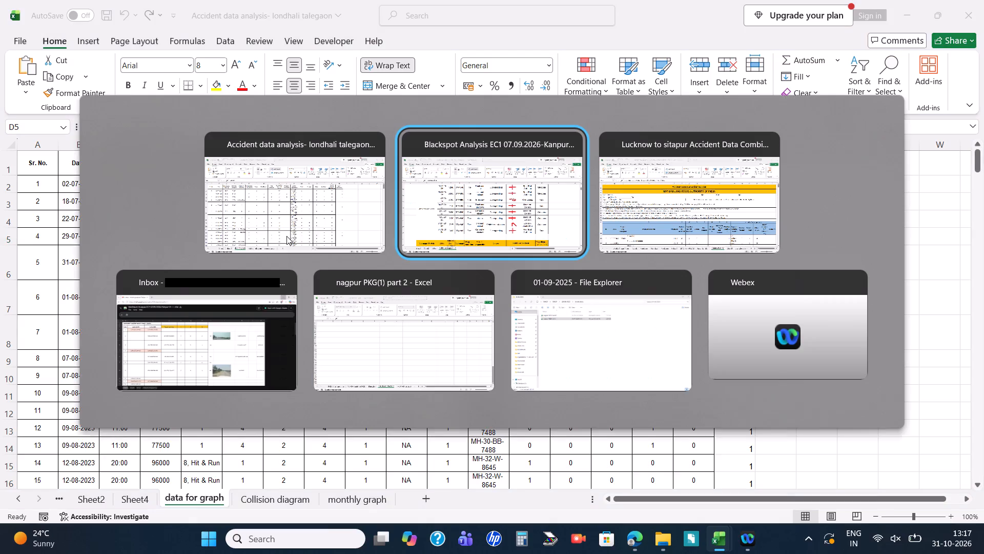
key(alt+Tab)
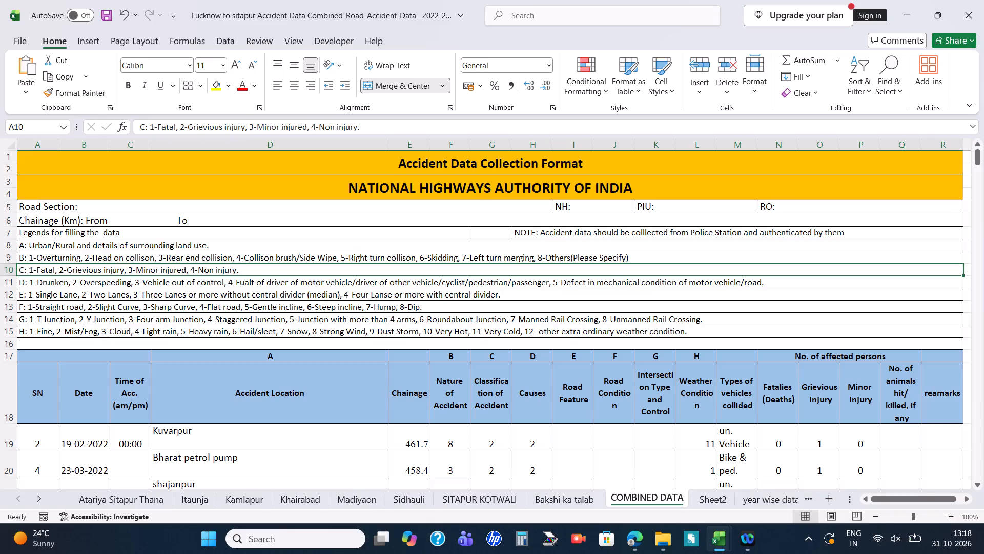
click(605, 284)
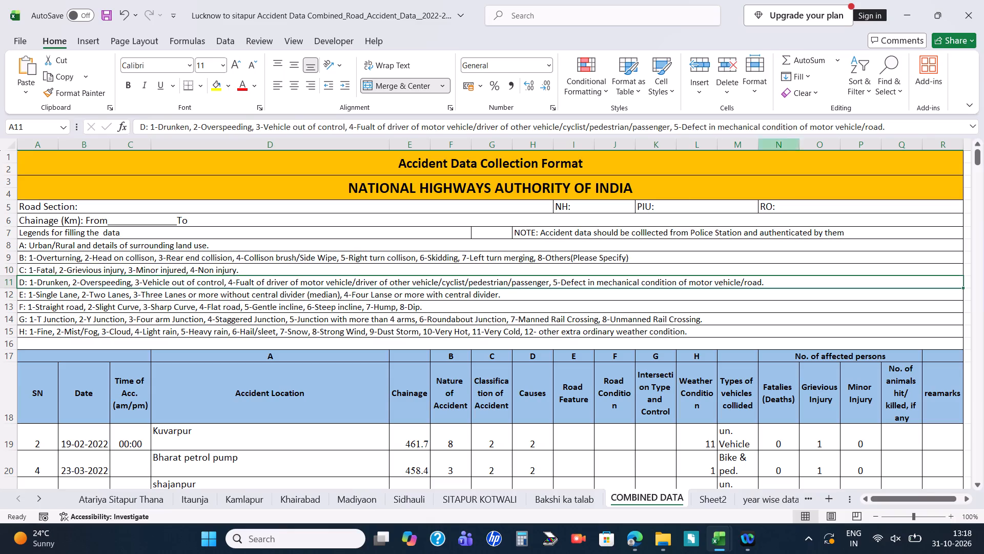
drag(887, 128, 690, 132)
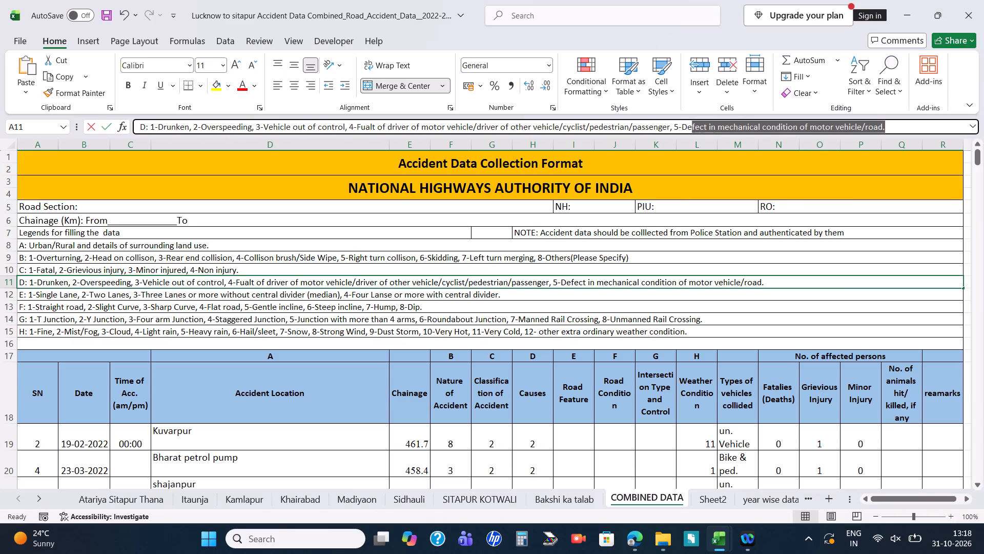
drag(690, 132, 683, 133)
key(ctrl+c)
key(alt+Tab)
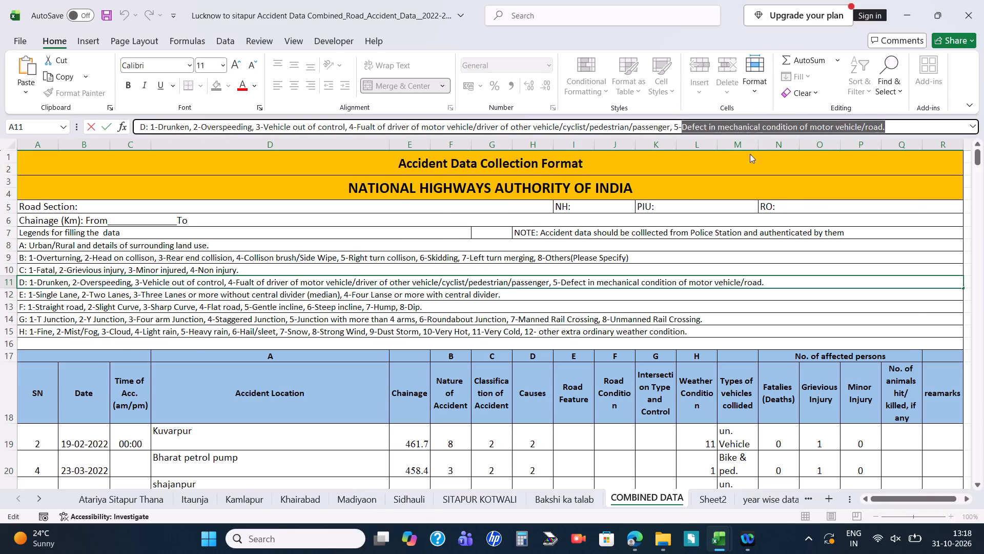
click(296, 499)
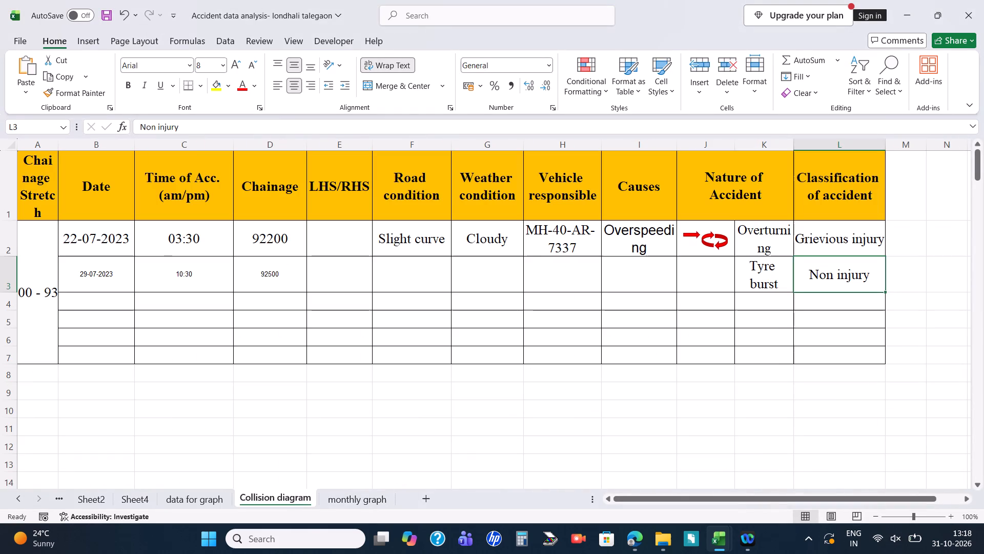
click(619, 269)
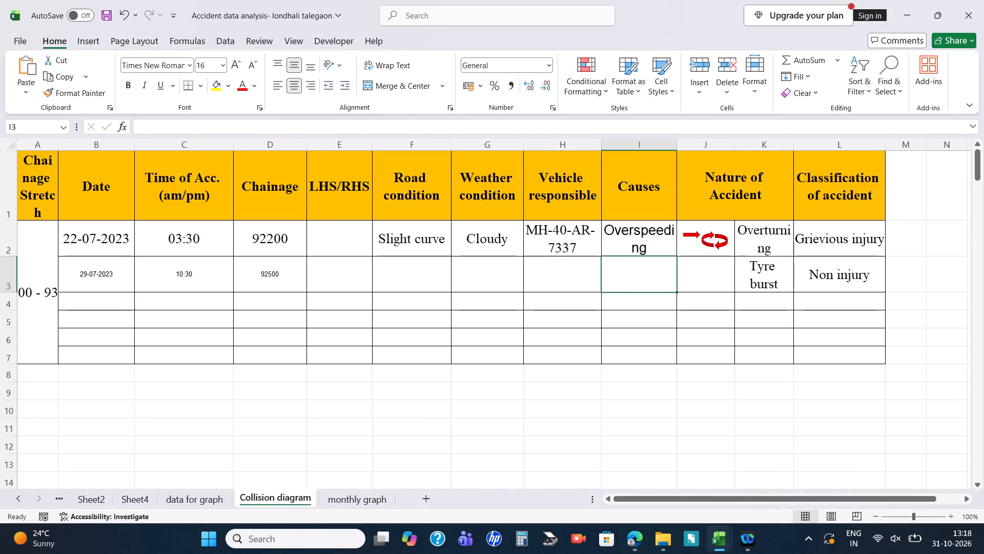
key(ctrl+v)
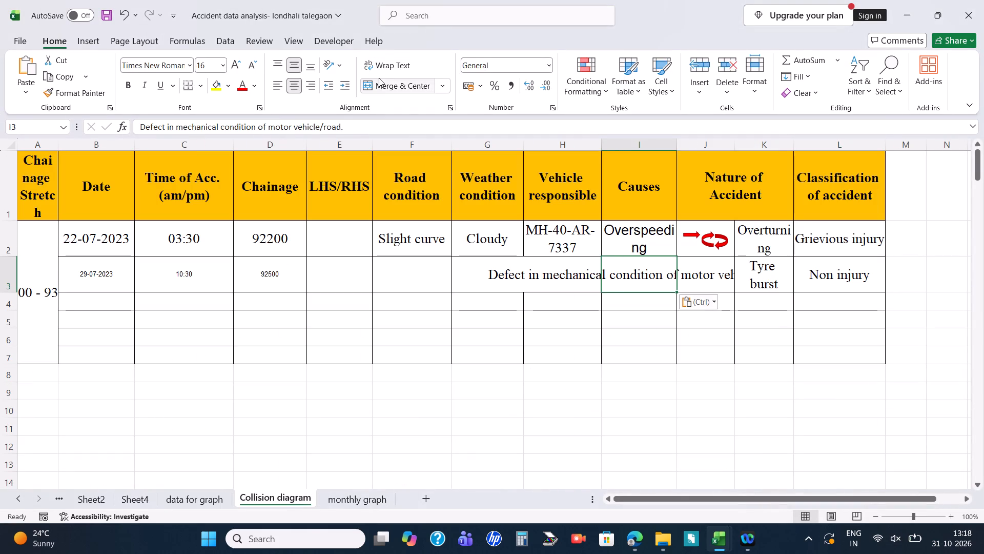
click(390, 70)
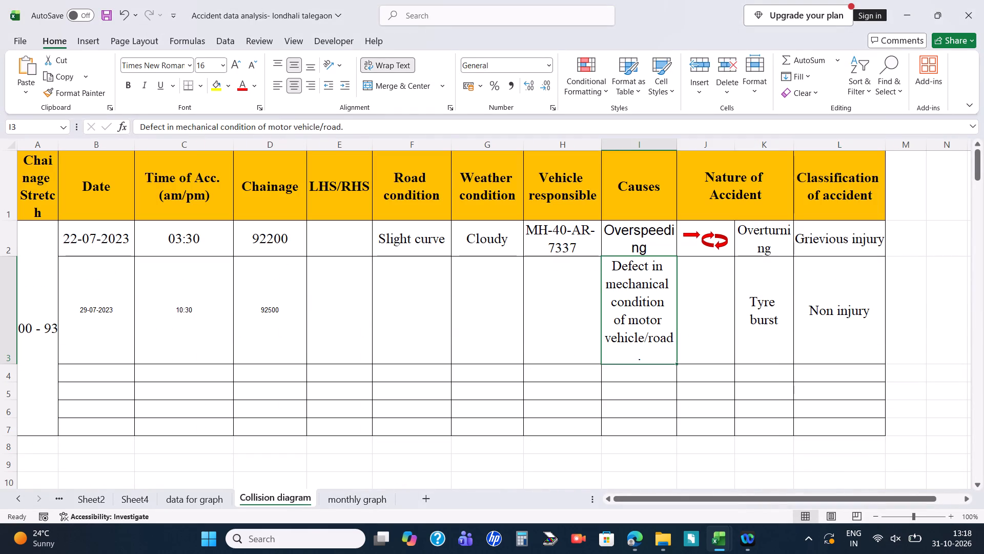
Check the 29-07-2023 accident's road condition code in data for graph and copy Sharp Curve from the Lucknow to sitapur legend F into F3 of the Collision diagram.
click(429, 298)
key(alt+Tab)
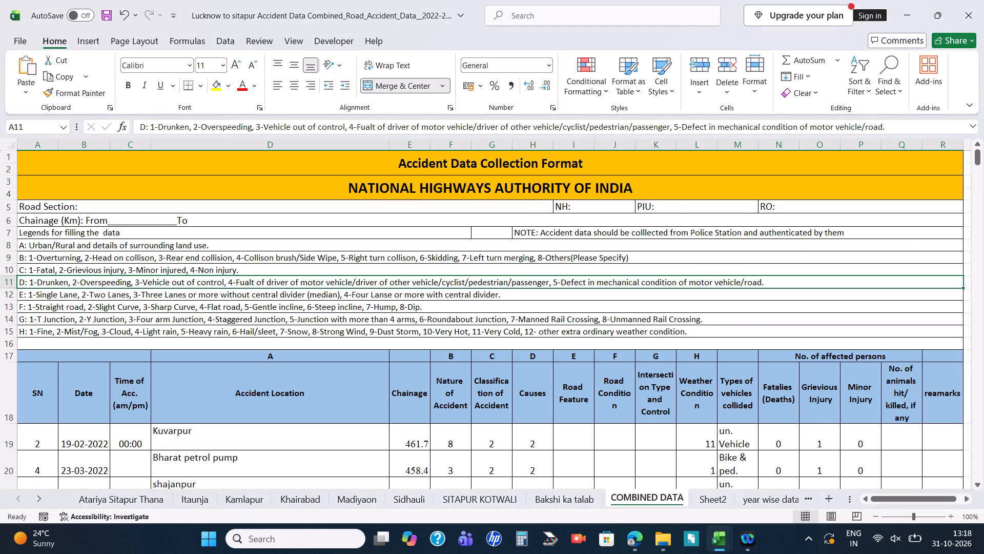
key(alt+Tab)
key(alt+Tab)
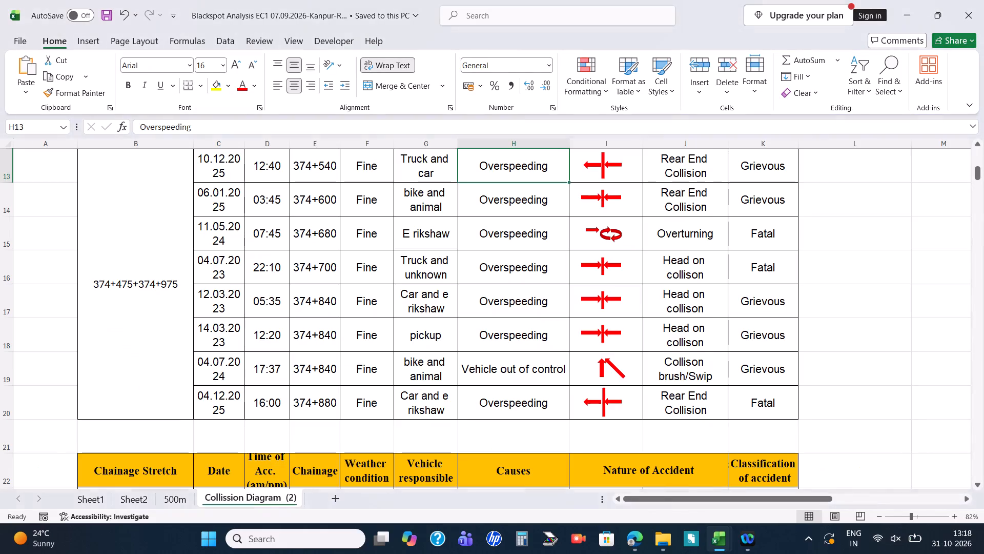
key(alt+Tab)
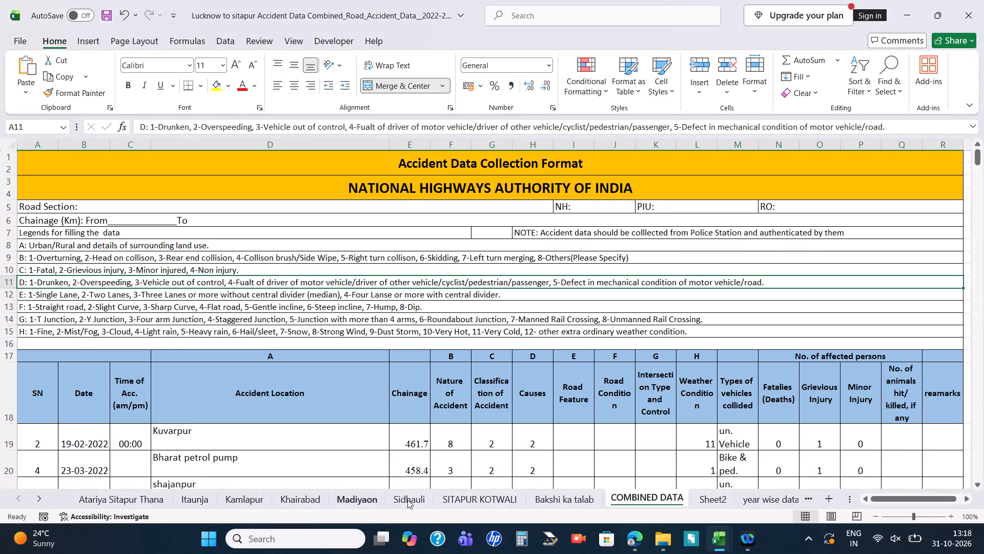
key(alt+Tab)
key(alt+Tab)
click(206, 504)
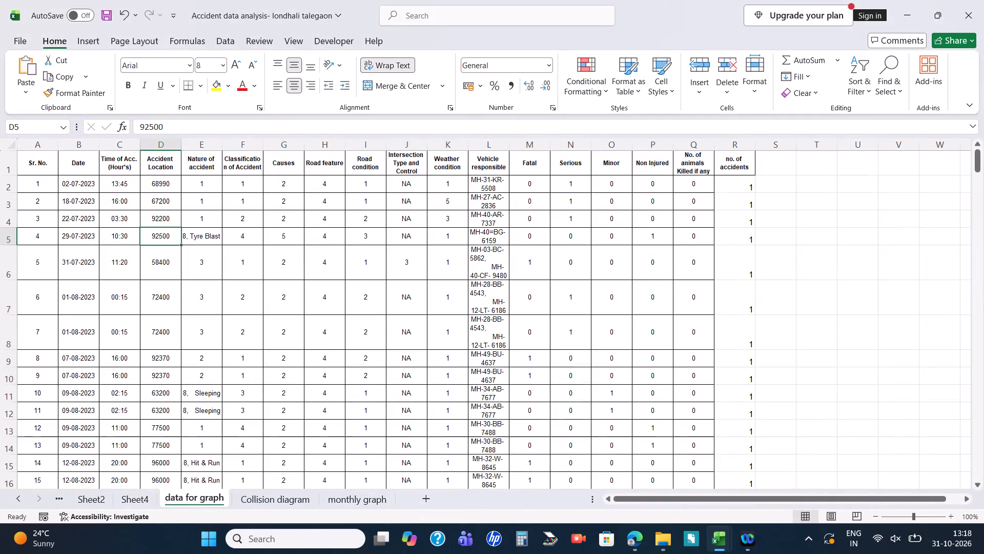
key(alt+Tab)
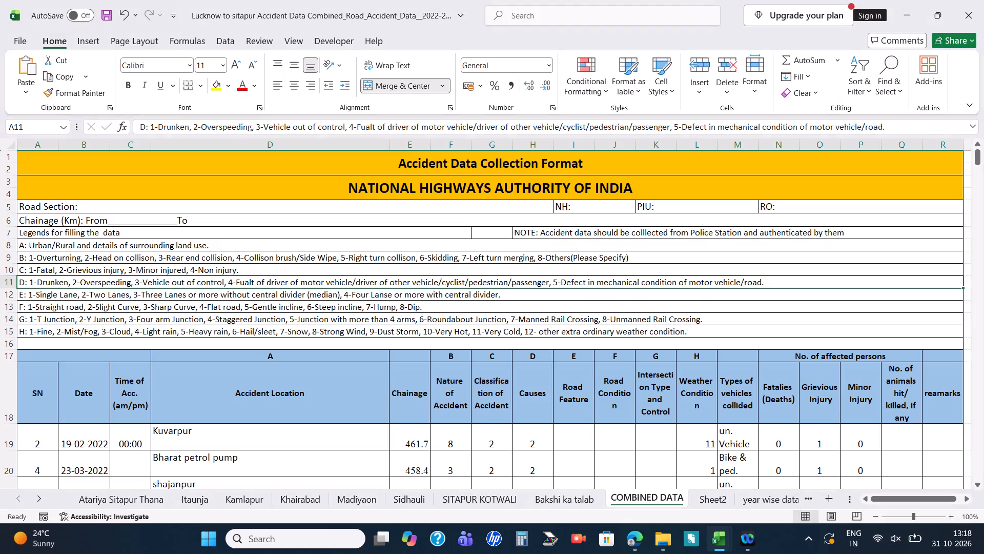
click(216, 306)
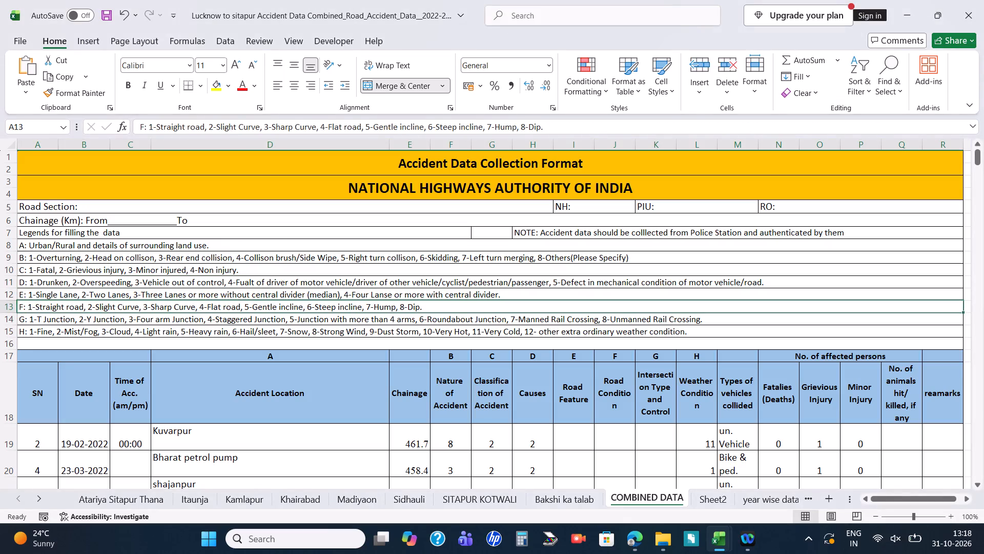
drag(315, 129, 274, 129)
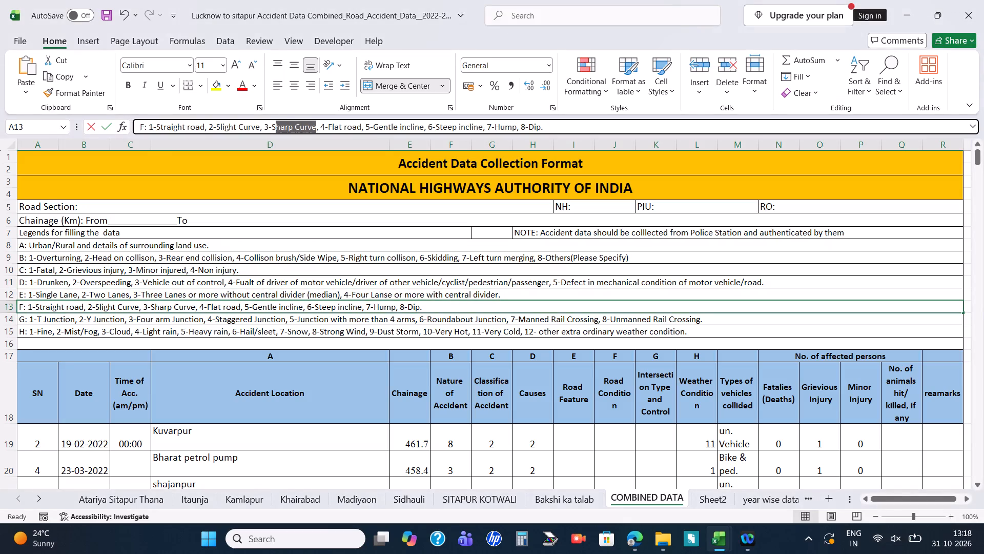
drag(274, 129, 273, 129)
key(ctrl+x)
key(ctrl+c)
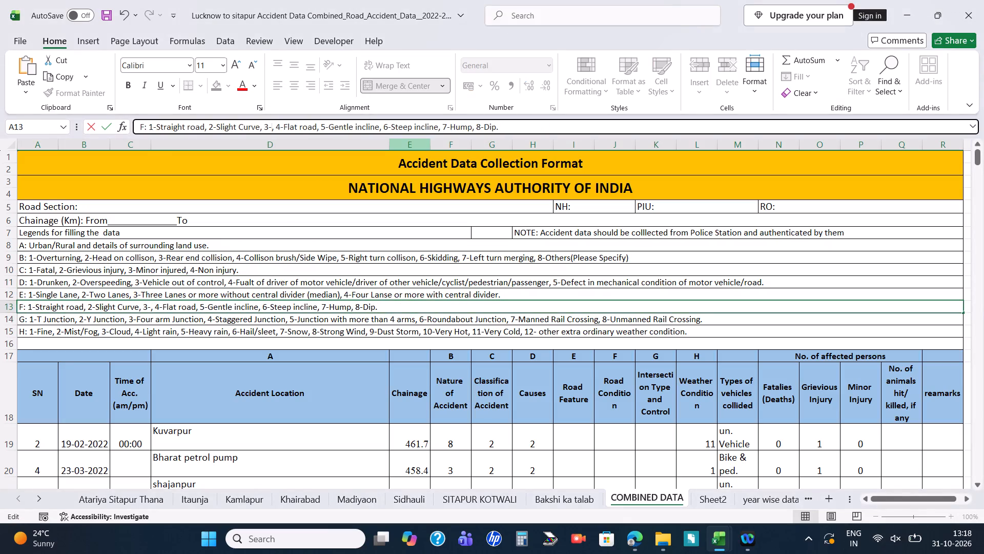
key(ctrl+z)
key(ctrl+c)
key(alt+Tab)
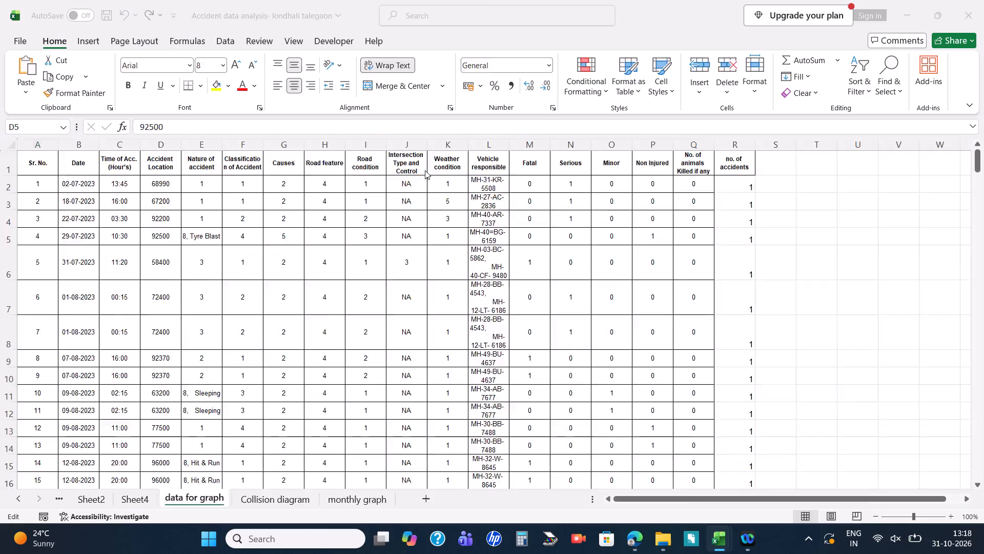
click(294, 497)
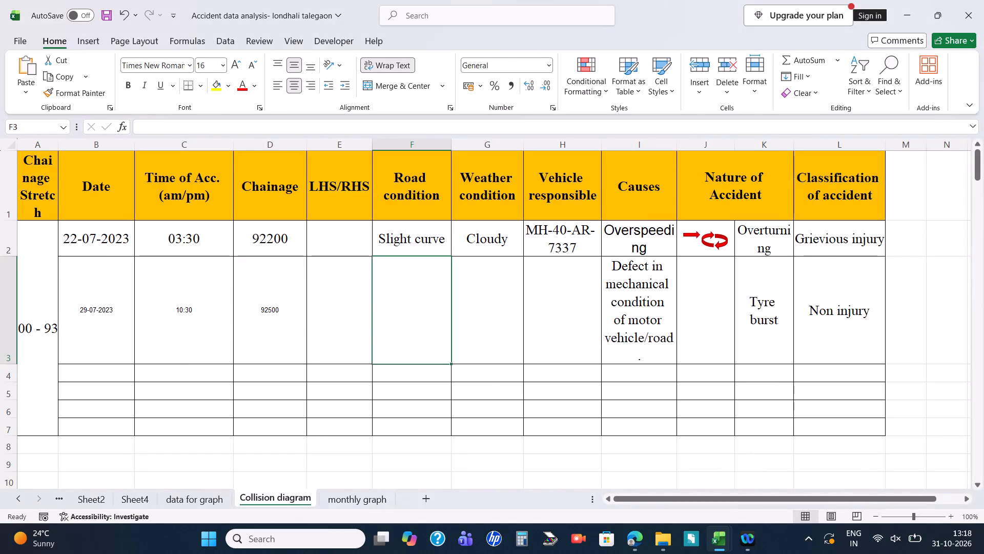
key(ctrl+v)
Check the same accident's weather code and copy Fine from legend H of the Lucknow to sitapur workbook into G3 of the Collision diagram.
click(502, 300)
key(alt+Tab)
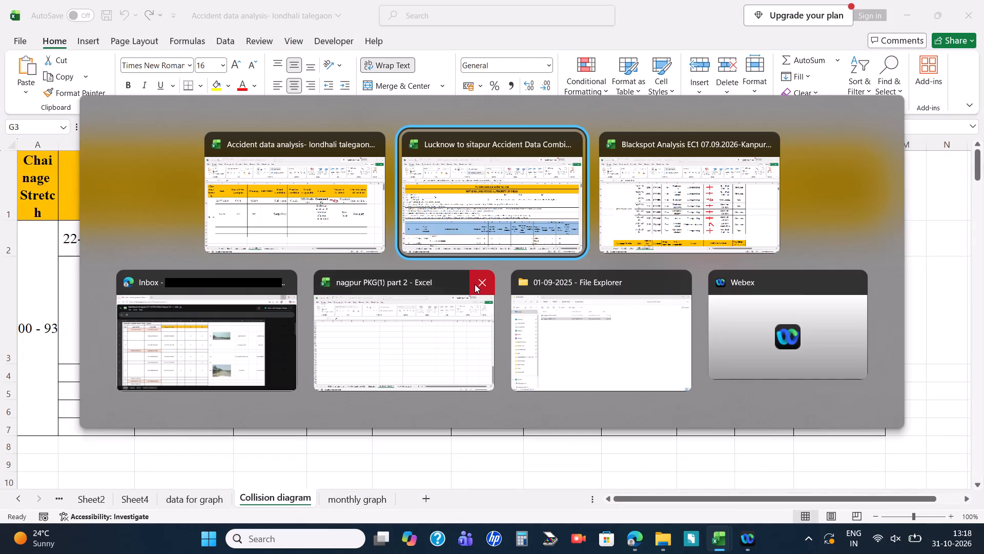
alt+click(222, 165)
click(191, 502)
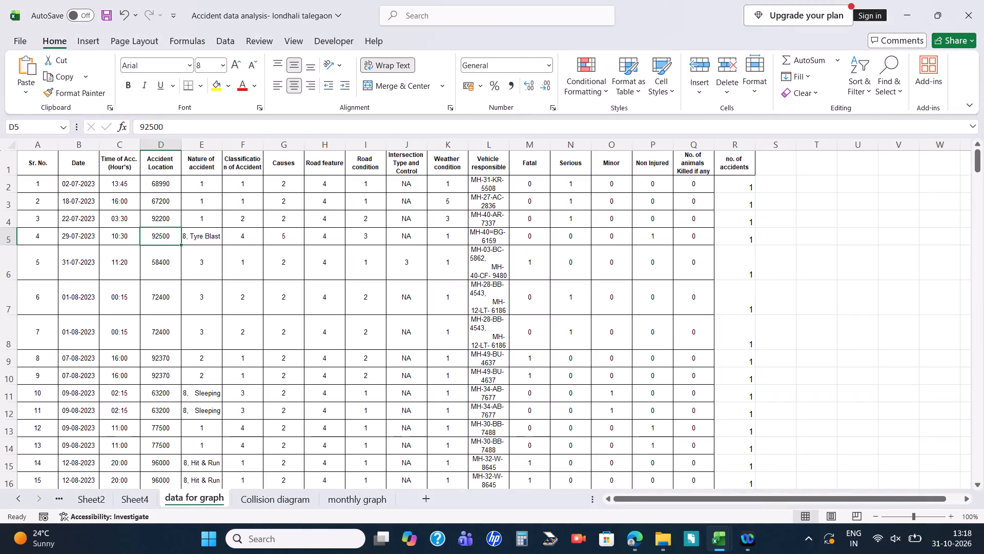
click(460, 232)
key(alt+Tab)
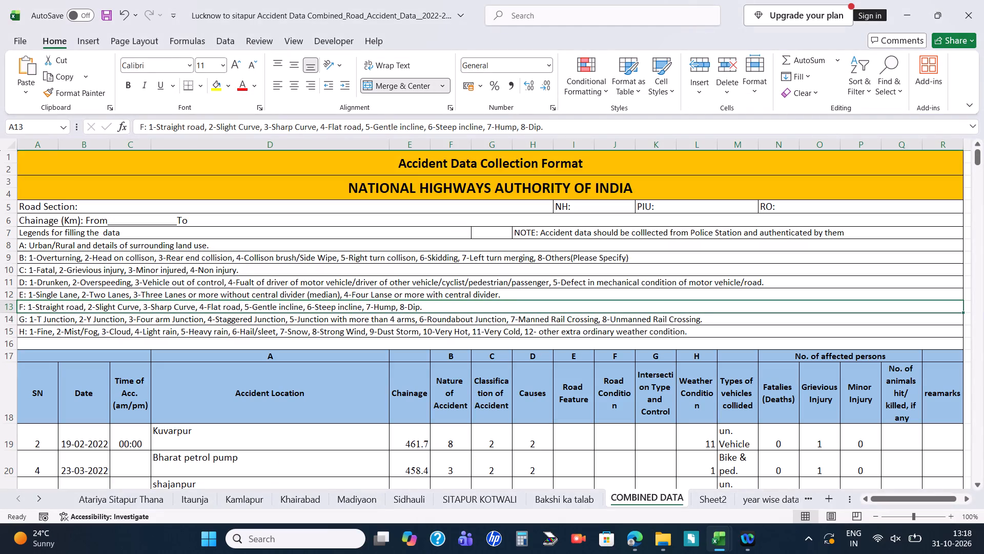
click(43, 332)
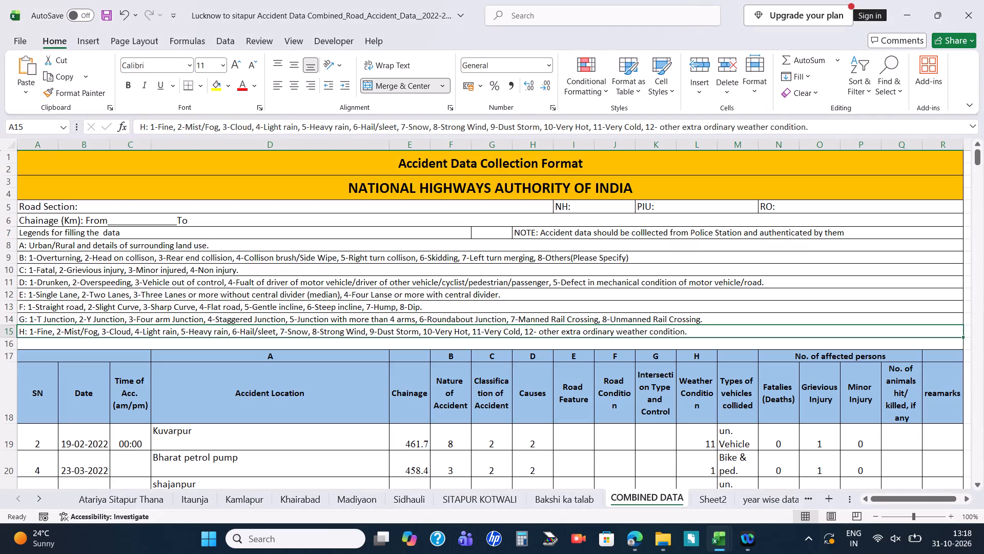
drag(173, 128, 159, 129)
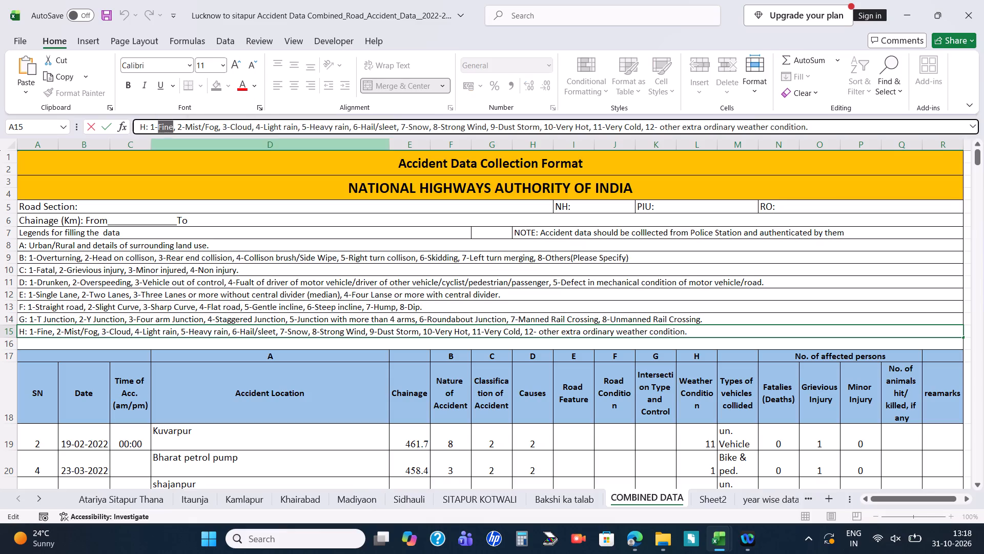
key(ctrl+c)
key(alt+Tab)
click(286, 492)
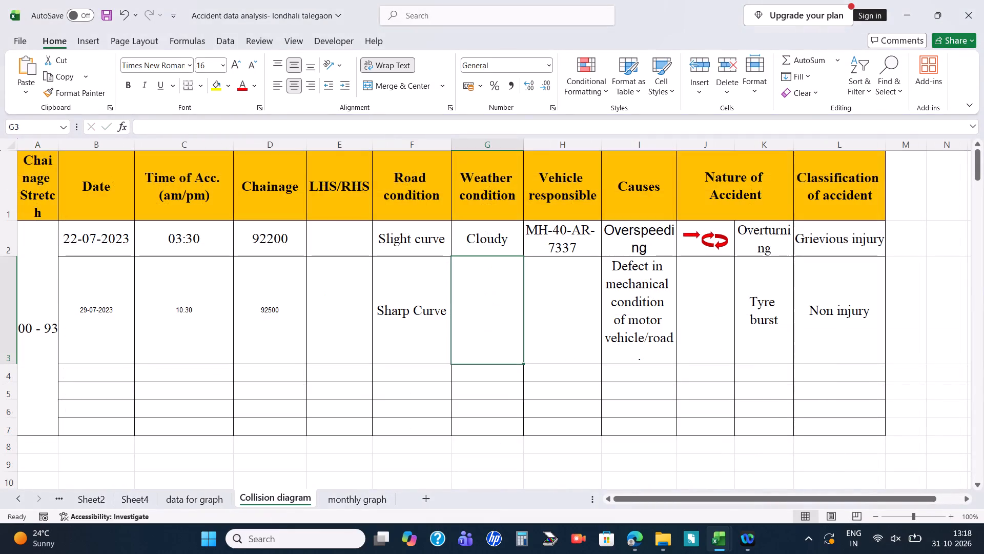
key(ctrl+v)
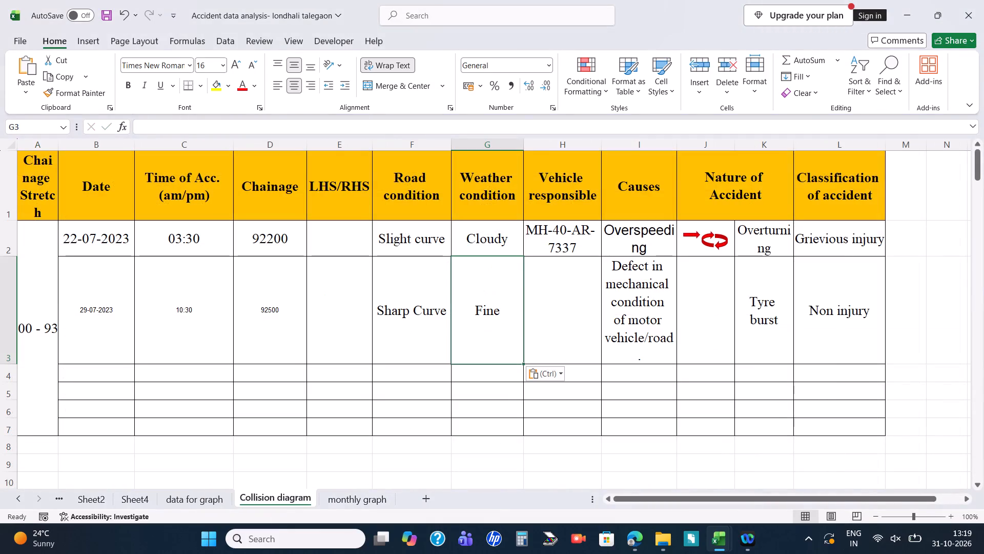
Copy the 29-07-2023 accident's responsible vehicle registration from data for graph into H3 of the Collision diagram.
click(212, 496)
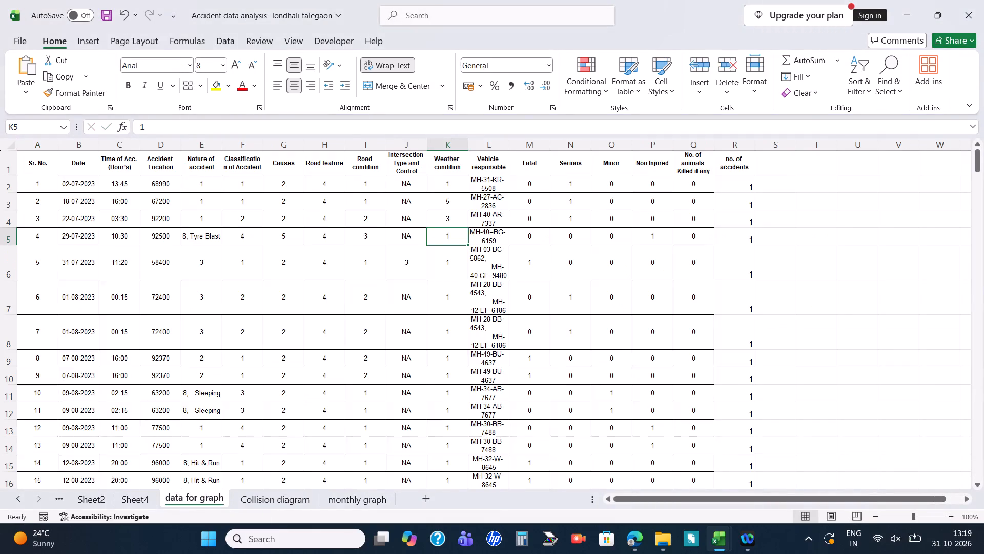
click(492, 236)
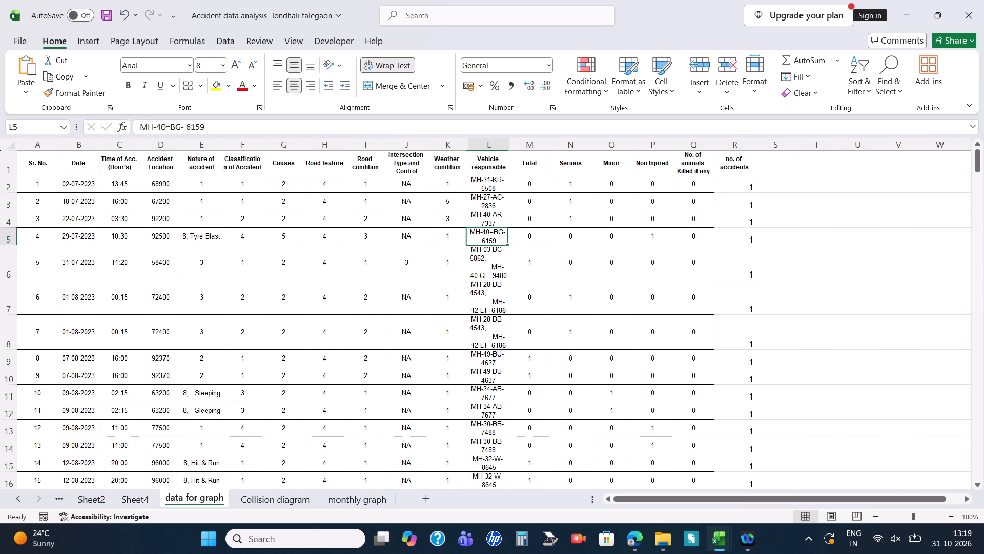
key(ctrl+c)
click(284, 508)
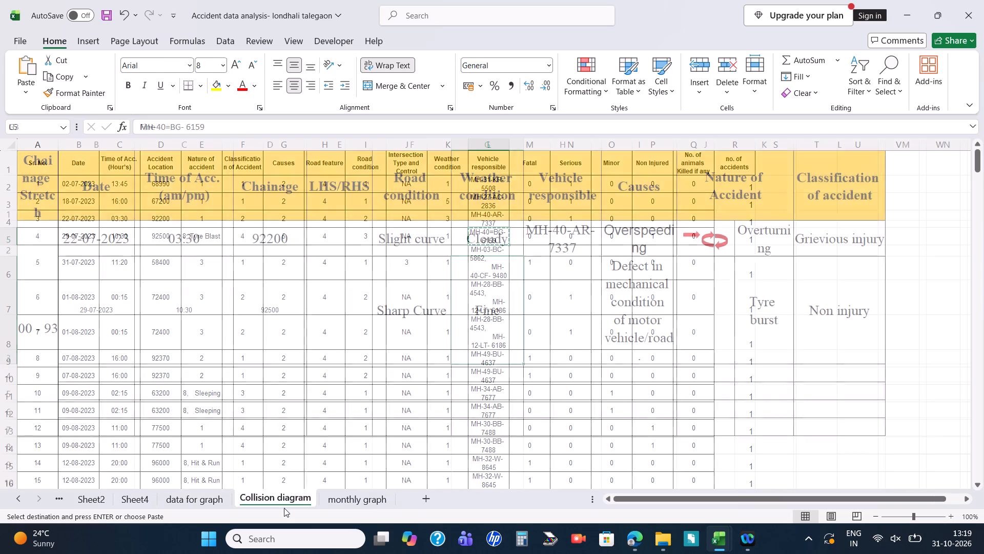
click(573, 338)
key(ctrl+v)
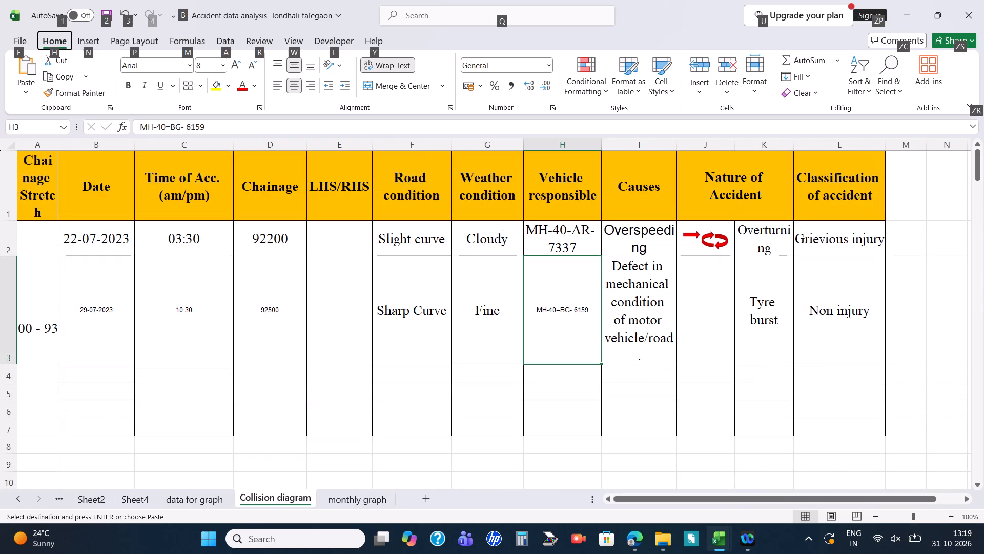
Find an accident with nature Other in the Blackspot Analysis workbook's Collission Diagram (2) sheet and copy its red circle symbol.
click(209, 504)
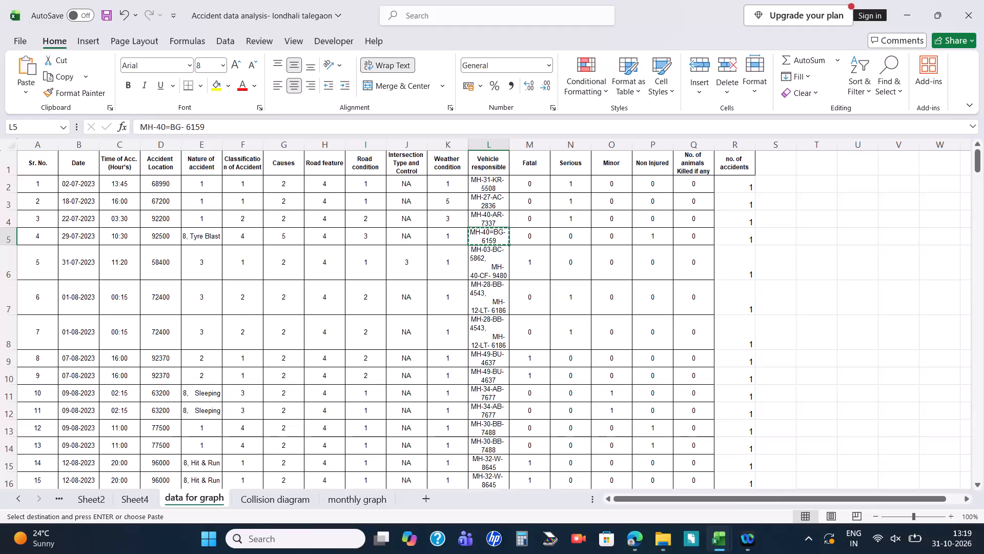
key(alt+Tab)
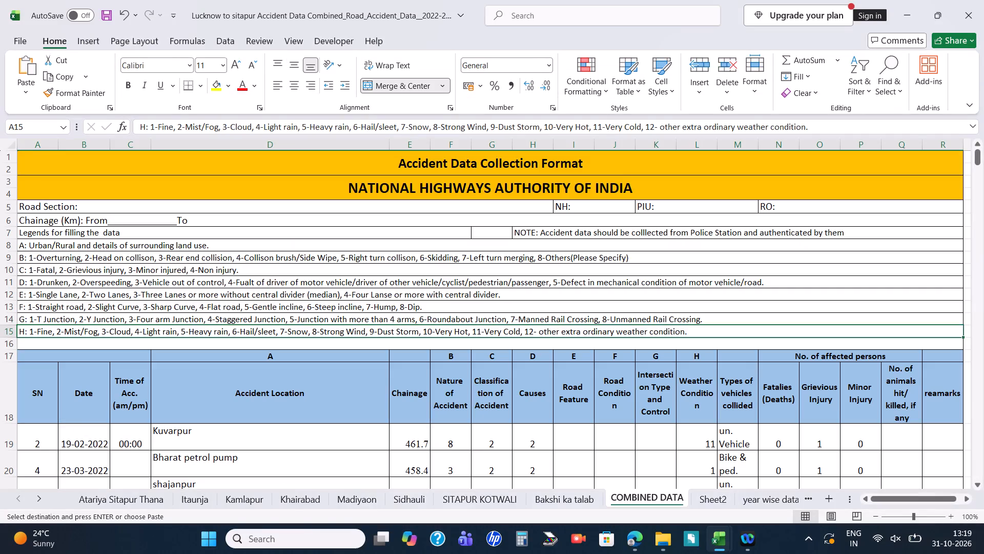
key(alt+Tab)
key(alt+Tab)
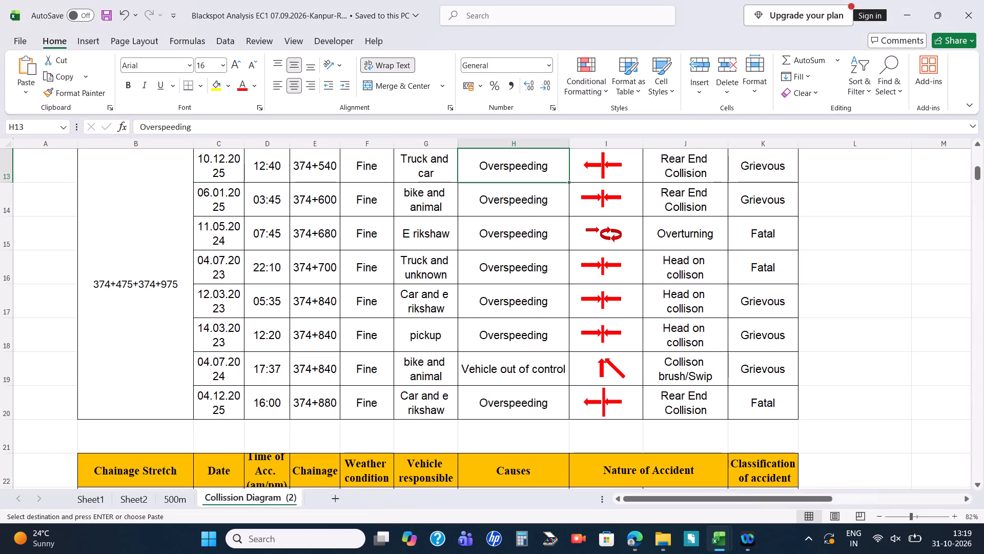
scroll(588, 357, down, 7)
scroll(588, 357, up, 1)
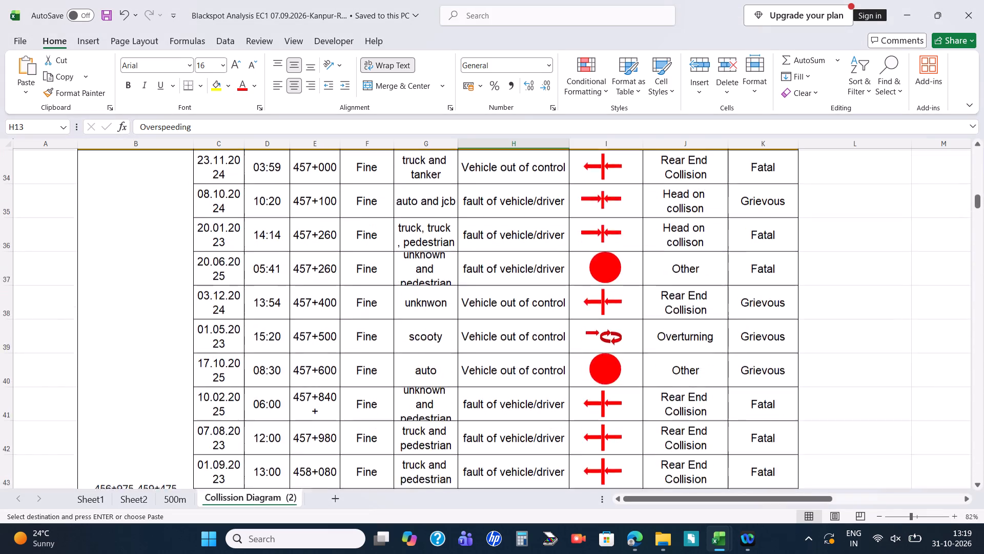
scroll(588, 357, up, 2)
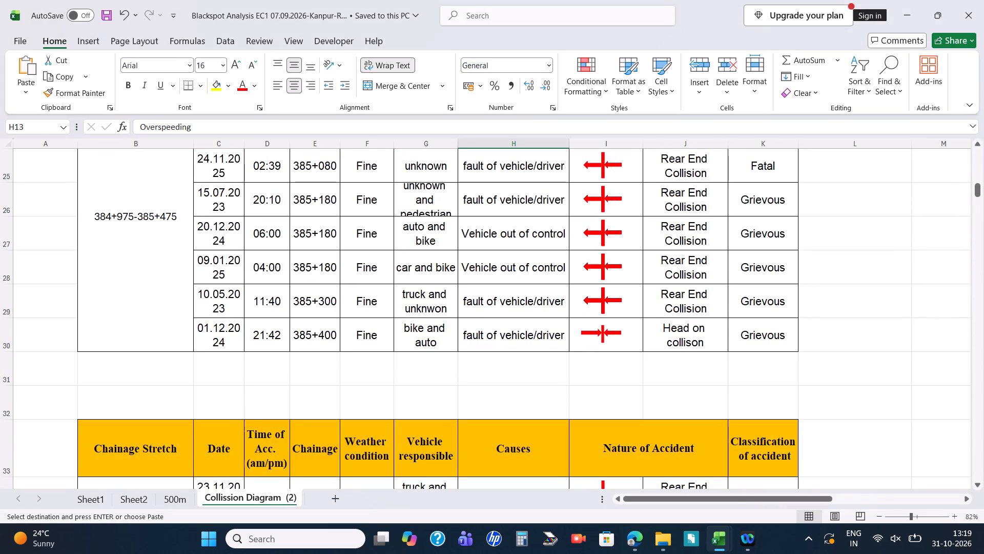
scroll(564, 351, down, 3)
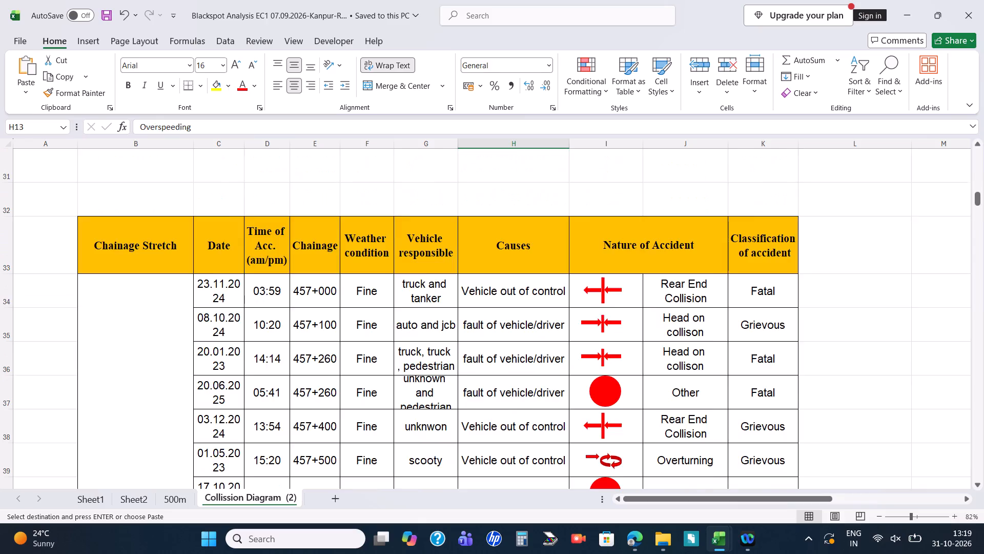
scroll(564, 351, down, 3)
scroll(564, 351, up, 2)
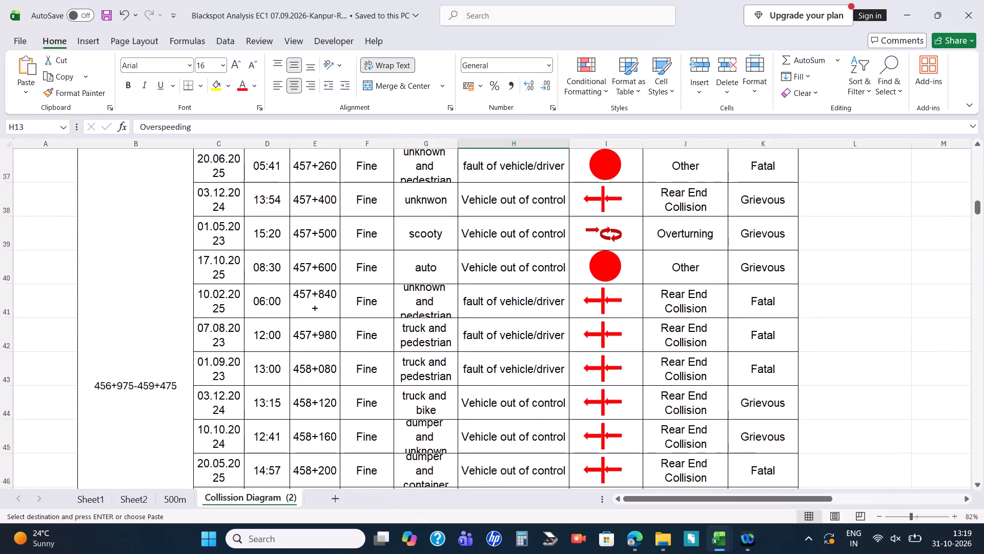
click(619, 270)
ctrl+click(681, 268)
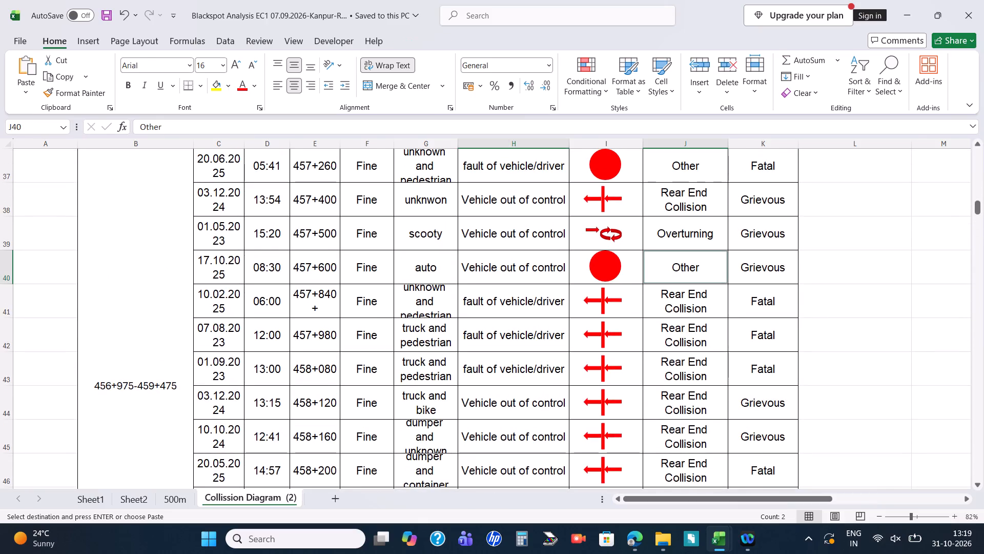
click(614, 256)
key(ctrl+c)
Paste the red circle symbol into J3 of the Collision diagram and centre it in the cell beside Tyre burst.
key(alt+Tab)
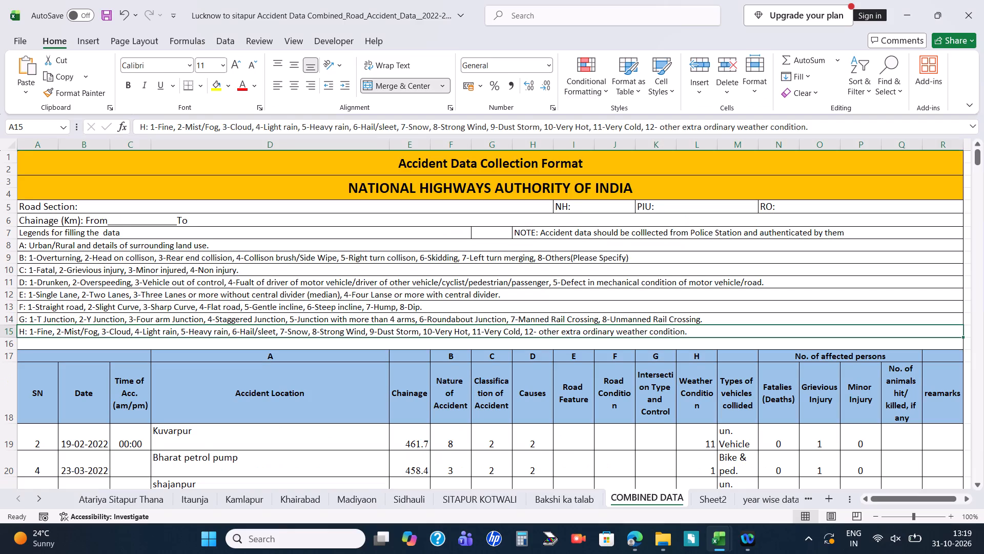
scroll(732, 465, down, 2)
key(alt+Tab)
key(alt+Tab)
key(alt+Tab)
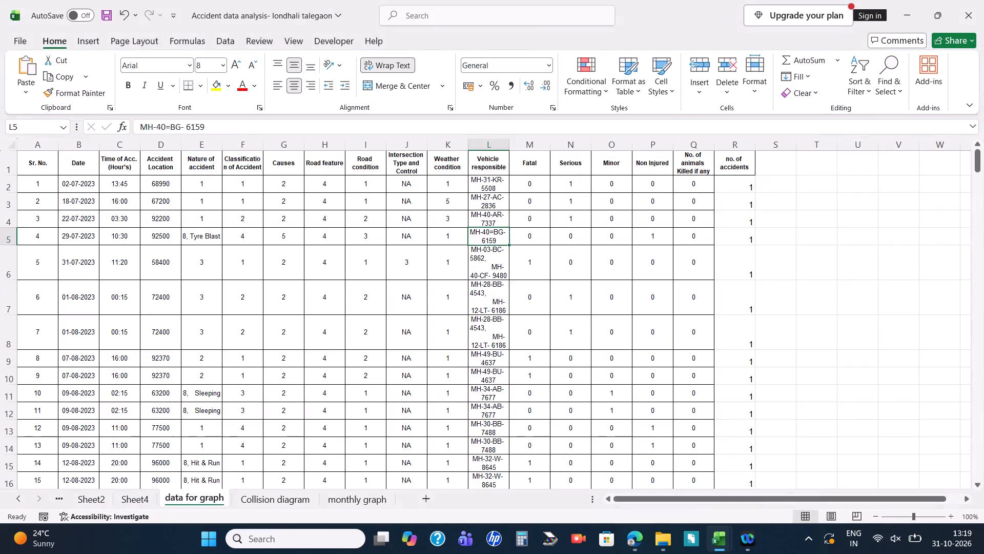
click(314, 504)
click(719, 307)
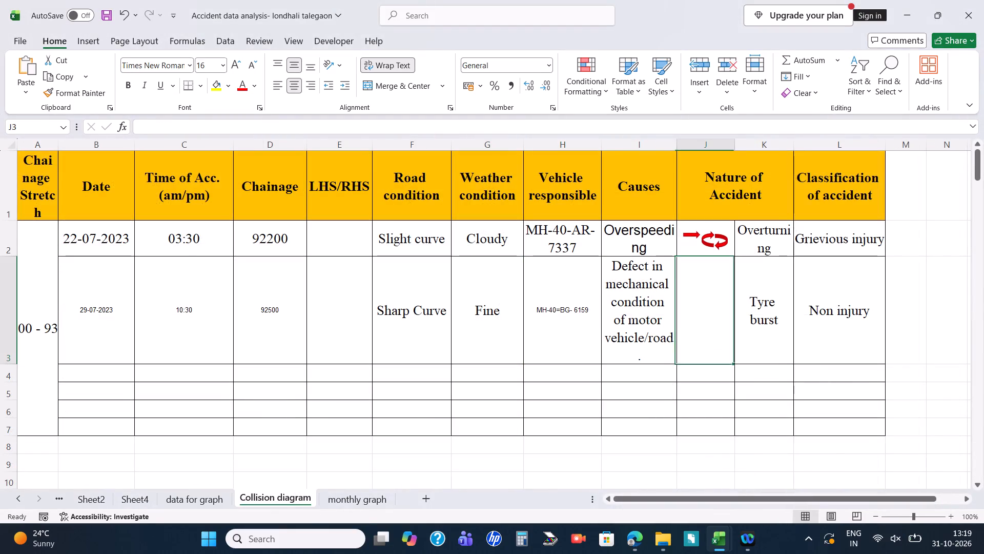
key(ctrl+v)
drag(692, 270, 705, 306)
click(831, 347)
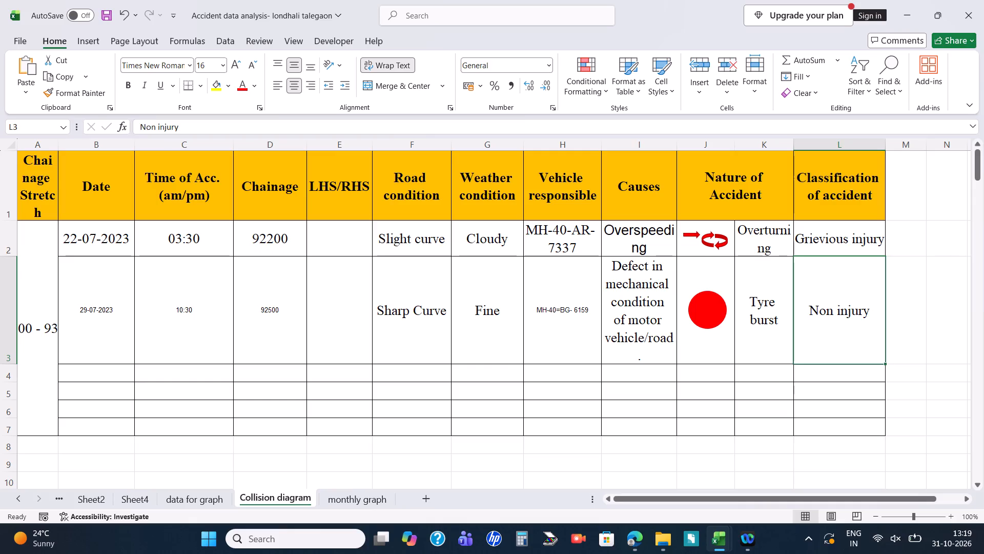
Check legend B of the Lucknow to sitapur workbook and change the nature of accident in K3 of the Collision diagram to Other (Tyre burst).
key(alt+Tab)
key(alt+Tab)
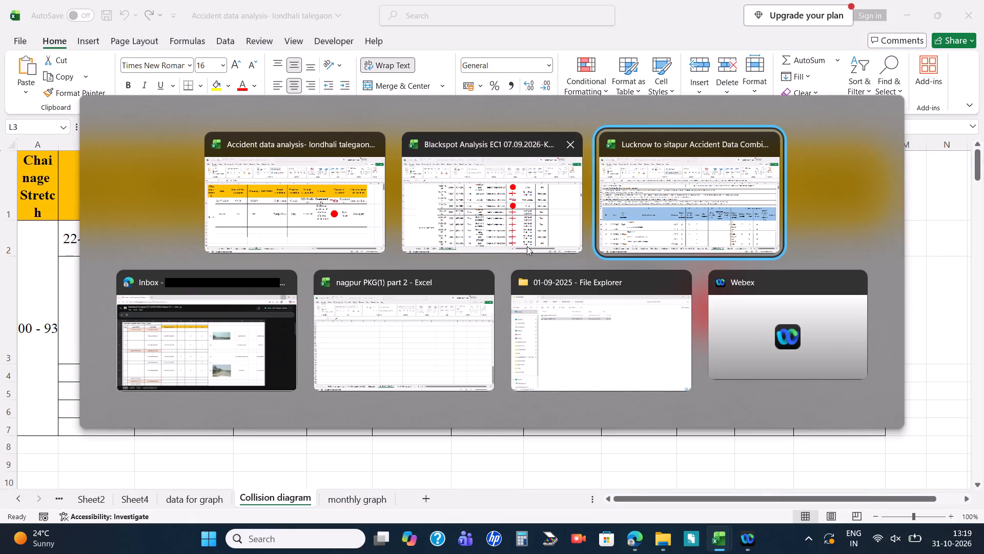
scroll(412, 327, up, 2)
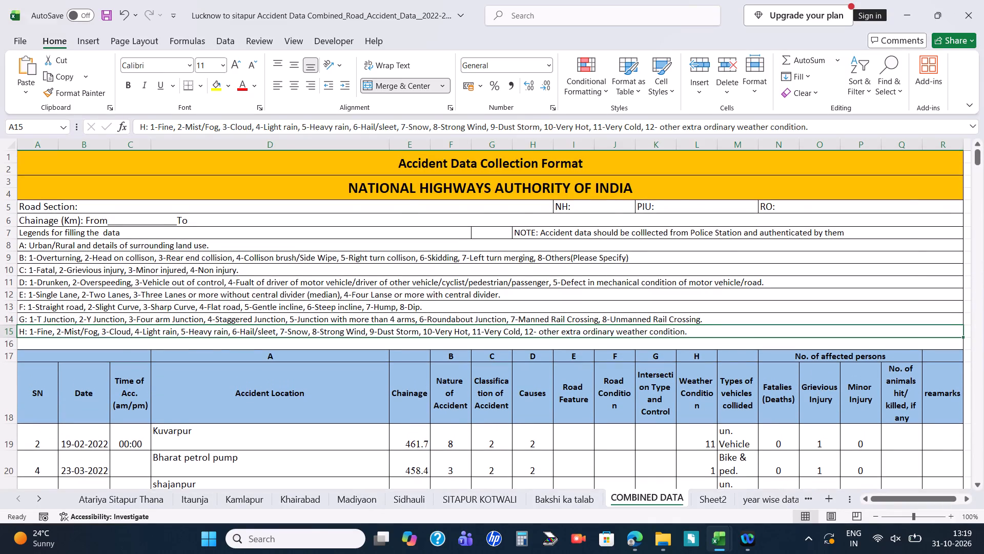
key(alt+Tab)
click(749, 295)
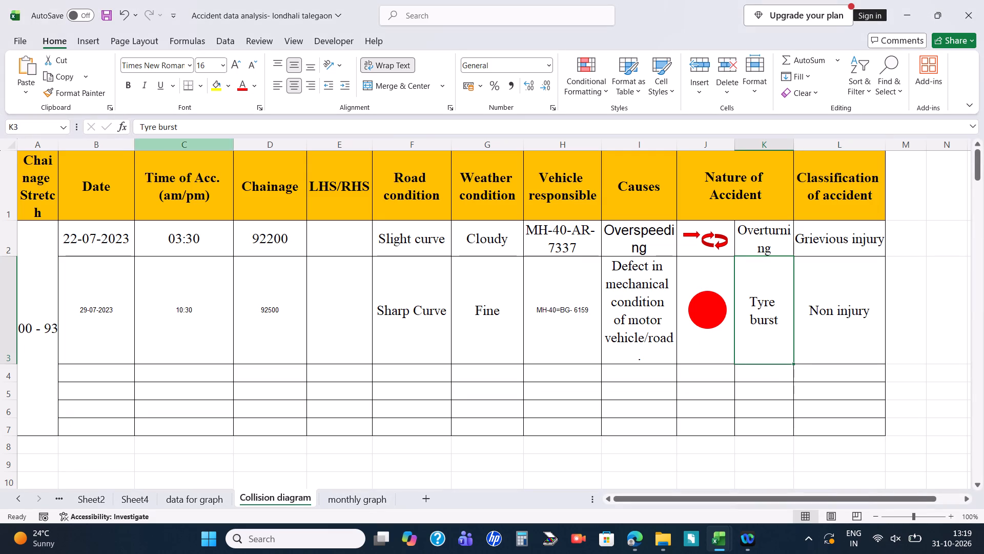
click(141, 126)
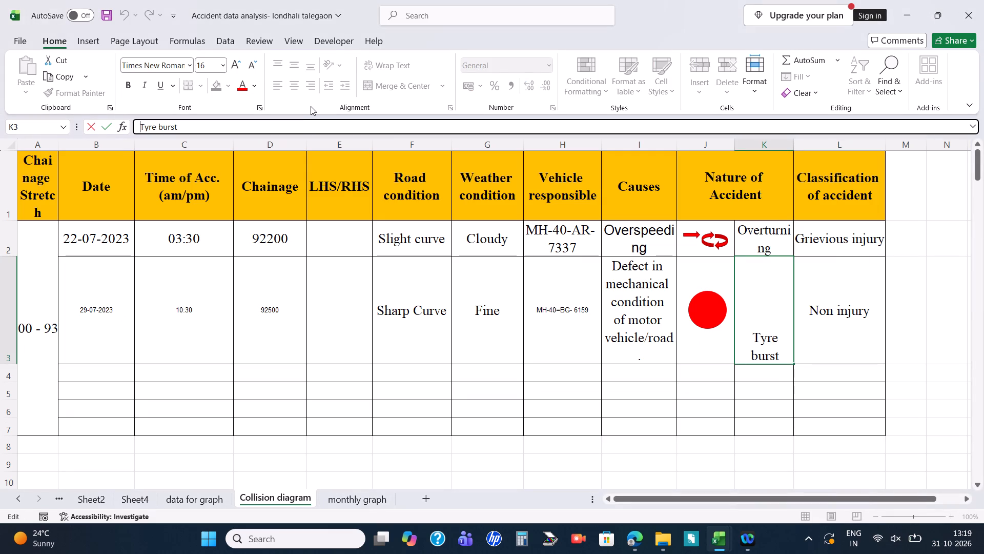
text(Other)
key(space)
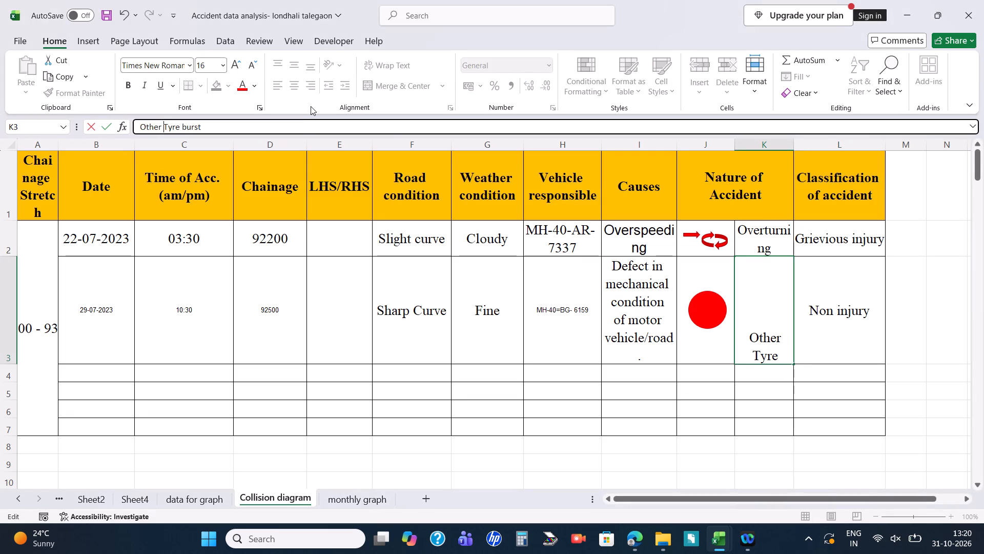
key(shift+F9)
key(shift+parenleft)
key(Right)
key(Right)
key(Right)
key(Right)
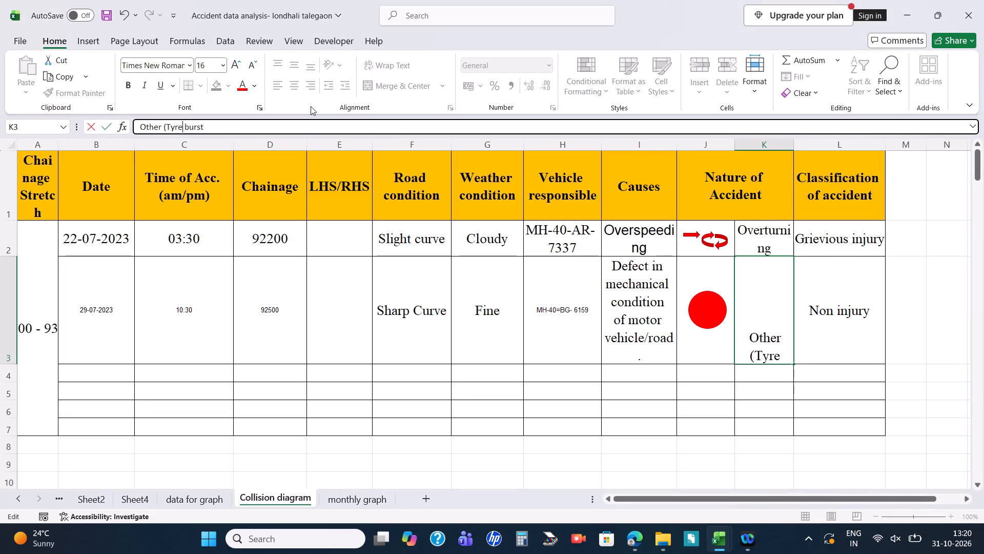
key(Right)
key(Right)
key(Right)
key(Right)
key(Right)
key(Right)
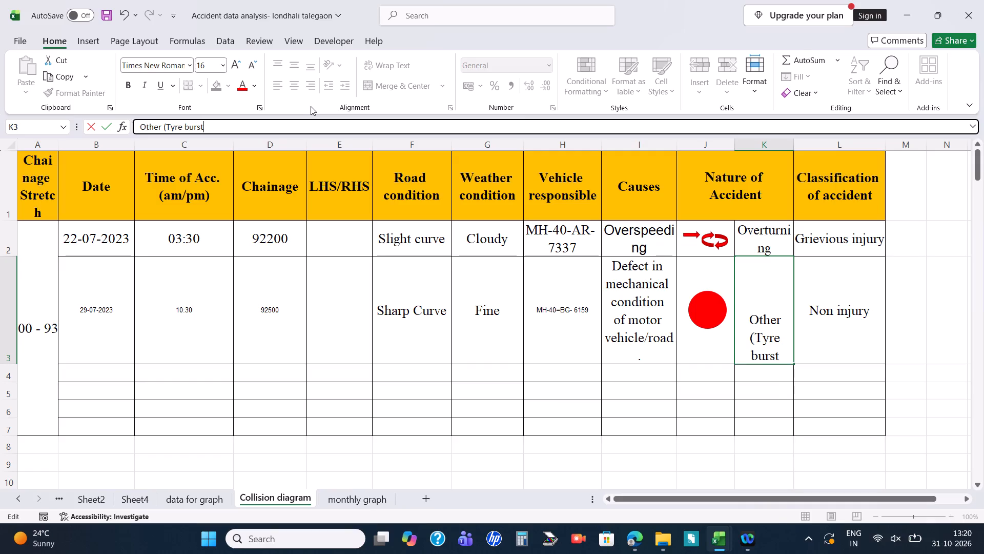
key(shift+parenright)
key(Return)
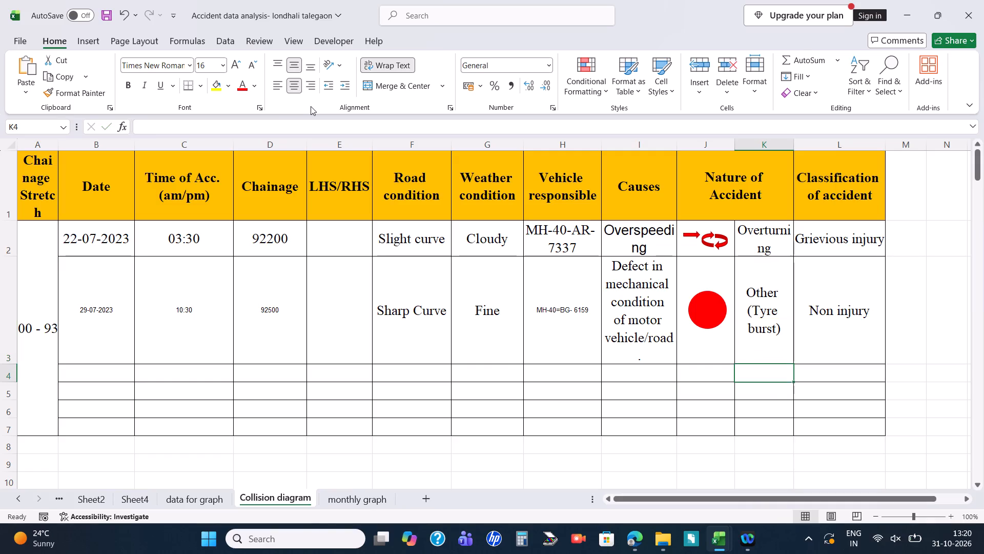
Find the next accident matching 92 in data for graph and copy its date, time and chainage into B4:D4 of the Collision diagram.
key(Left)
key(Left)
key(Left)
key(Left)
key(Left)
key(Left)
key(Left)
key(Left)
key(Left)
key(alt+Tab)
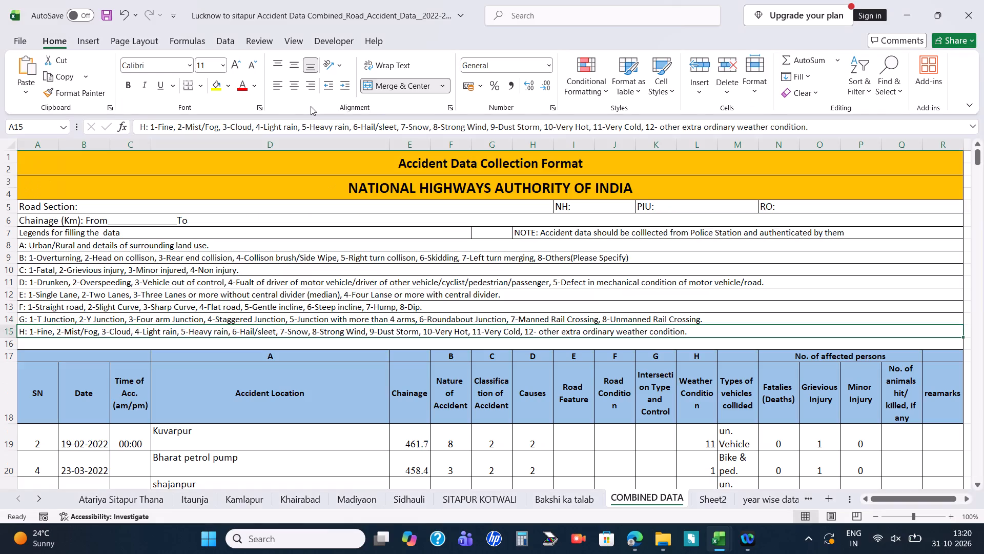
key(alt+Tab)
click(186, 497)
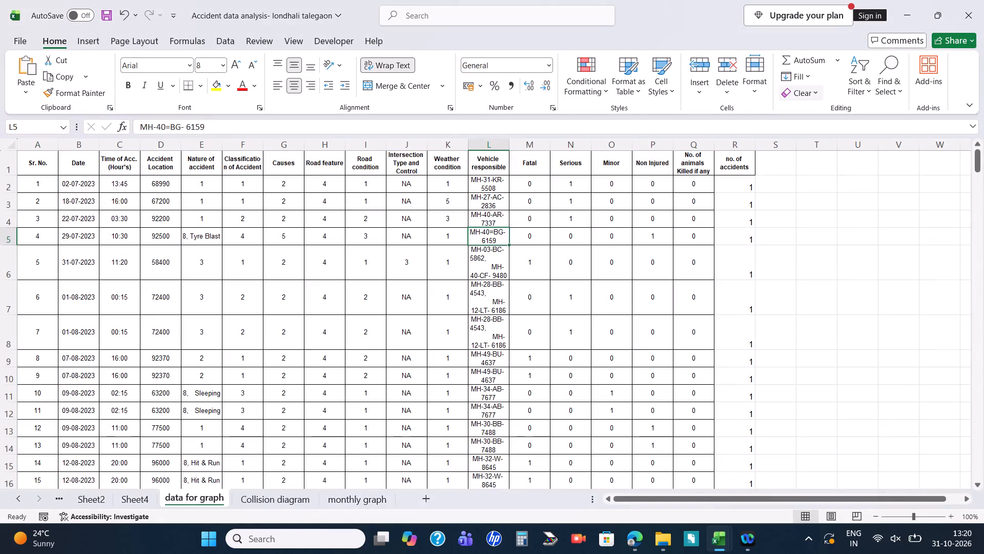
click(866, 98)
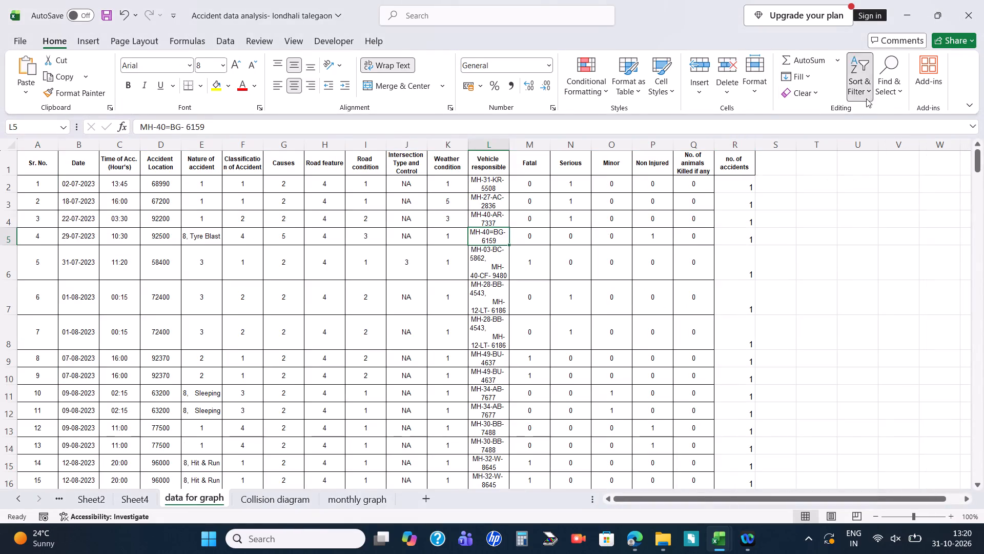
click(878, 92)
click(914, 113)
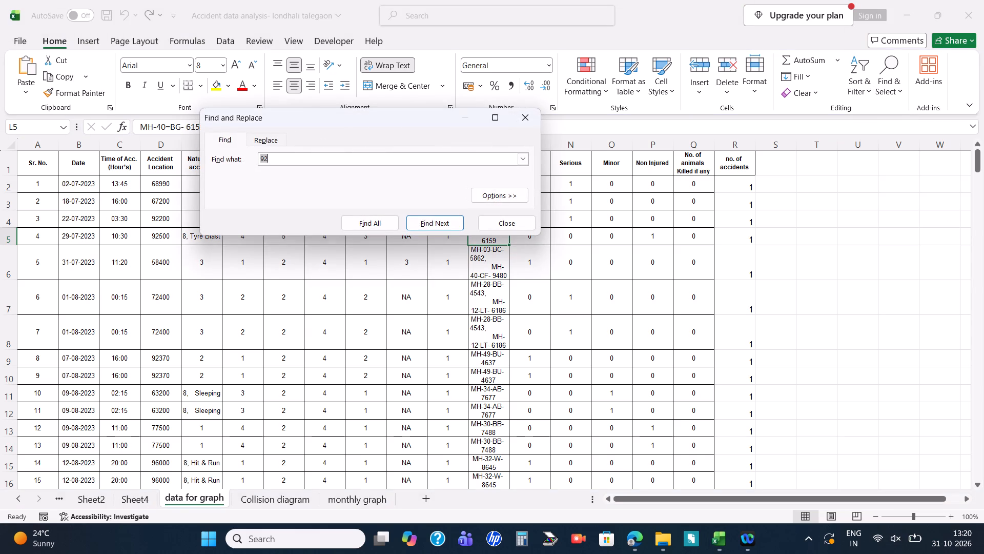
click(438, 224)
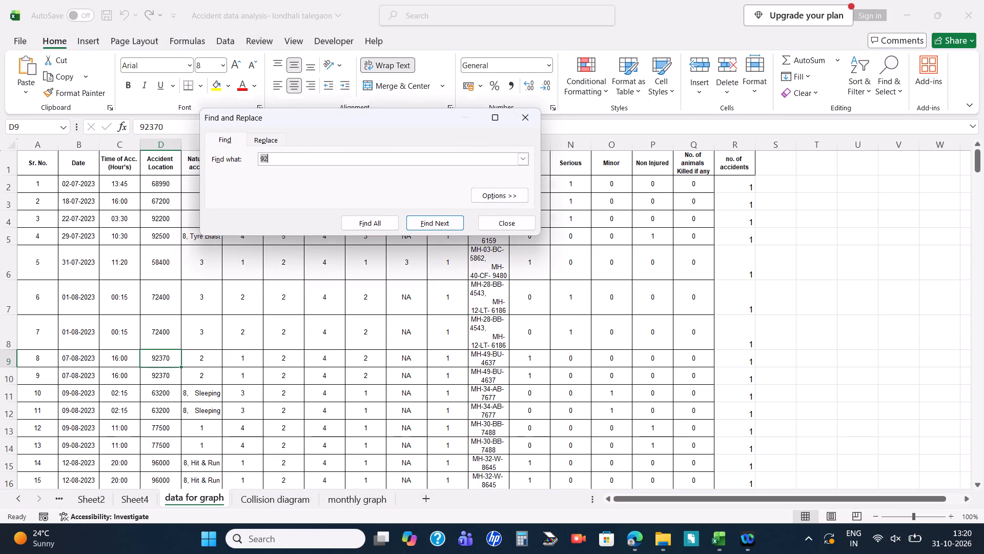
click(276, 347)
click(158, 360)
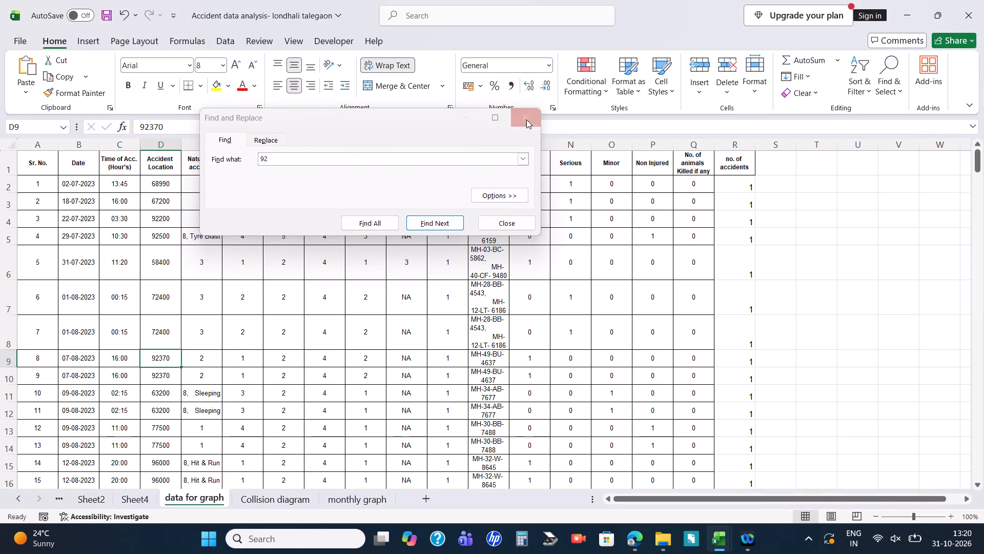
click(526, 120)
drag(84, 362, 101, 356)
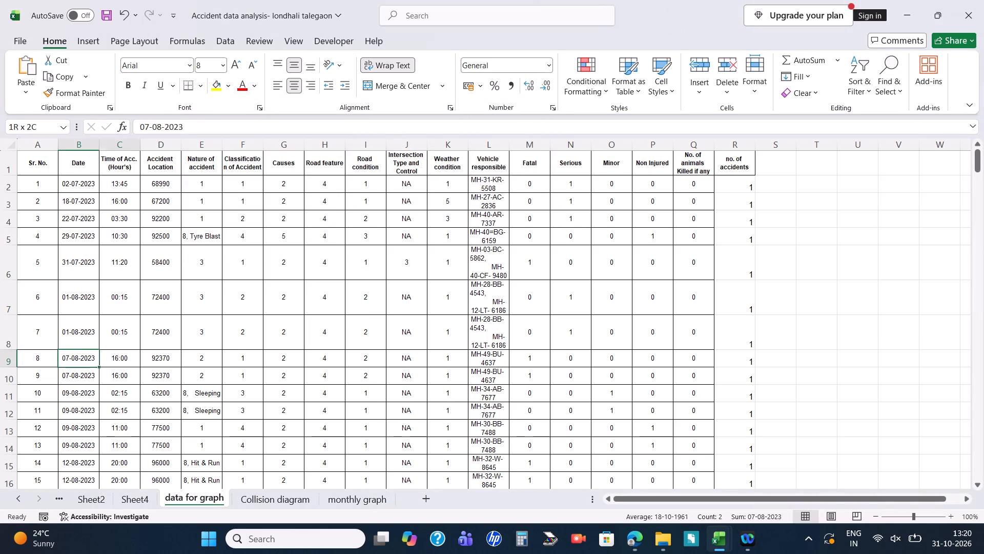
drag(101, 356, 151, 360)
key(ctrl+c)
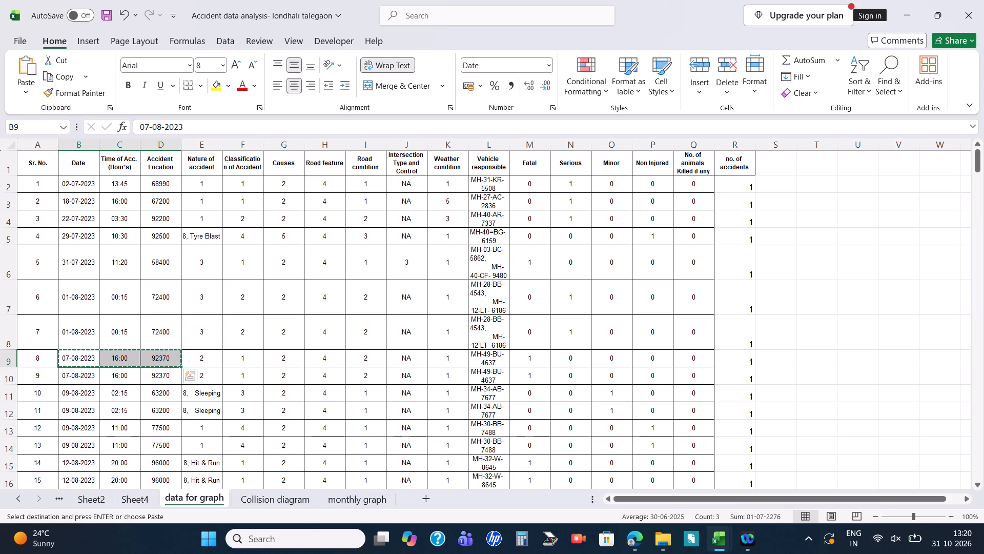
click(259, 494)
key(ctrl+v)
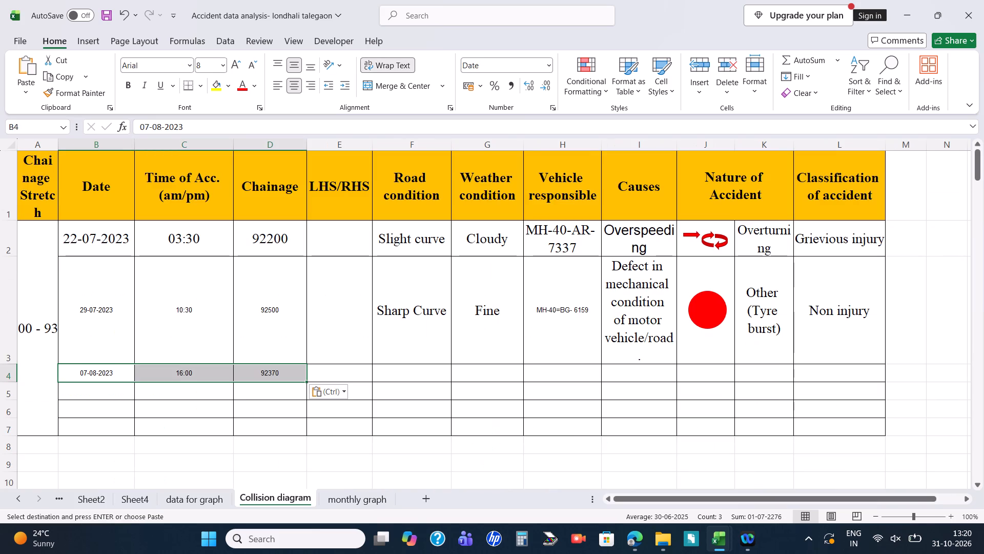
Check the 07-08-2023 accident's road condition code against legend F and copy Slight curve from F2 into F4 of the Collision diagram.
click(443, 368)
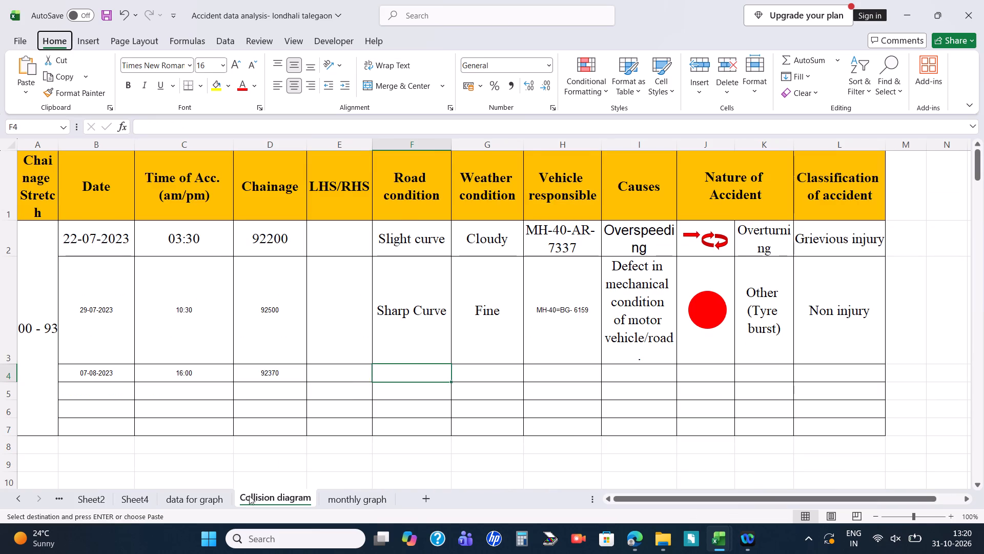
click(222, 497)
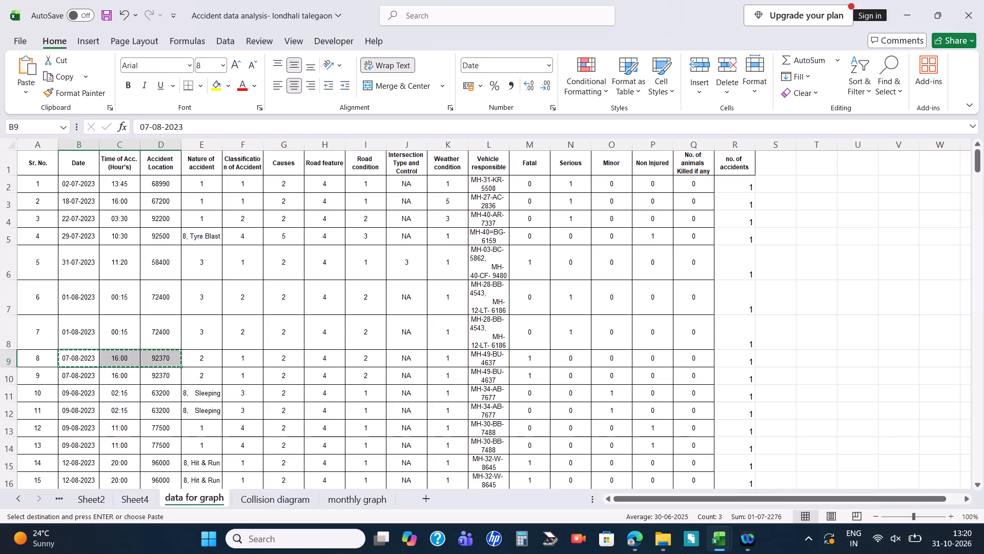
key(alt+Tab)
key(alt+Tab)
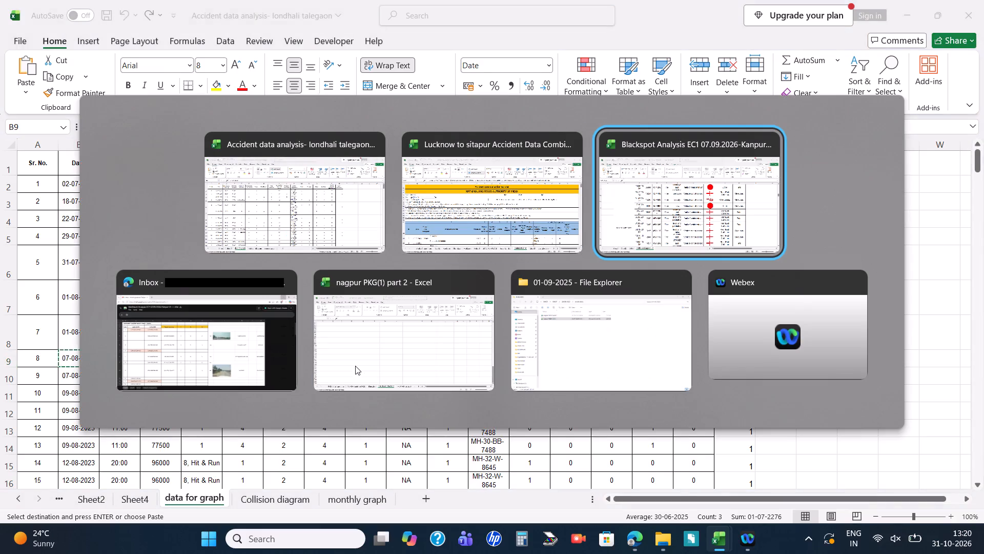
key(alt+Tab)
alt+click(556, 193)
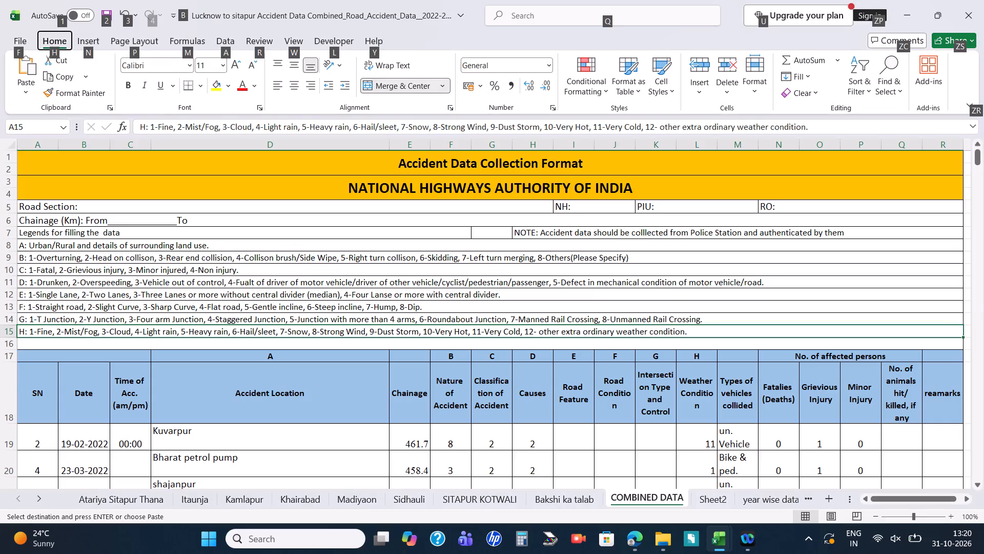
click(100, 310)
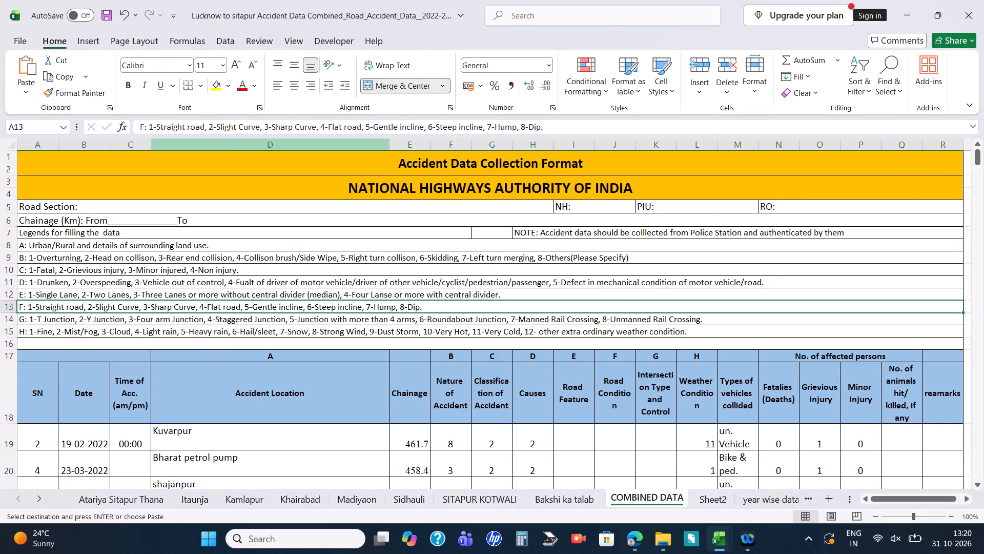
key(alt+Tab)
click(264, 493)
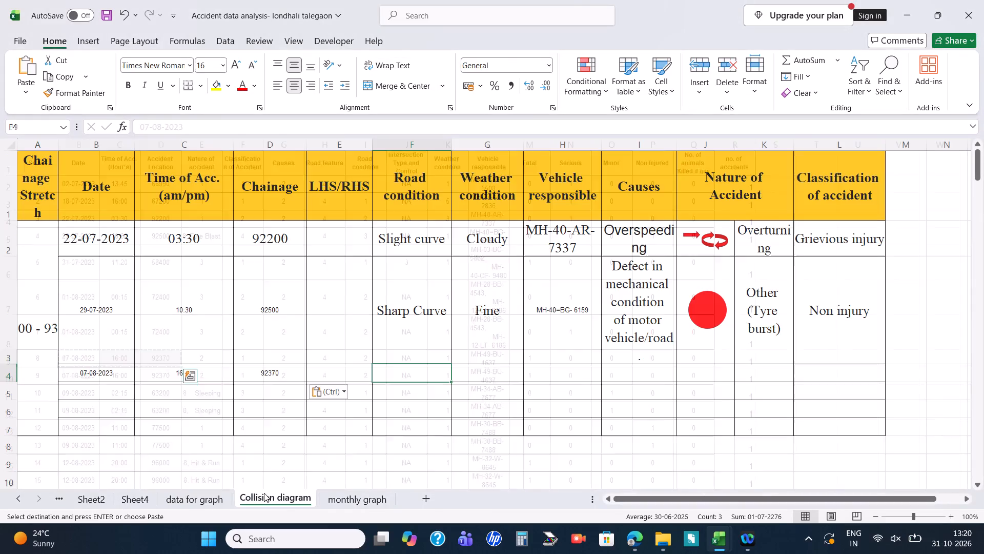
click(429, 234)
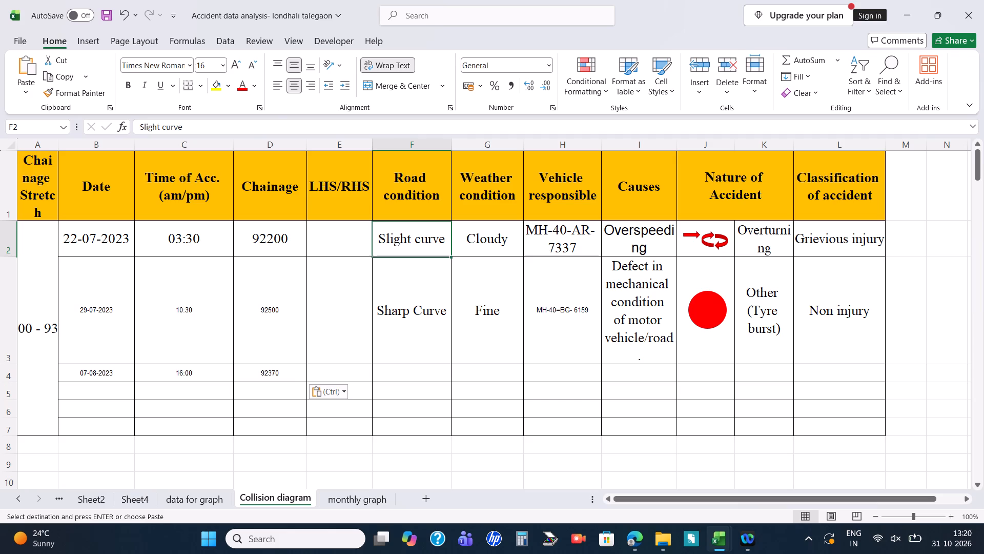
key(ctrl+c)
click(391, 371)
key(ctrl+v)
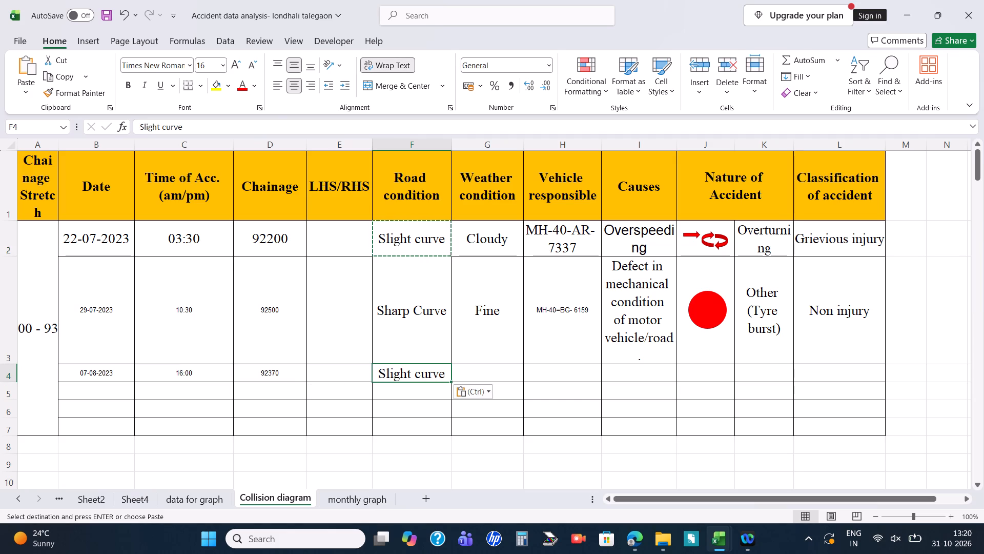
Check the same accident's weather code against legend H and copy Fine from G3 into G4 of the Collision diagram.
click(185, 492)
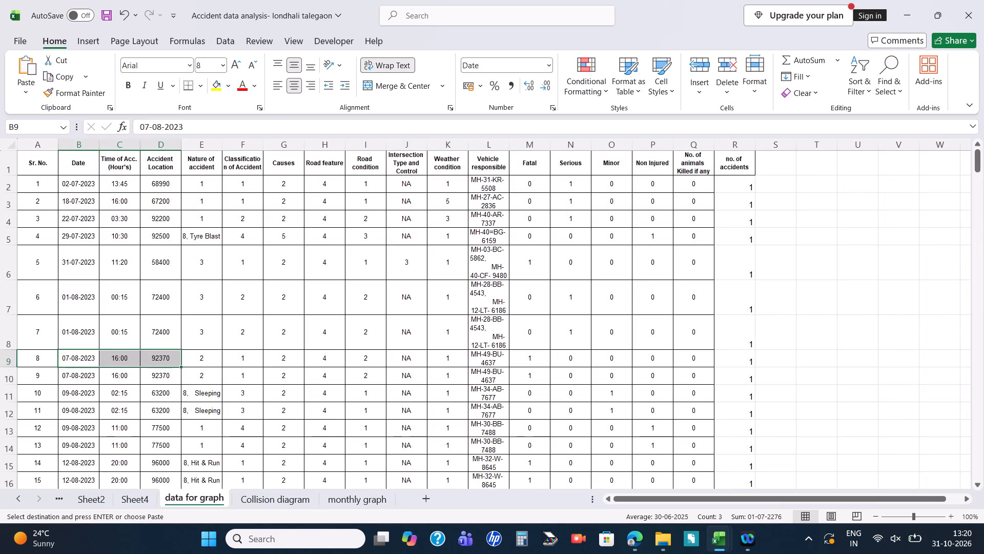
click(304, 497)
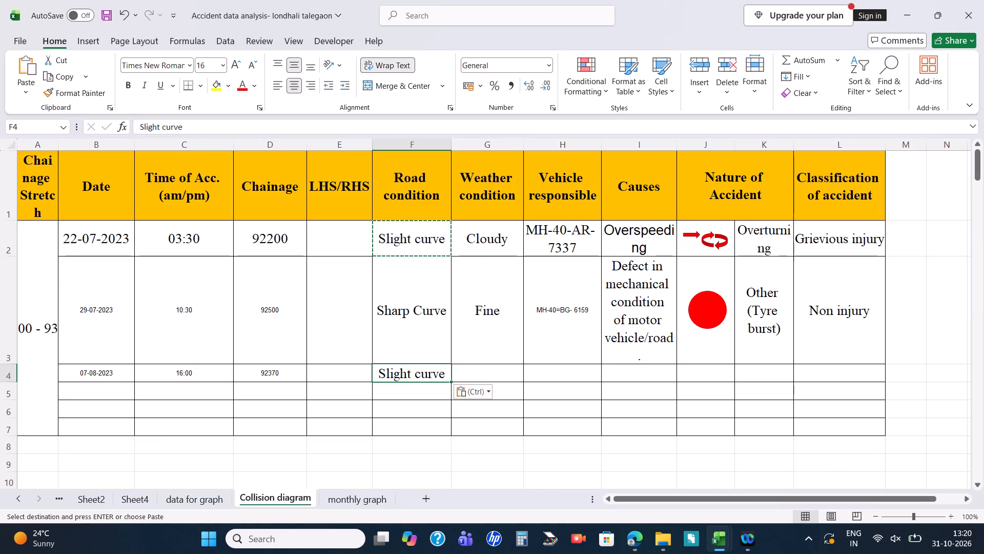
key(alt+Tab)
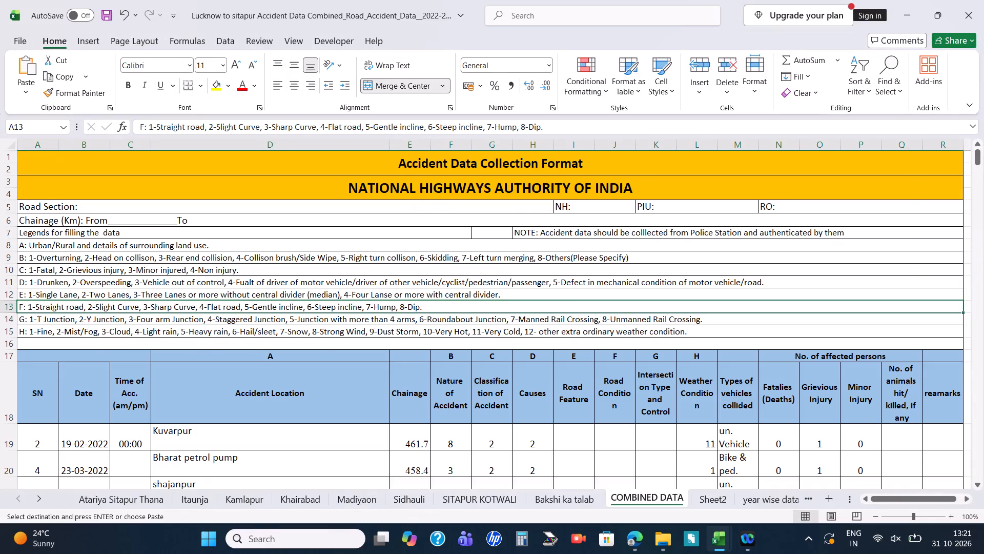
key(alt+Tab)
click(490, 307)
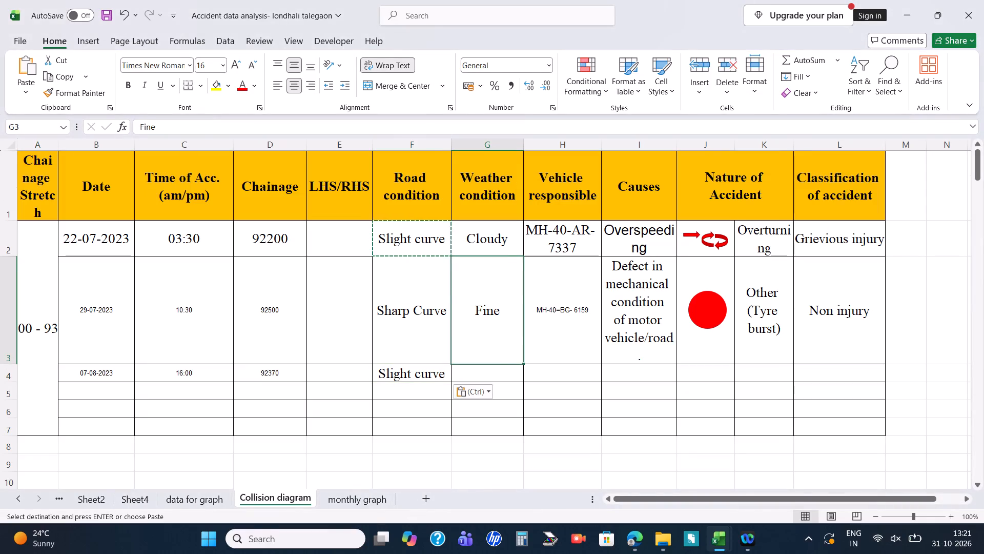
key(ctrl+c)
click(476, 381)
key(ctrl+v)
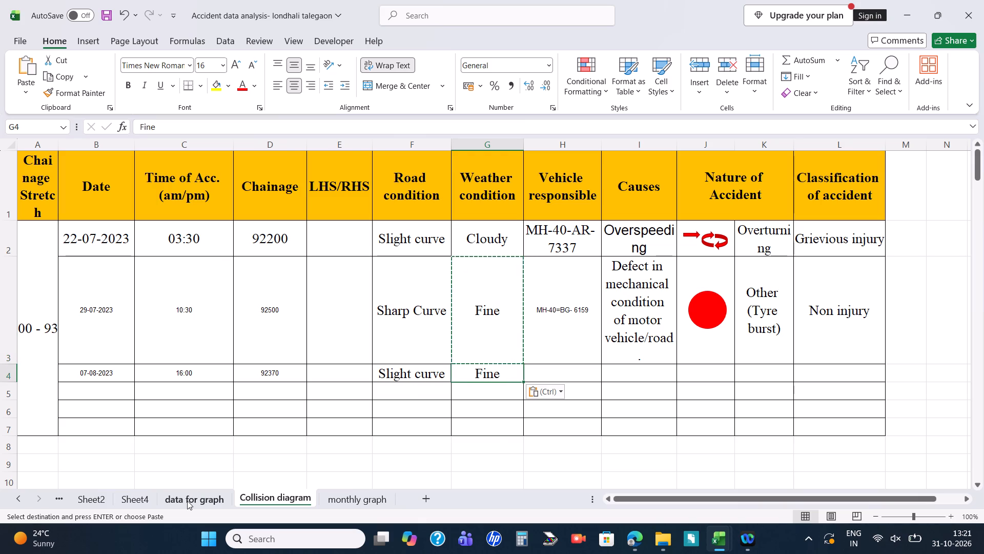
Copy the 07-08-2023 accident's responsible vehicle registration from data for graph into H4 of the Collision diagram.
click(187, 501)
click(481, 362)
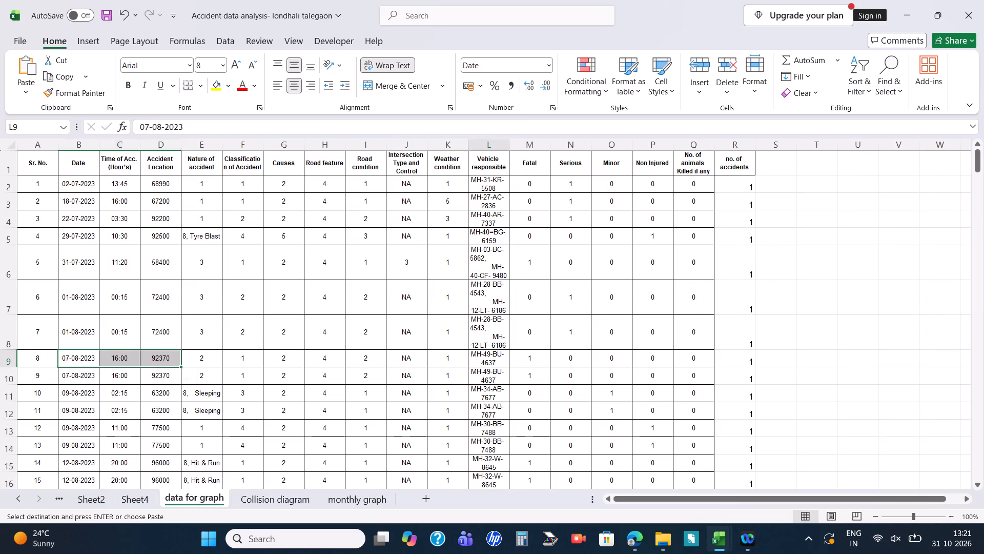
key(ctrl+c)
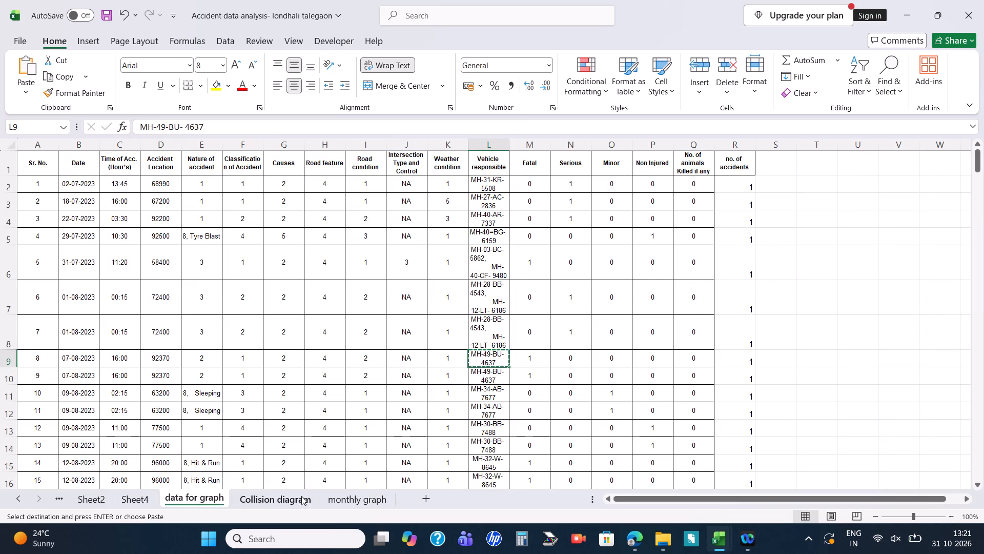
click(301, 496)
click(598, 373)
key(ctrl+v)
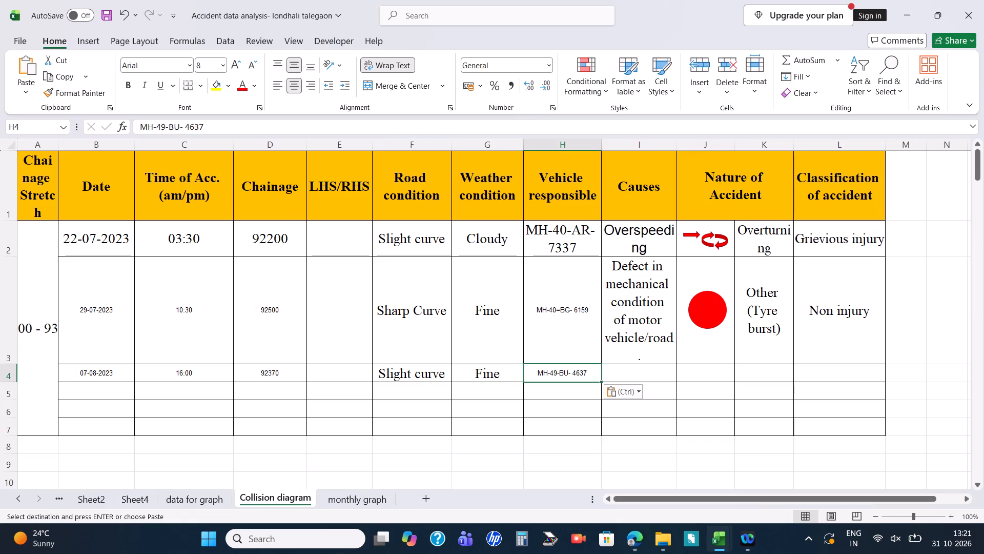
Check the 07-08-2023 accident's cause code against legend D and copy Overspeeding from I2 into I4 of the Collision diagram.
click(192, 504)
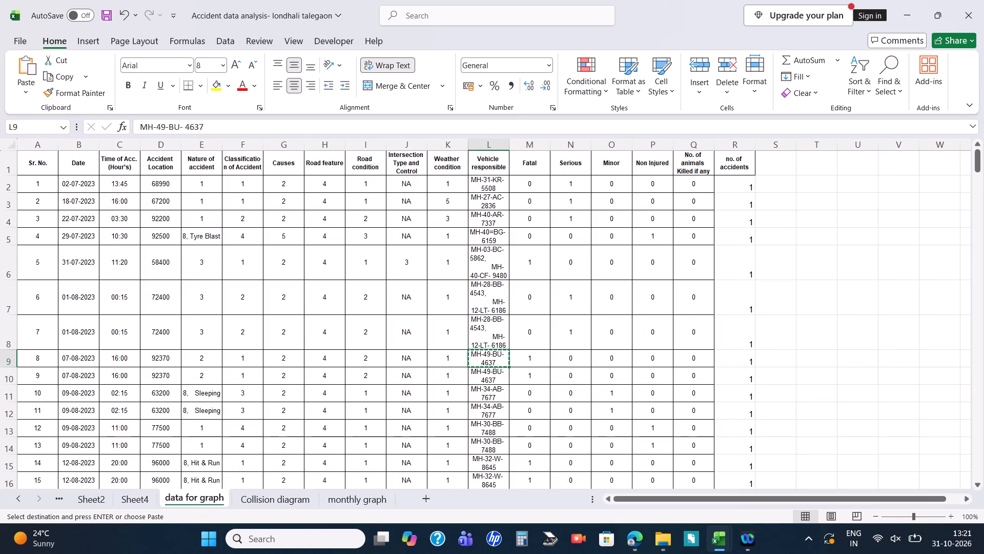
click(285, 358)
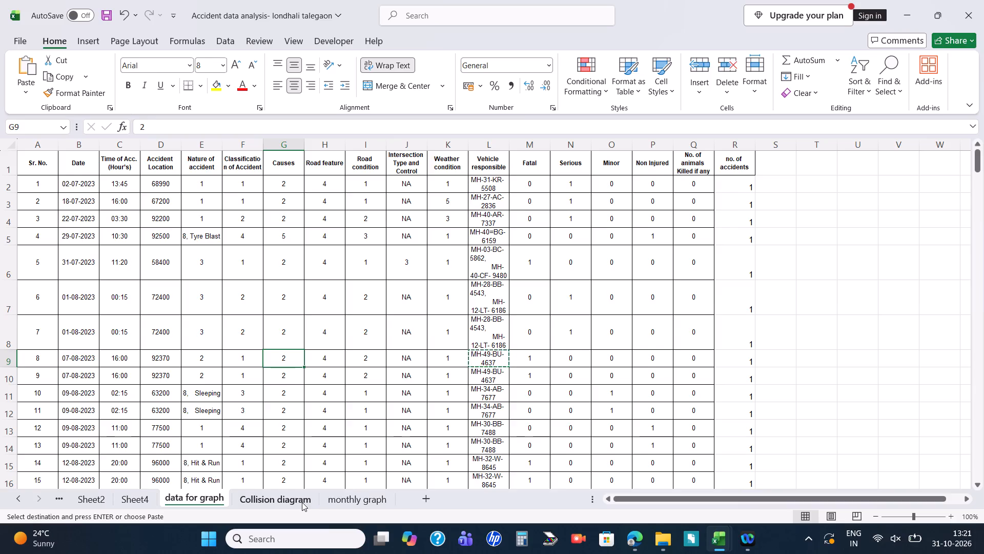
click(302, 502)
key(alt+Tab)
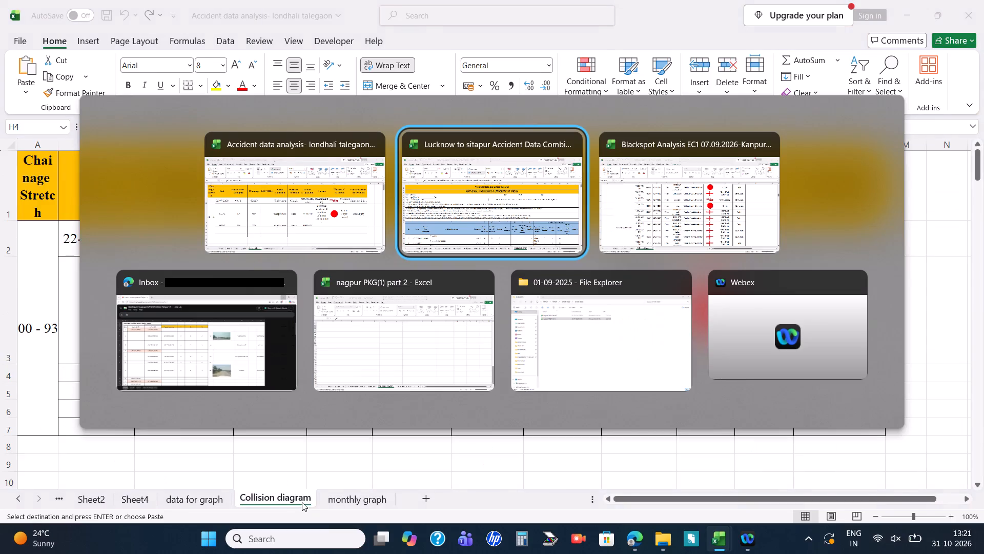
key(alt+Tab)
key(alt+Tab)
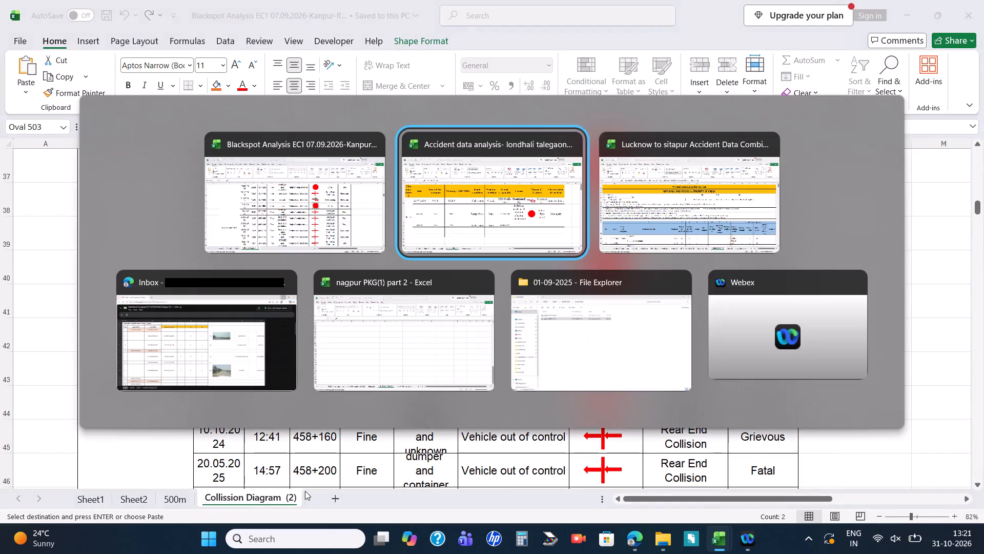
key(alt+Tab)
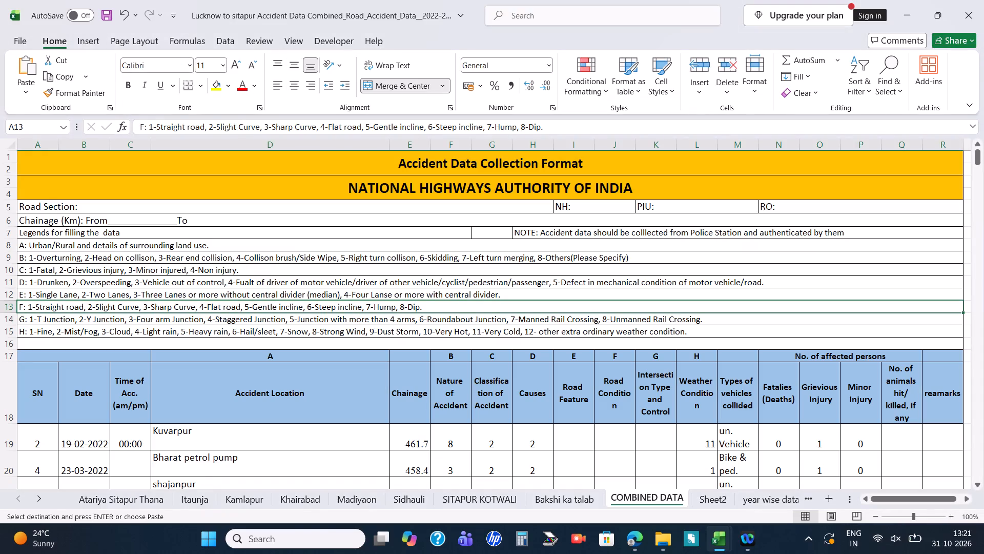
key(alt+Tab)
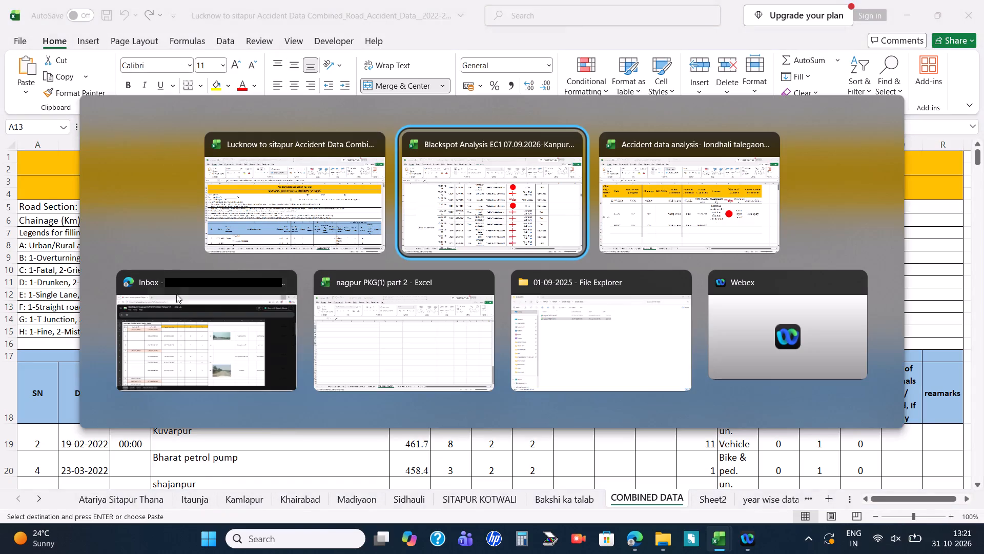
key(alt+Tab)
click(652, 249)
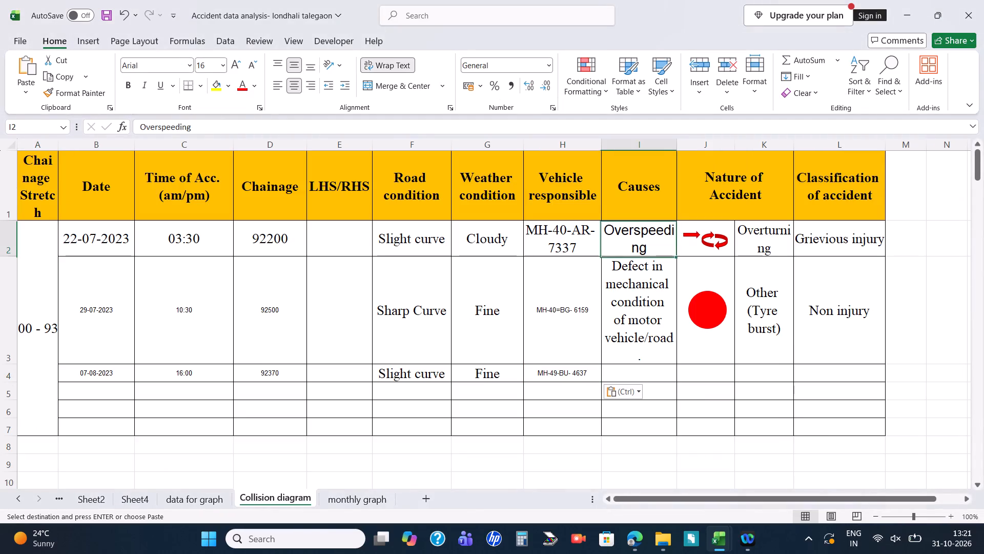
key(ctrl+c)
click(634, 370)
key(ctrl+v)
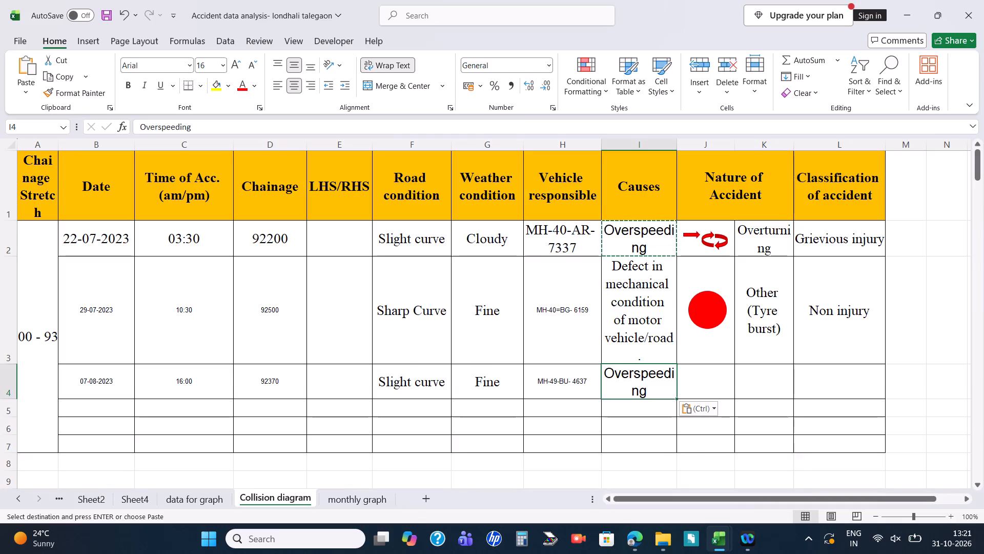
Check the same accident's classification in data for graph and copy Grievious injury from legend C into L4 of the Collision diagram.
click(215, 499)
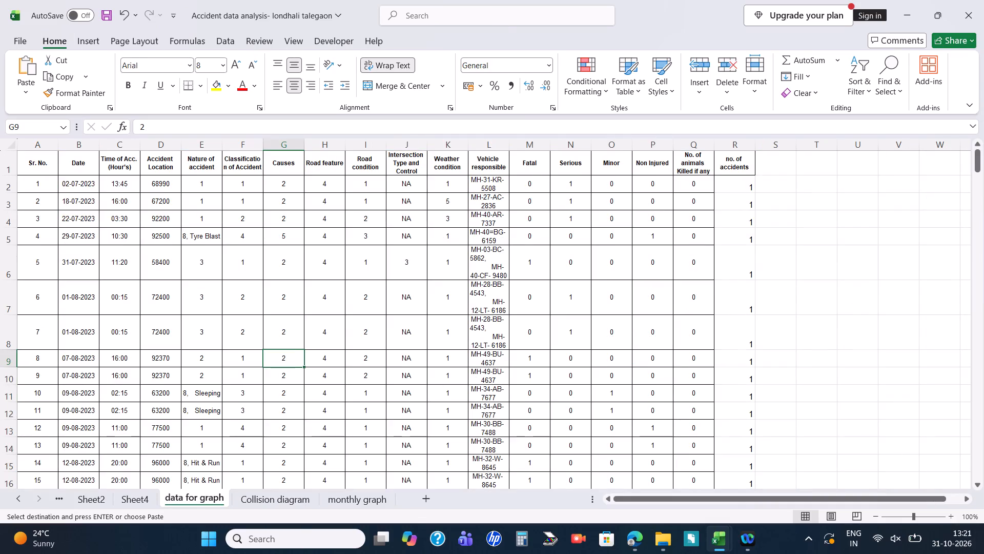
alt+click(271, 506)
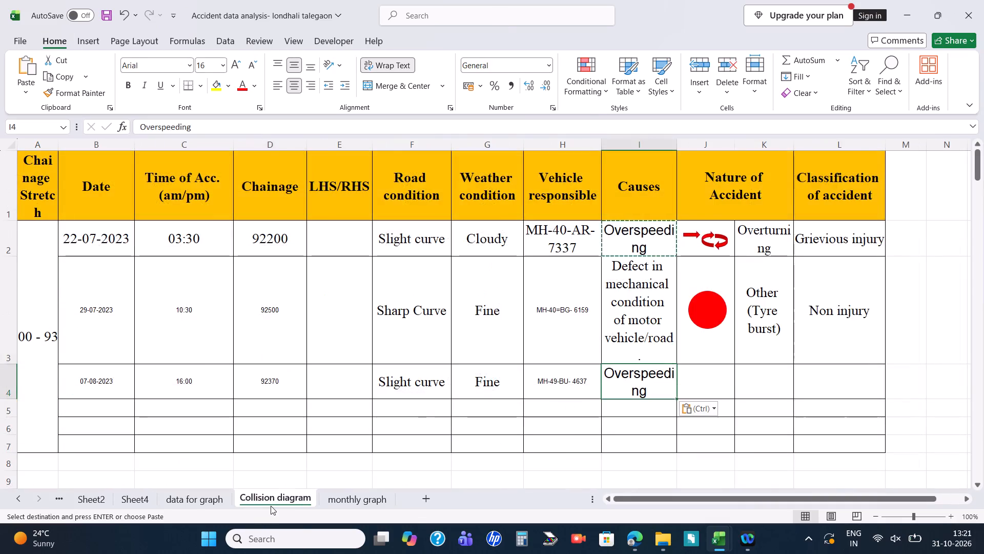
key(alt+Tab)
key(alt+Tab)
key(alt+Tab)
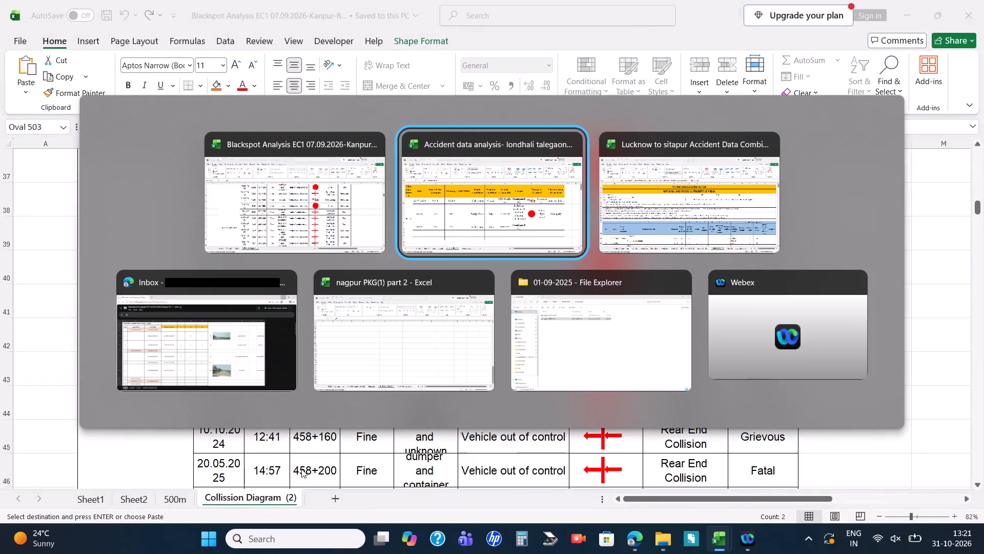
key(alt+Tab)
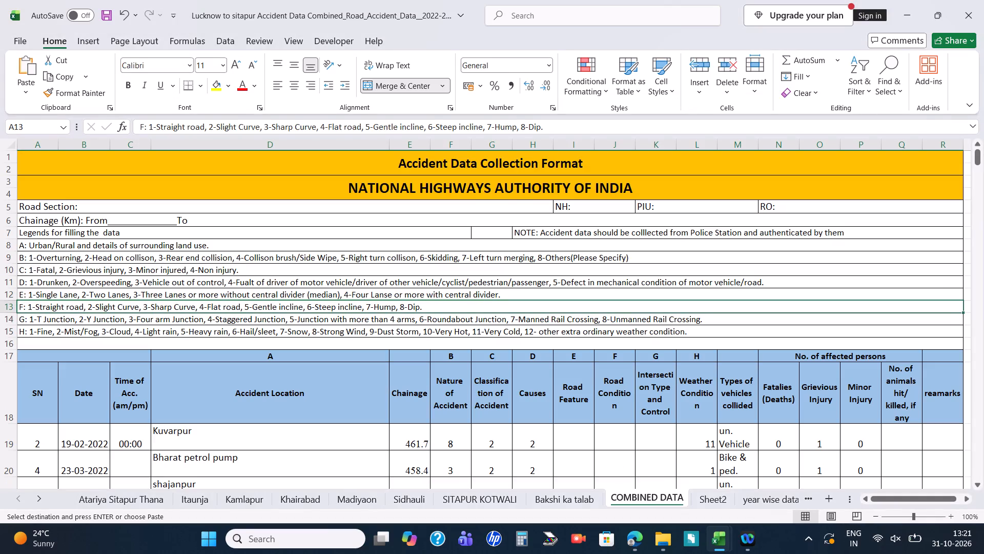
click(83, 269)
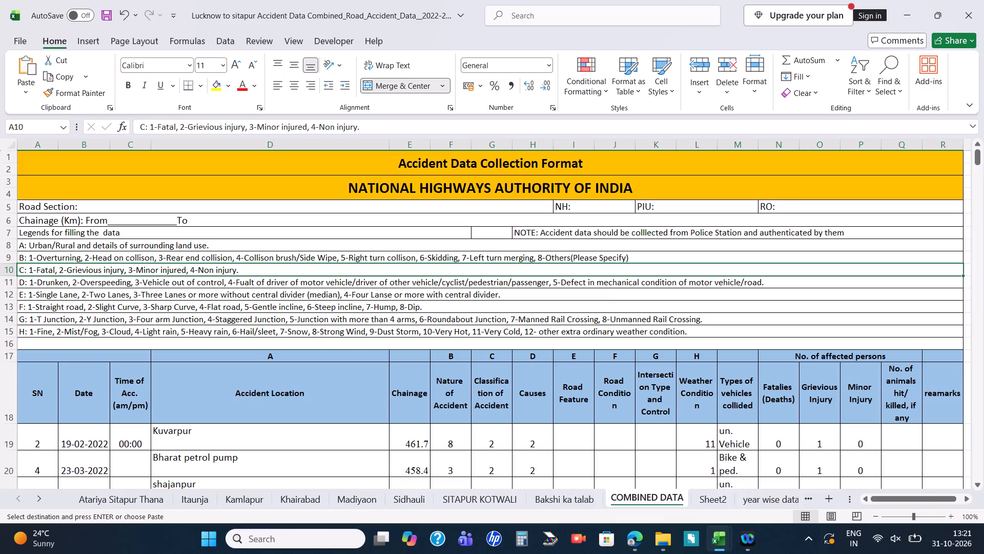
drag(243, 128, 190, 129)
key(ctrl+c)
key(alt+Tab)
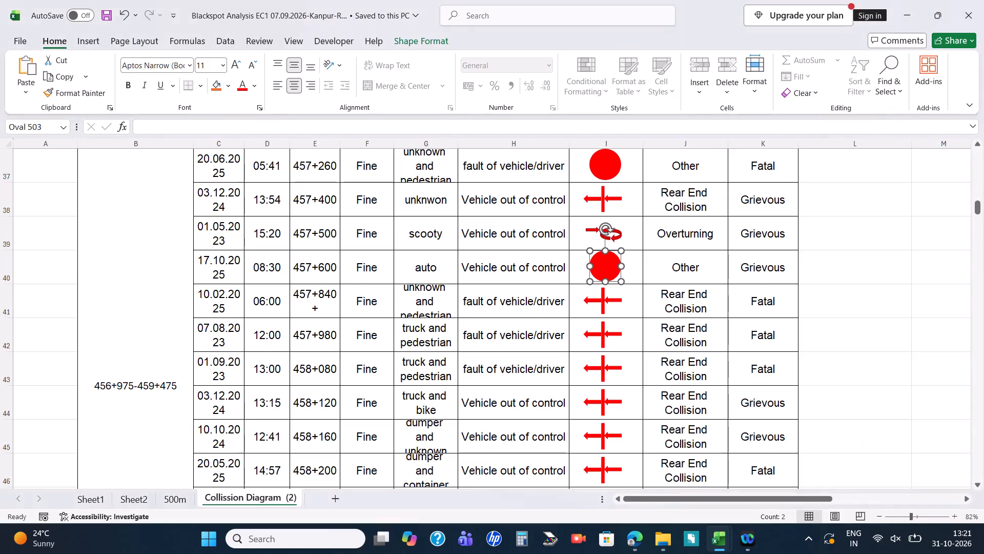
key(alt+Tab)
key(alt+Tab)
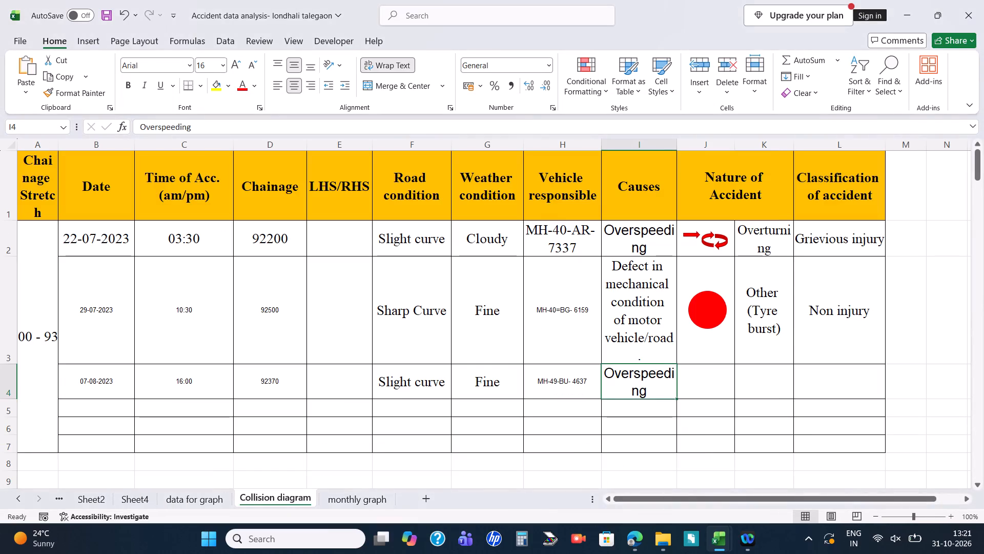
click(754, 382)
click(803, 376)
key(ctrl+v)
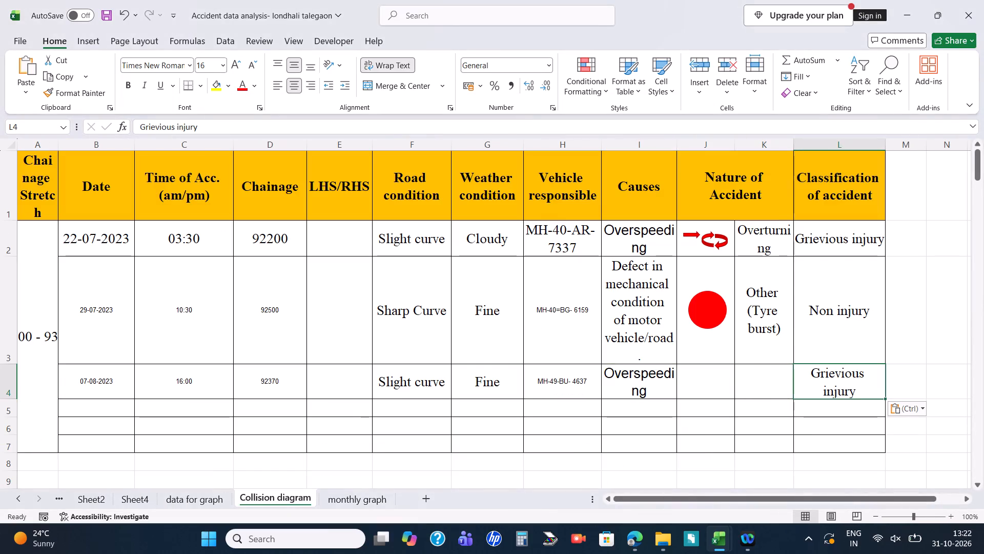
Check the same accident's nature code and copy Head on collison from legend B into K4 of the Collision diagram.
click(197, 504)
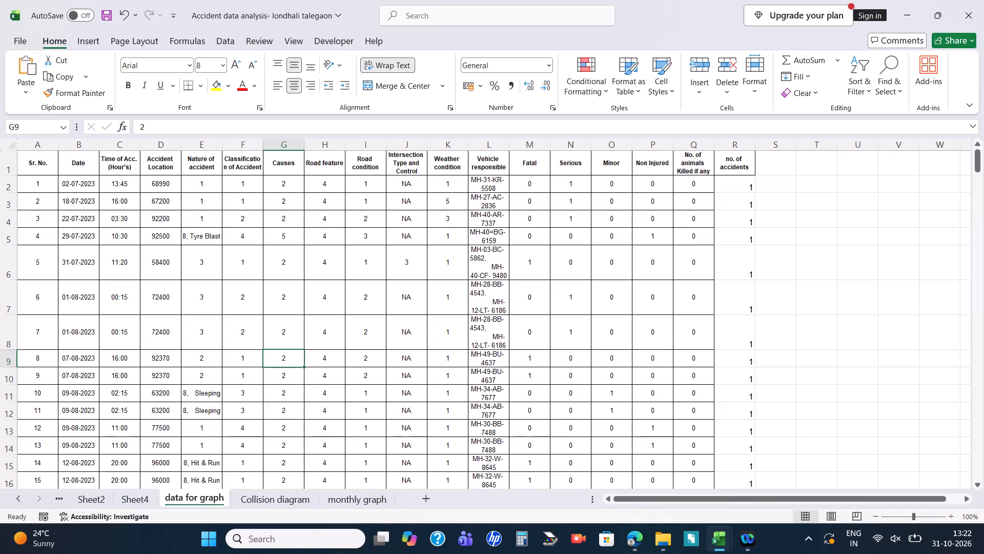
click(205, 360)
key(alt+Tab)
key(alt+Tab)
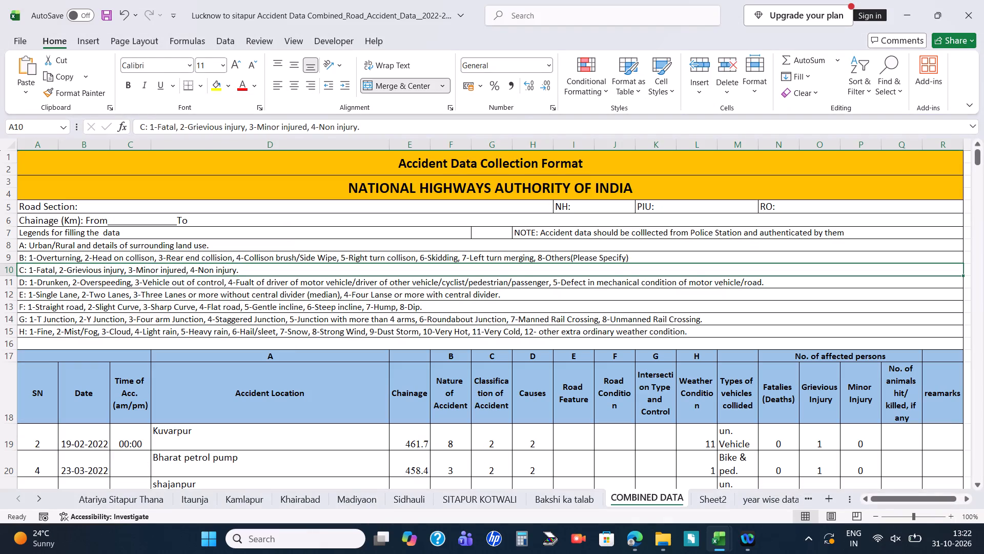
click(119, 259)
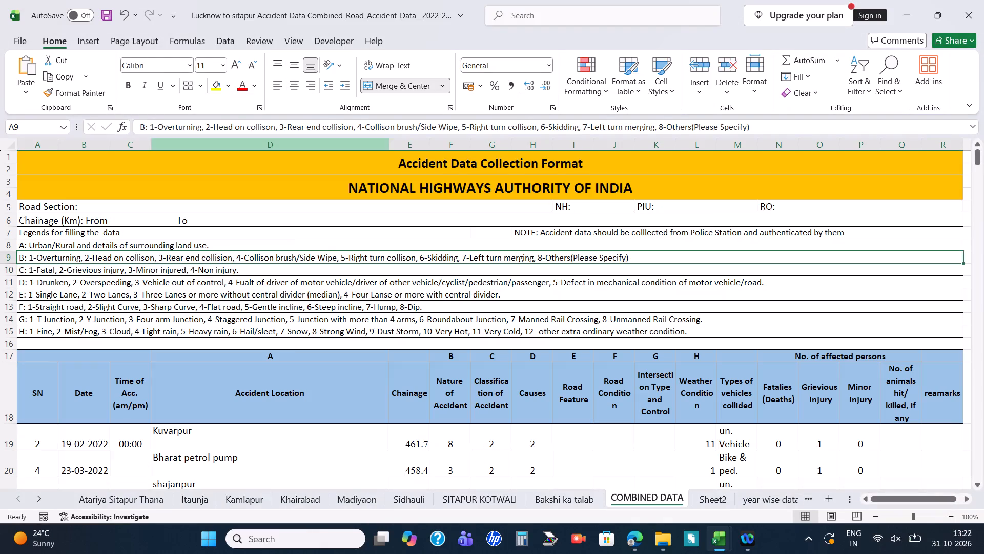
drag(274, 127, 214, 121)
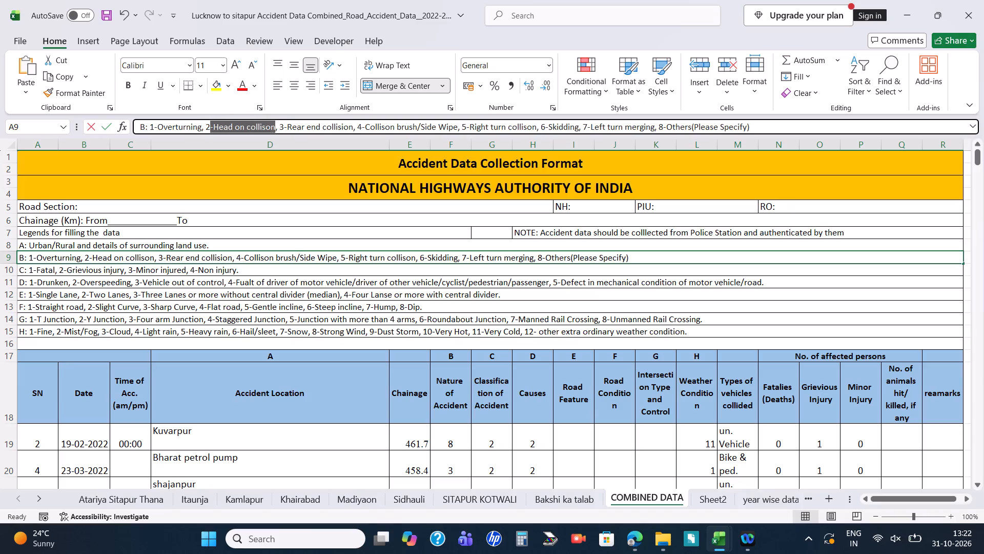
drag(214, 121, 216, 121)
key(shift+Left)
key(ctrl+c)
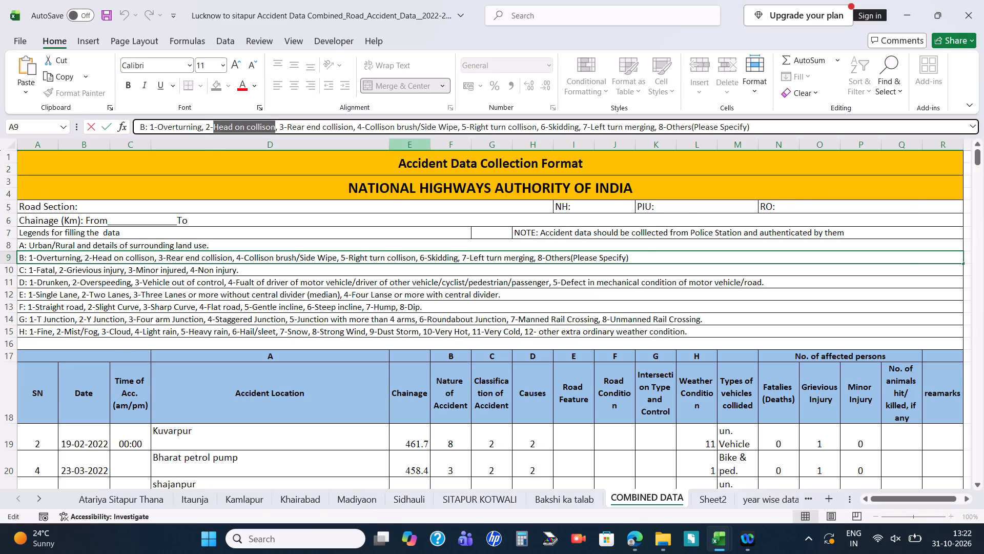
key(alt+Tab)
key(alt+Tab)
key(alt+Left)
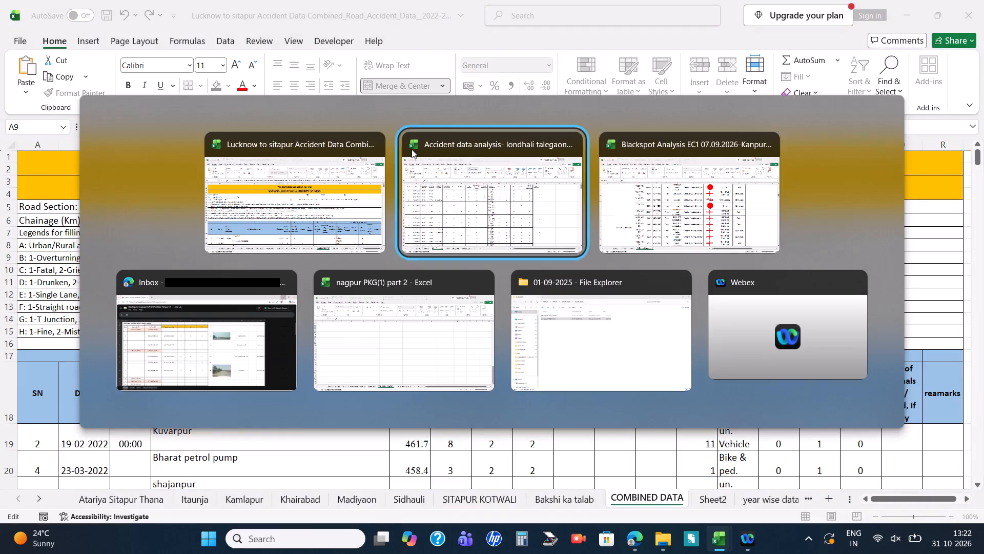
click(302, 501)
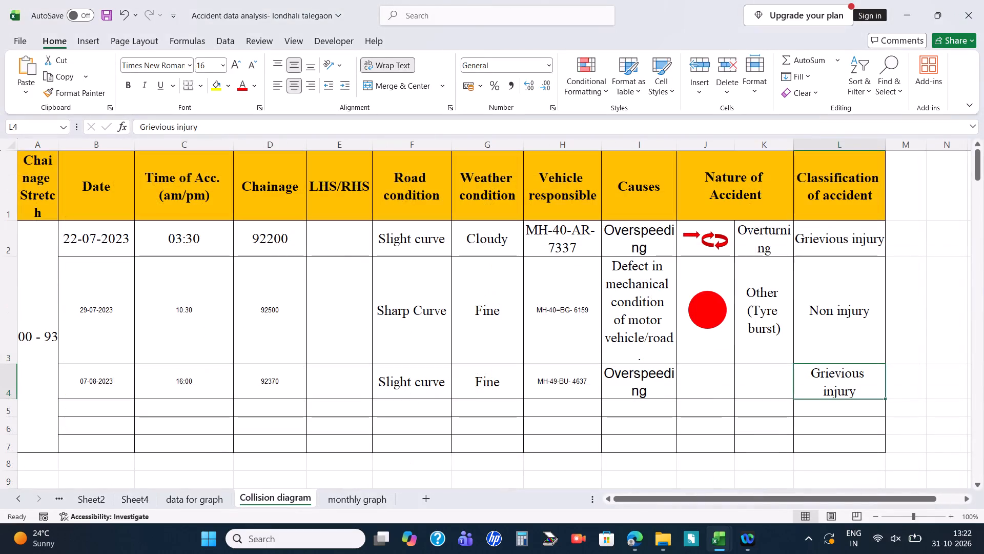
click(750, 381)
key(ctrl+v)
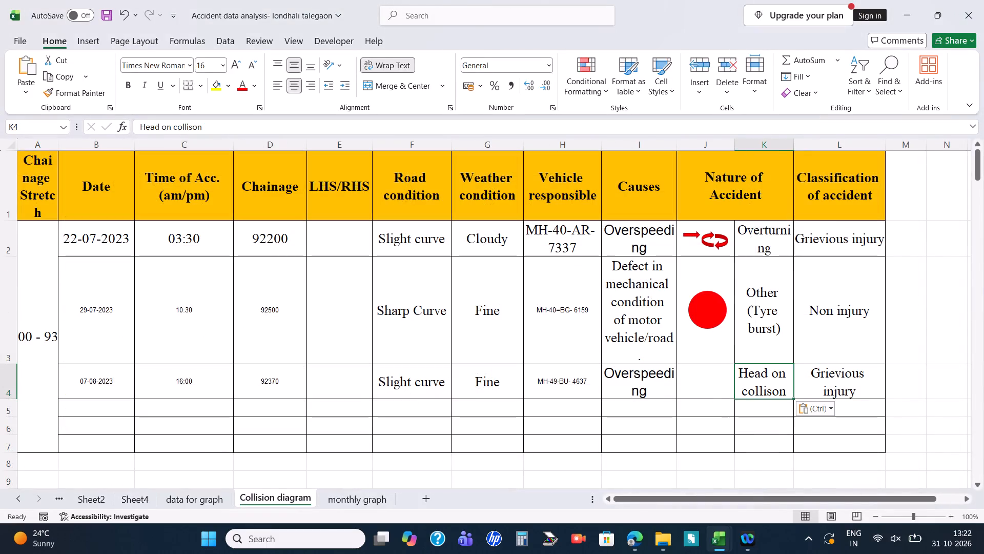
In the Blackspot Analysis workbook, find a Head on collison entry and copy its complete symbol, both arrows and the centre bar, from row 23.
key(alt+x)
key(alt+Tab)
key(alt+Tab)
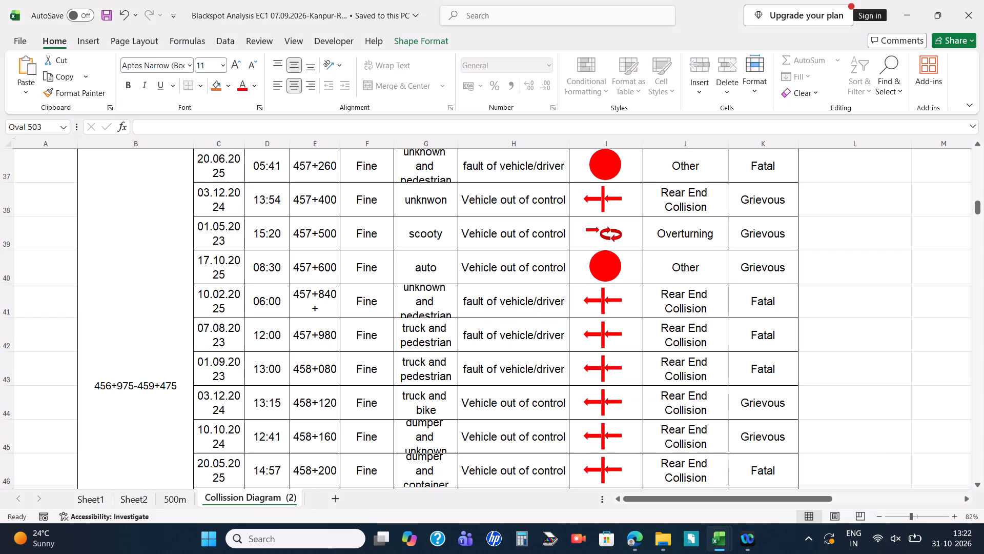
scroll(661, 367, down, 1)
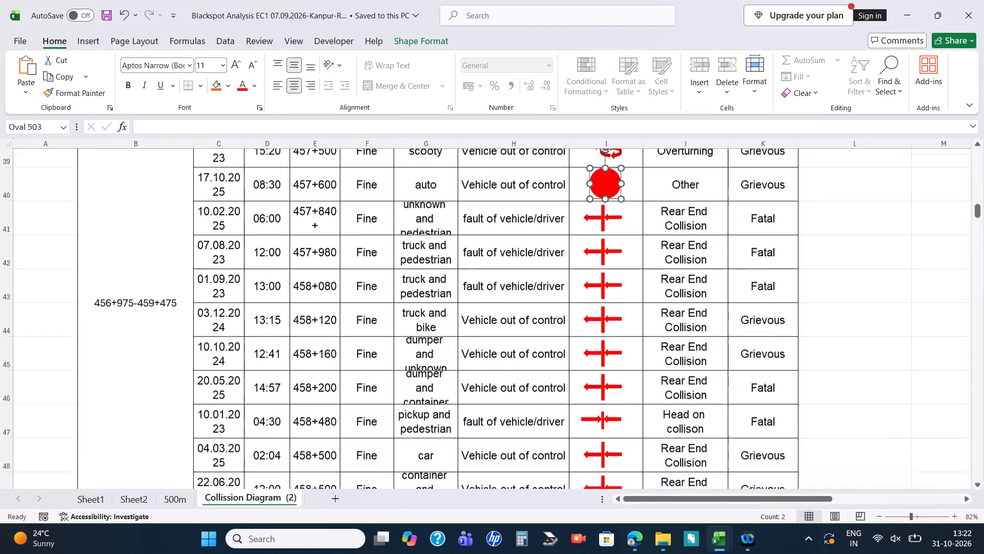
scroll(661, 367, down, 2)
scroll(660, 368, up, 12)
scroll(660, 368, down, 2)
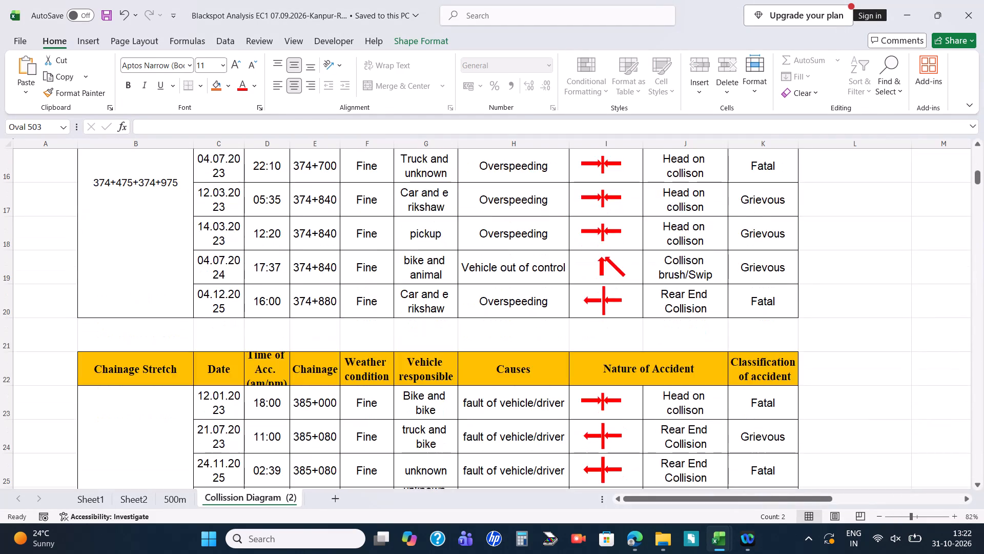
scroll(678, 321, up, 2)
scroll(678, 321, down, 3)
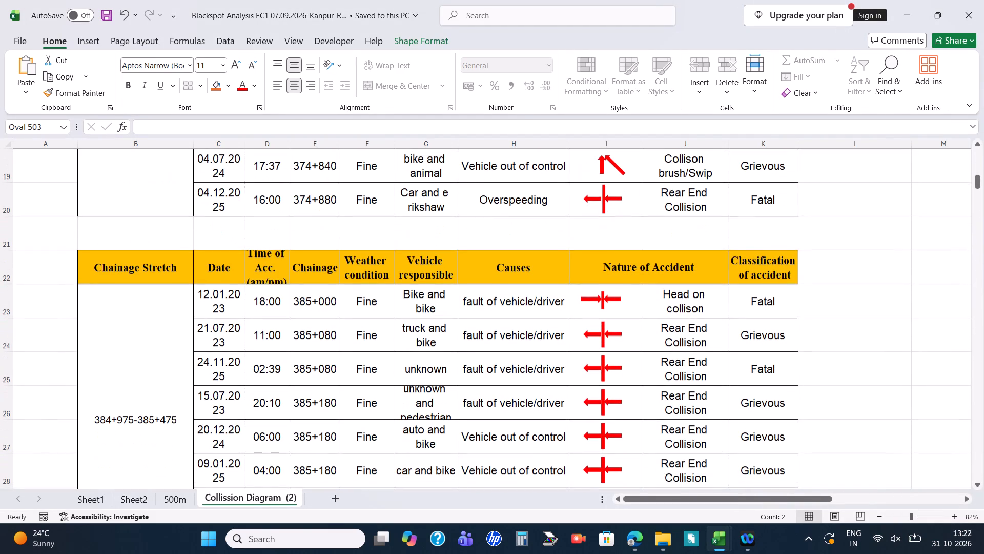
click(607, 298)
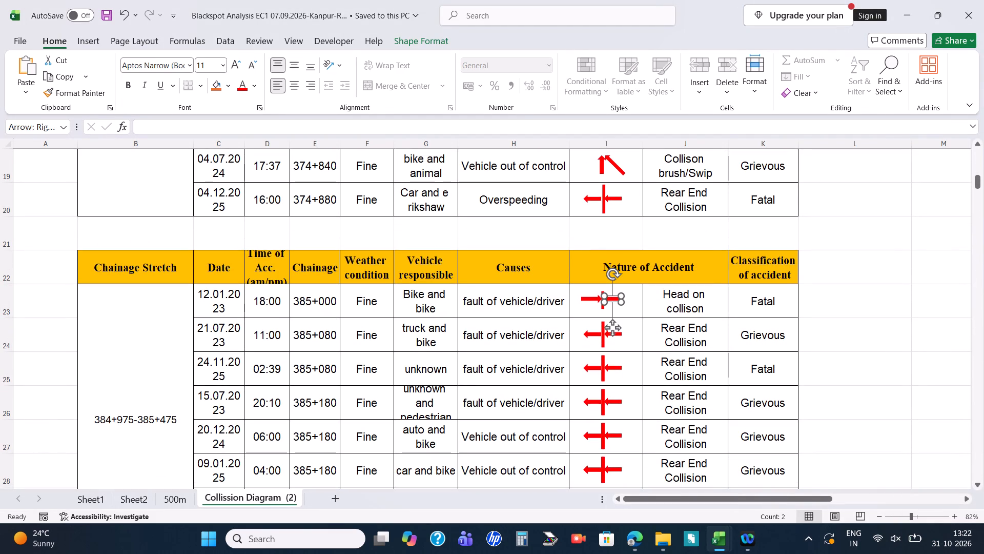
ctrl+click(604, 305)
ctrl+click(592, 300)
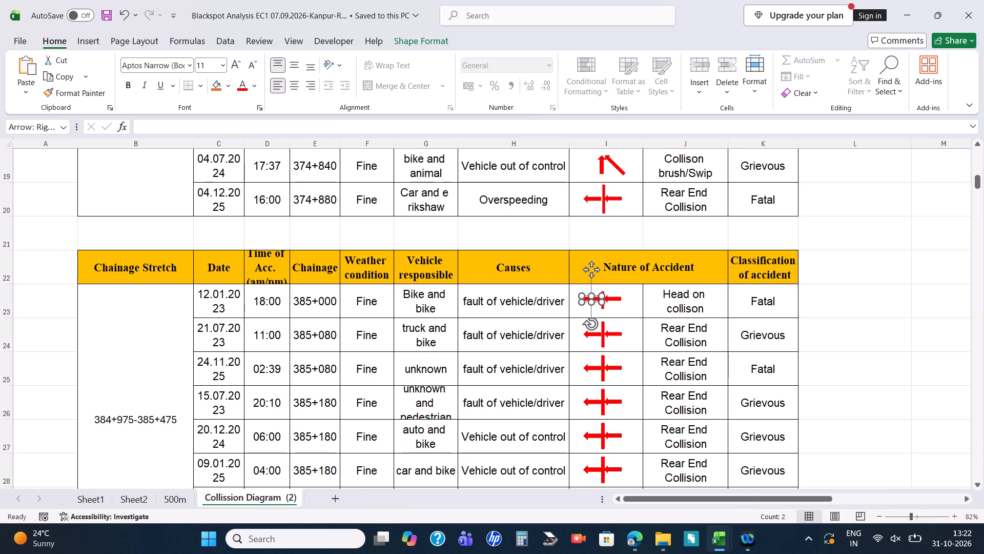
ctrl+click(604, 307)
ctrl+click(618, 299)
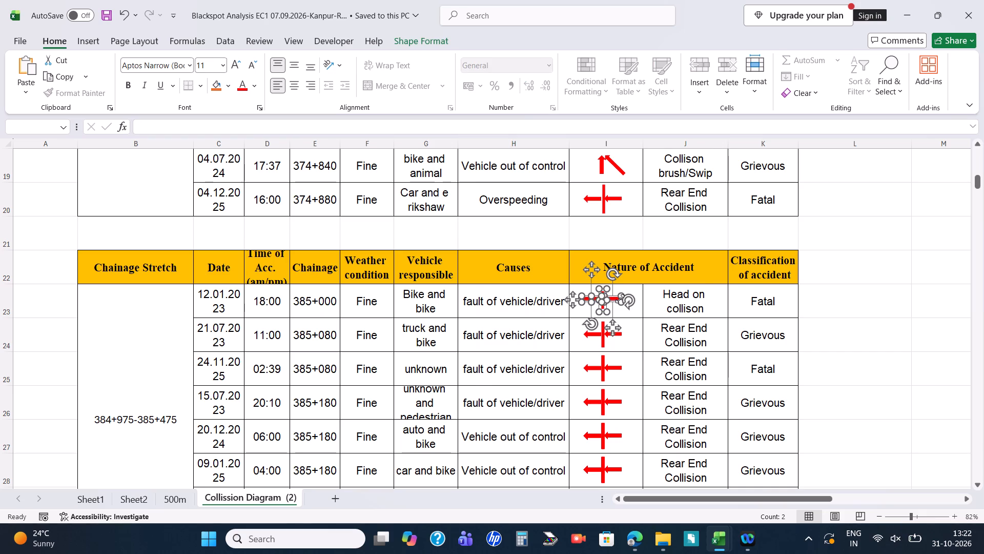
key(ctrl+c)
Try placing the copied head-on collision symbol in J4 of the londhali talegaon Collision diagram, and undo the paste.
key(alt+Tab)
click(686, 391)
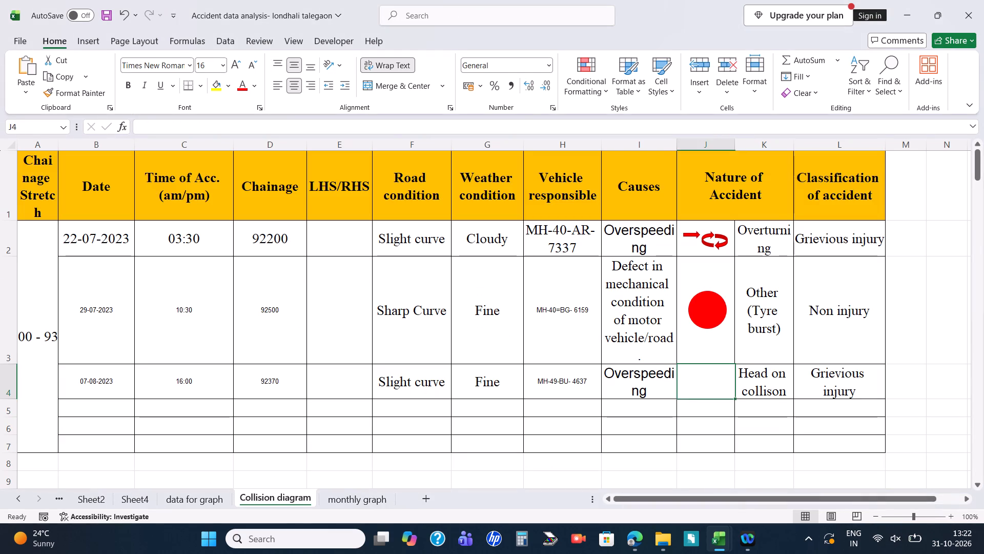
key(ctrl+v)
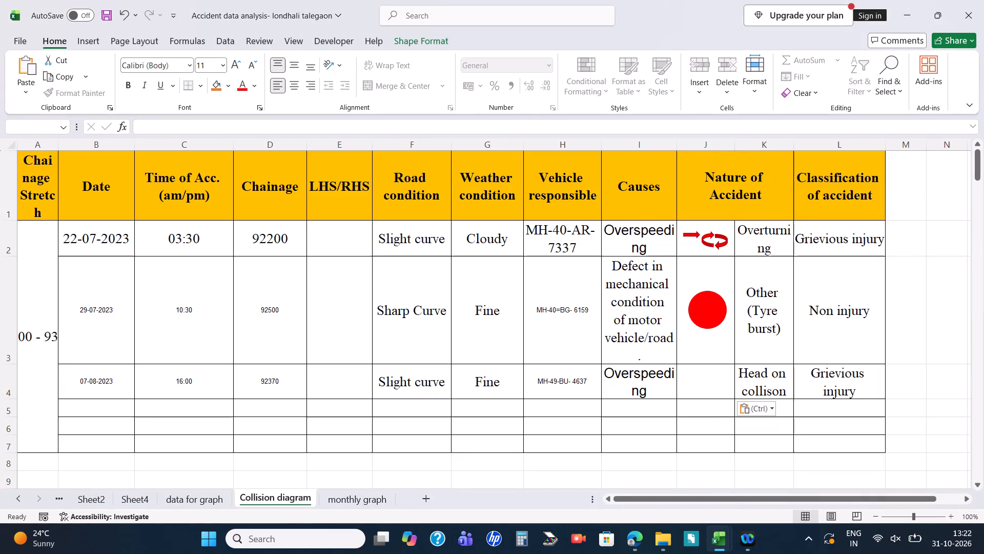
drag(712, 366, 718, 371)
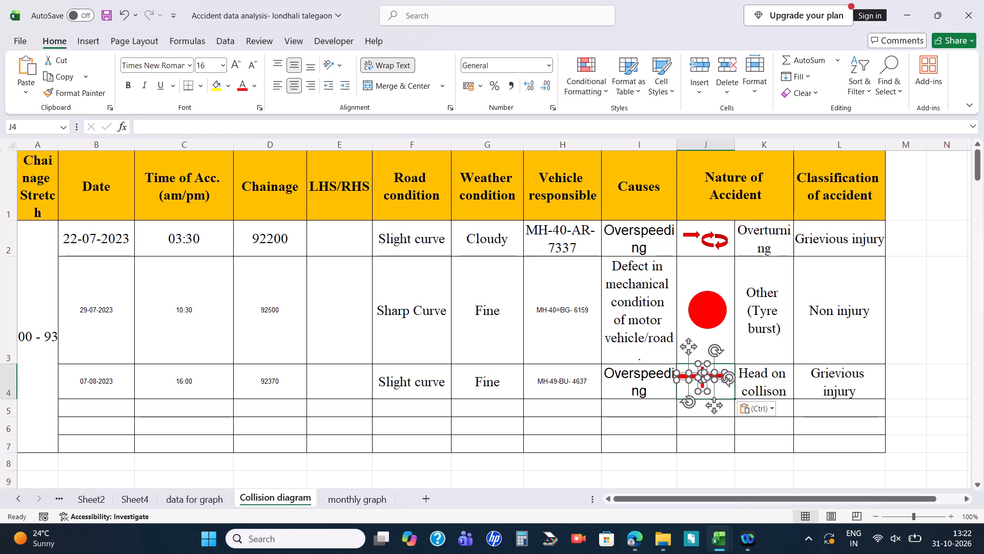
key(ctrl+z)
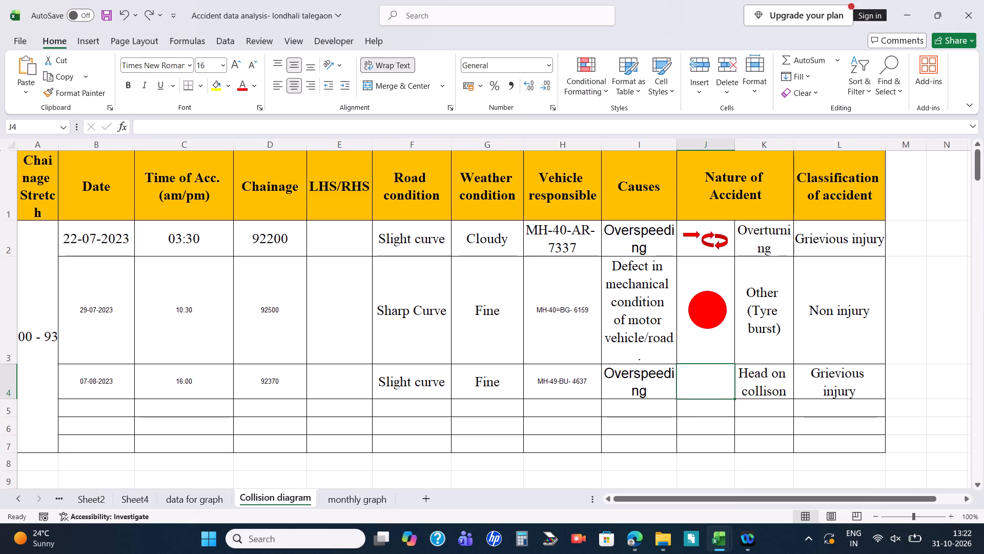
Paste the head-on collision symbol into J4 of the Collision diagram, centre it in the cell, and save the workbook.
click(709, 381)
key(ctrl+v)
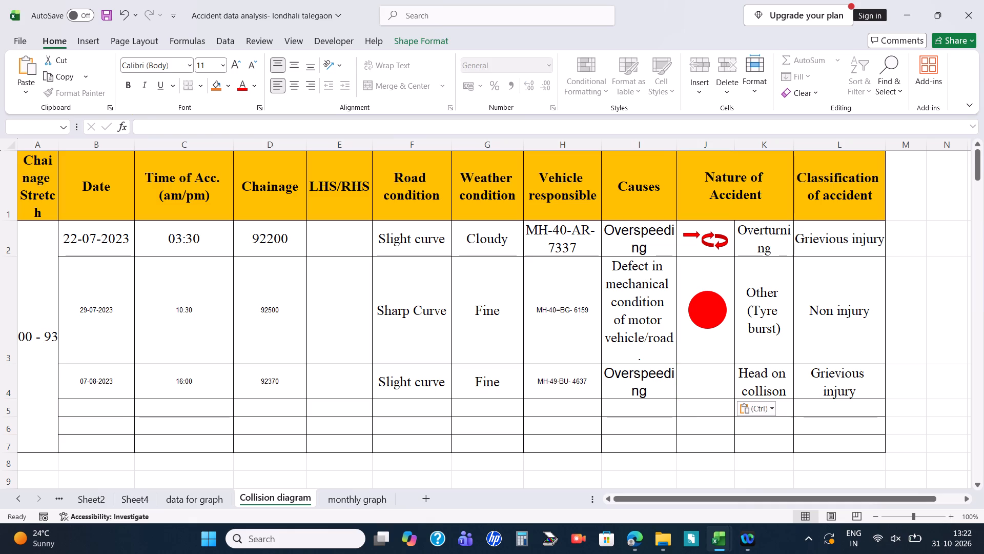
drag(720, 376, 725, 383)
click(917, 318)
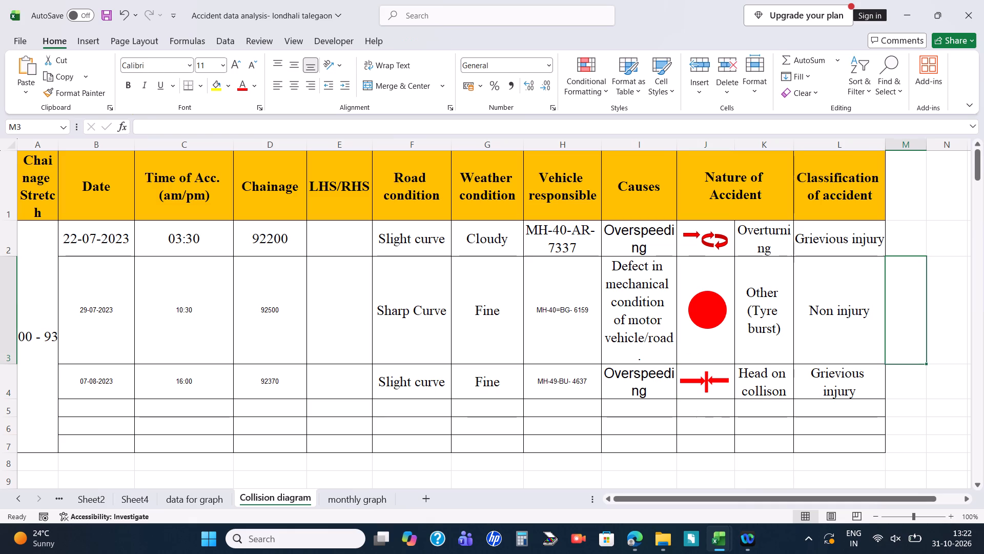
key(ctrl+s)
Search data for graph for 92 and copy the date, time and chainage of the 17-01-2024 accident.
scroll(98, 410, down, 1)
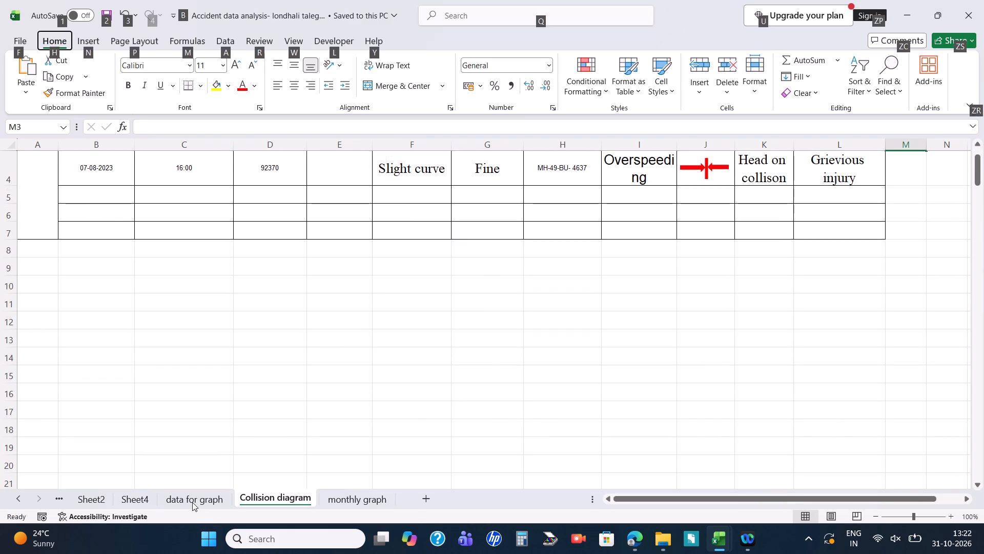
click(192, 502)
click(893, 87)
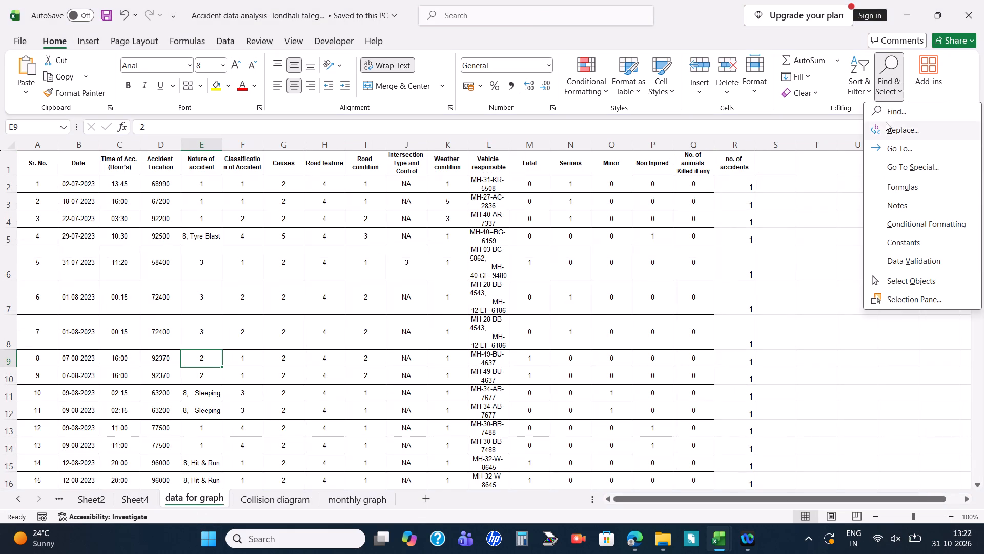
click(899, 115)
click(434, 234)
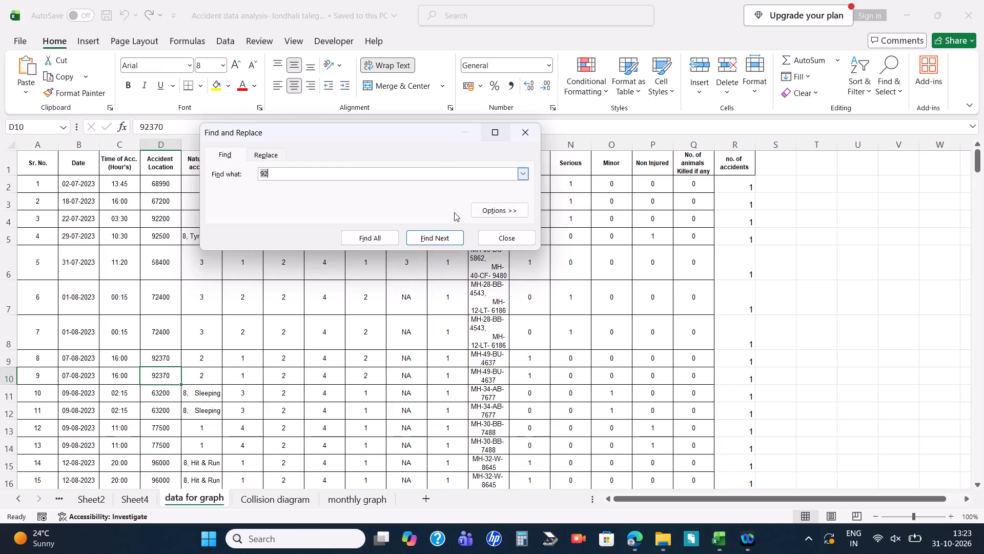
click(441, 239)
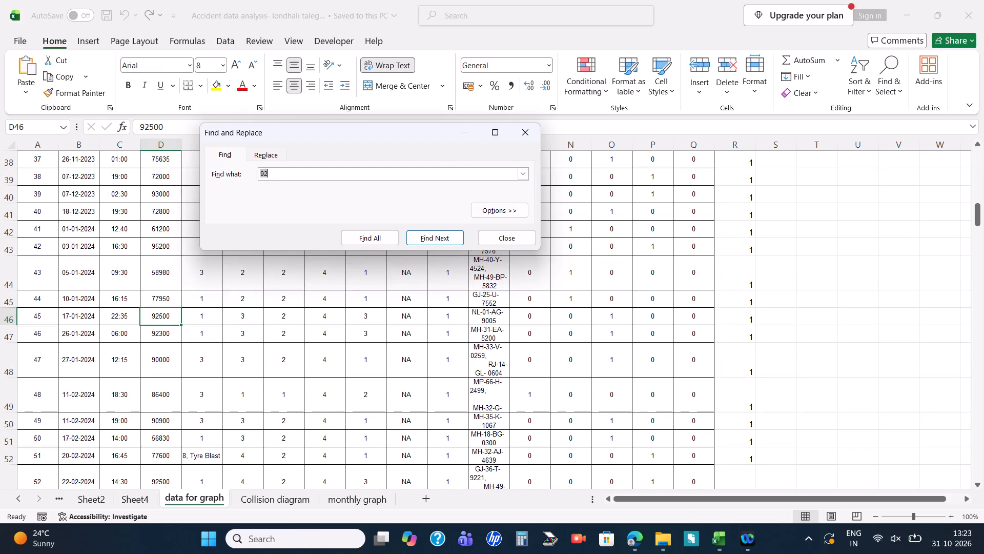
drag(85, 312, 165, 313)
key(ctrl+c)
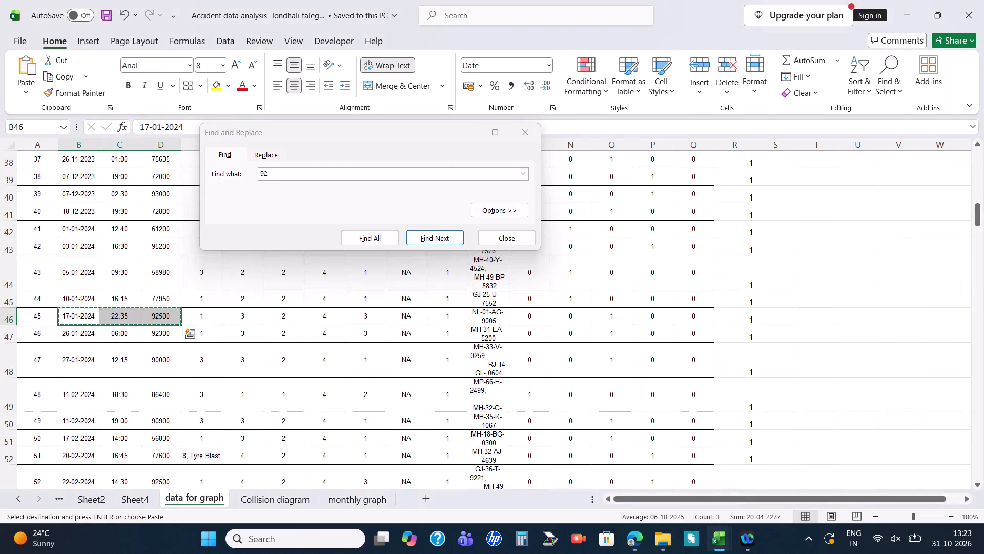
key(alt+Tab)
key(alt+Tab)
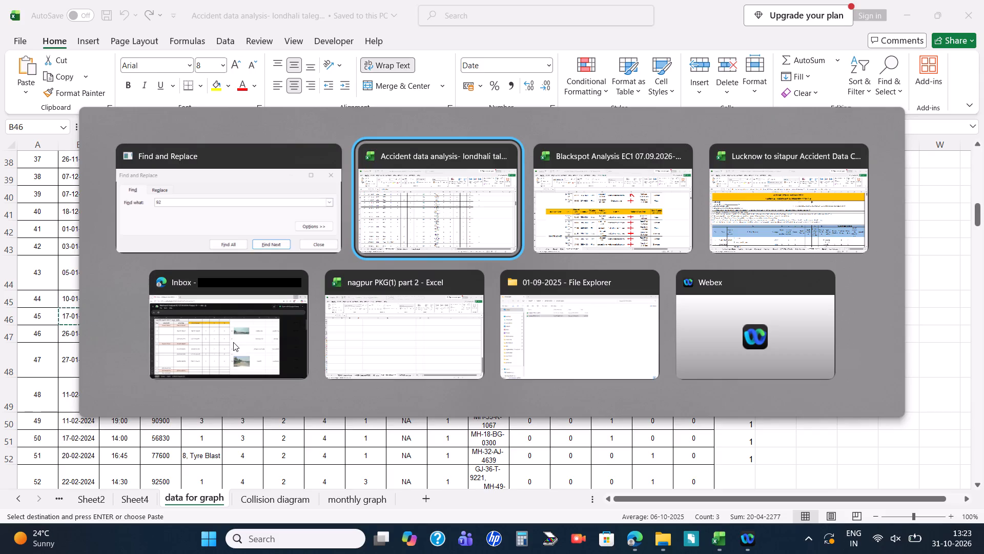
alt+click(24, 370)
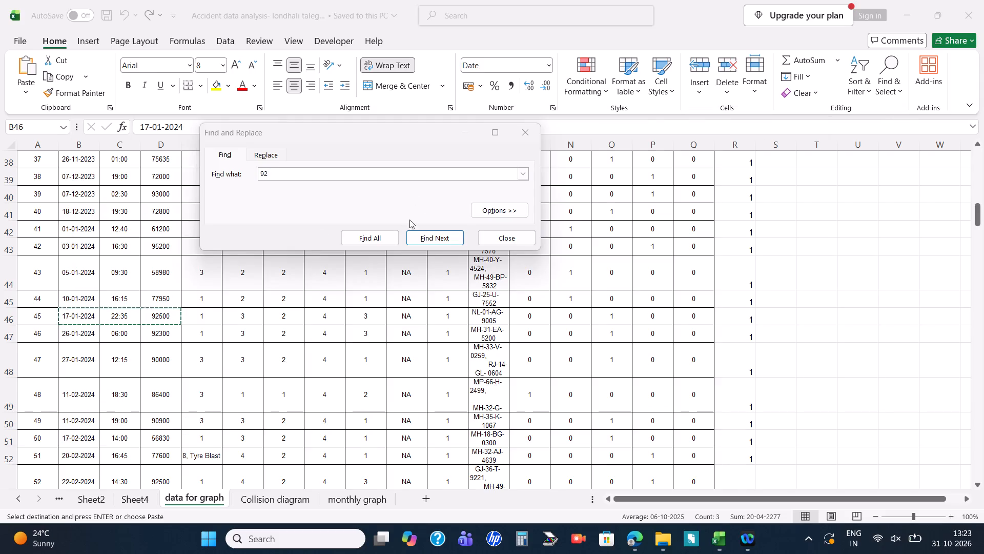
Move the search dialog off the record columns, repeat the search for 92 in data for graph, and close it.
drag(426, 129, 661, 167)
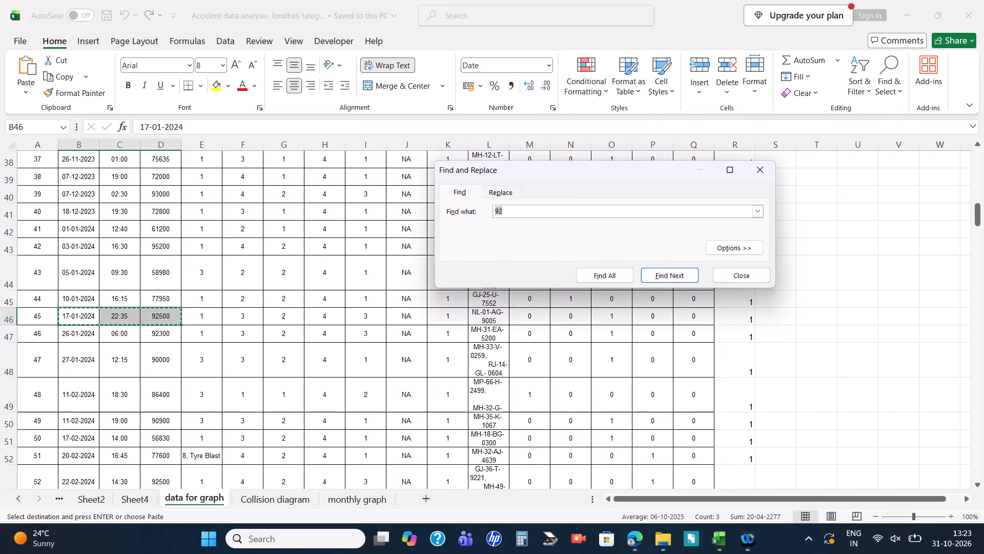
scroll(238, 271, up, 3)
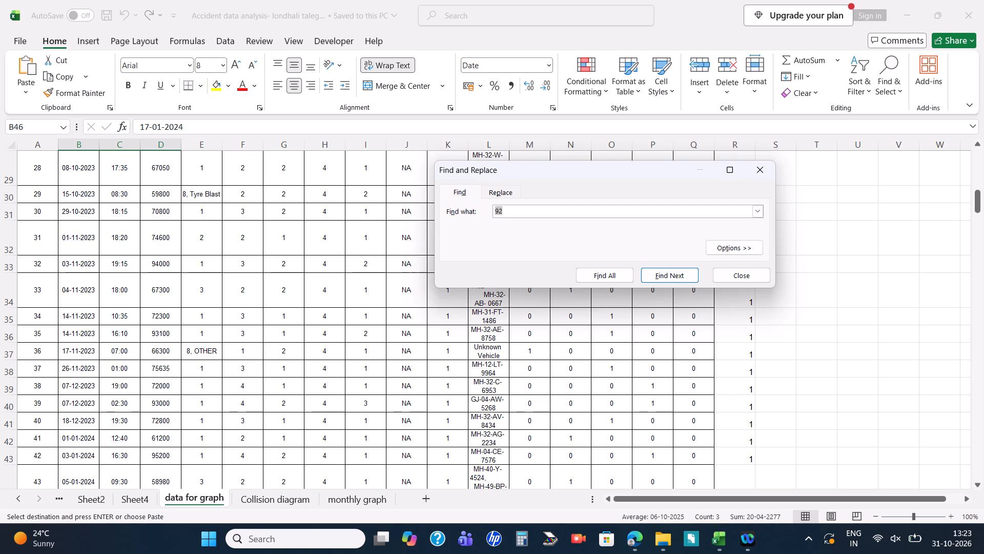
scroll(183, 275, up, 11)
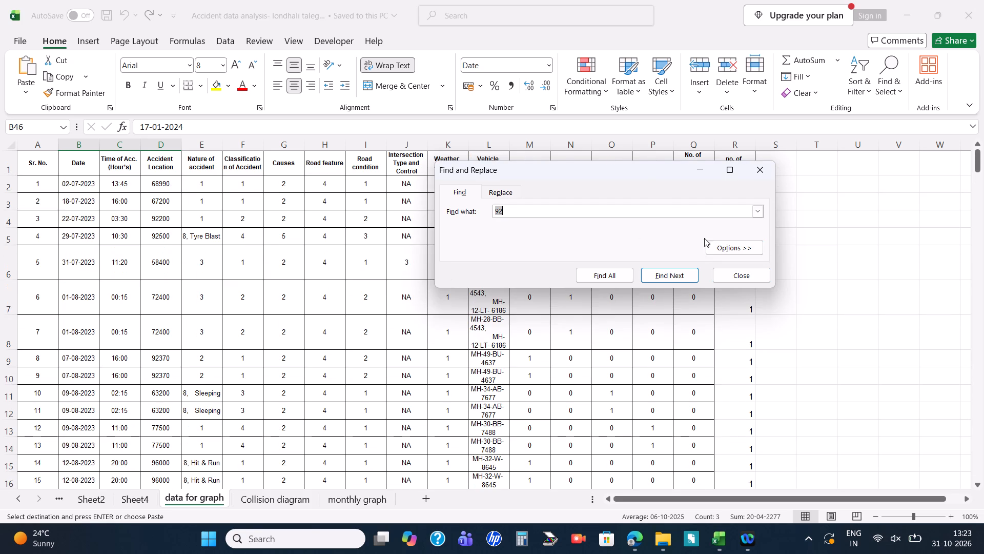
click(660, 212)
key(Return)
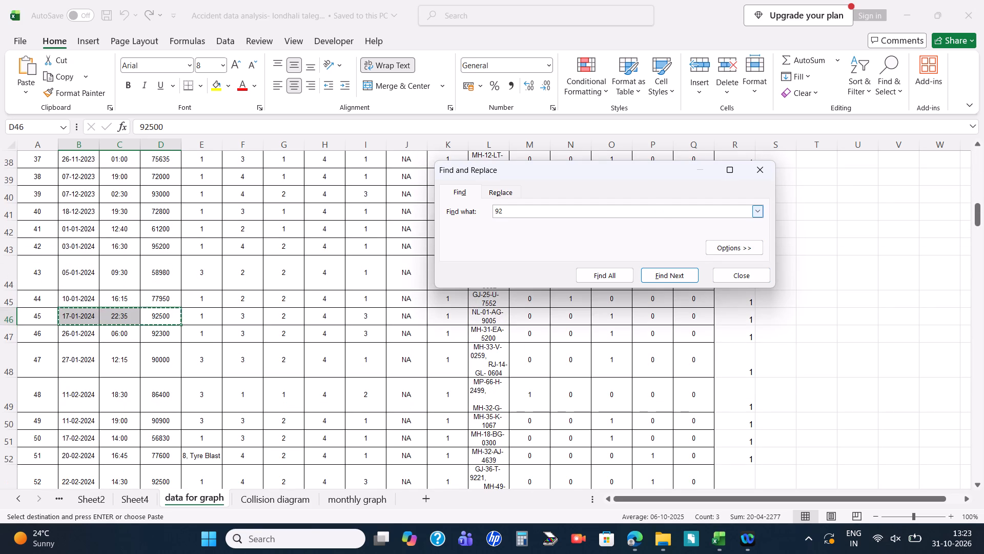
key(Return)
key(Return)
key(Return)
key(Return)
key(Return)
scroll(660, 212, up, 1)
double_click(655, 272)
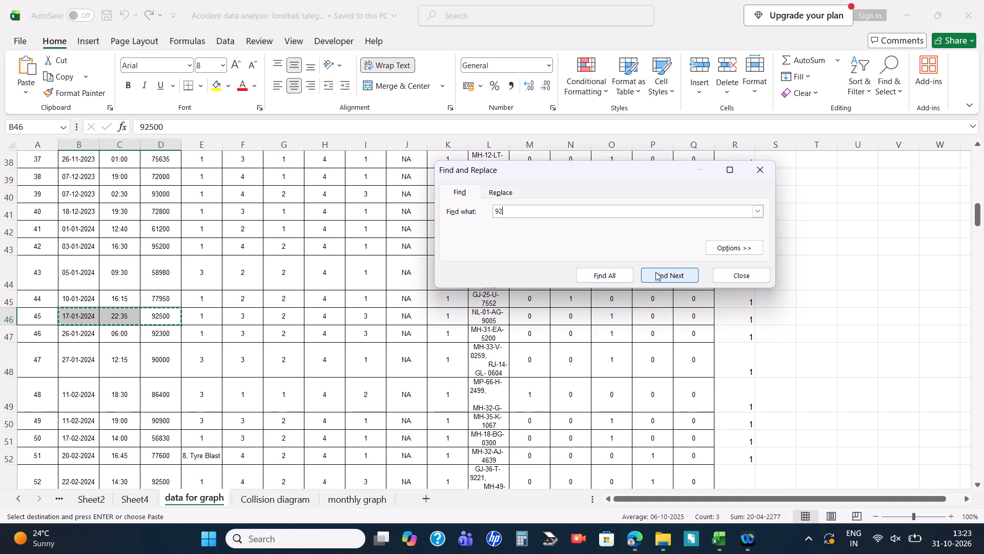
click(763, 166)
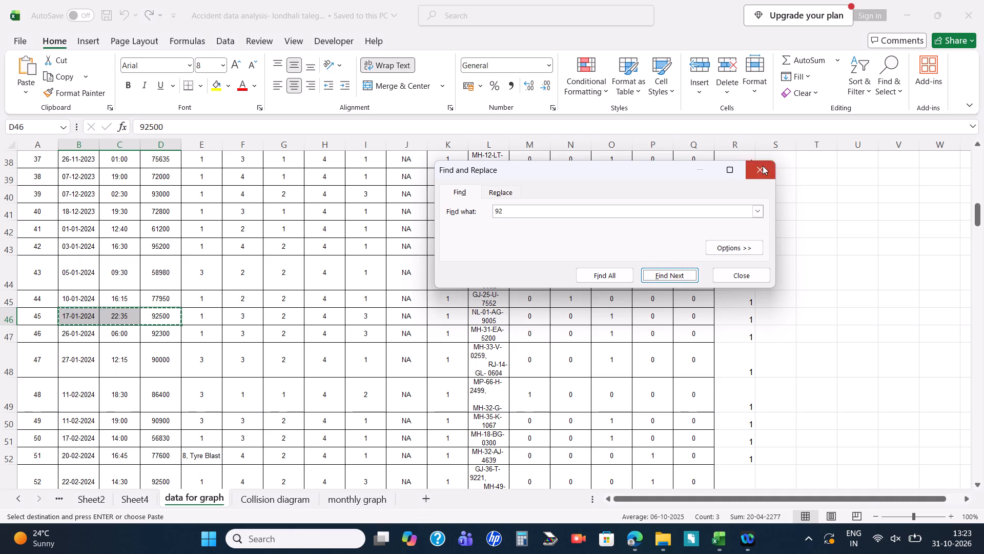
Clear the pending copy and search for 92 again from G45, examining the following accident records for chainage matches.
click(269, 296)
scroll(192, 284, up, 19)
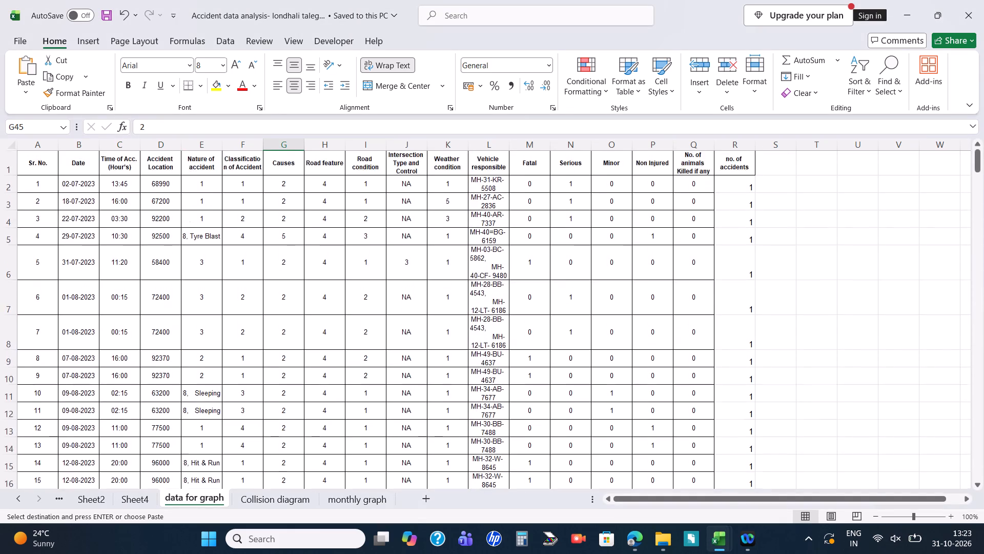
key(Escape)
key(grave)
key(Escape)
scroll(191, 288, up, 6)
scroll(239, 309, up, 6)
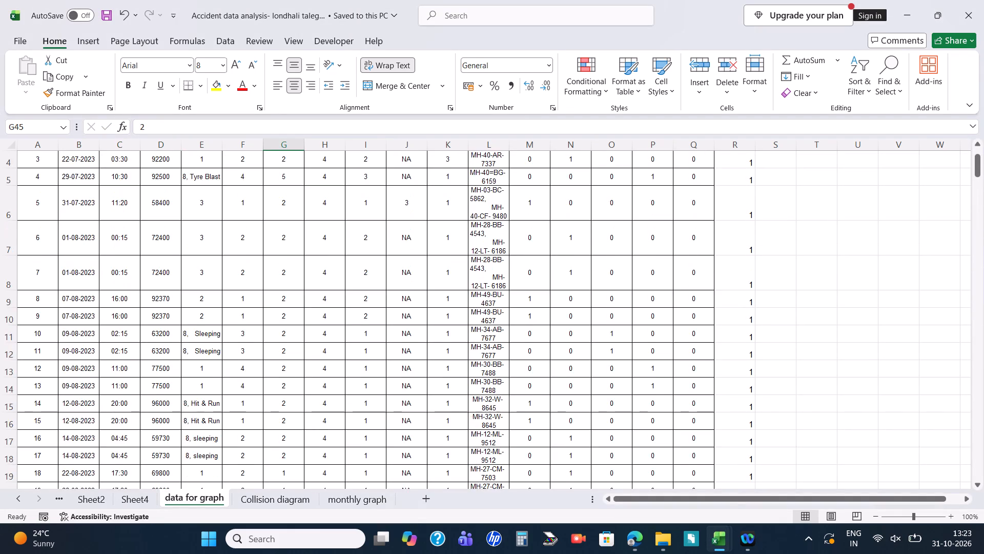
scroll(244, 308, up, 13)
click(888, 65)
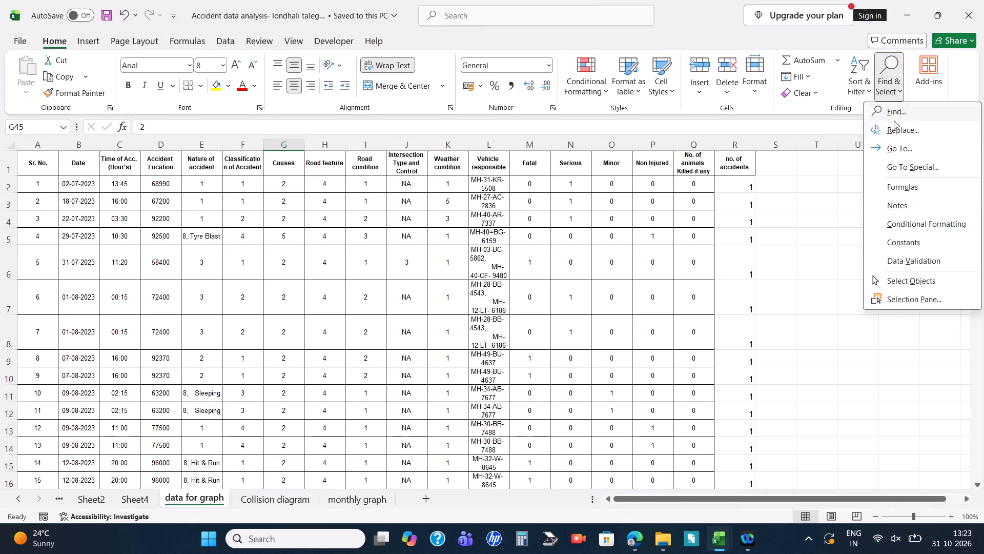
click(907, 111)
click(668, 289)
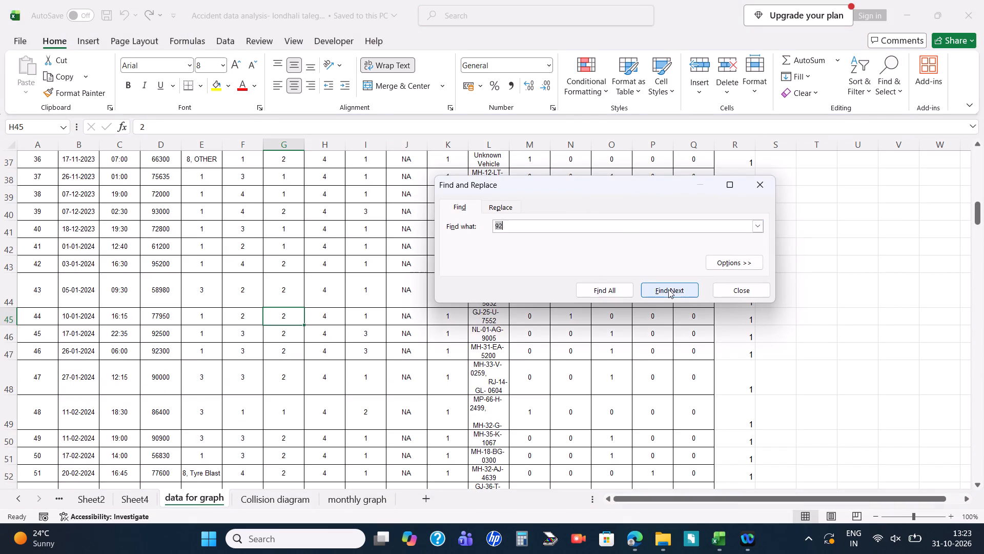
click(668, 289)
click(668, 289)
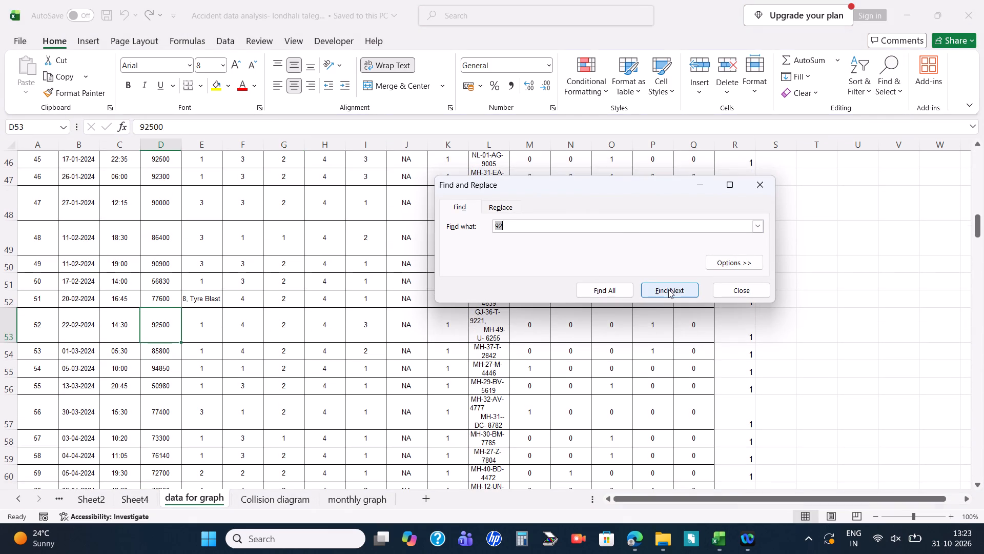
click(668, 289)
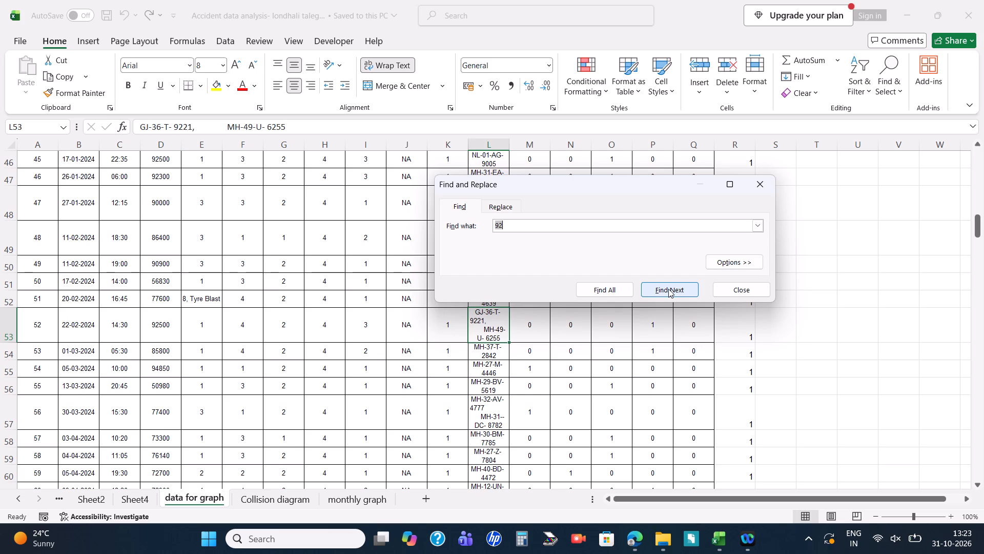
click(668, 289)
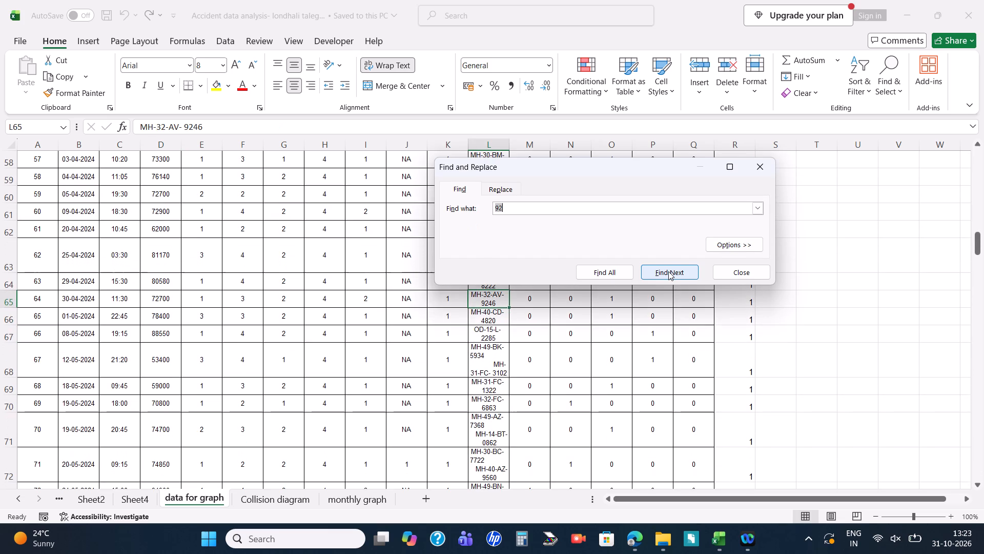
Restart the search for 92 from empty cell T60 beside the accident records, and close the search.
click(748, 167)
click(804, 199)
click(904, 65)
click(901, 117)
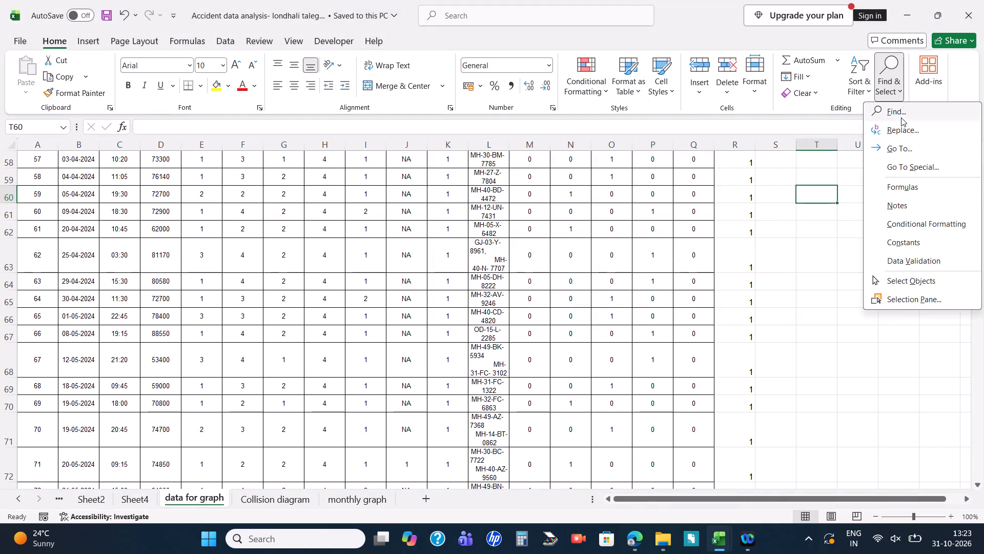
click(659, 279)
click(660, 282)
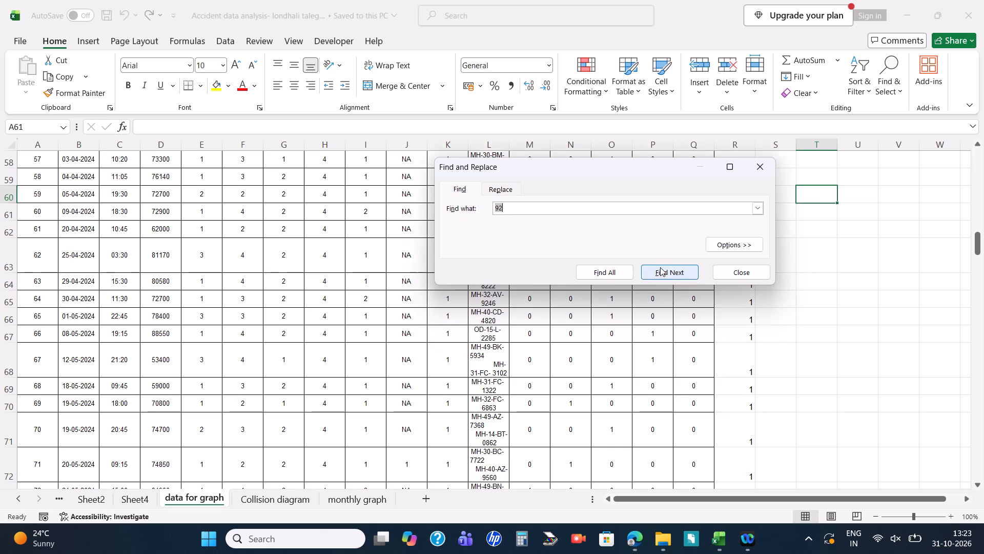
click(768, 167)
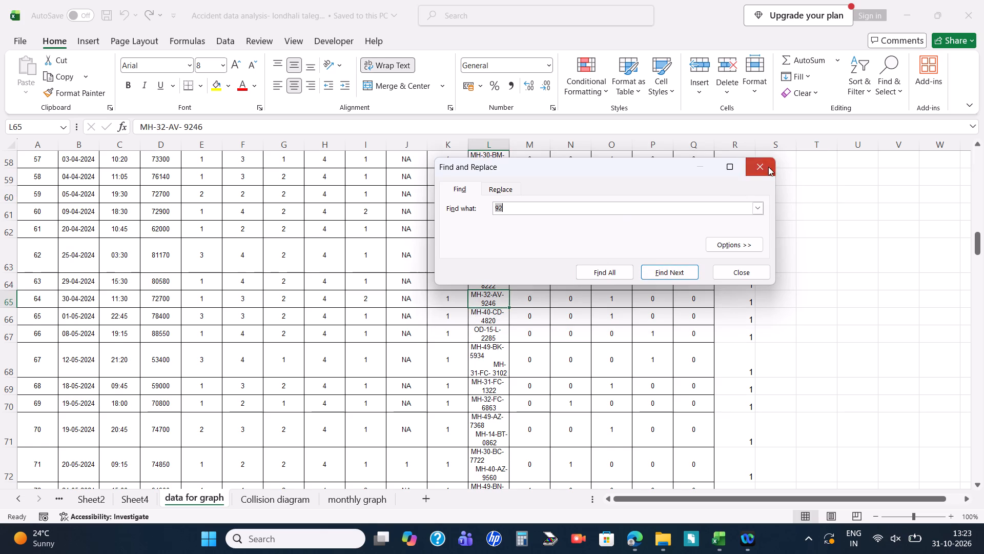
Search for 92 from the first accident location in D2, checking each match, and move the search dialog clear of the records.
scroll(280, 288, up, 20)
scroll(280, 288, up, 9)
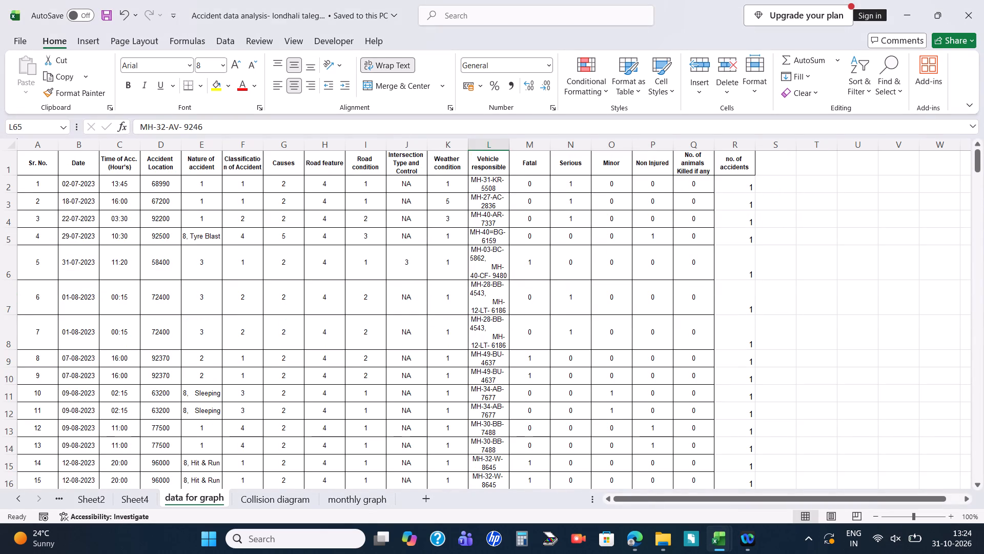
click(161, 181)
click(895, 65)
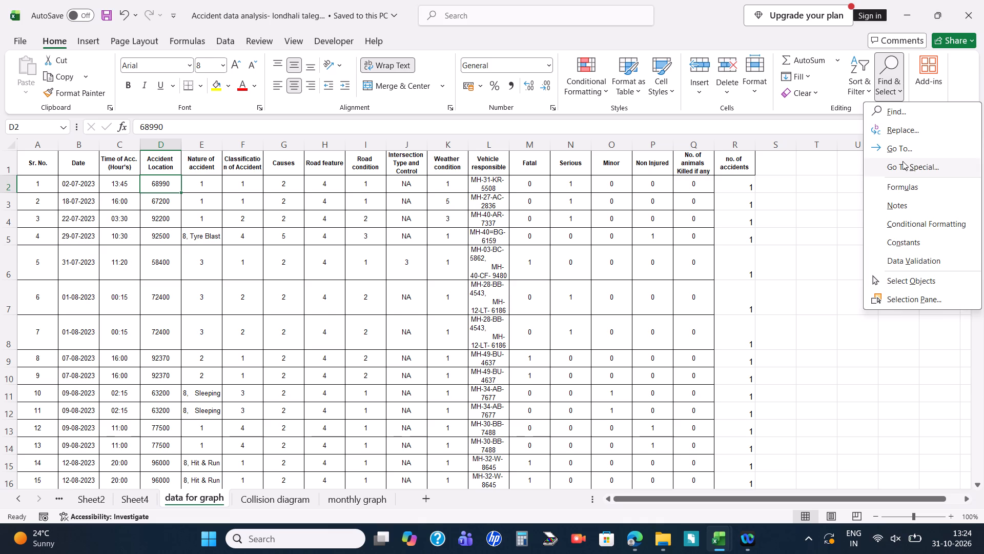
click(917, 114)
click(677, 222)
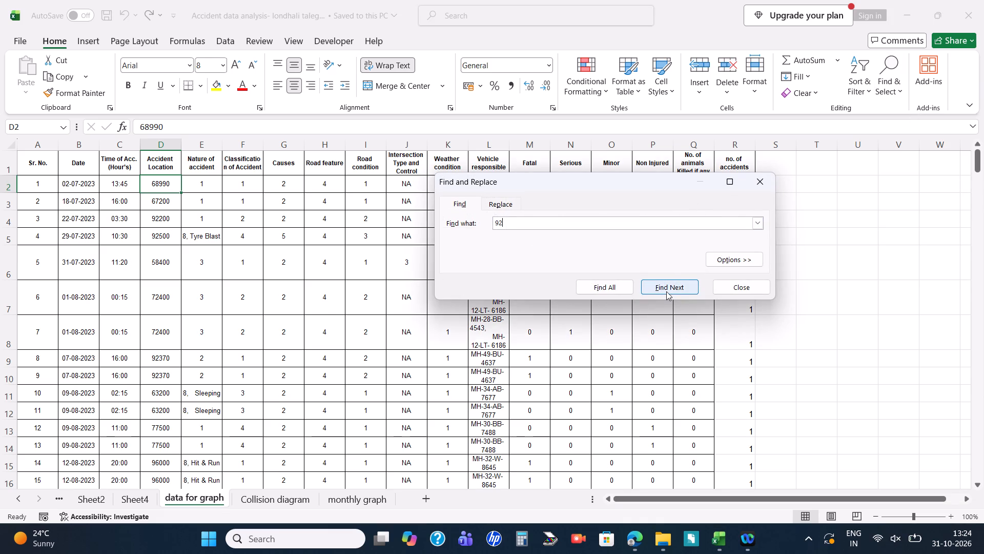
click(666, 291)
click(666, 291)
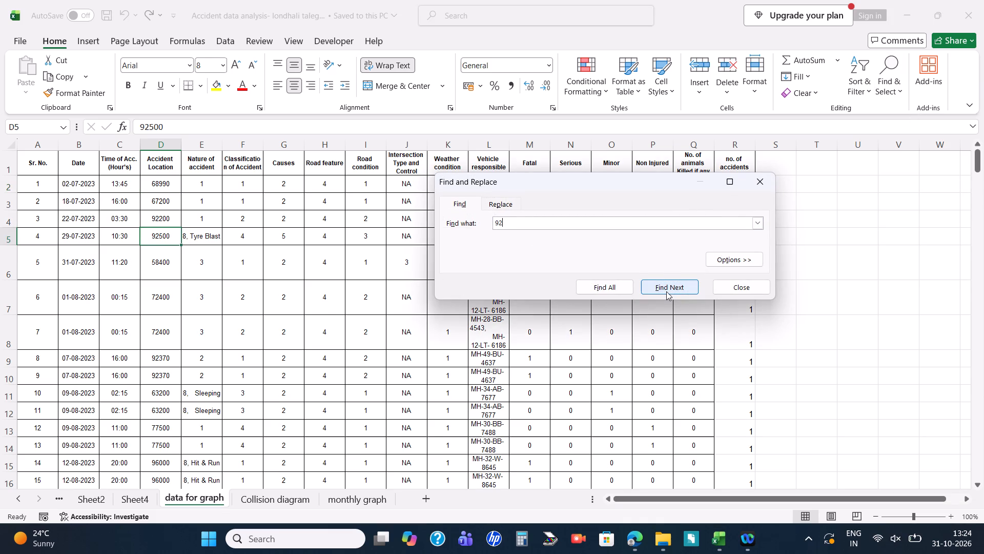
click(666, 291)
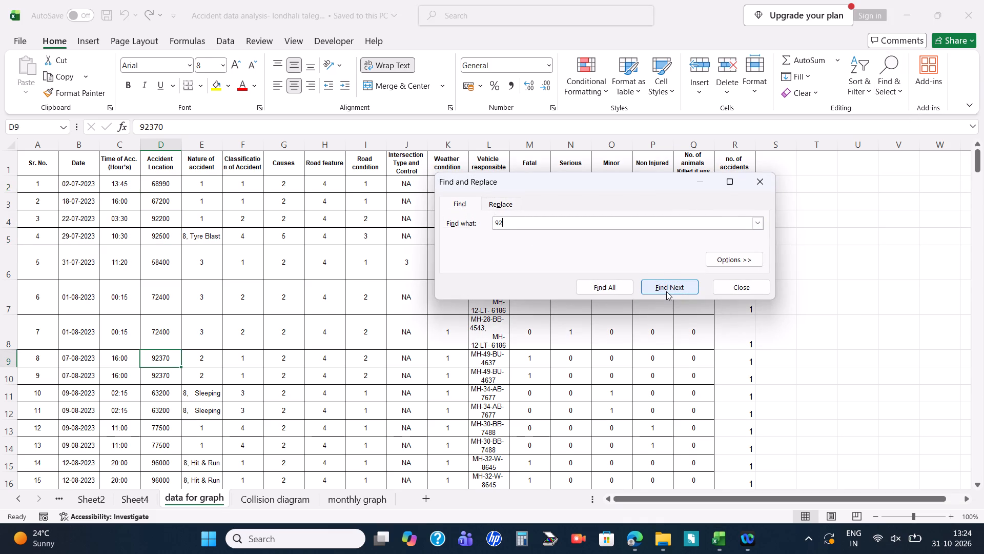
drag(663, 187, 776, 133)
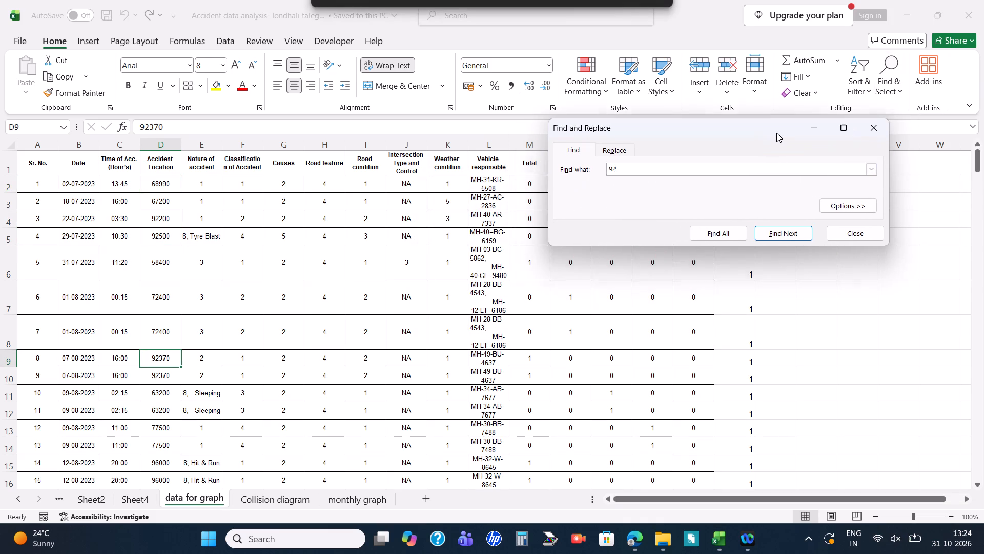
drag(776, 133, 777, 132)
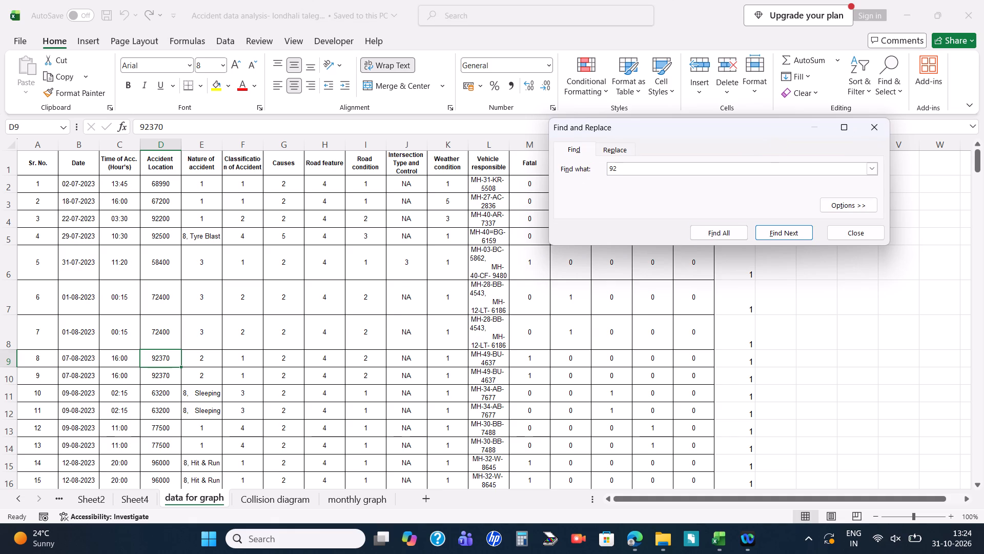
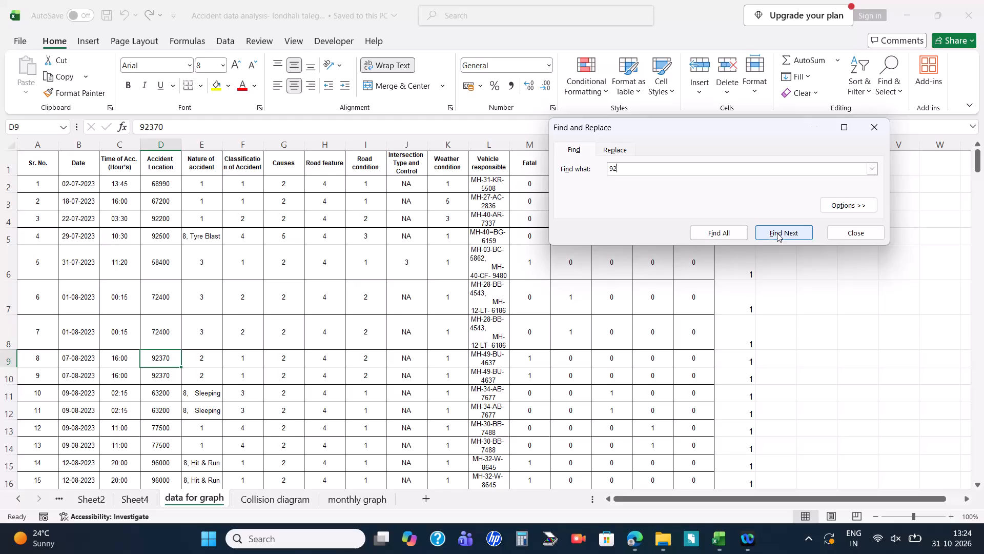
Find the next 92 match dated 17-01-2024 in data for graph and copy its date, time and location into row 5 of Collision diagram.
click(777, 233)
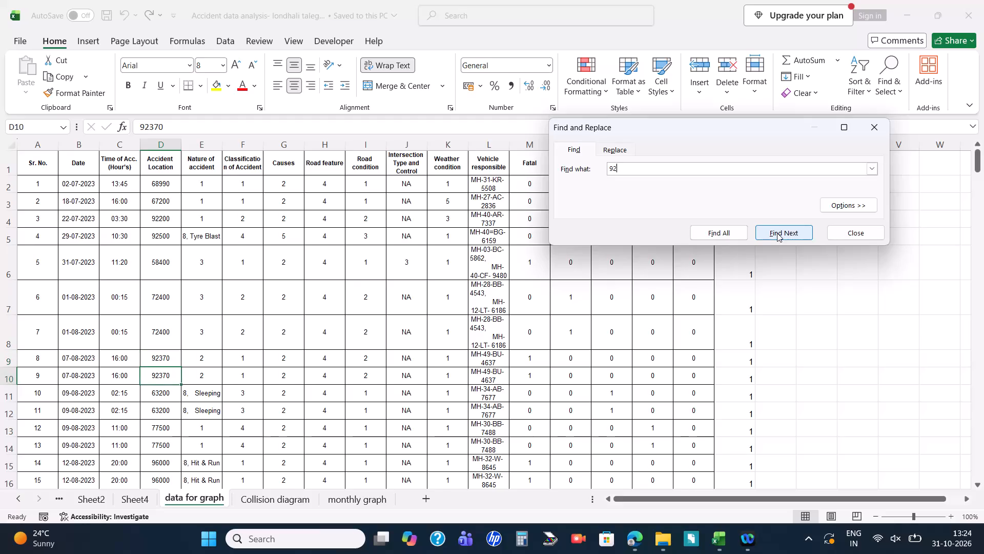
click(777, 233)
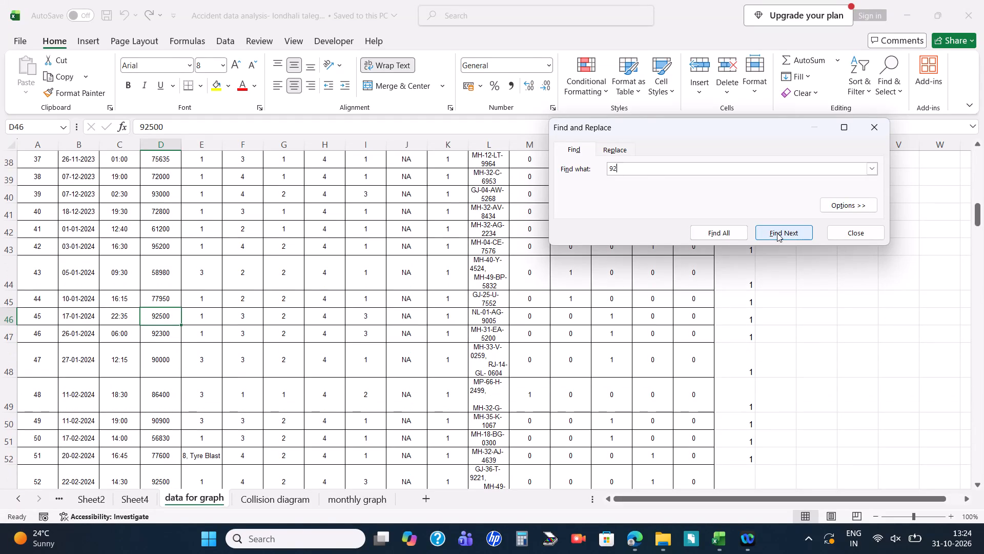
click(72, 312)
drag(74, 315, 157, 324)
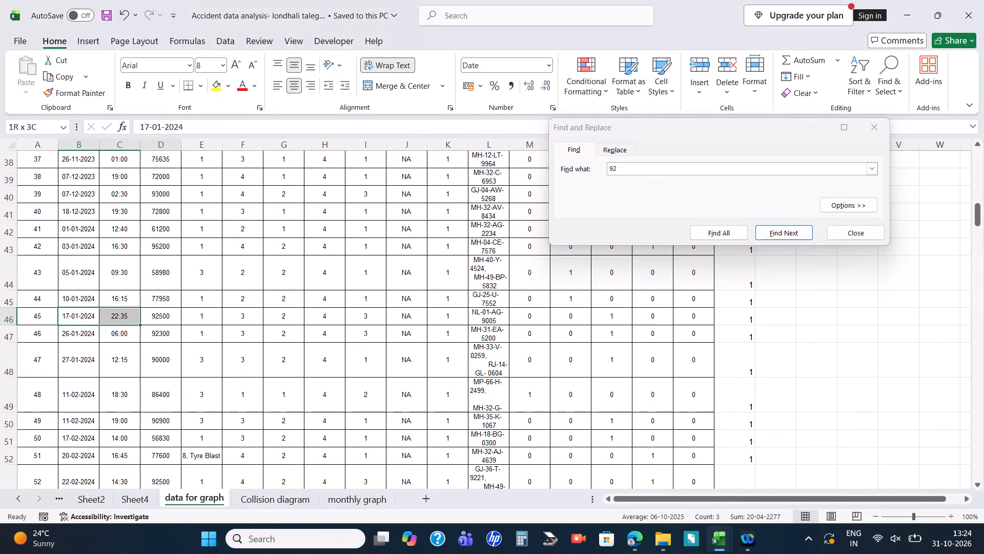
drag(157, 324, 172, 325)
key(ctrl+c)
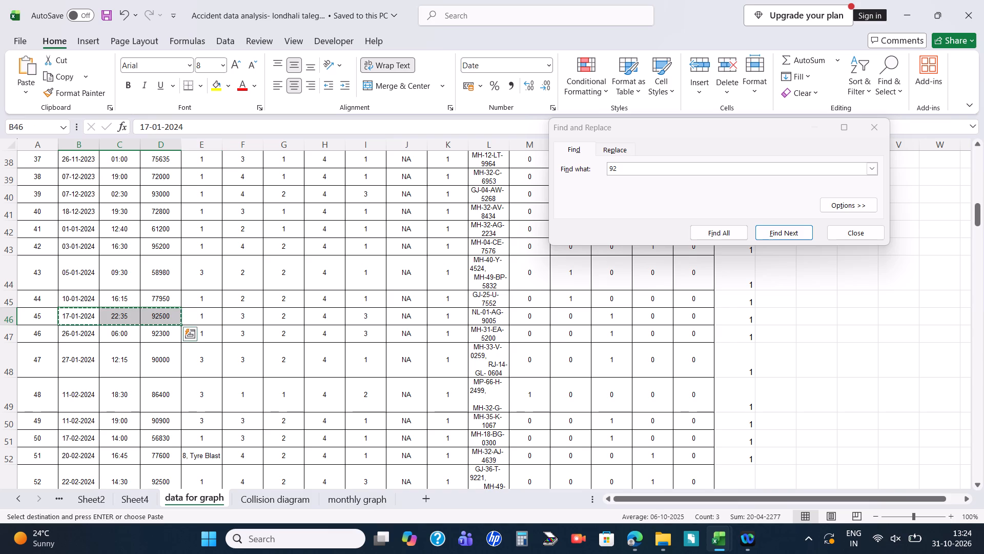
click(301, 504)
scroll(158, 296, up, 3)
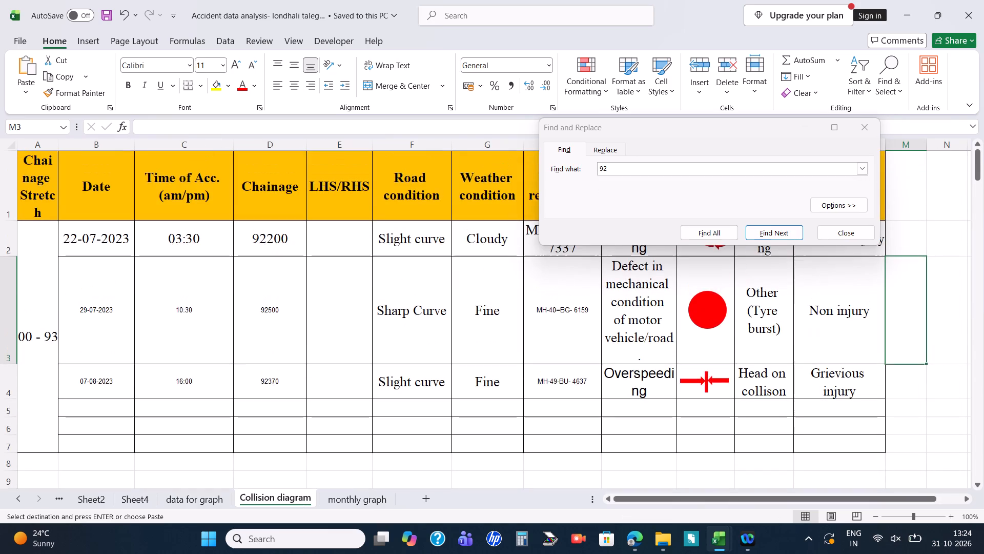
scroll(152, 346, down, 1)
click(109, 197)
key(ctrl+v)
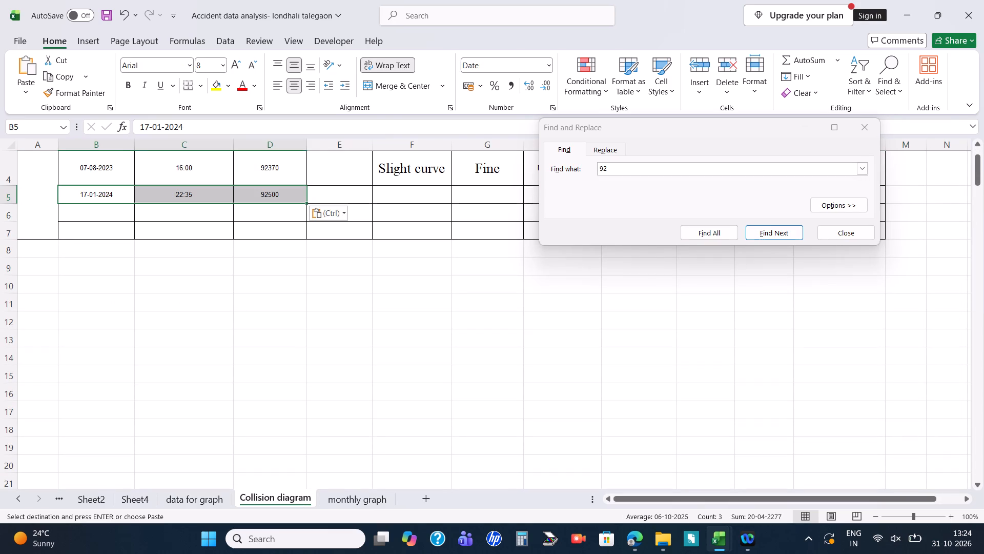
scroll(354, 309, up, 2)
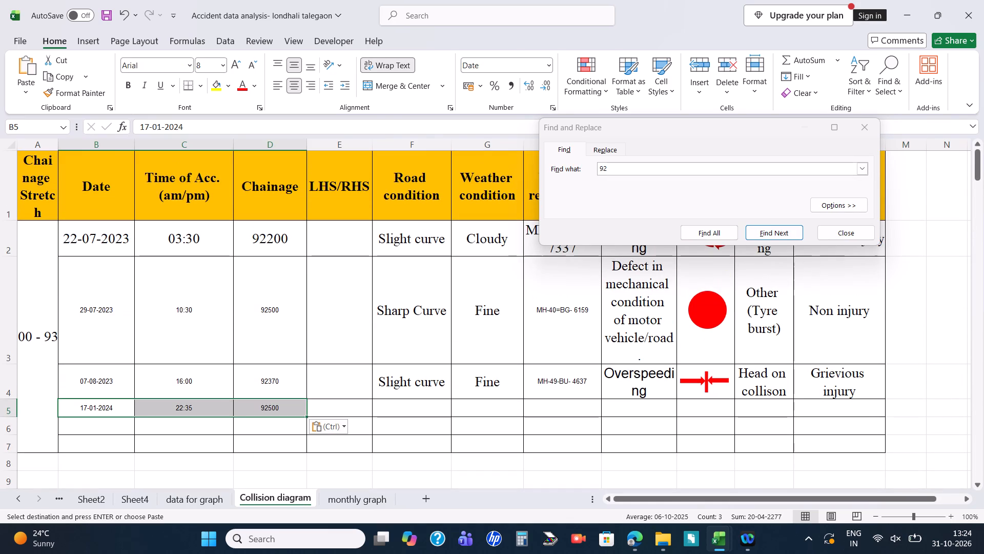
Check the 17-01-2024 accident's road condition code in data for graph against legend F in the Lucknow to sitapur workbook, closing the search dialog.
click(213, 501)
scroll(244, 367, up, 8)
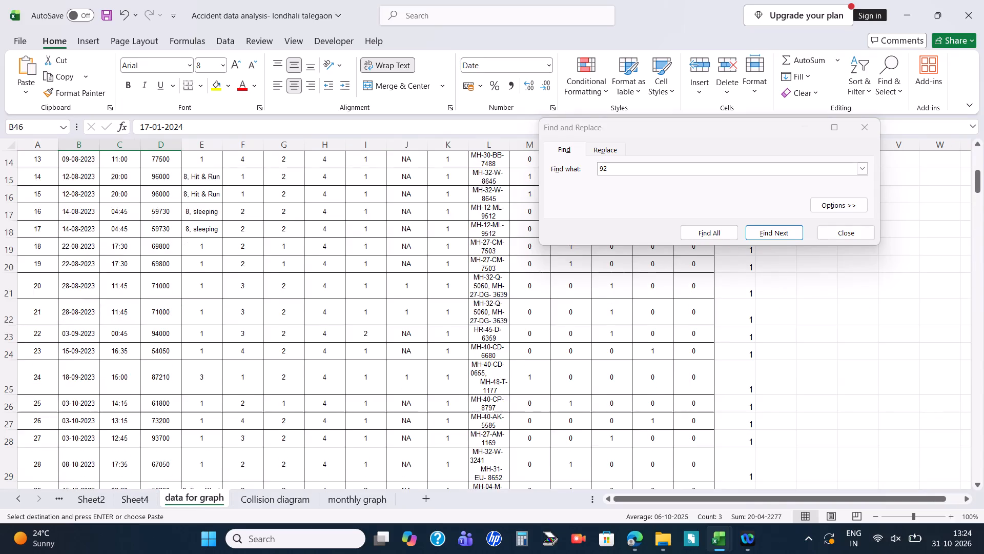
scroll(248, 368, up, 10)
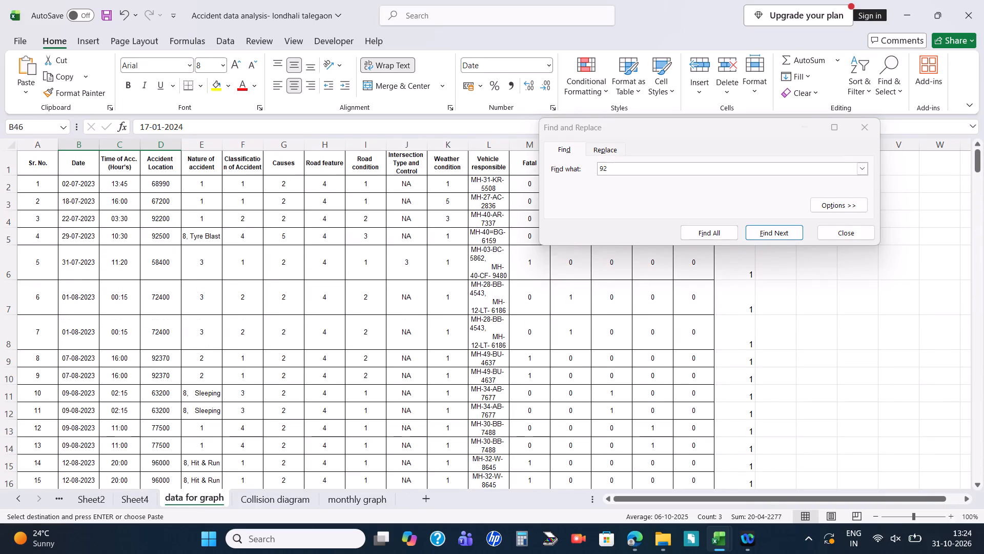
scroll(377, 173, down, 15)
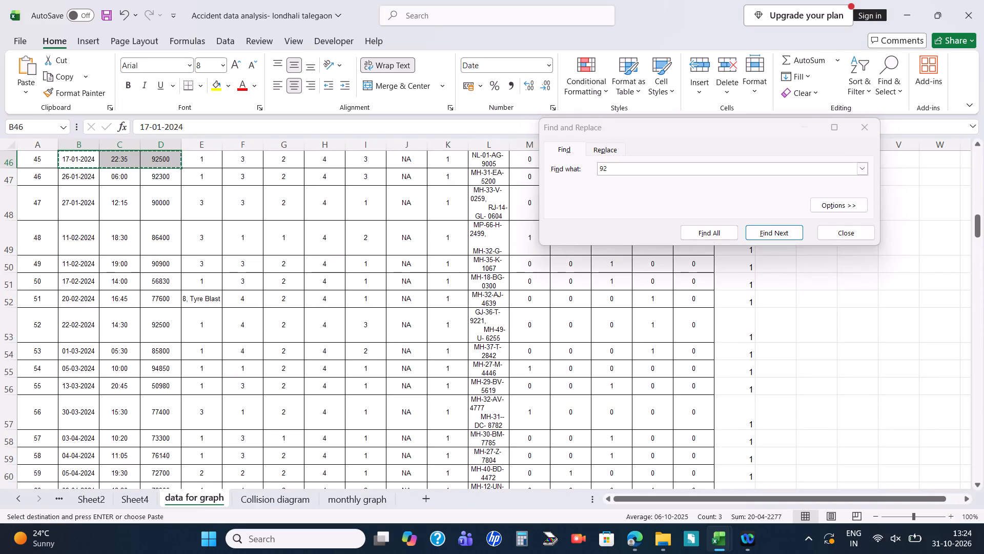
key(alt+Tab)
key(alt+Tab)
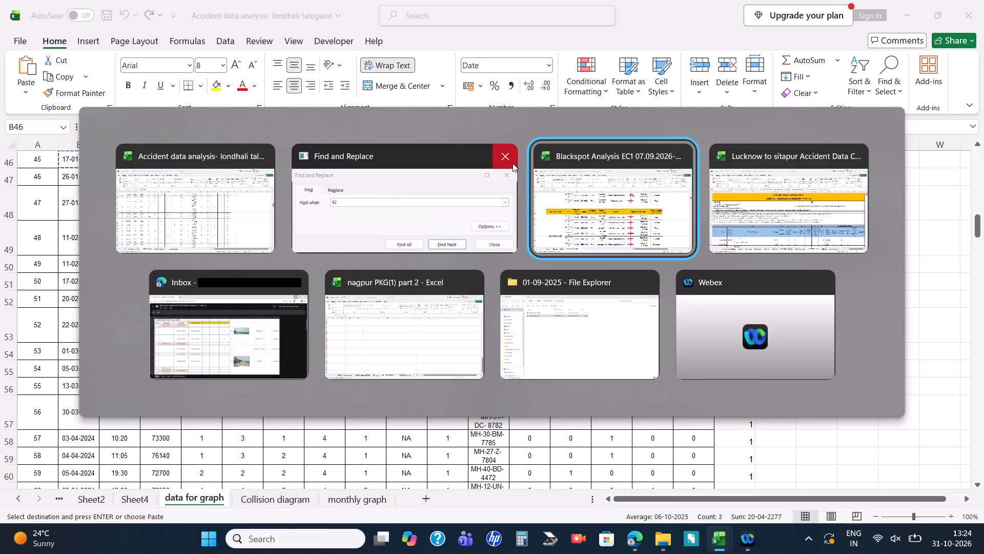
alt+click(512, 163)
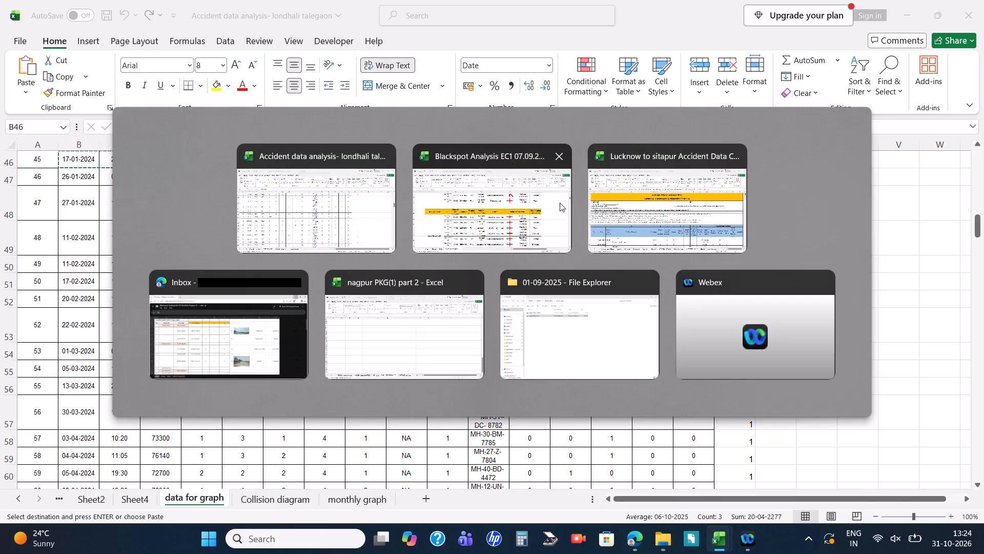
alt+click(631, 200)
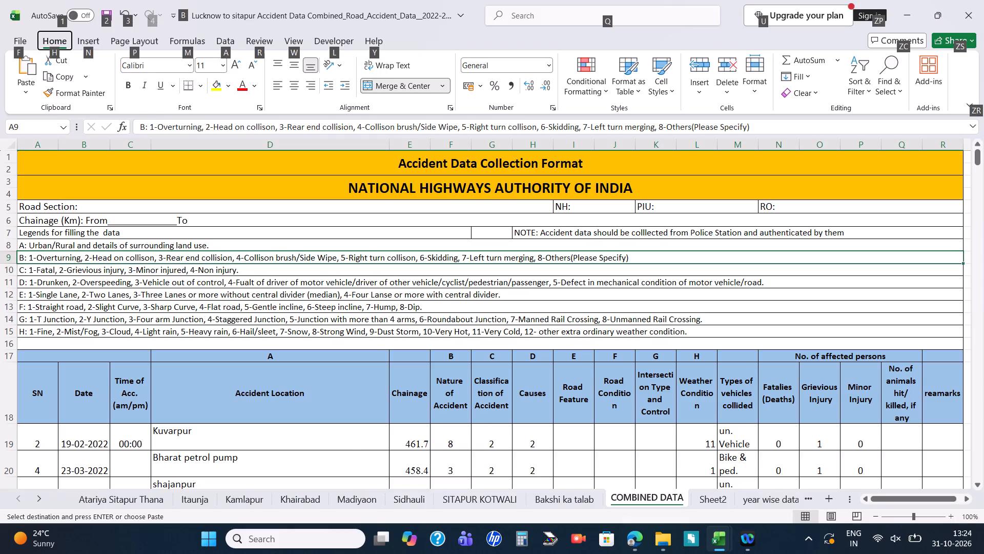
click(180, 310)
key(alt+Tab)
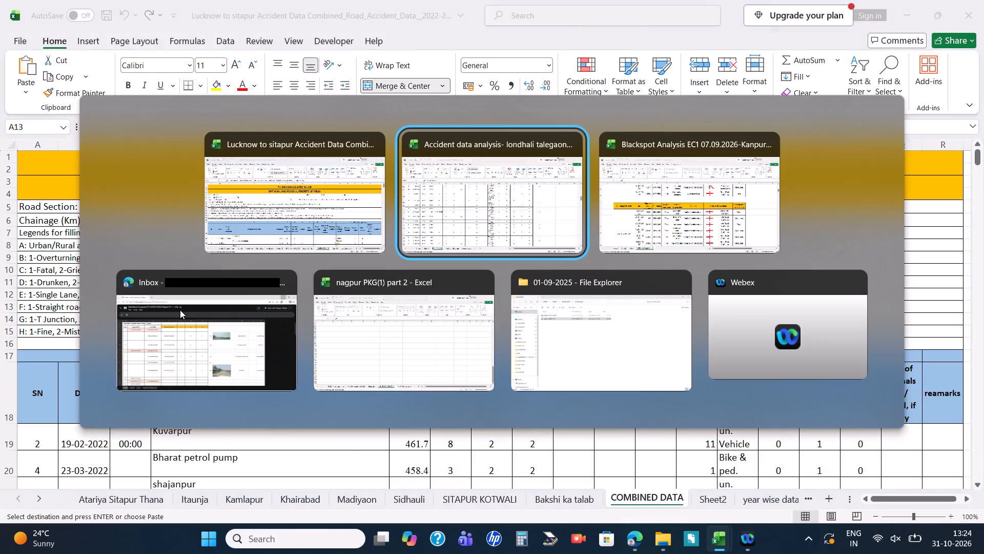
Copy Sharp Curve from F3 into the road condition cell F5 of Collision diagram.
click(262, 503)
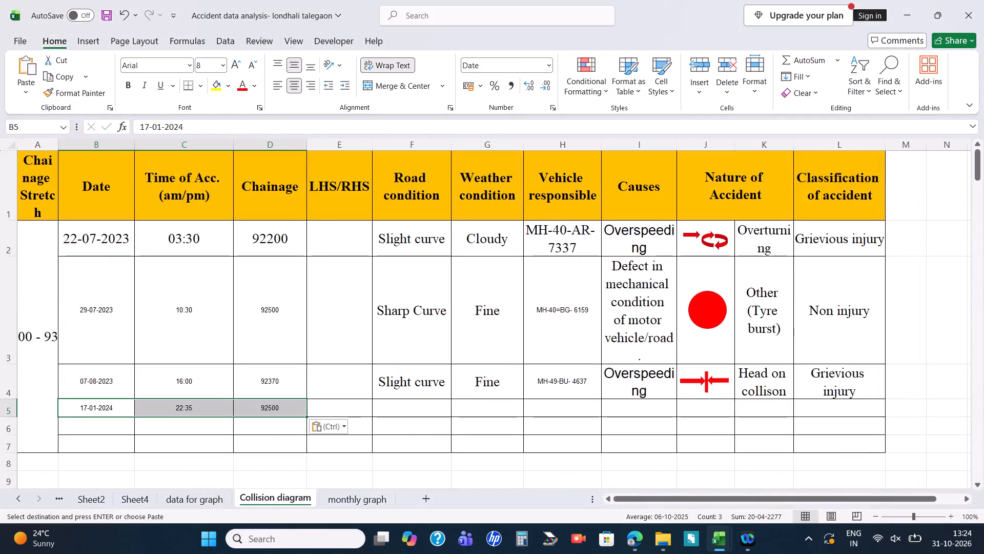
click(420, 296)
key(ctrl+c)
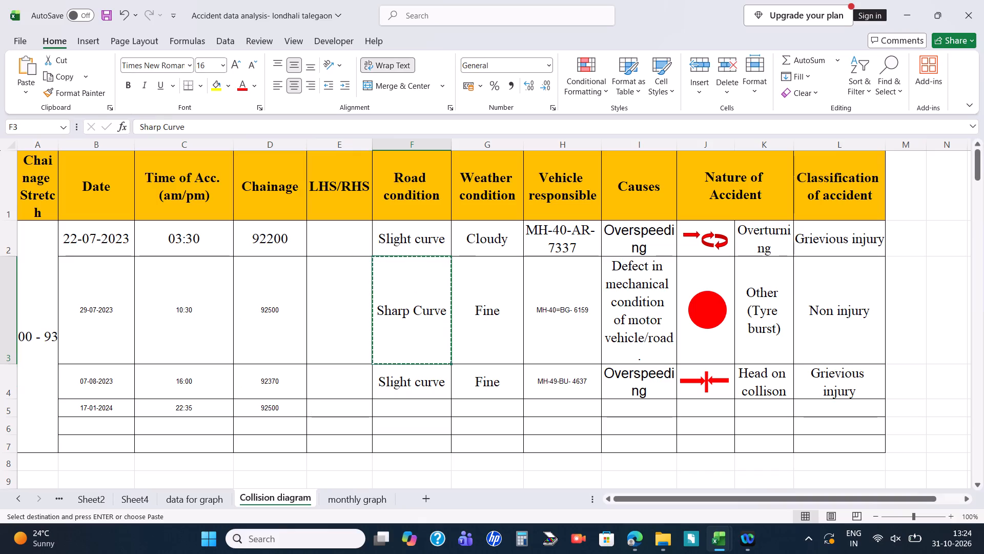
click(400, 407)
key(ctrl+v)
Check the 17-01-2024 accident's weather condition code in data for graph against legend H in the Lucknow to sitapur workbook.
click(488, 404)
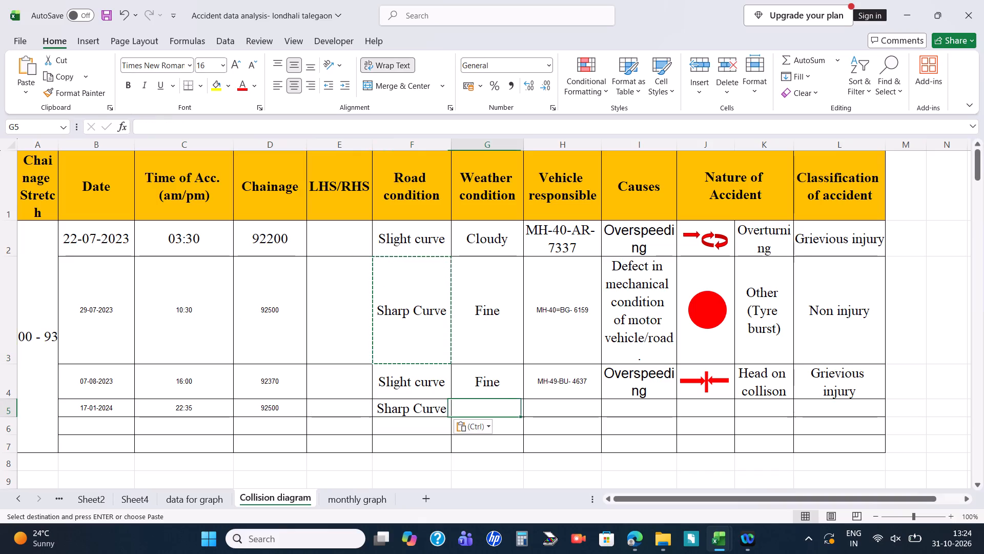
key(alt+Tab)
key(alt+Tab)
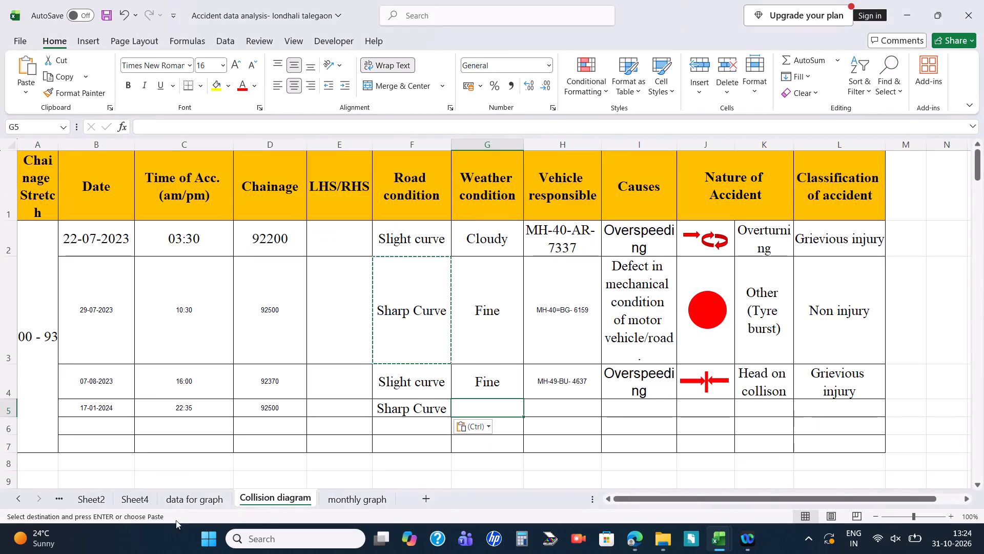
click(177, 507)
scroll(183, 292, up, 5)
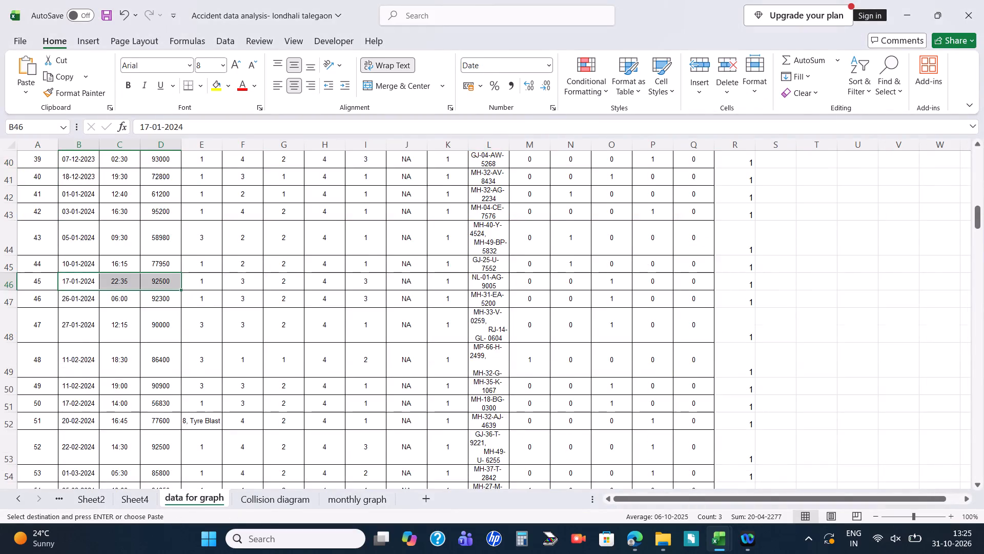
scroll(180, 295, up, 3)
scroll(180, 295, down, 3)
scroll(177, 350, down, 2)
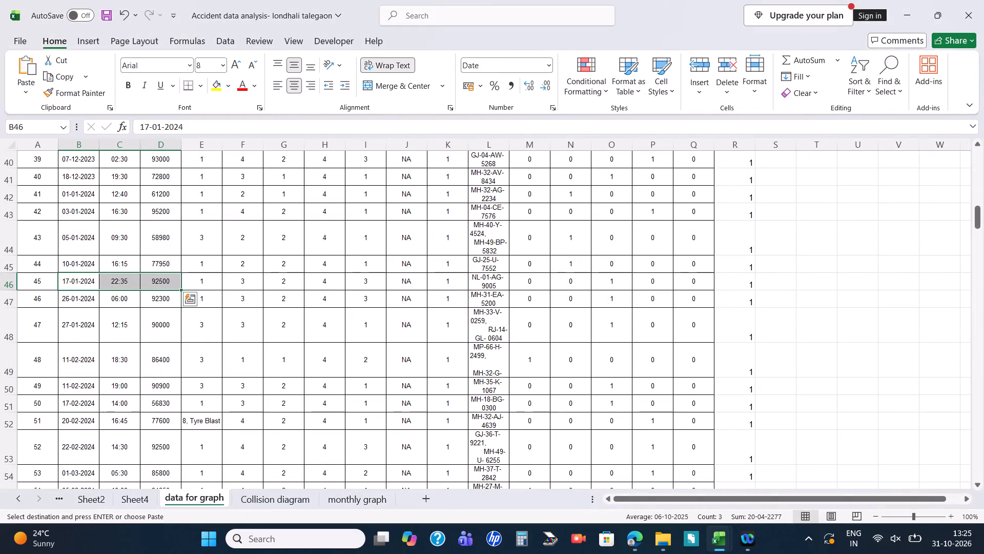
scroll(268, 291, up, 18)
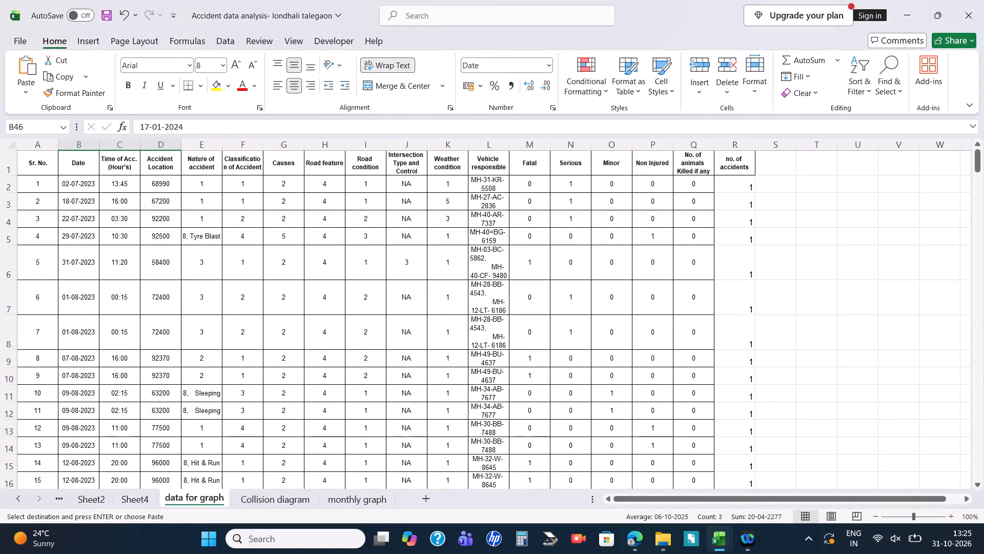
scroll(467, 172, down, 14)
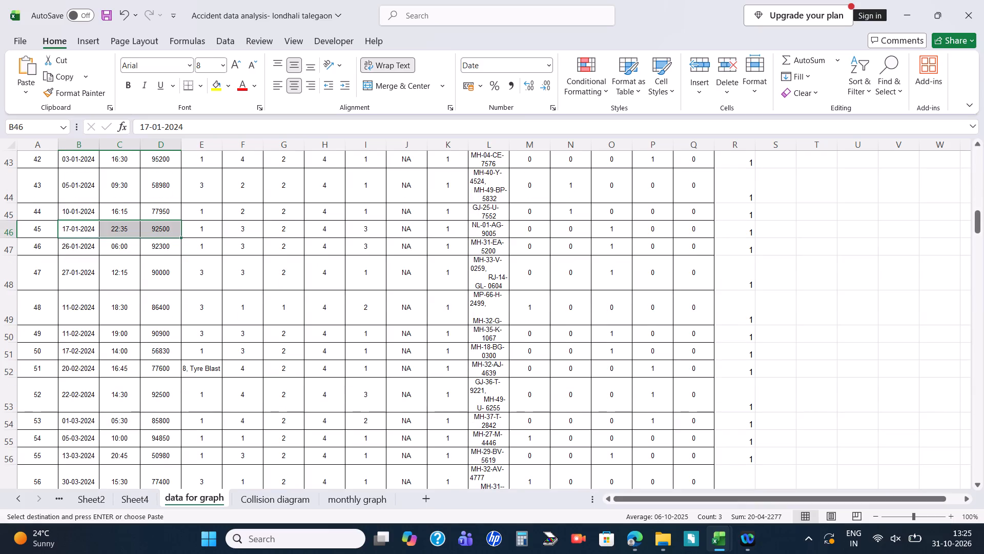
key(alt+Tab)
key(alt+Tab)
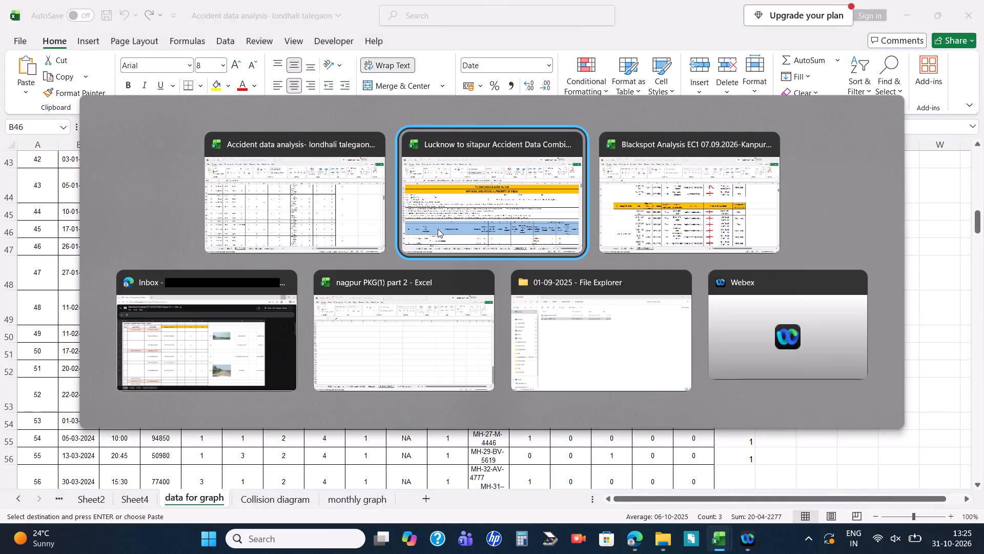
alt+click(438, 228)
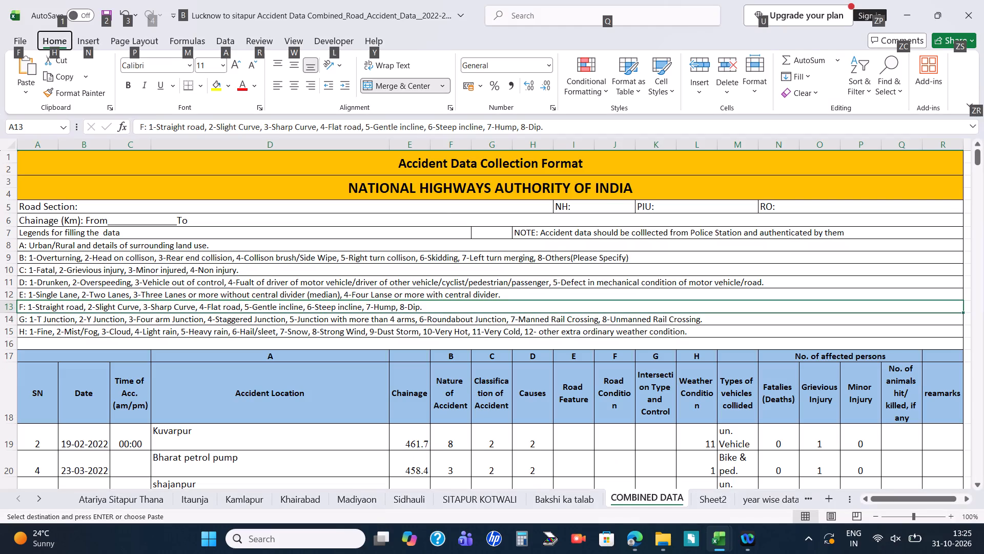
key(alt+Tab)
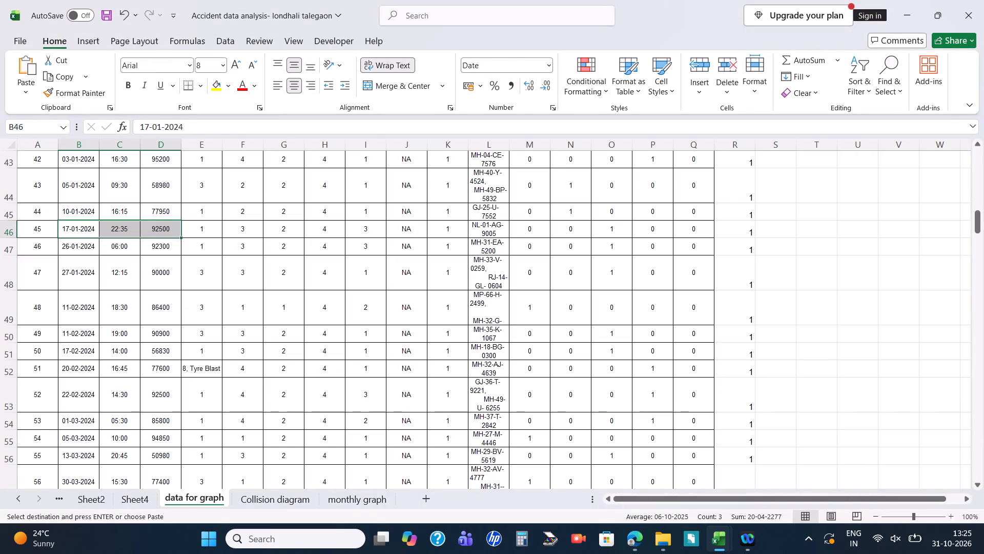
key(alt+Tab)
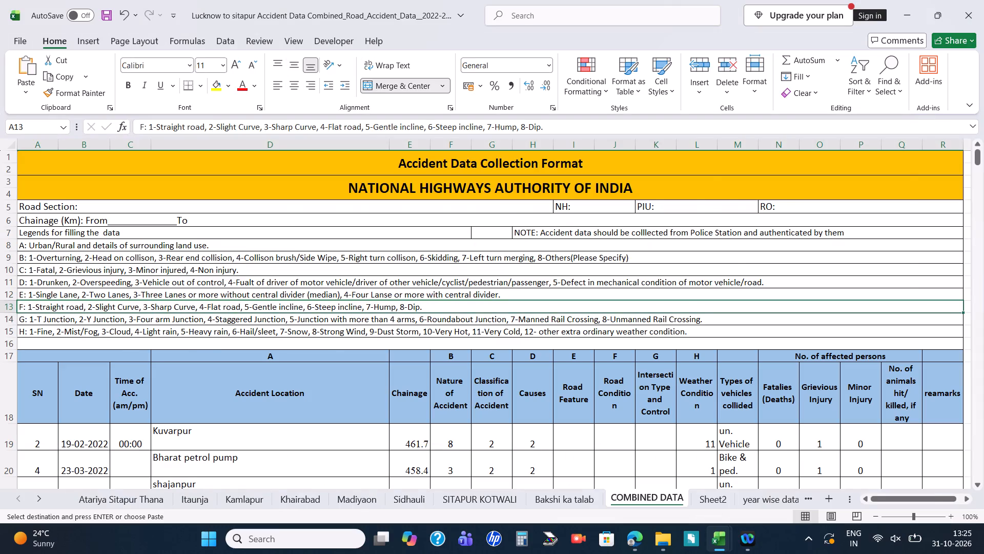
key(alt+Tab)
Copy Fine from G3 into the weather condition cell G5 of Collision diagram.
click(268, 498)
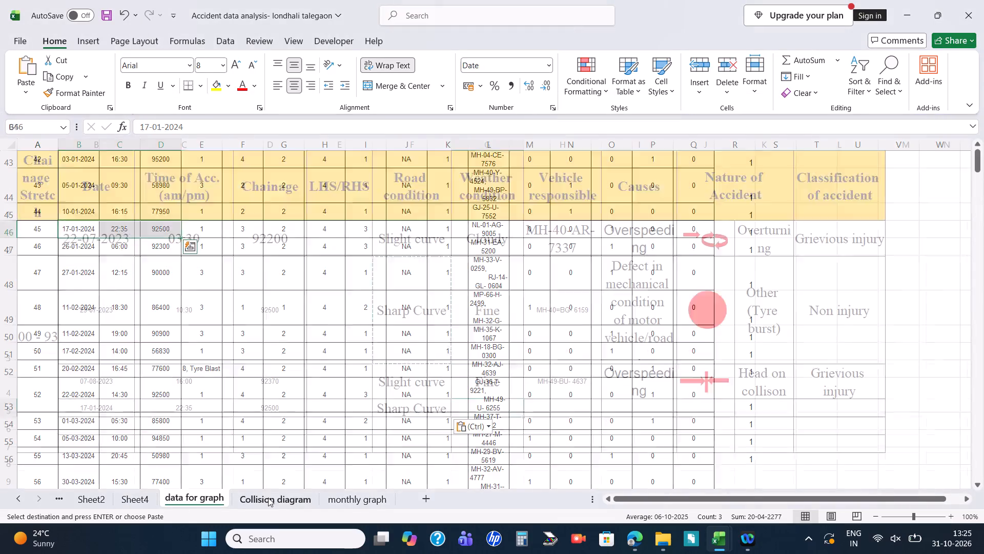
click(476, 285)
key(ctrl+c)
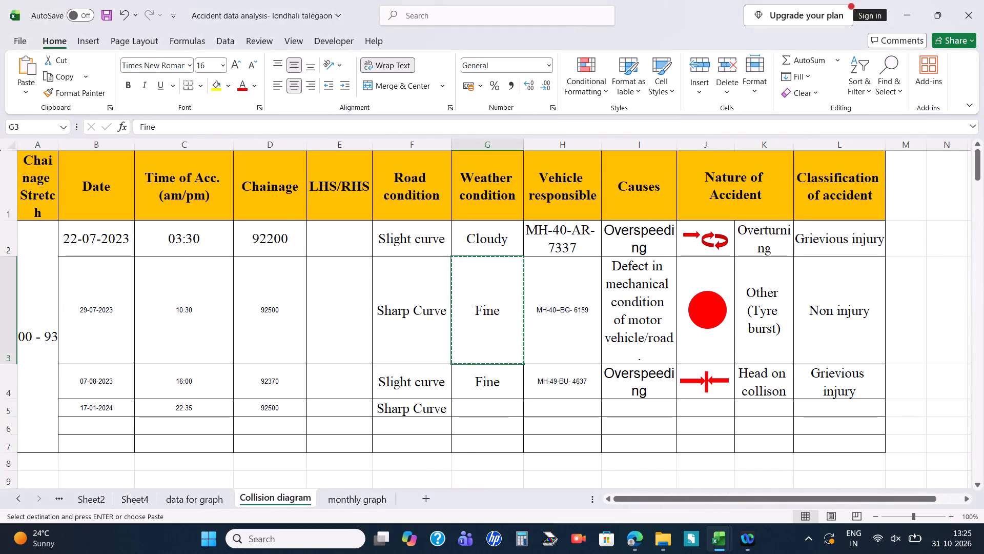
click(475, 404)
key(ctrl+v)
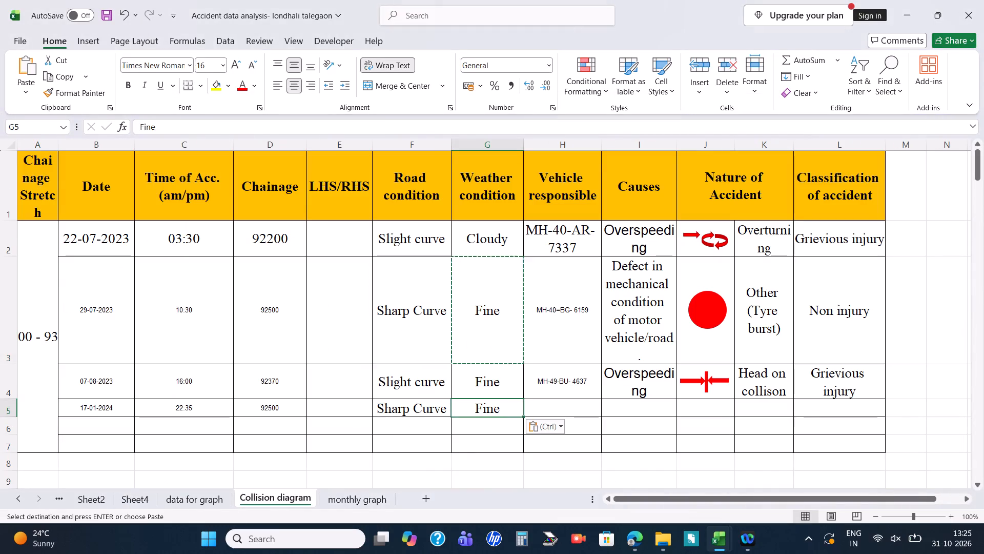
Copy the 17-01-2024 accident's responsible vehicle number from L46 of data for graph into H5 of Collision diagram.
key(alt+Tab)
key(alt+Tab)
click(191, 498)
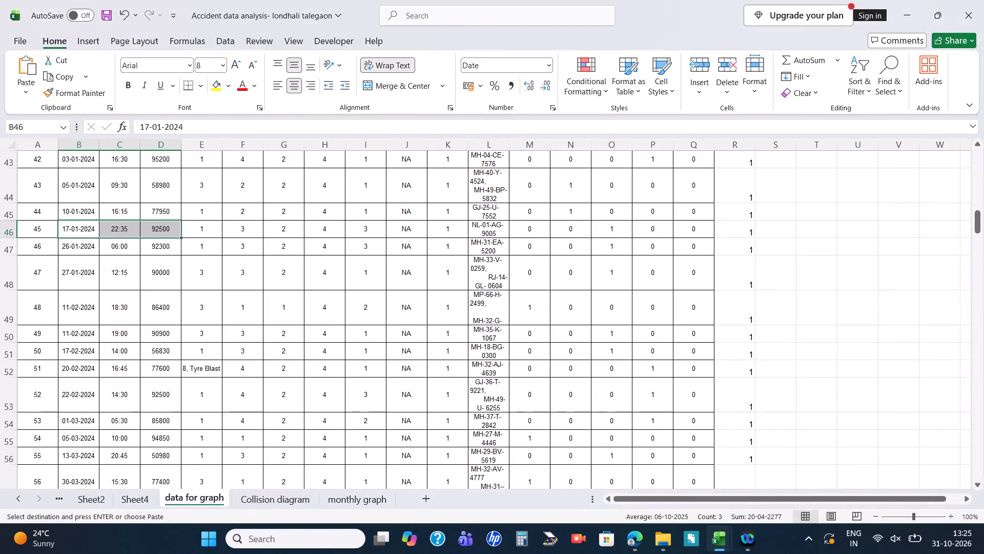
click(488, 233)
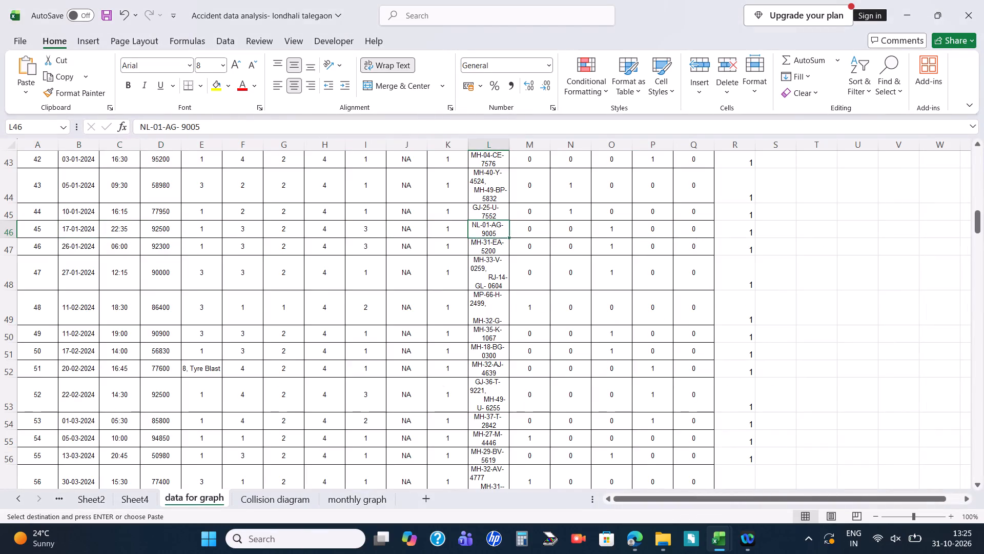
key(ctrl+c)
click(294, 500)
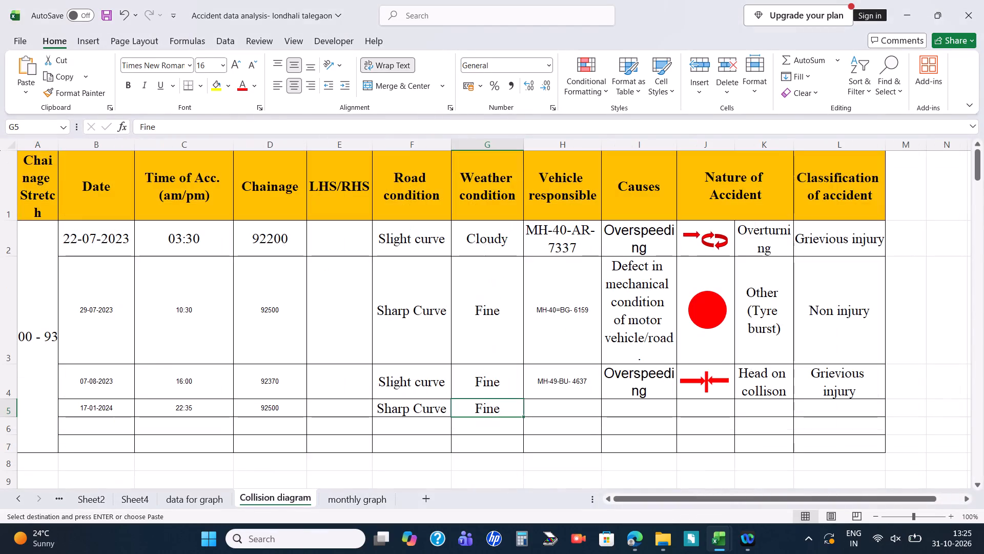
click(560, 415)
key(ctrl+v)
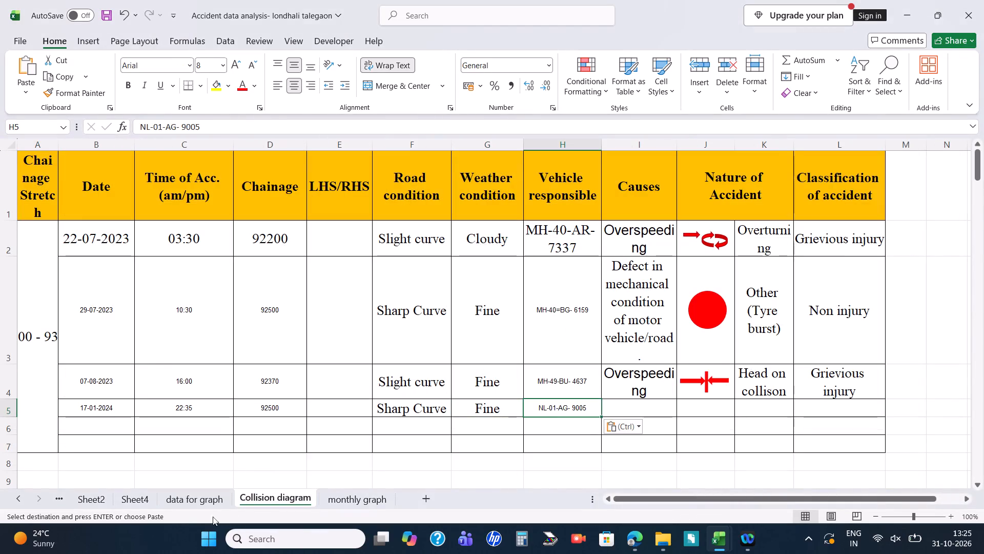
Check the 17-01-2024 accident's cause code in data for graph against legend D in the Lucknow to sitapur workbook.
click(190, 505)
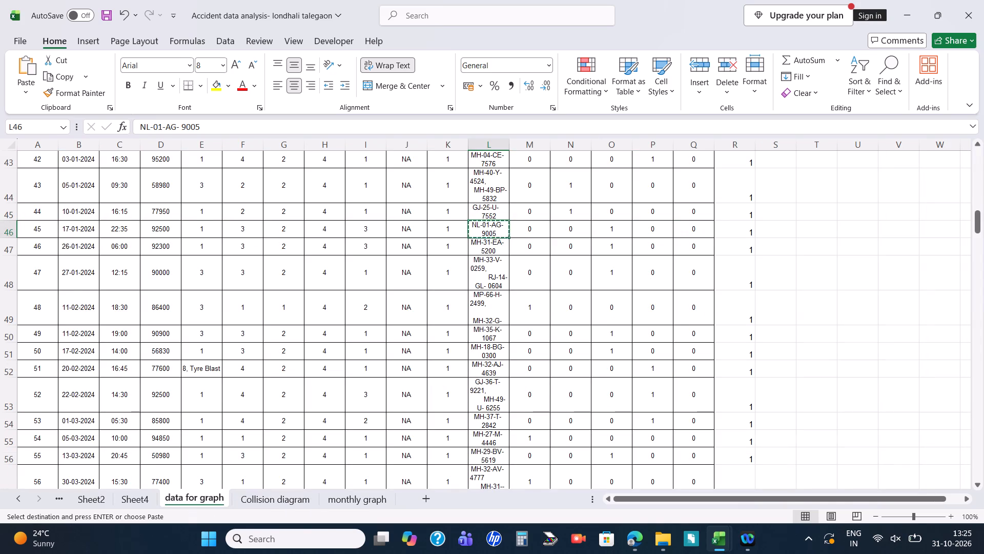
scroll(551, 327, up, 20)
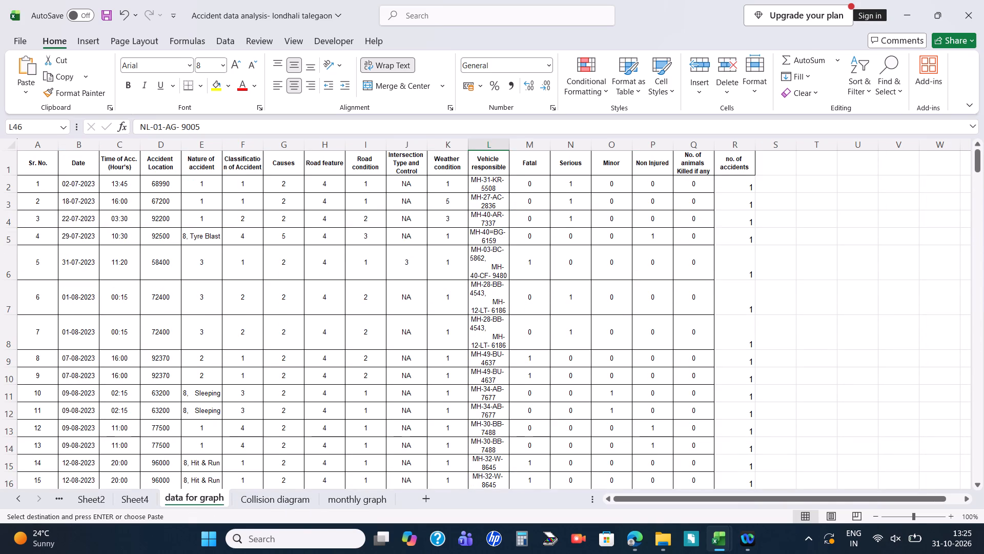
scroll(290, 175, down, 10)
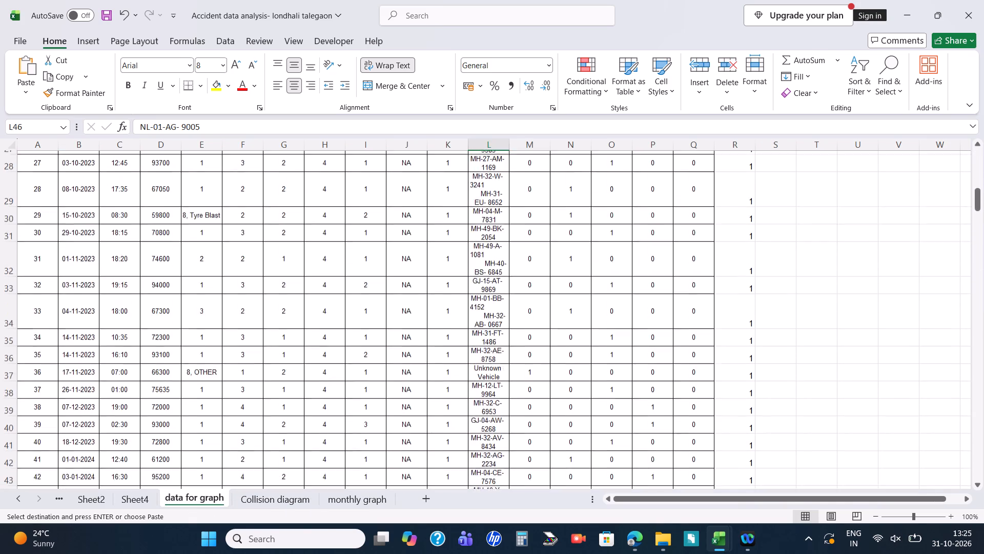
scroll(290, 175, down, 5)
scroll(290, 175, up, 1)
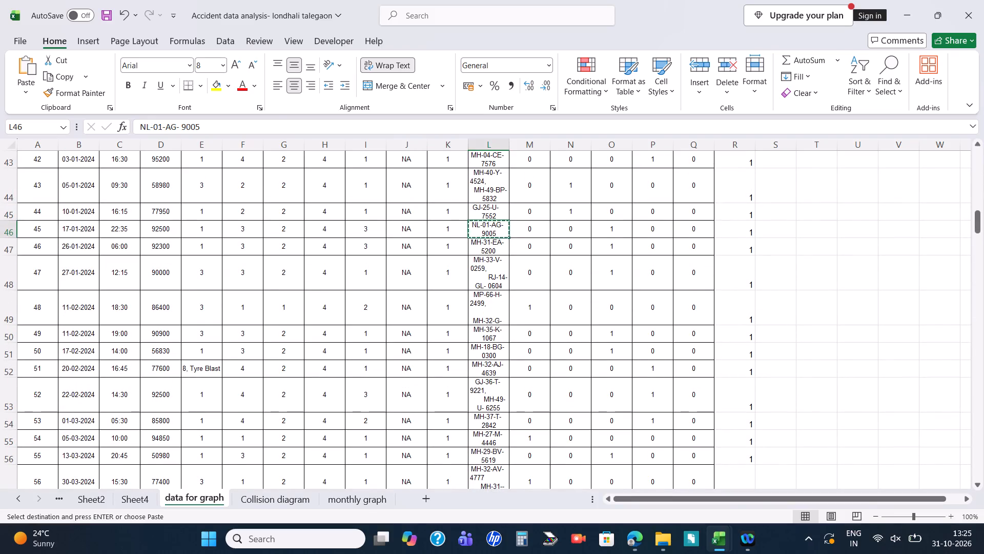
key(alt+Tab)
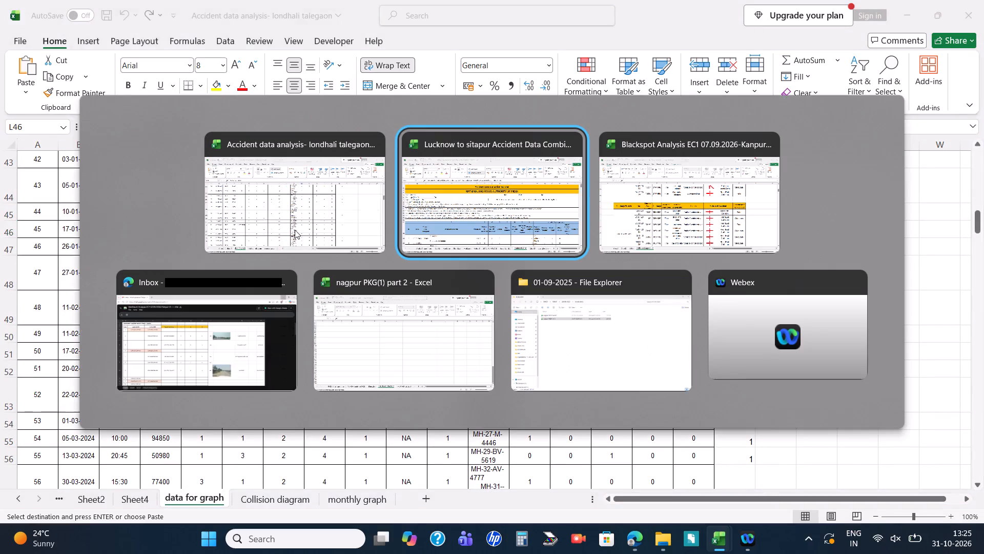
key(alt+Tab)
alt+click(452, 174)
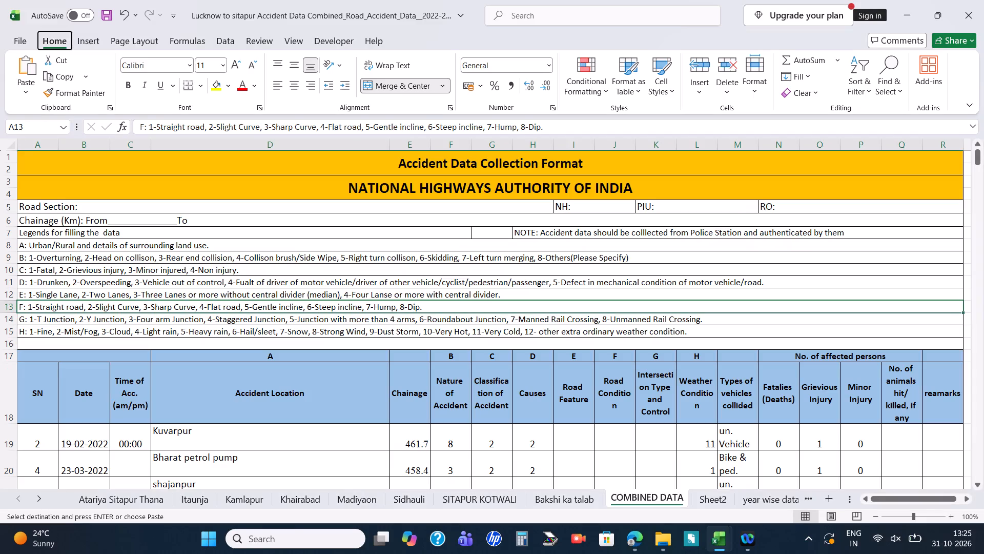
Fill Overspeeding from I4 down into the causes cell I5 of the londhali talegaon Collision diagram.
key(alt+Tab)
key(alt+Tab)
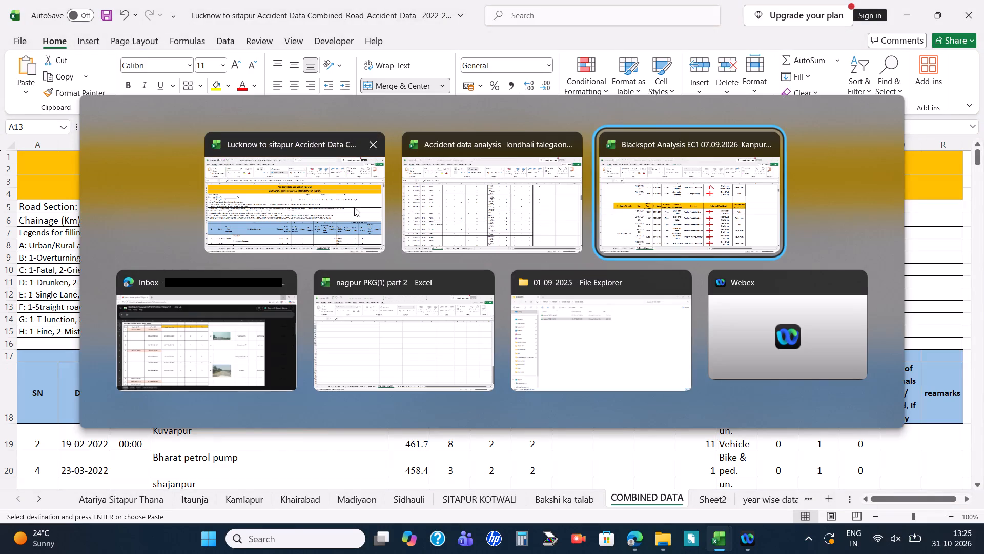
alt+click(558, 235)
click(284, 491)
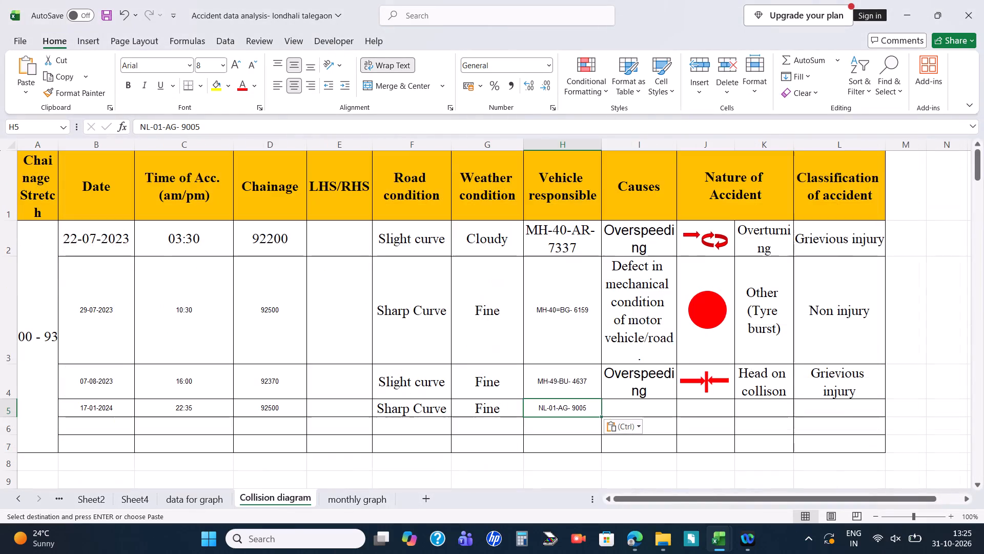
click(667, 392)
drag(675, 401, 676, 412)
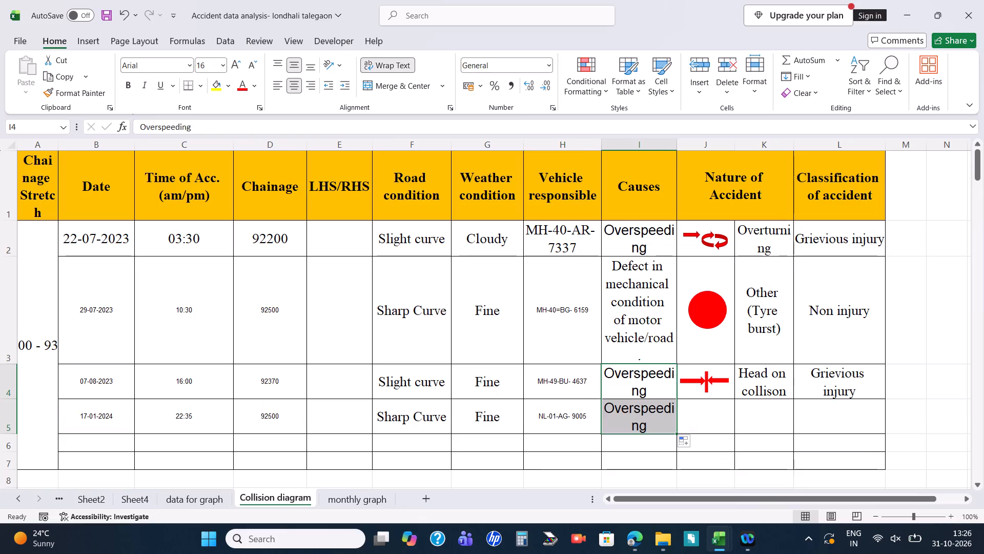
Review the data for graph column headings and the Lucknow to sitapur legends for the nature of accident still missing in Collision diagram.
click(222, 499)
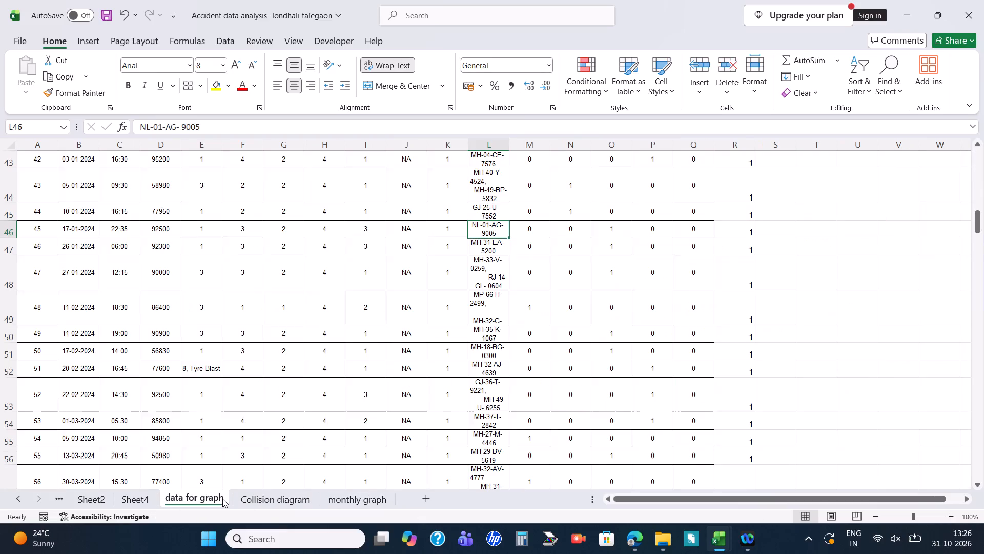
scroll(400, 291, up, 9)
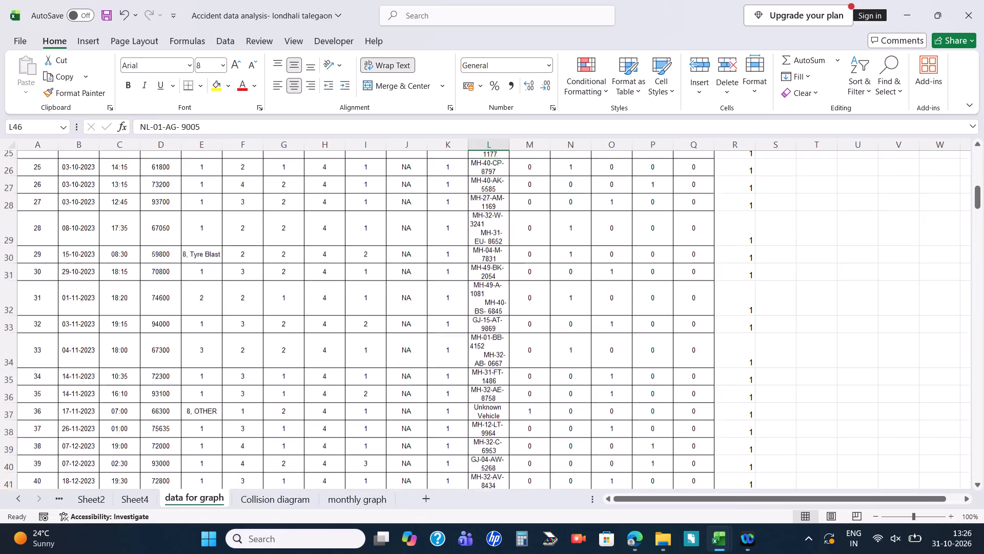
scroll(399, 291, up, 13)
key(alt+Tab)
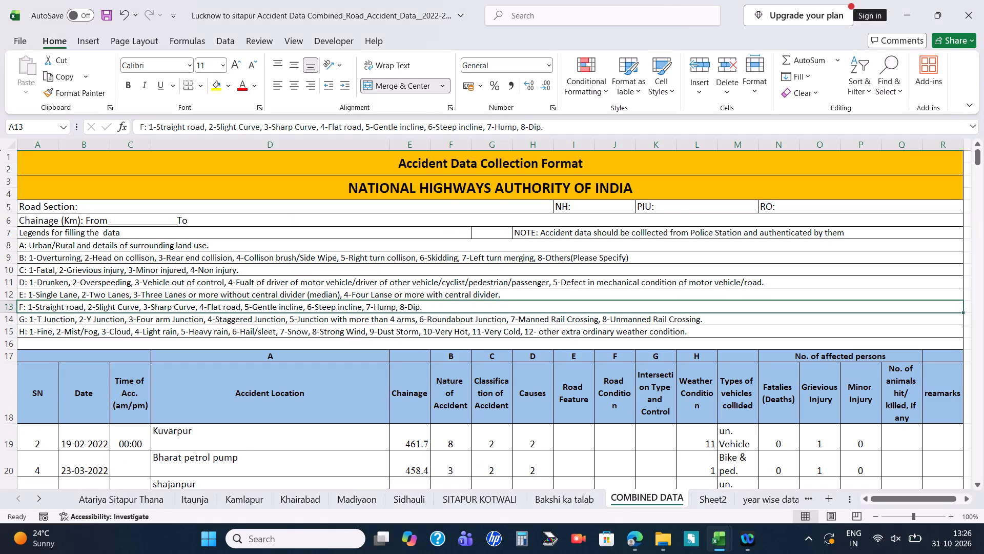
key(alt+Tab)
click(293, 508)
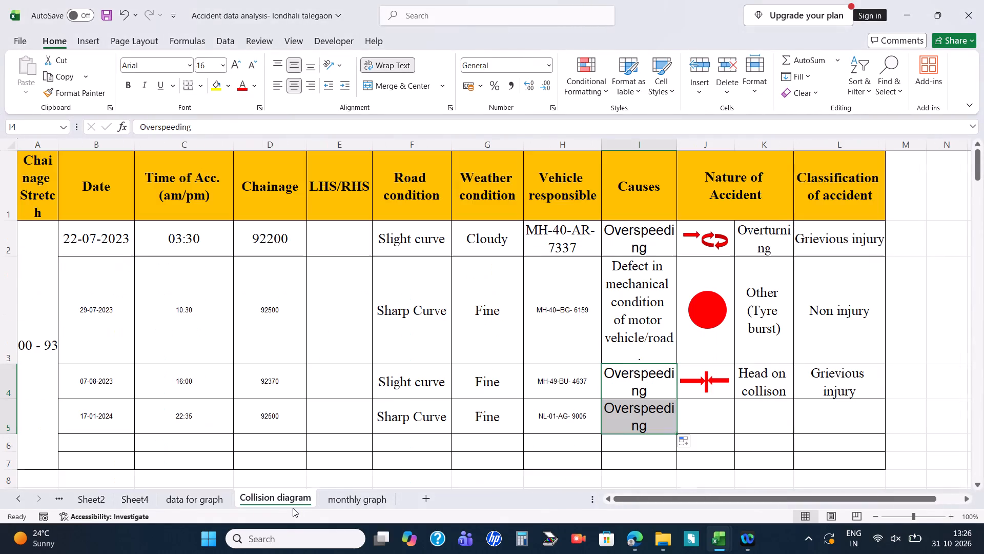
click(193, 504)
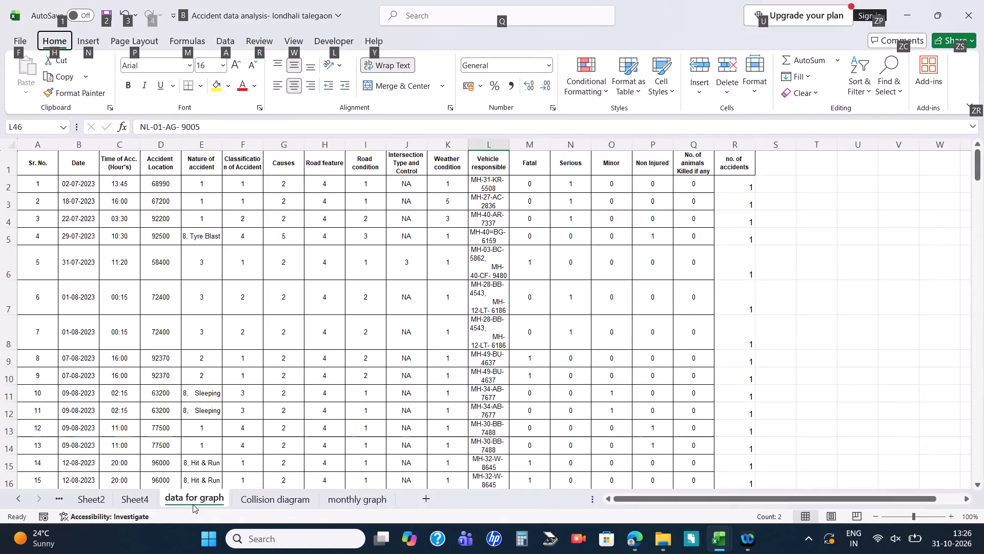
scroll(329, 354, up, 5)
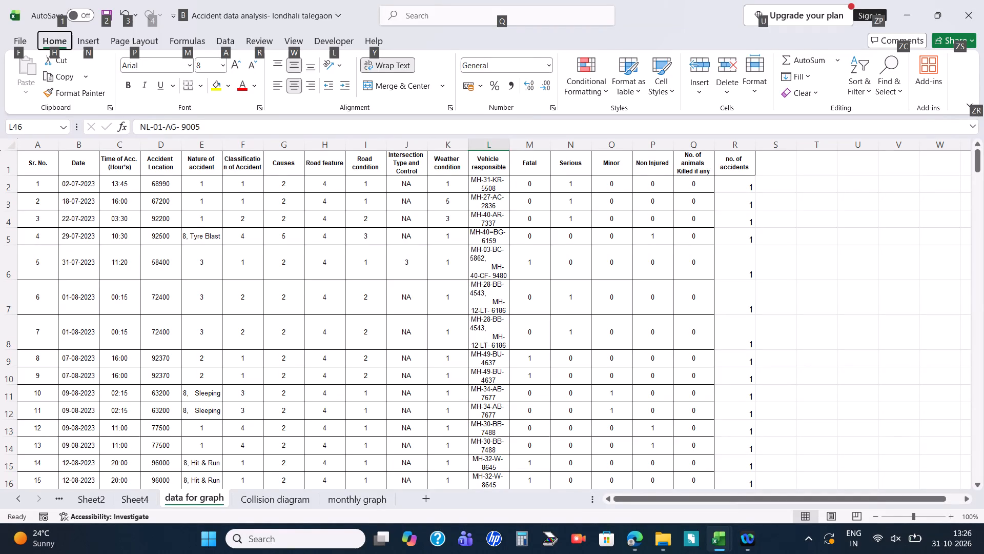
click(256, 498)
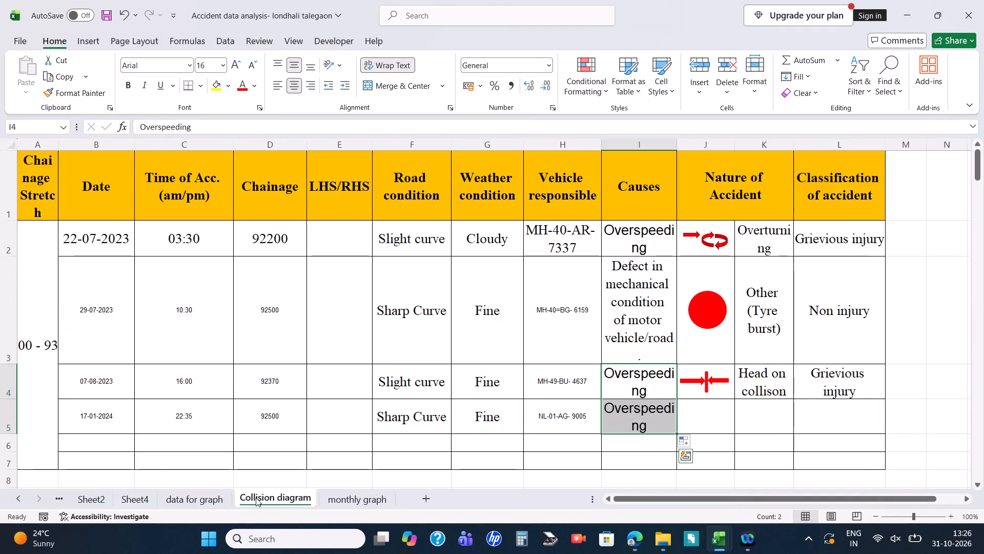
Find the 17-01-2024 accident in data for graph and check its nature of accident code in E46 against legend B.
click(214, 498)
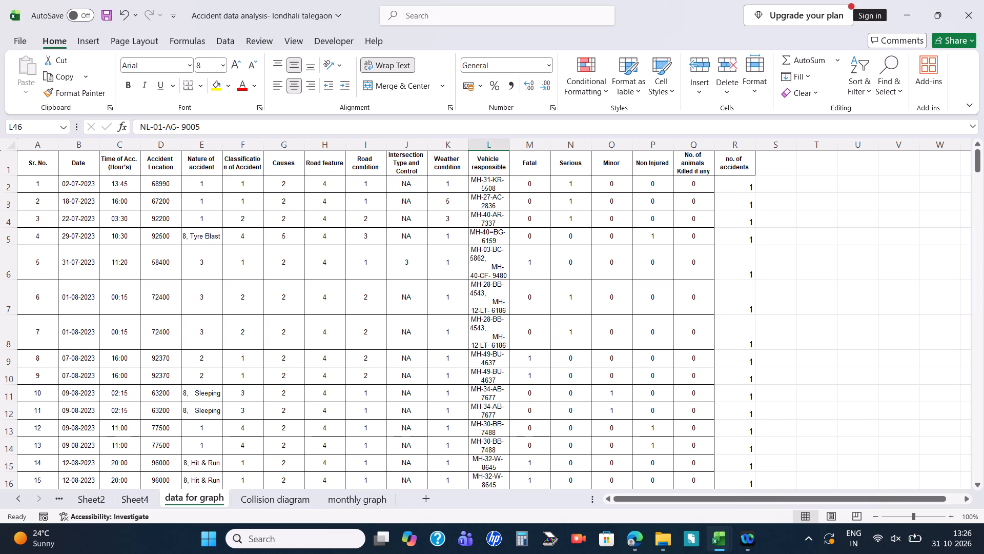
scroll(207, 306, down, 7)
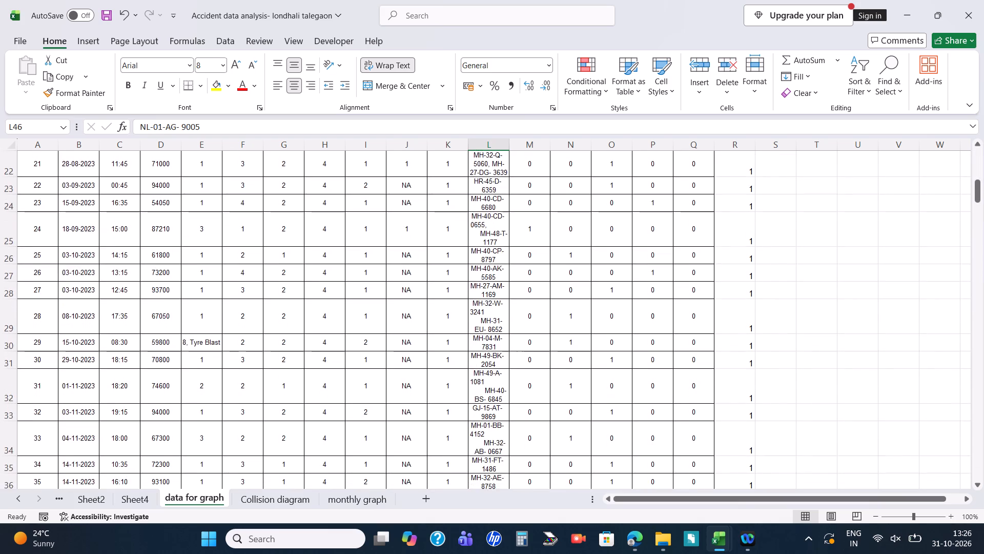
scroll(207, 306, down, 10)
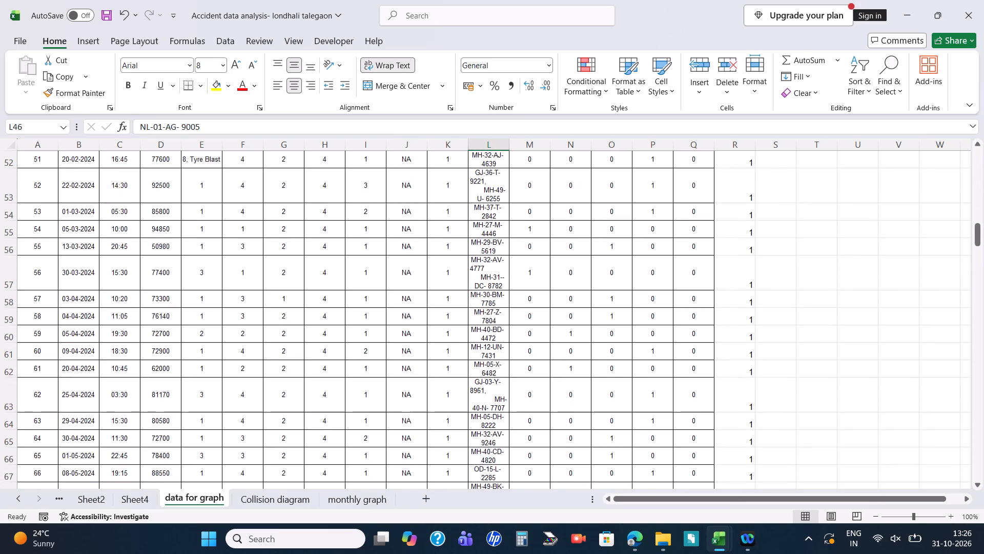
scroll(207, 306, down, 3)
scroll(207, 306, up, 16)
scroll(207, 306, up, 5)
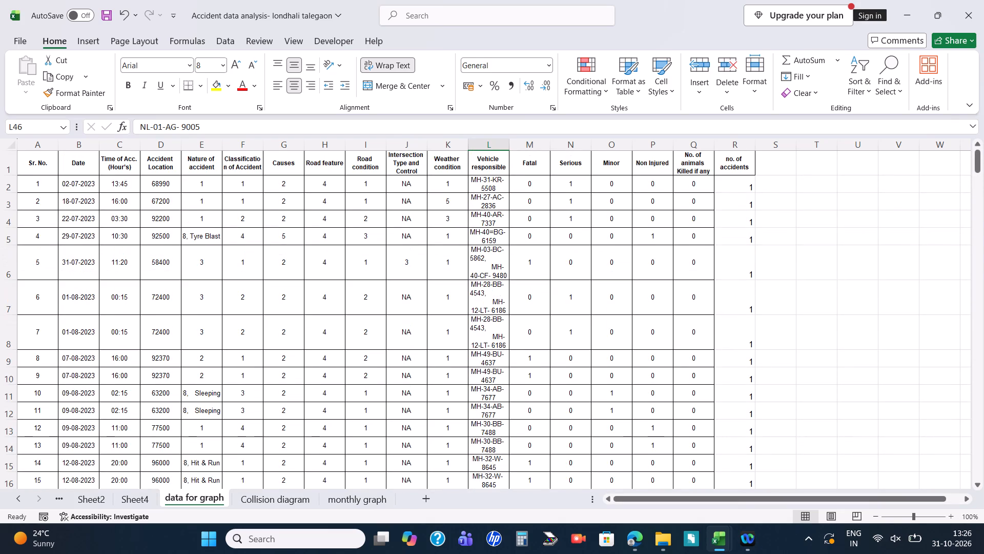
scroll(207, 306, up, 4)
scroll(207, 306, down, 13)
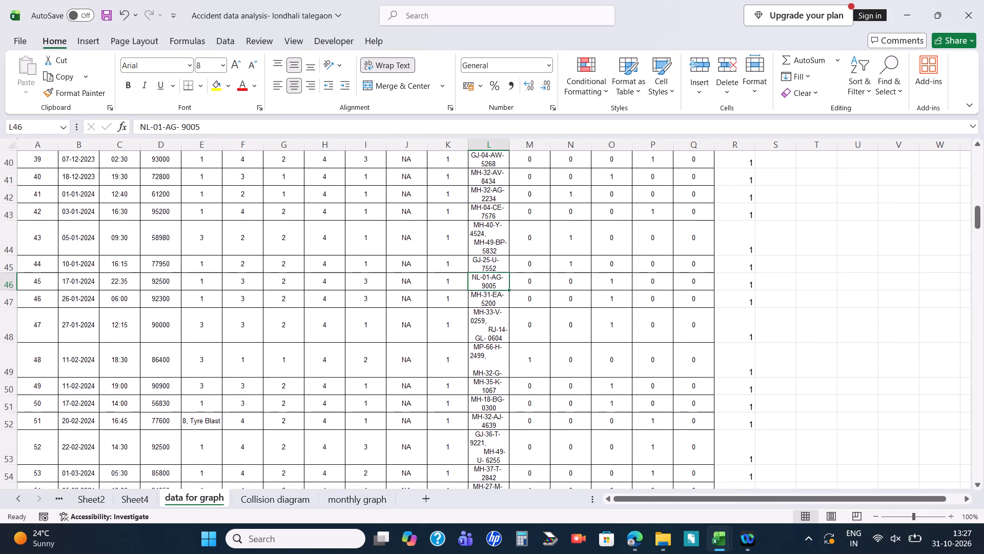
click(197, 281)
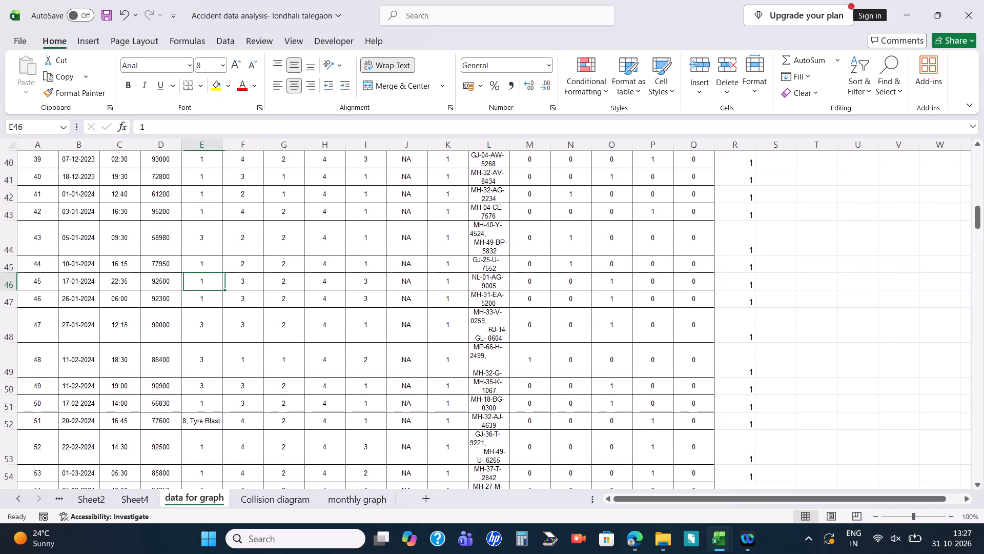
key(shift+Right)
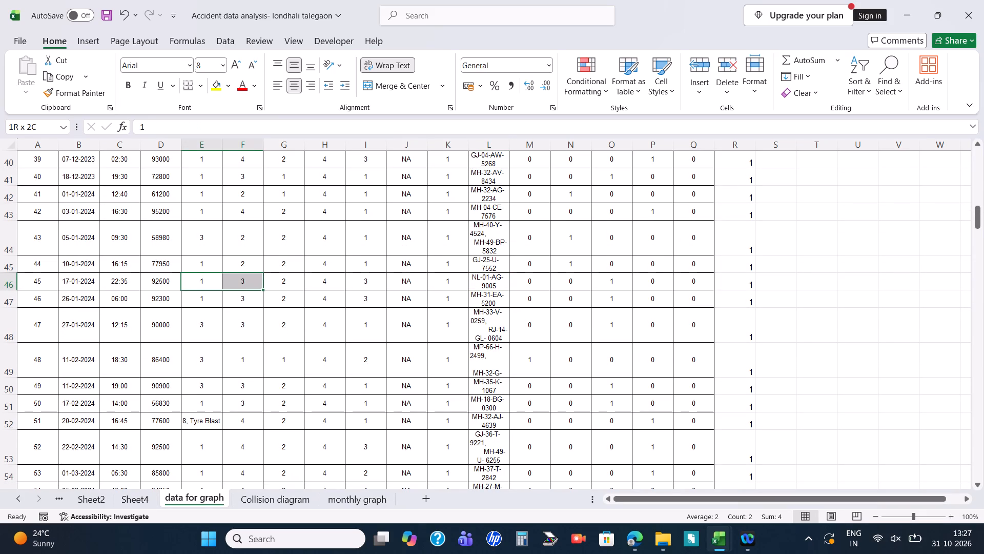
key(alt+Tab)
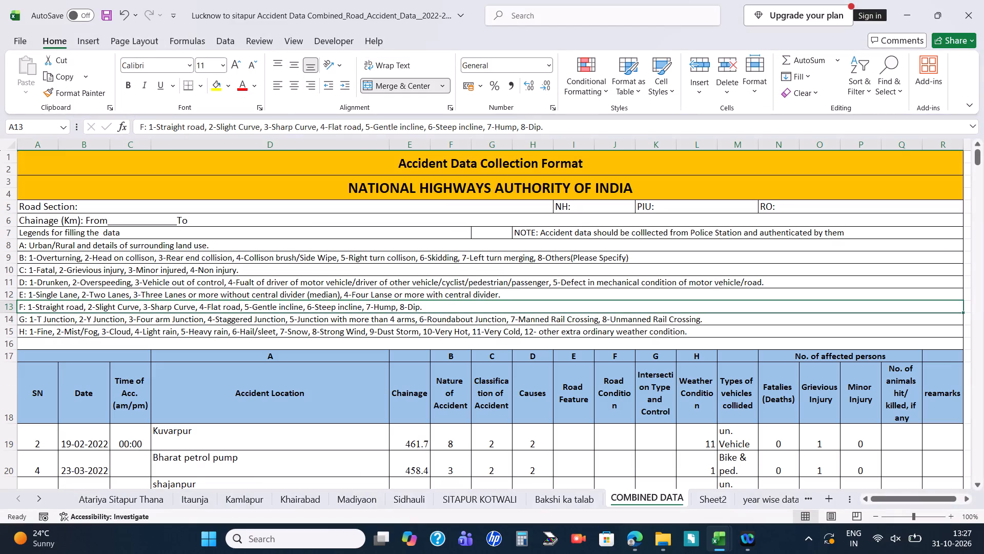
key(alt+Tab)
key(alt+Tab)
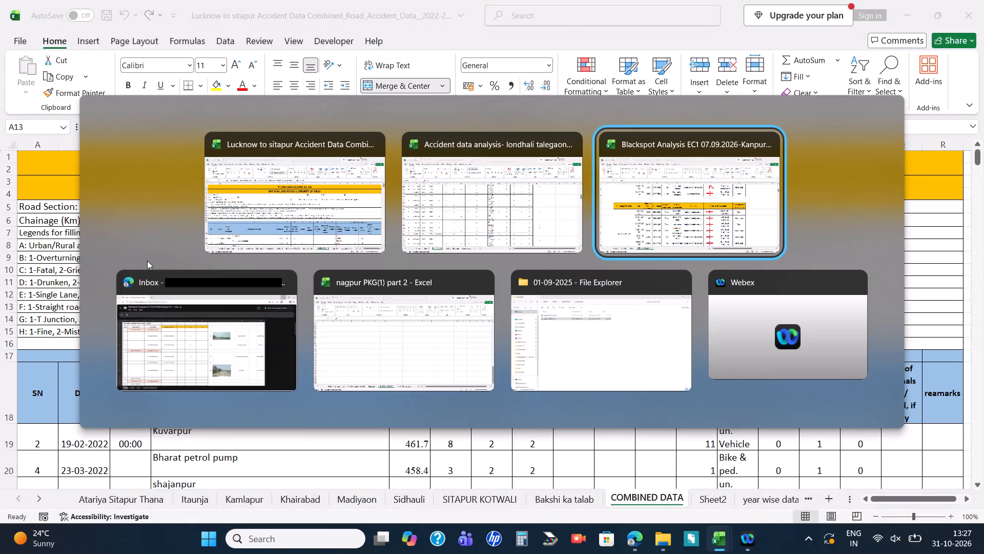
alt+click(422, 204)
Copy the Overturning symbol and label from J2:K2 into the nature of accident cells J5:K5 of Collision diagram.
click(289, 498)
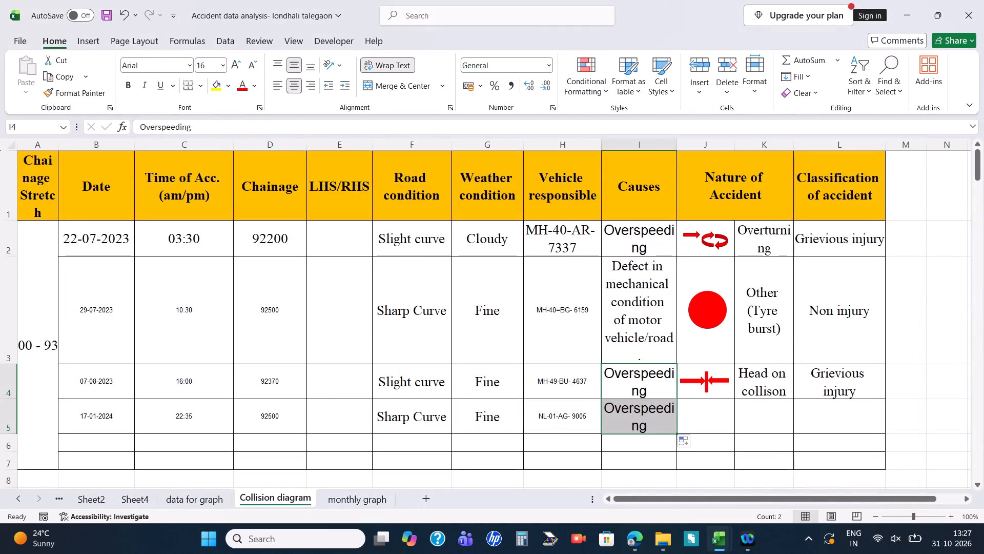
click(766, 250)
key(shift+Left)
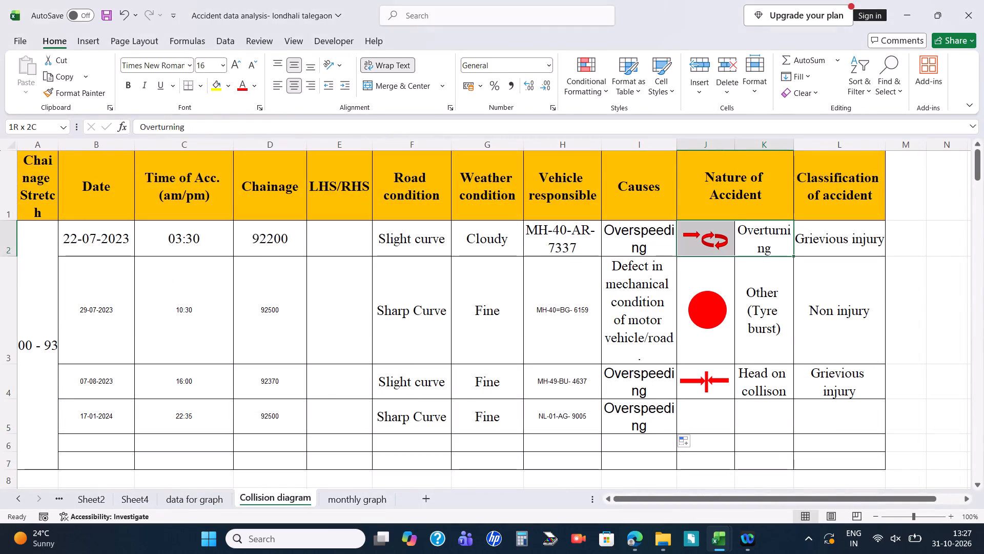
key(ctrl+c)
click(714, 414)
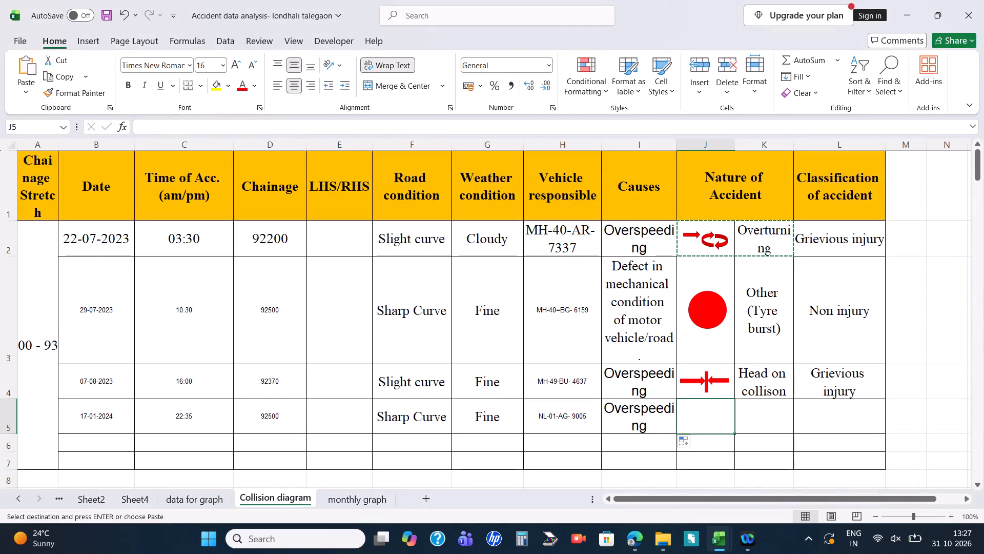
key(ctrl+v)
Check the classification of accident code for the 17-01-2024 accident in data for graph, for cell L5 of Collision diagram.
click(838, 428)
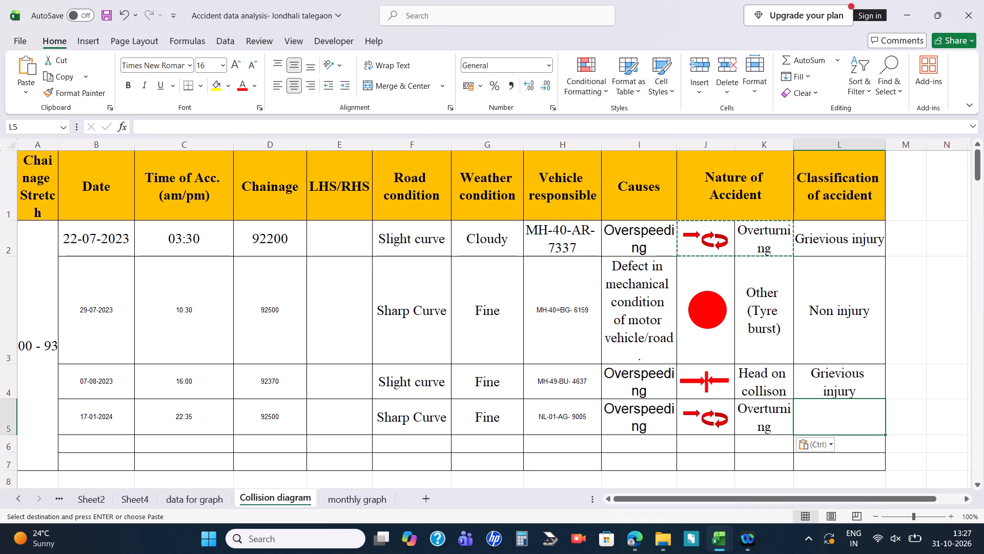
click(188, 505)
scroll(272, 372, up, 10)
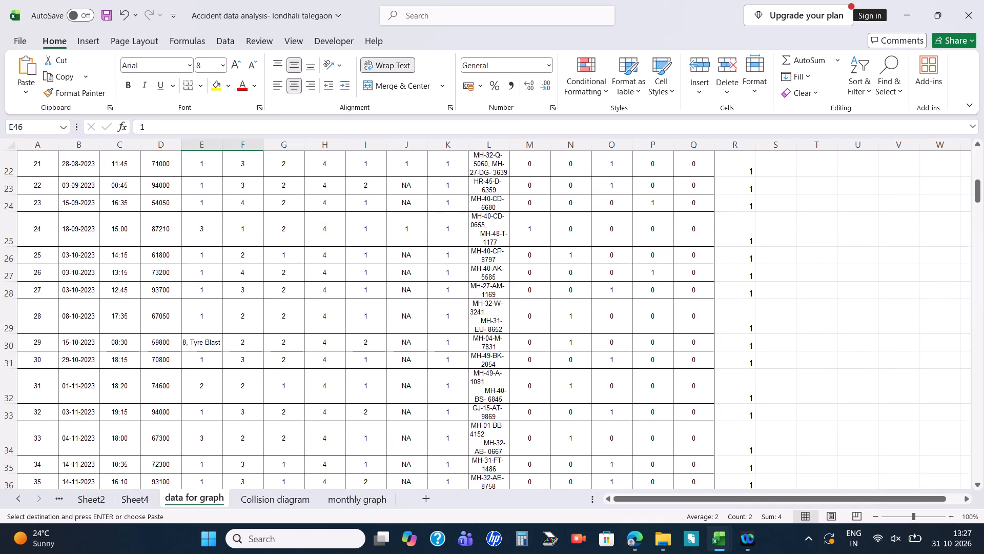
scroll(285, 360, up, 9)
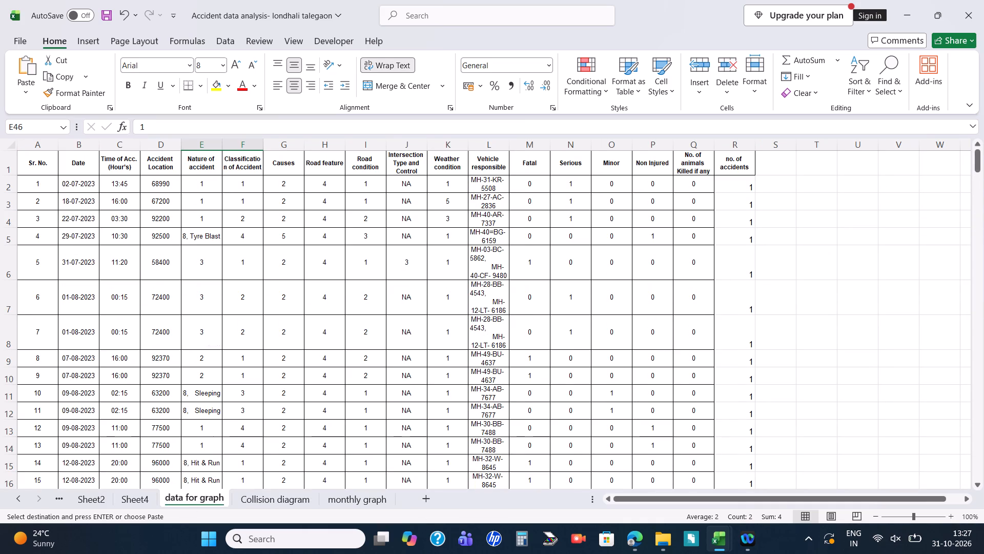
scroll(252, 208, down, 13)
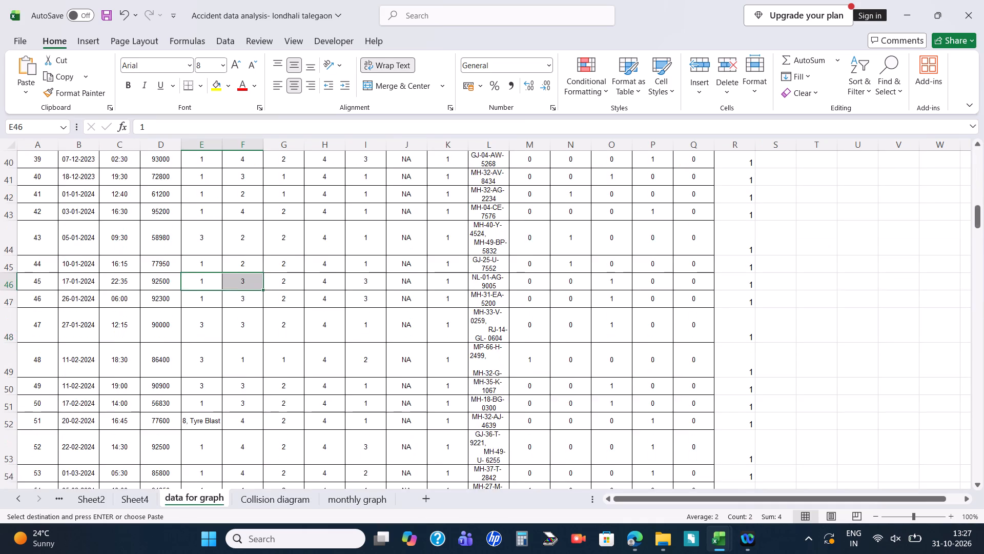
scroll(252, 210, down, 1)
Copy Minor injured from legend C of the Lucknow to sitapur workbook into classification cell L5 of Collision diagram and save the workbook.
key(alt+Tab)
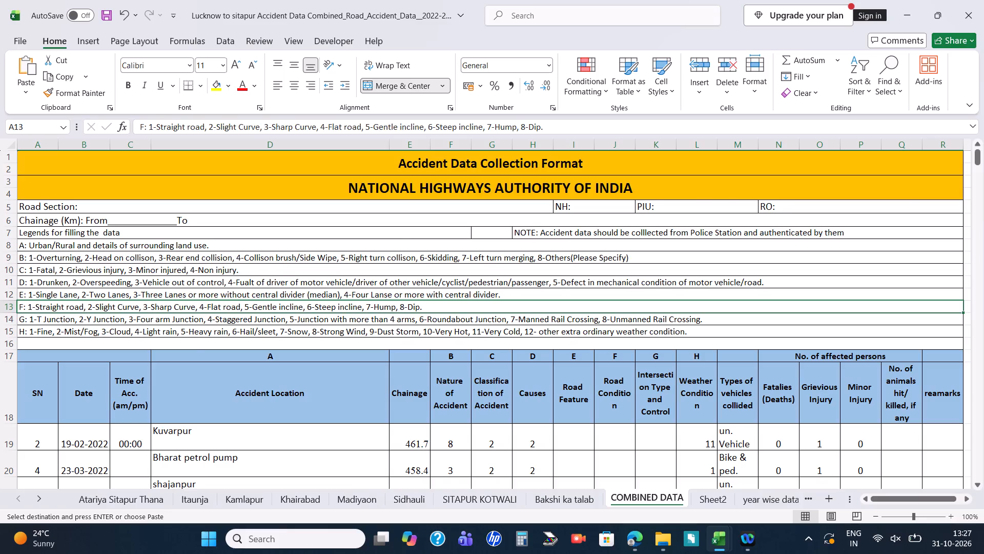
key(alt+Tab)
alt+click(272, 225)
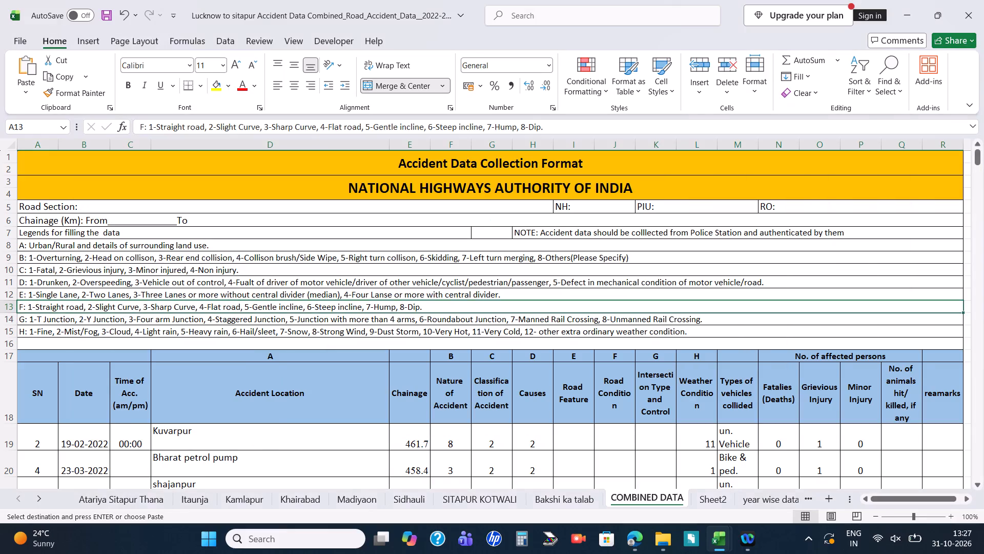
double_click(162, 274)
click(167, 270)
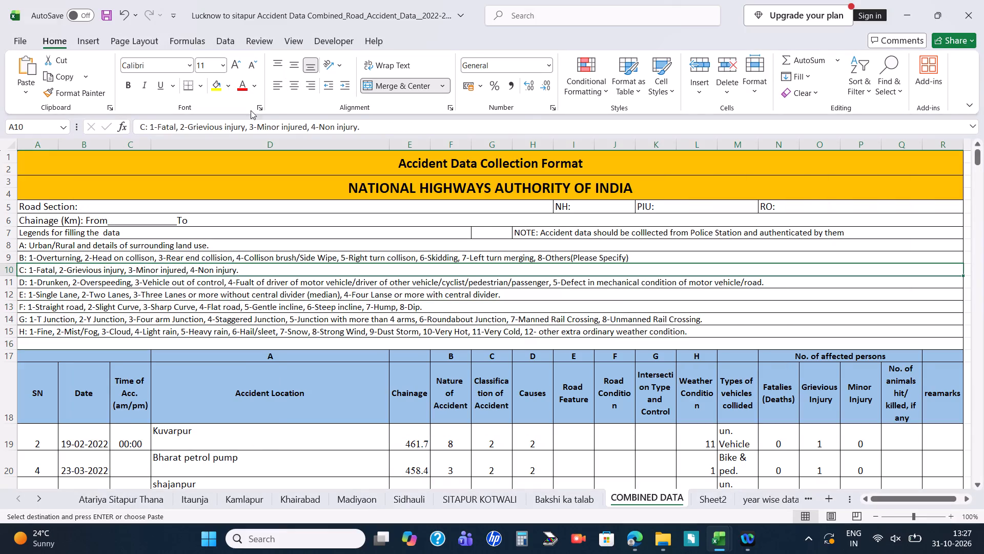
double_click(275, 126)
double_click(275, 126)
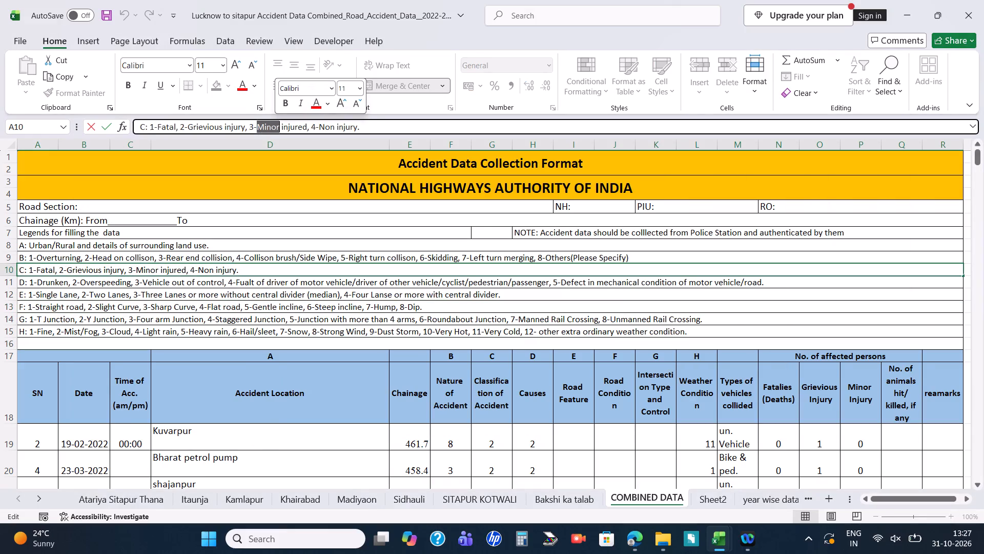
key(shift+Right)
key(shift+Right)
key(shift+Right)
key(shift+Right)
key(shift+Right)
key(shift+Right)
key(shift+Right)
key(shift+Right)
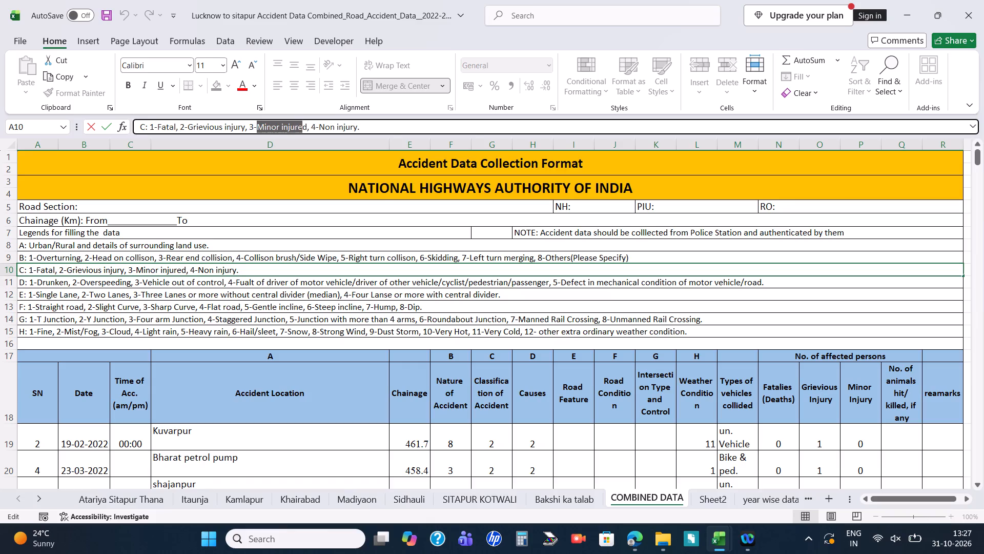
key(ctrl+c)
key(alt+Tab)
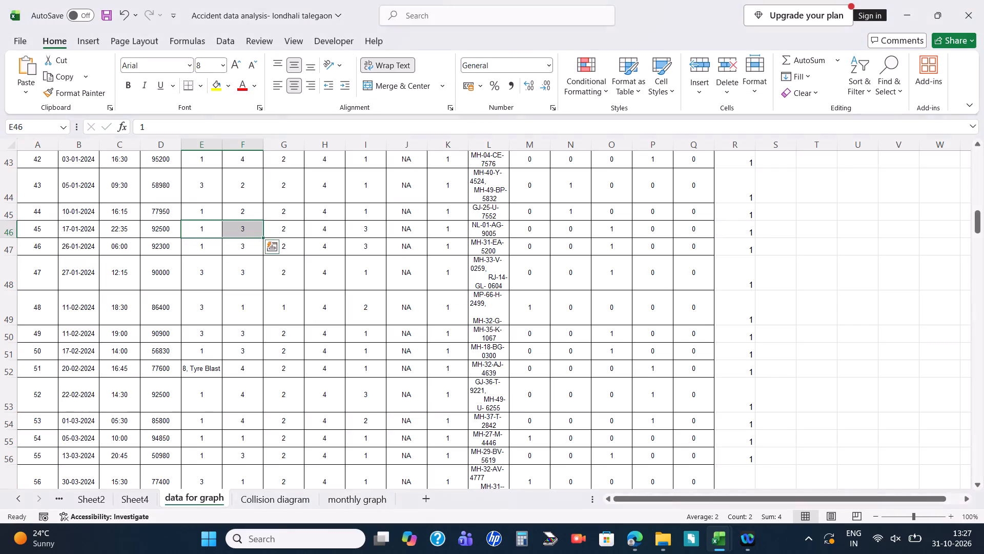
click(297, 504)
click(830, 411)
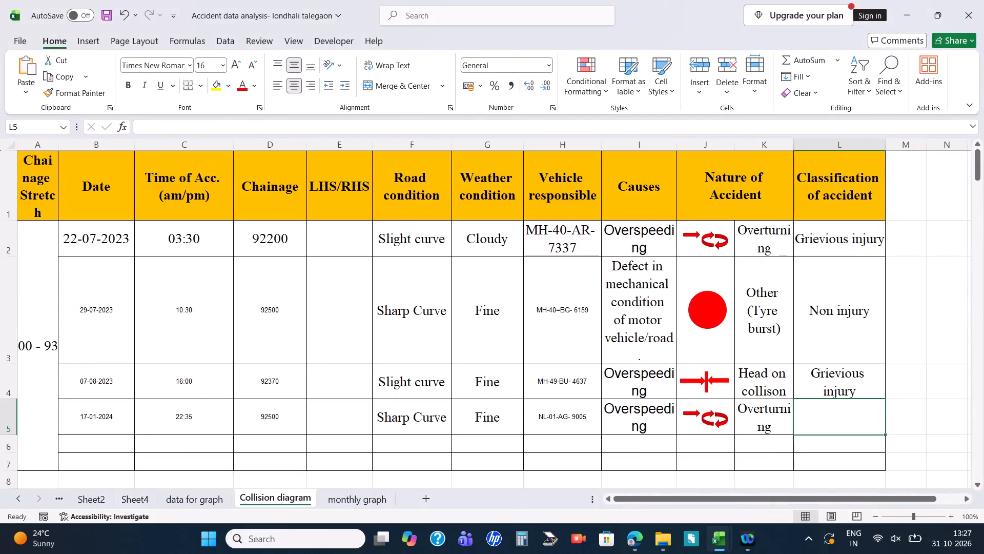
key(ctrl+v)
key(ctrl+s)
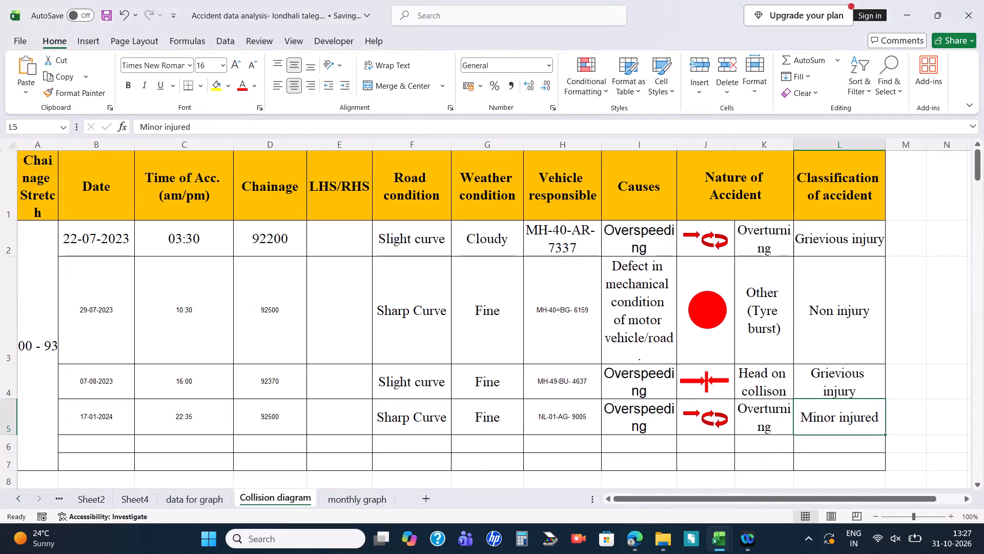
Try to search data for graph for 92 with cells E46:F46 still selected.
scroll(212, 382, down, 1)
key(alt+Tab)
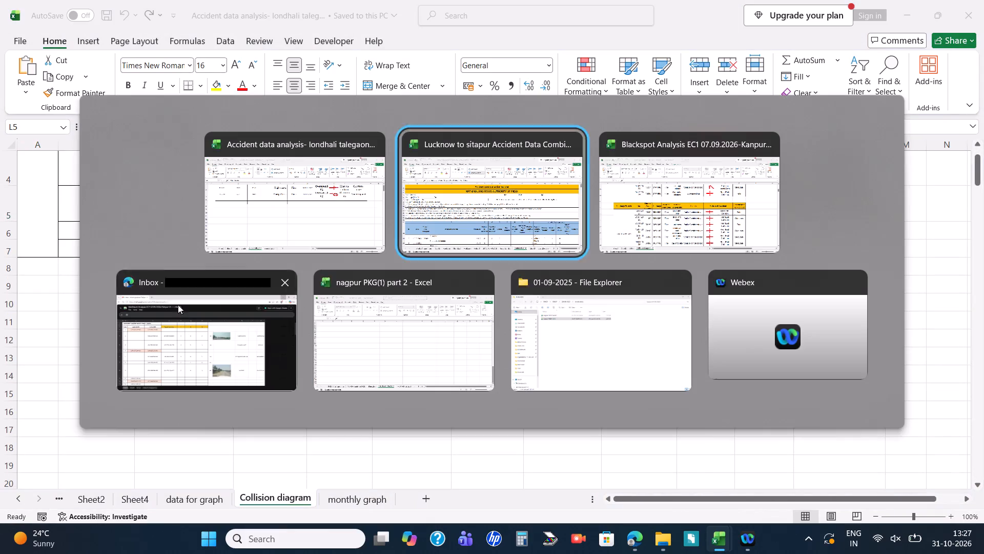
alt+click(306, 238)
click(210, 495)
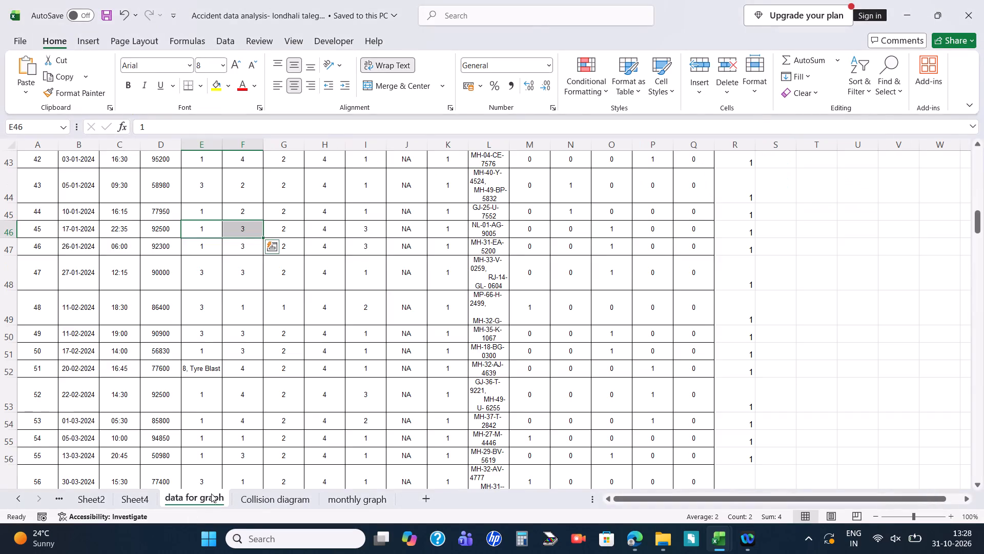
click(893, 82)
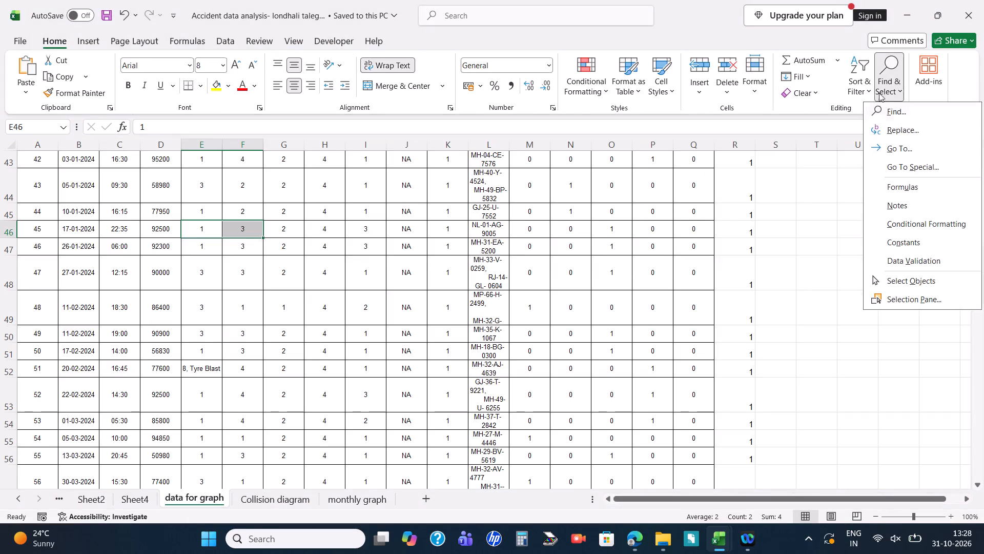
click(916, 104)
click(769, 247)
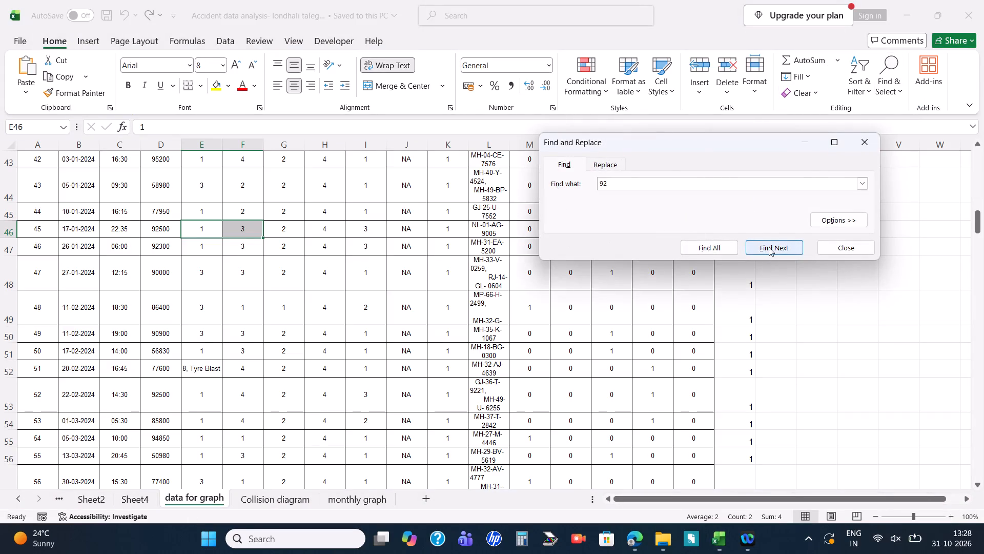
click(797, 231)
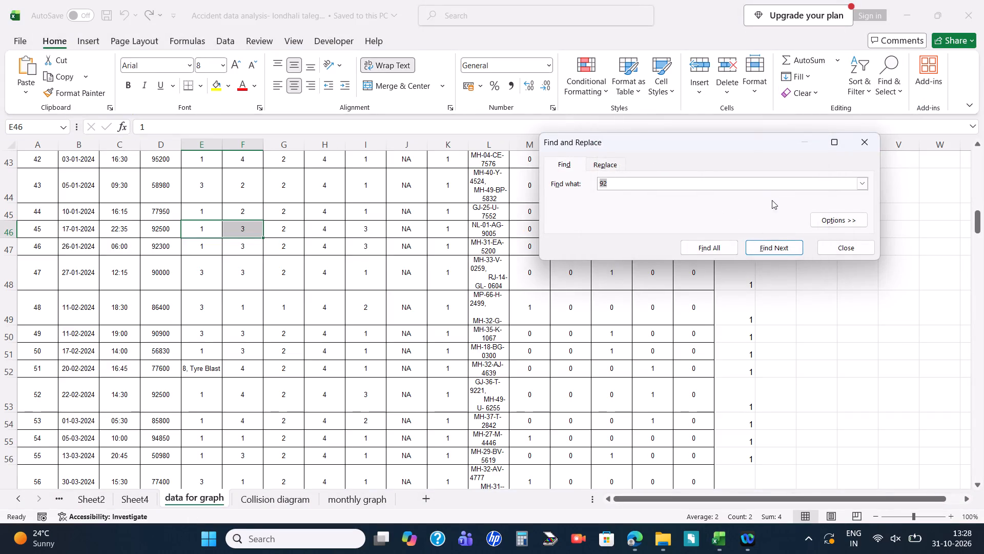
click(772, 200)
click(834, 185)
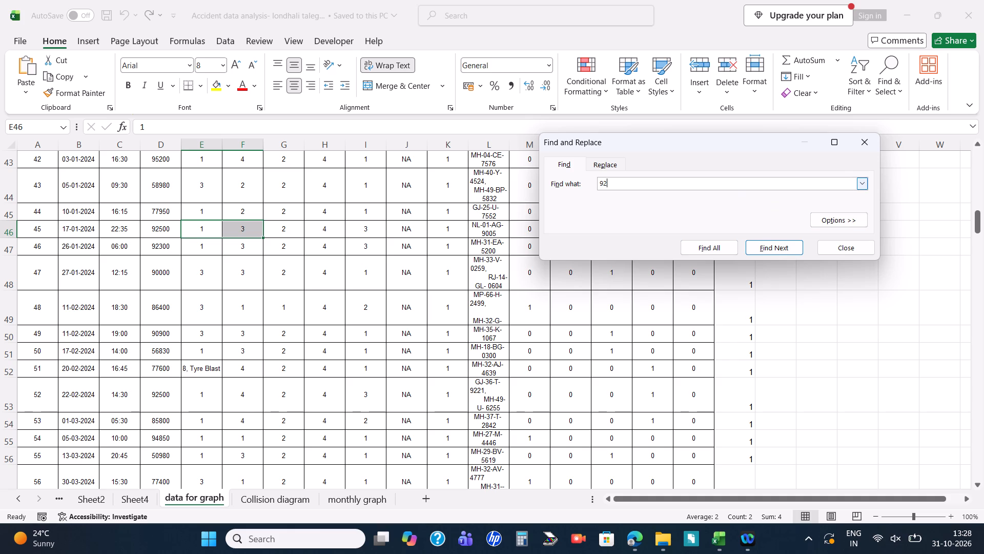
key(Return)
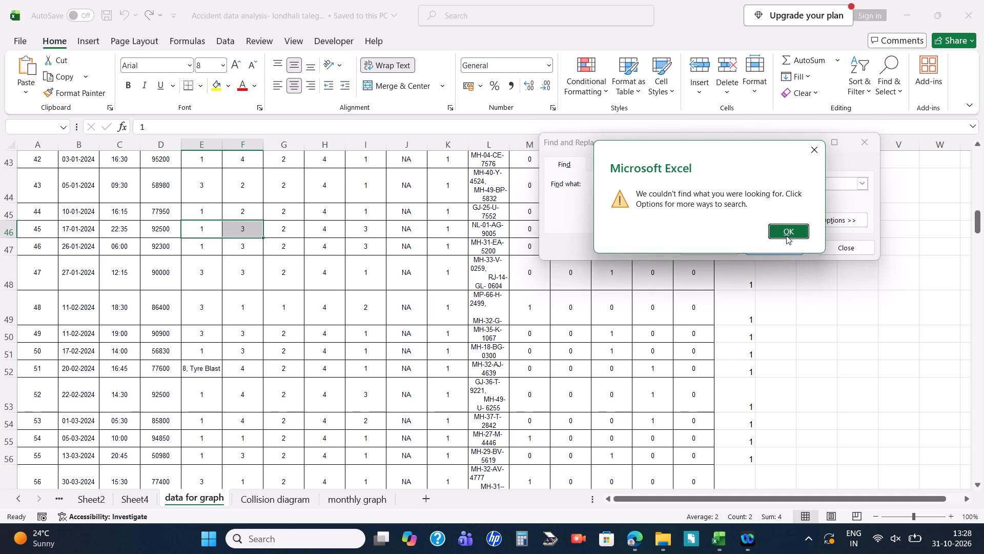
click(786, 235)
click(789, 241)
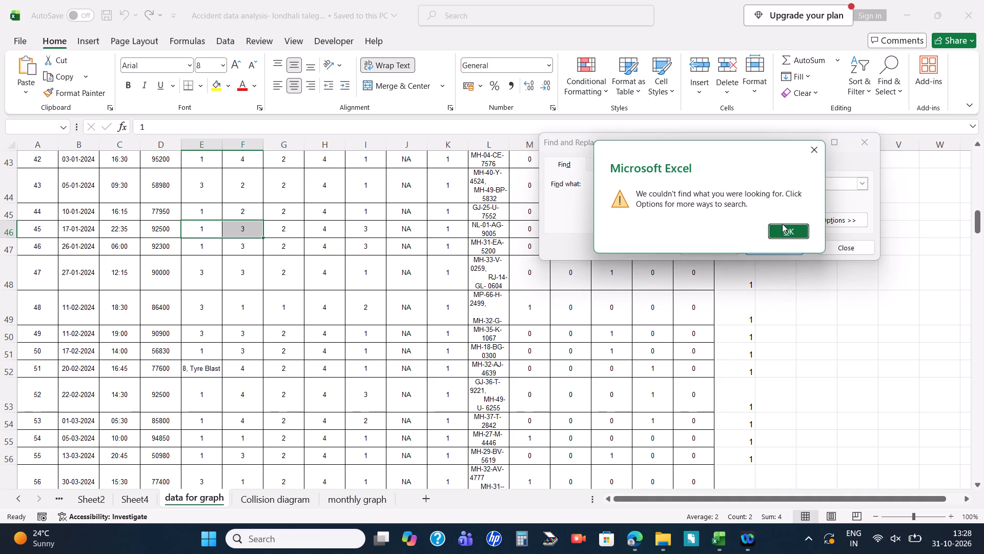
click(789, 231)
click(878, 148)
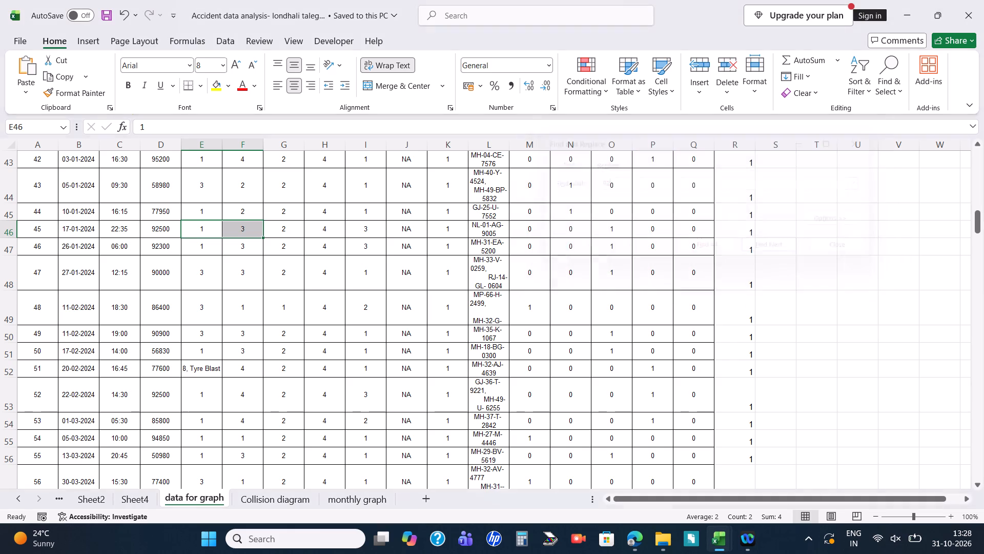
Search data for graph for 92 starting from accident location cell D2, stepping through the matches to D47.
scroll(173, 314, up, 1)
click(173, 314)
scroll(173, 314, up, 20)
scroll(173, 314, up, 2)
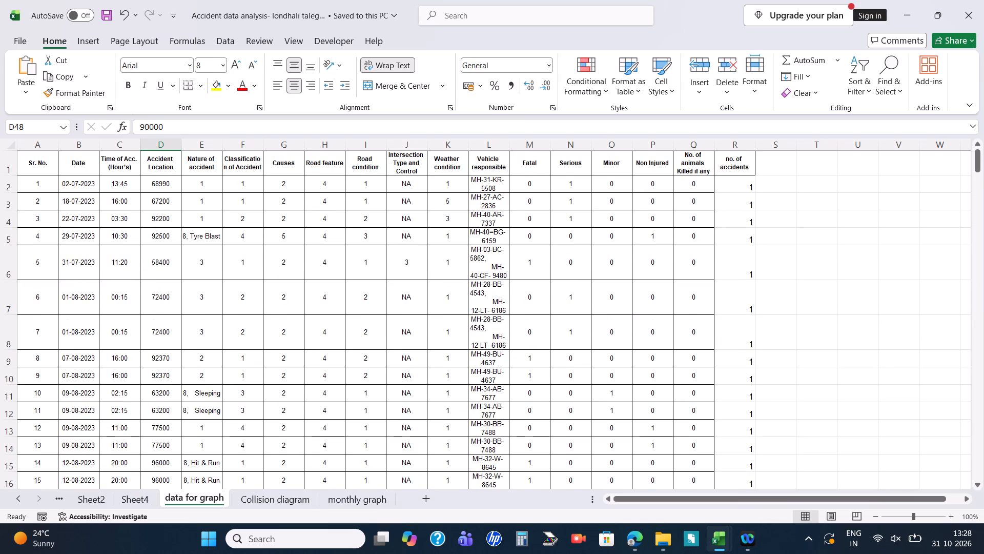
click(152, 162)
click(156, 183)
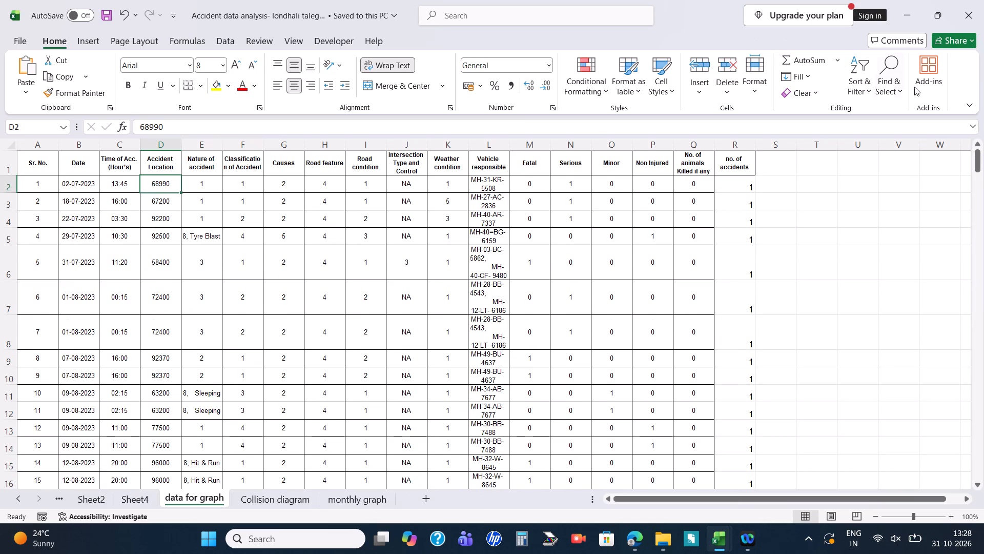
click(920, 87)
click(897, 90)
click(895, 107)
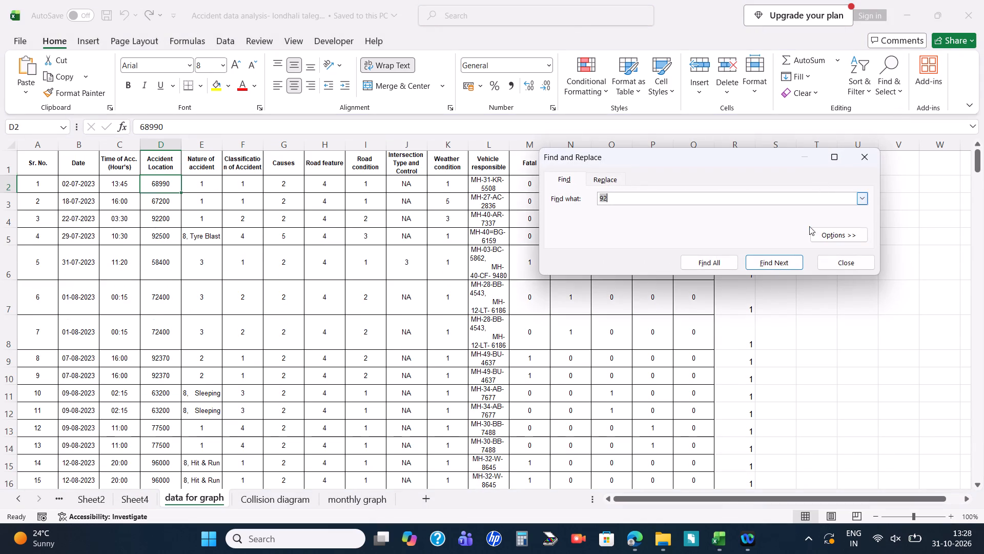
click(782, 259)
click(782, 259)
click(782, 259)
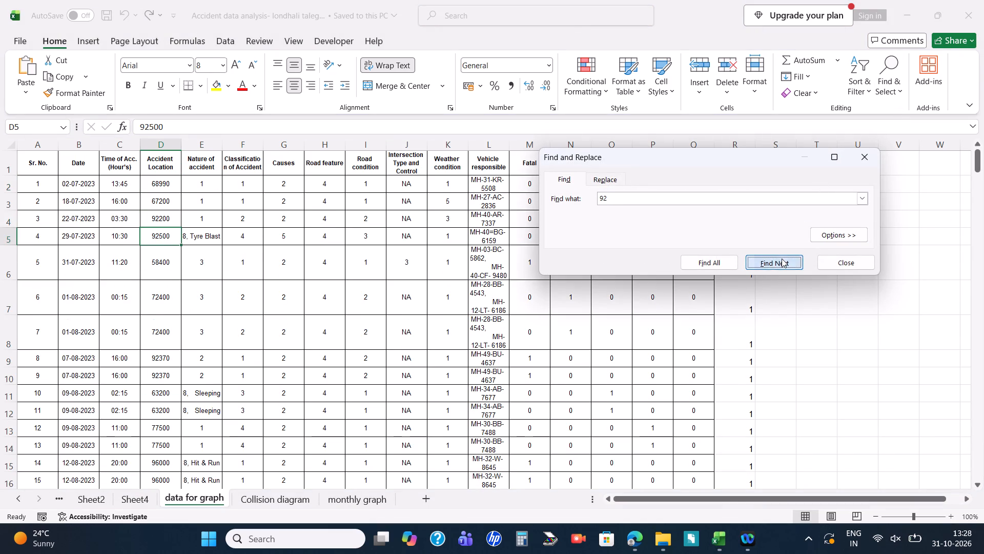
click(780, 261)
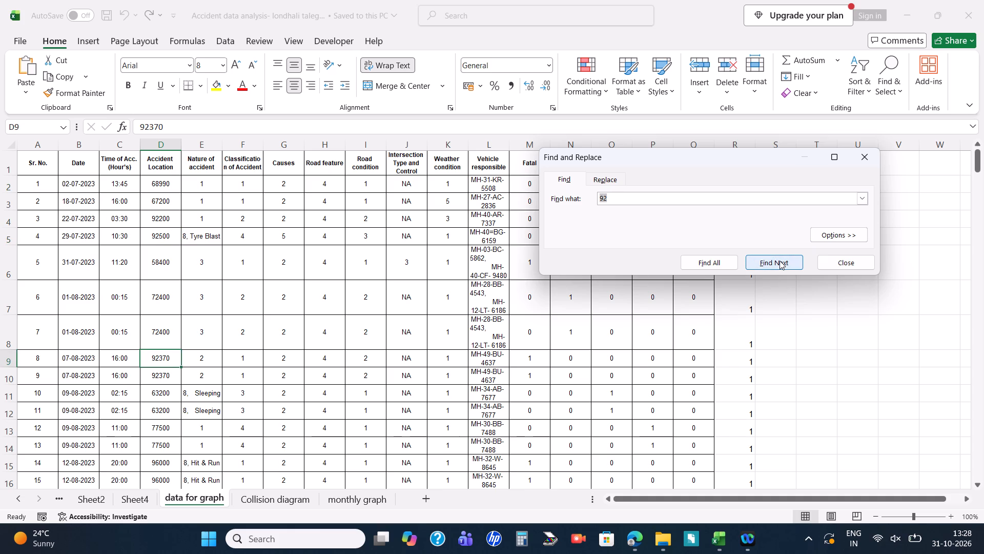
click(780, 261)
click(780, 261)
click(780, 261)
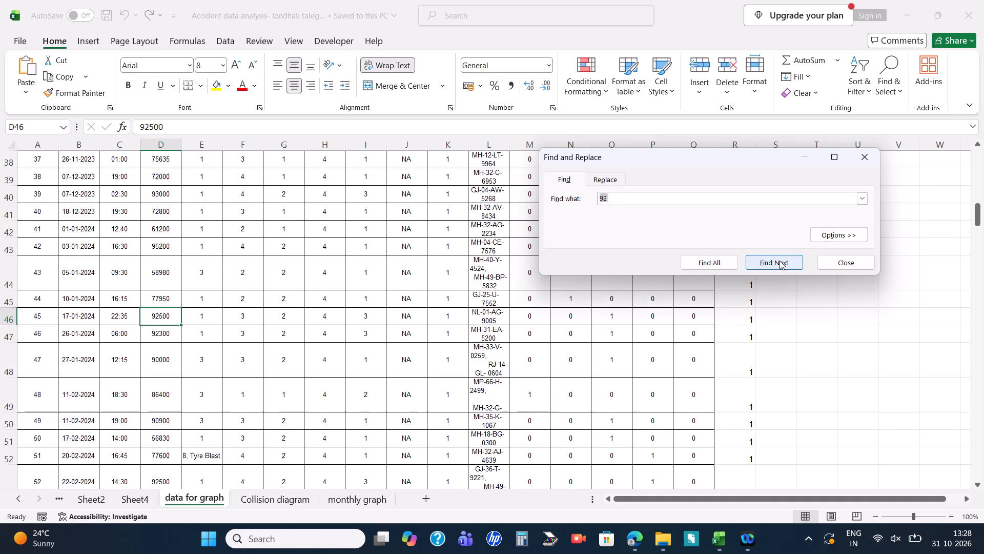
click(780, 261)
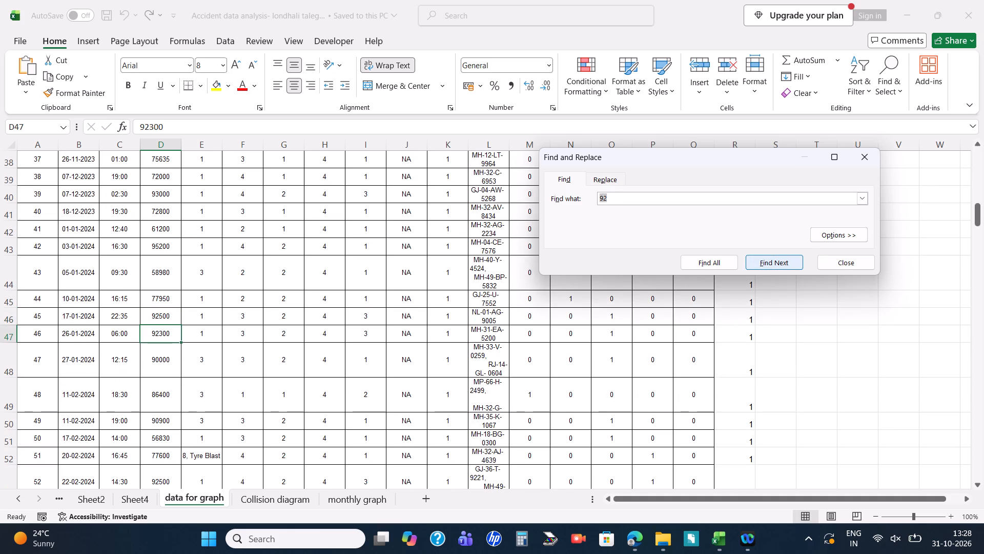
click(878, 165)
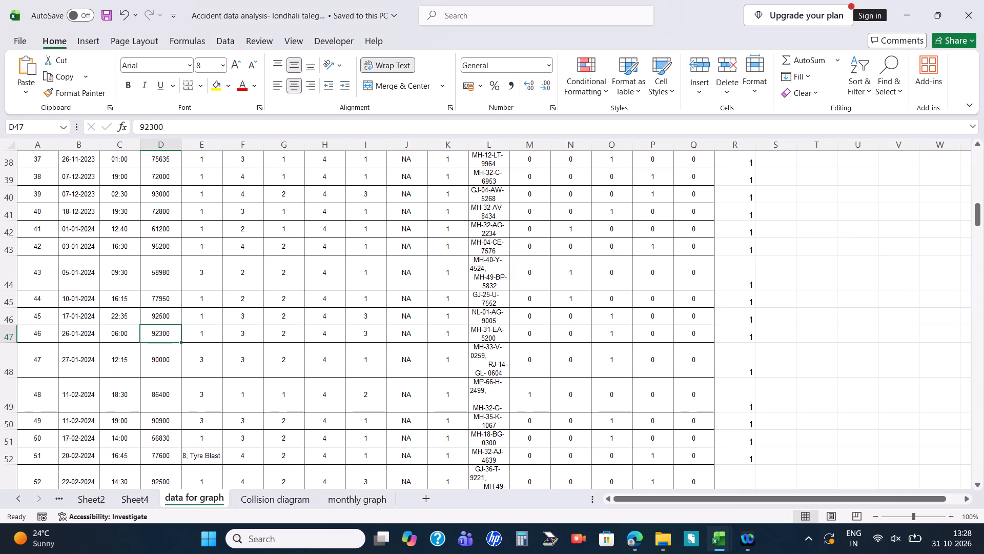
Copy the 26-01-2024 accident's date, time and chainage from B47:D47 of data for graph into B6:D6 of Collision diagram.
drag(77, 332, 158, 331)
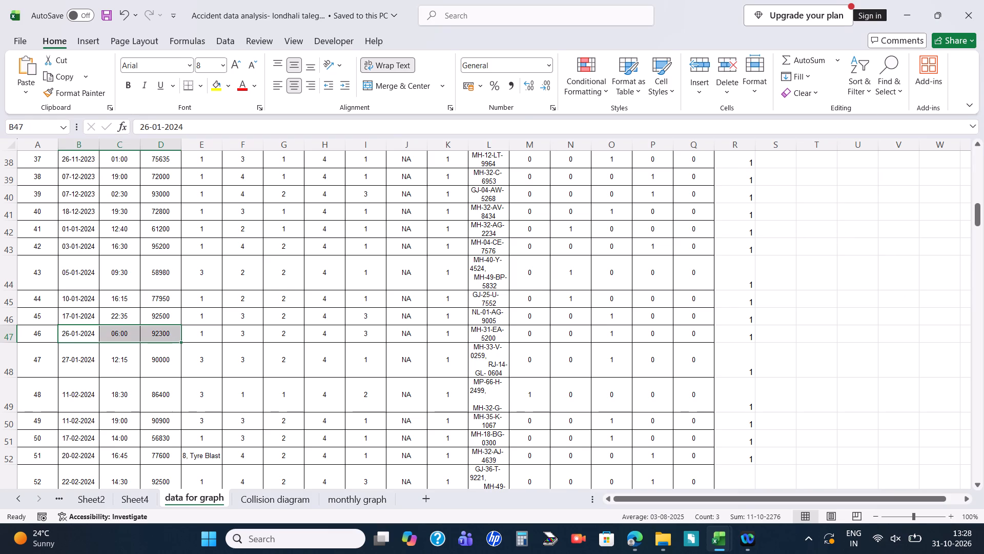
key(ctrl+c)
click(259, 502)
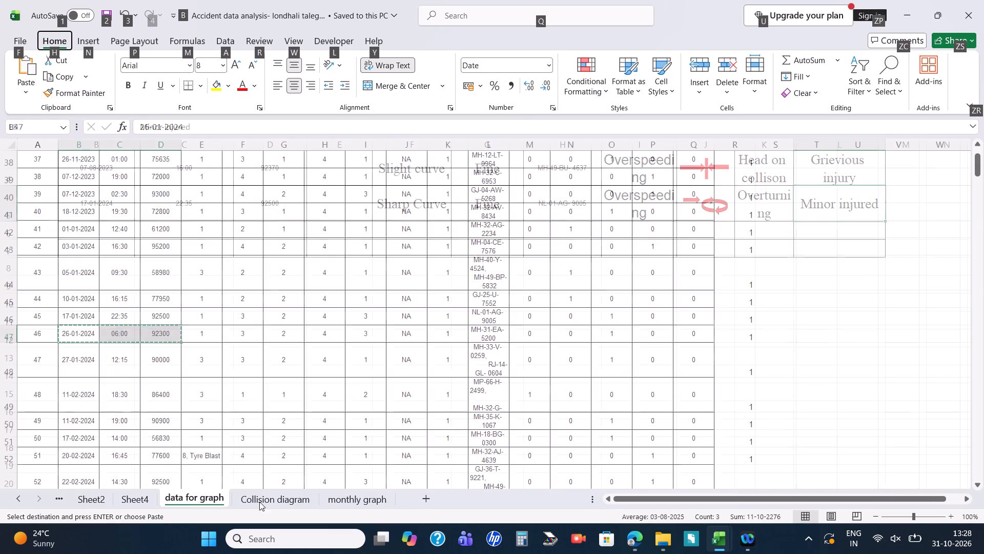
click(101, 229)
key(ctrl+v)
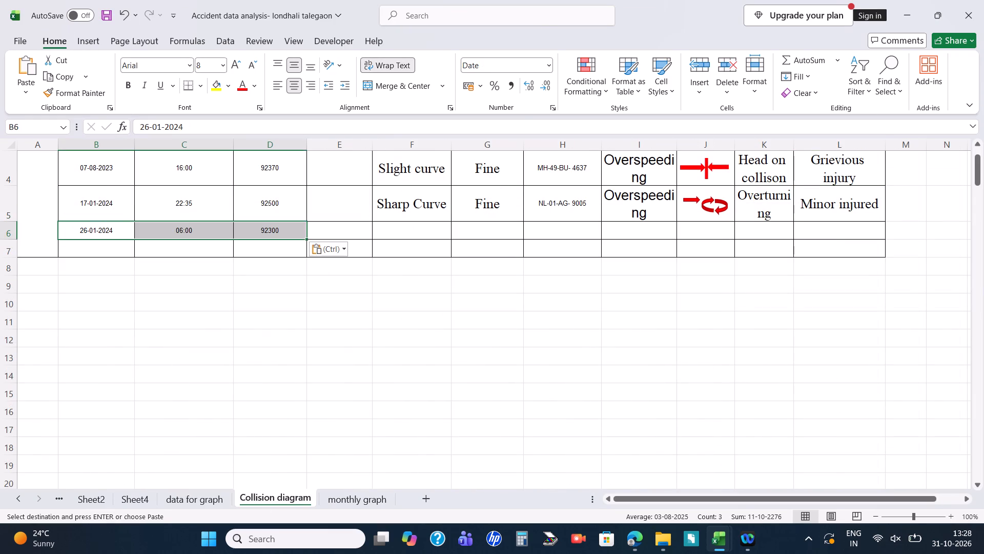
Look up the 26-01-2024 accident's road condition code and copy Sharp Curve from F5 into F6 of Collision diagram.
click(400, 226)
scroll(398, 230, up, 8)
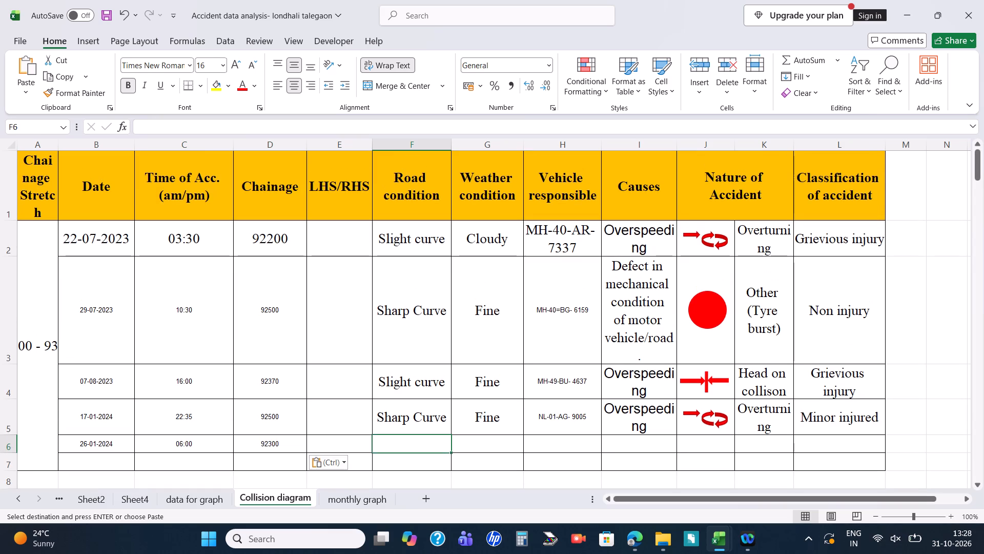
click(206, 491)
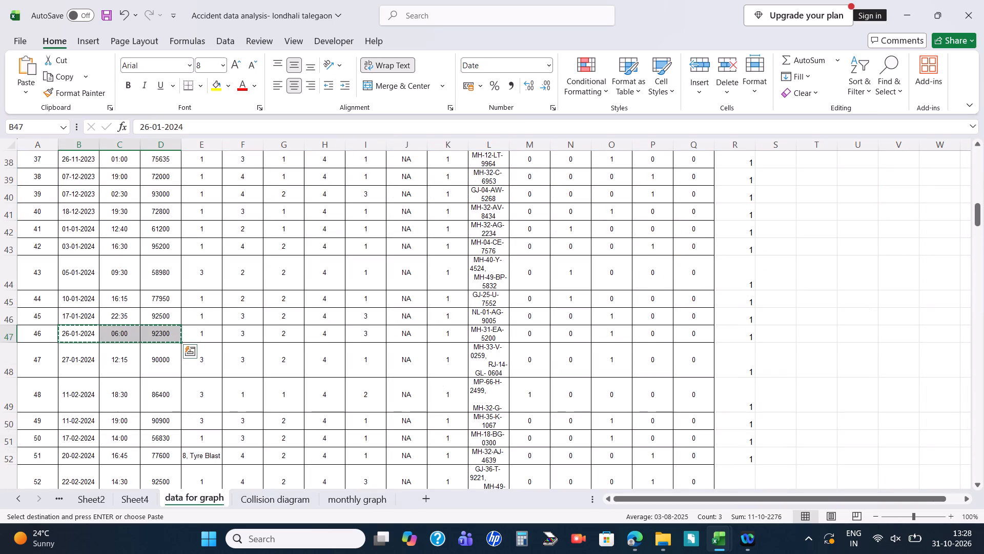
scroll(228, 335, up, 20)
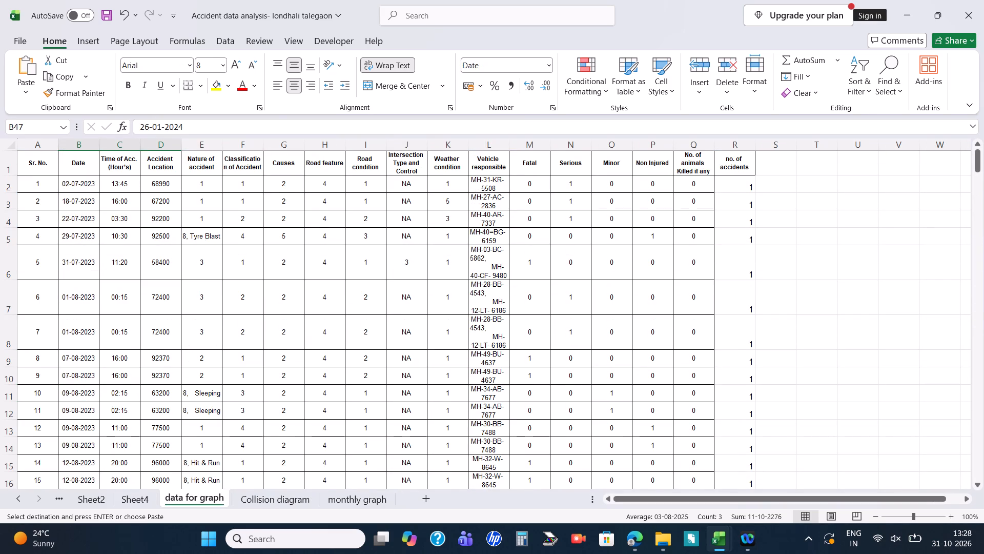
scroll(378, 170, down, 16)
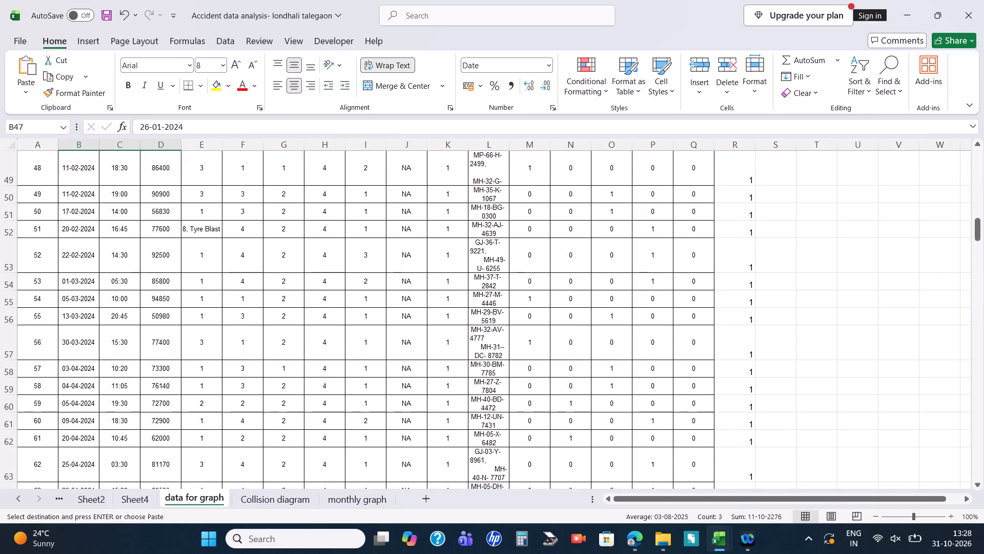
scroll(377, 170, up, 1)
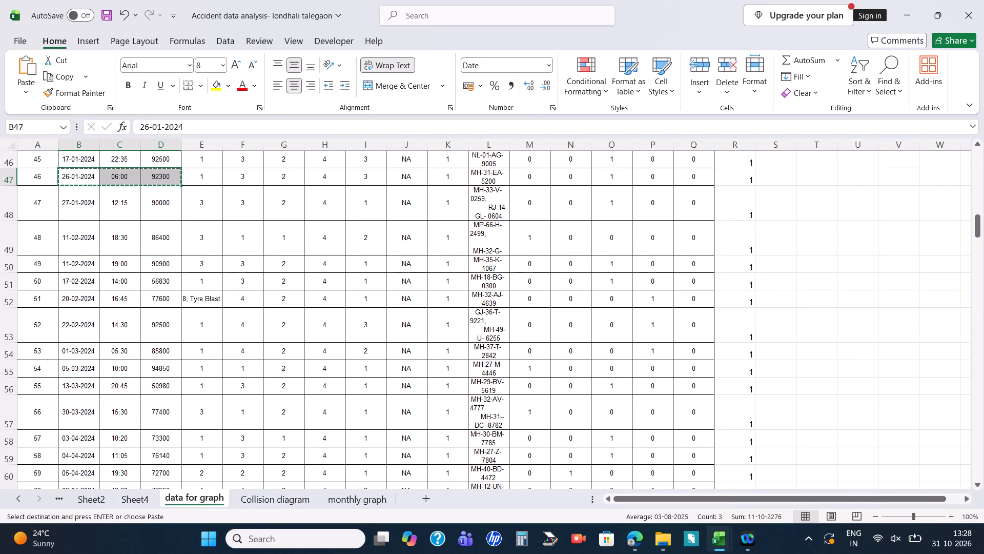
key(alt+Tab)
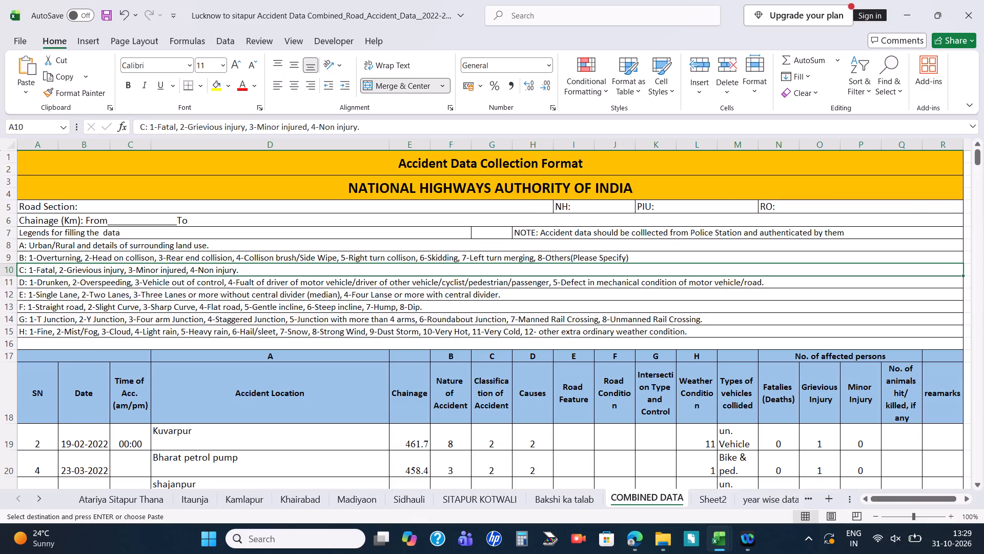
key(alt+Tab)
click(264, 496)
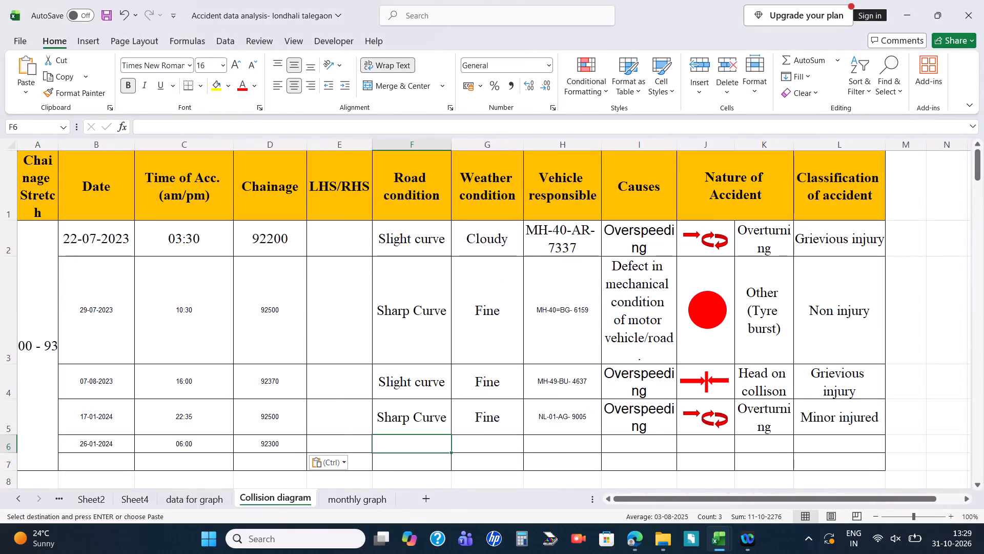
click(437, 424)
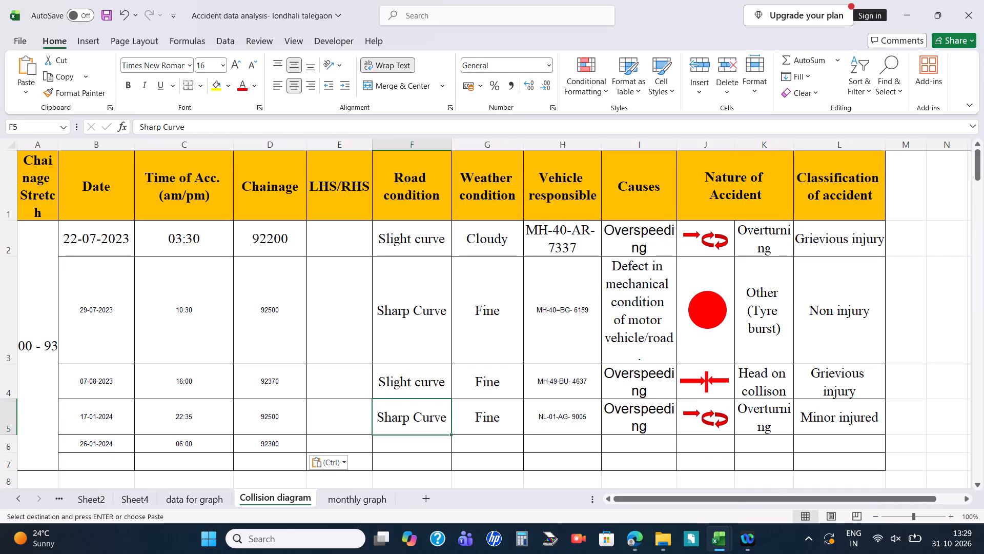
key(ctrl+c)
click(432, 443)
key(ctrl+v)
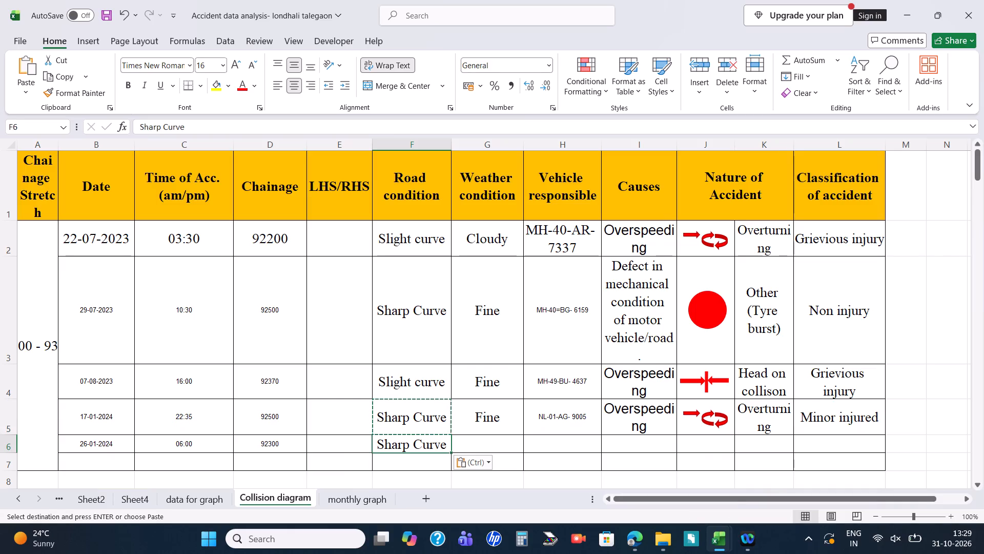
Check the 26-01-2024 accident's weather code in data for graph and fill Fine from G5 down to G6 of Collision diagram.
key(alt+Tab)
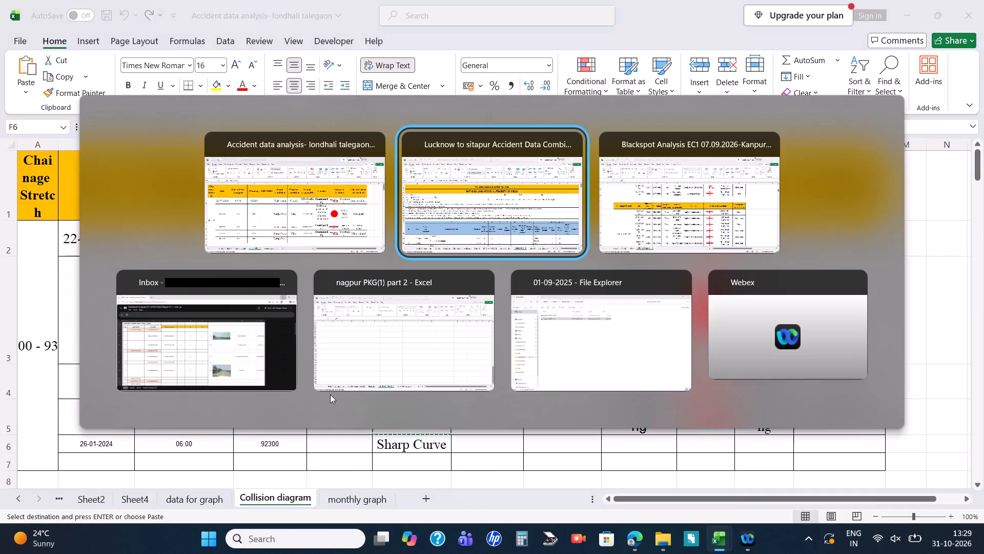
key(alt+Tab)
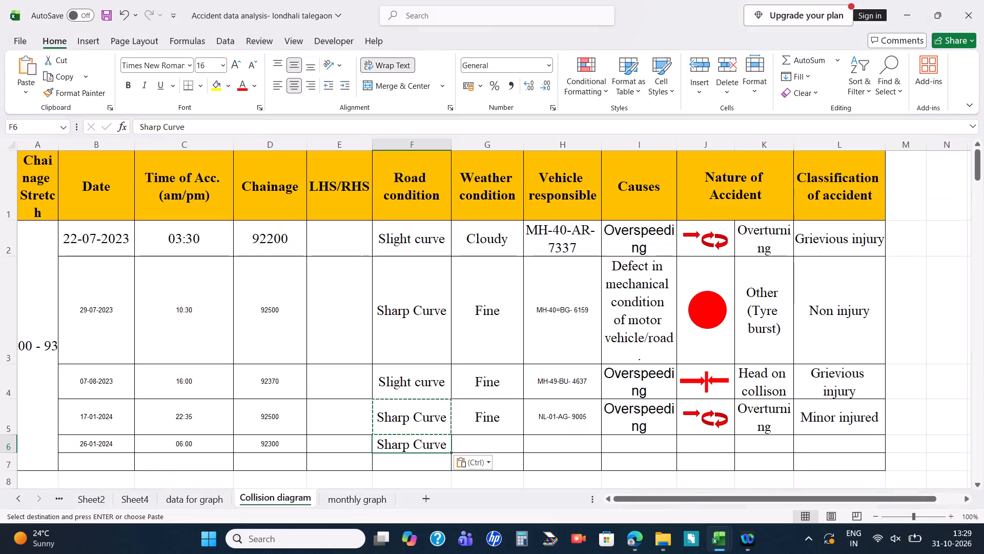
click(230, 506)
scroll(199, 301, up, 1)
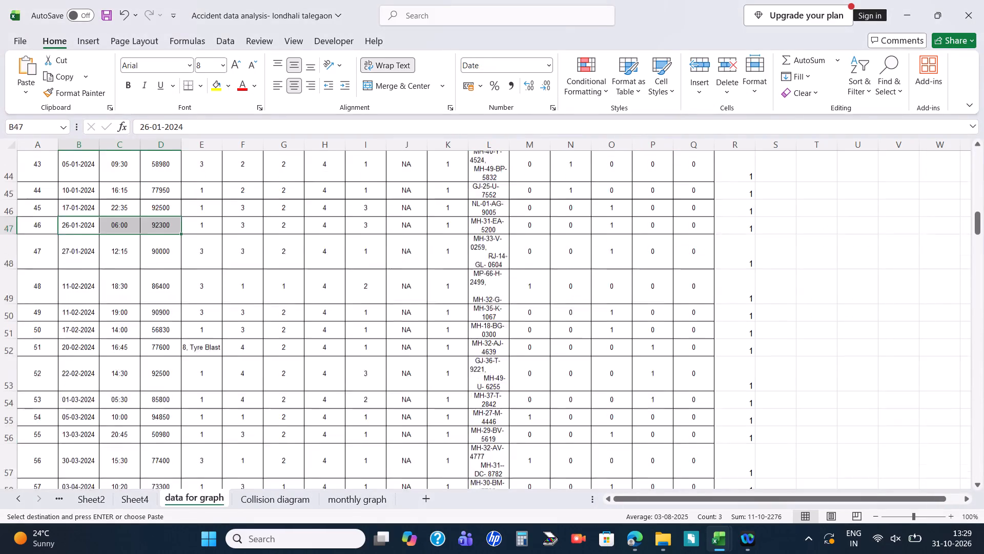
scroll(199, 301, up, 20)
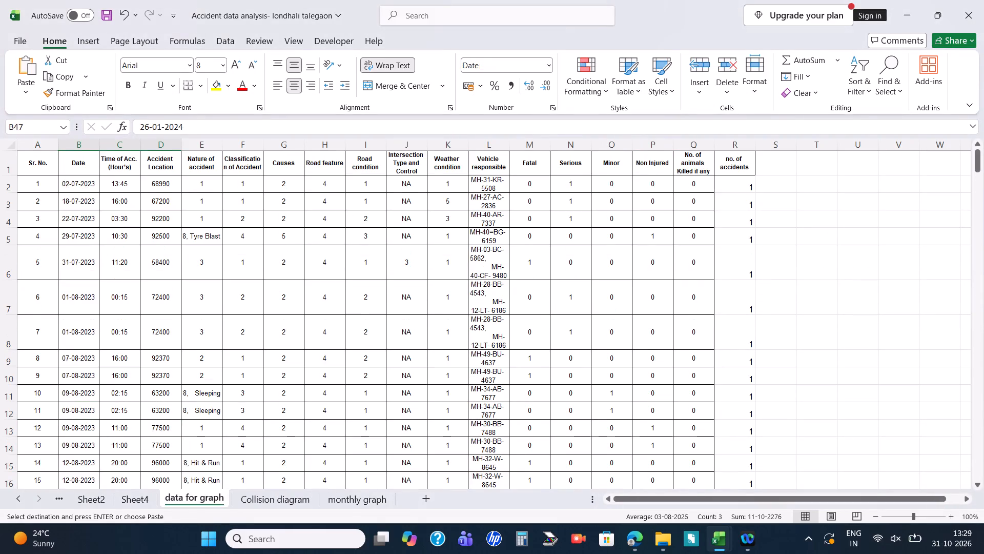
scroll(436, 191, down, 9)
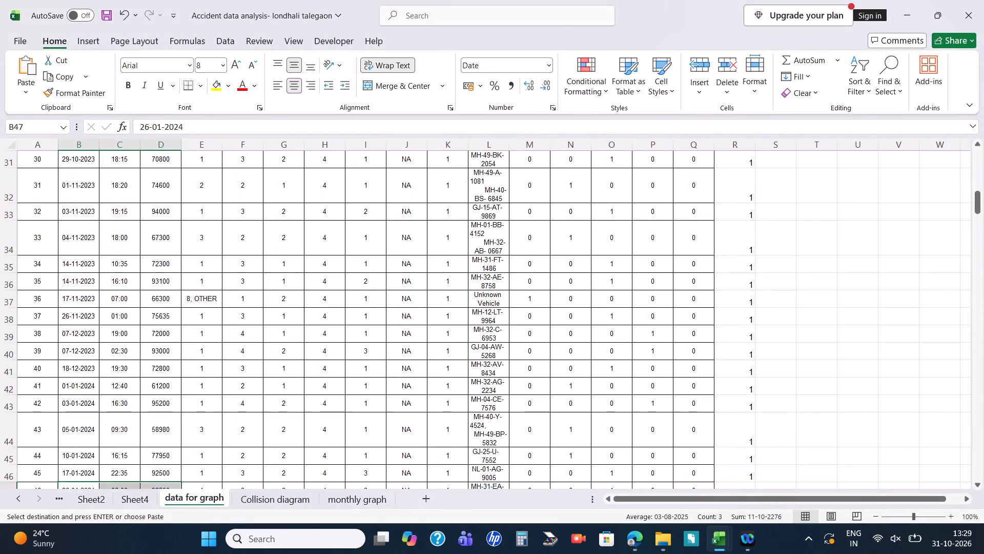
scroll(436, 192, down, 9)
scroll(441, 199, up, 3)
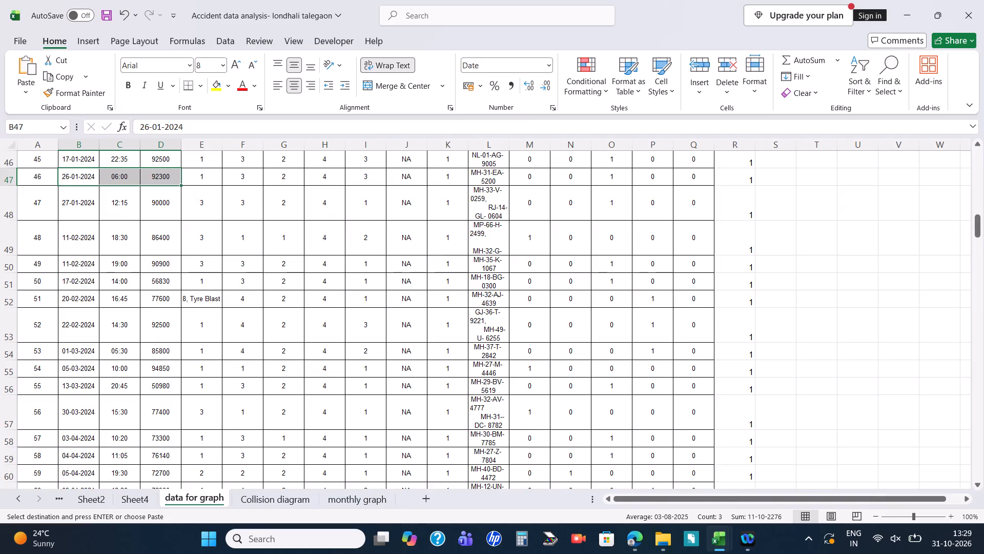
key(alt+Tab)
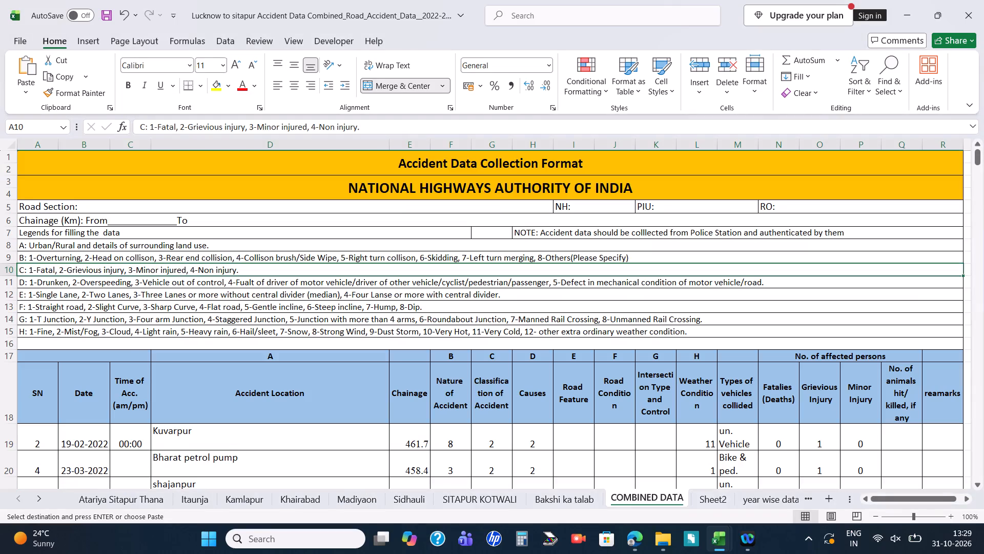
key(alt+Tab)
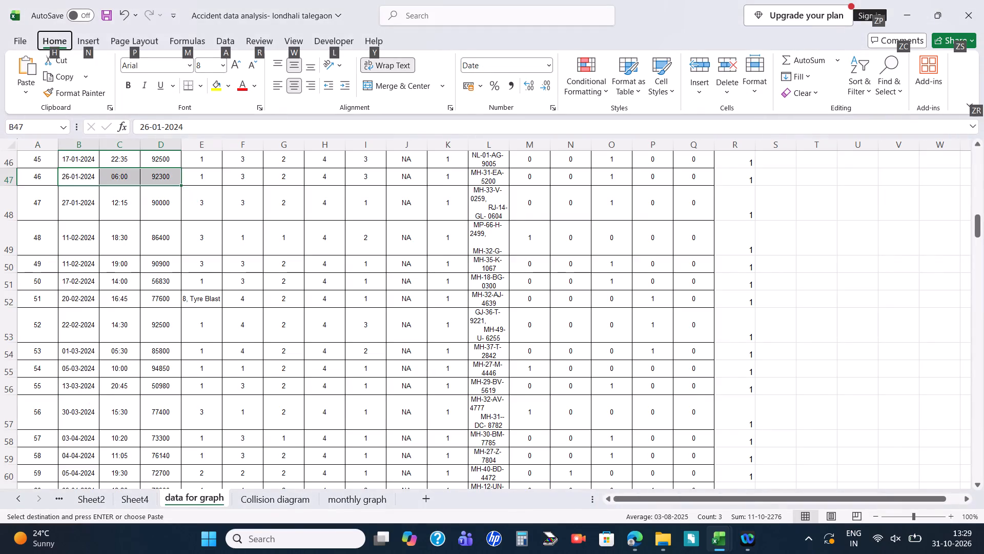
click(280, 493)
click(486, 419)
key(ctrl+v)
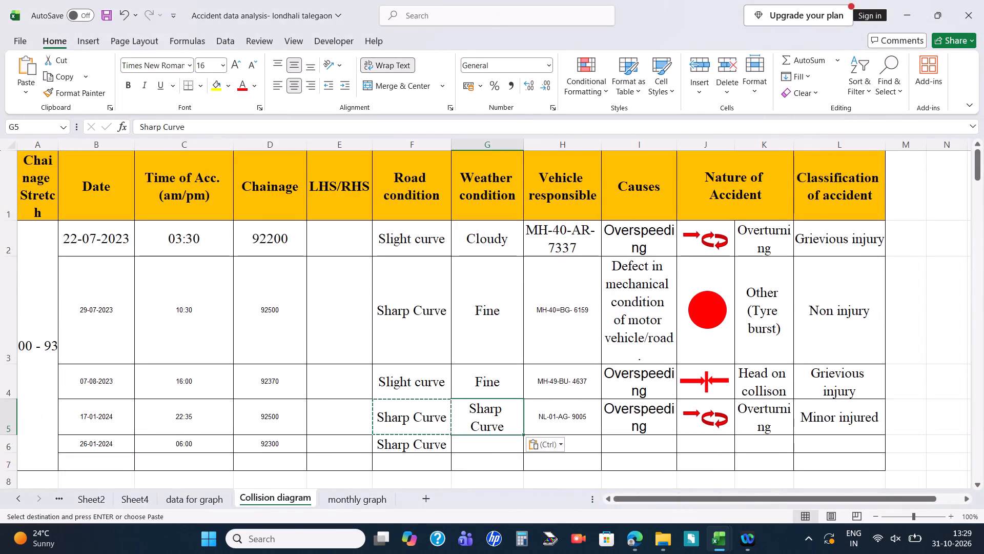
key(ctrl+z)
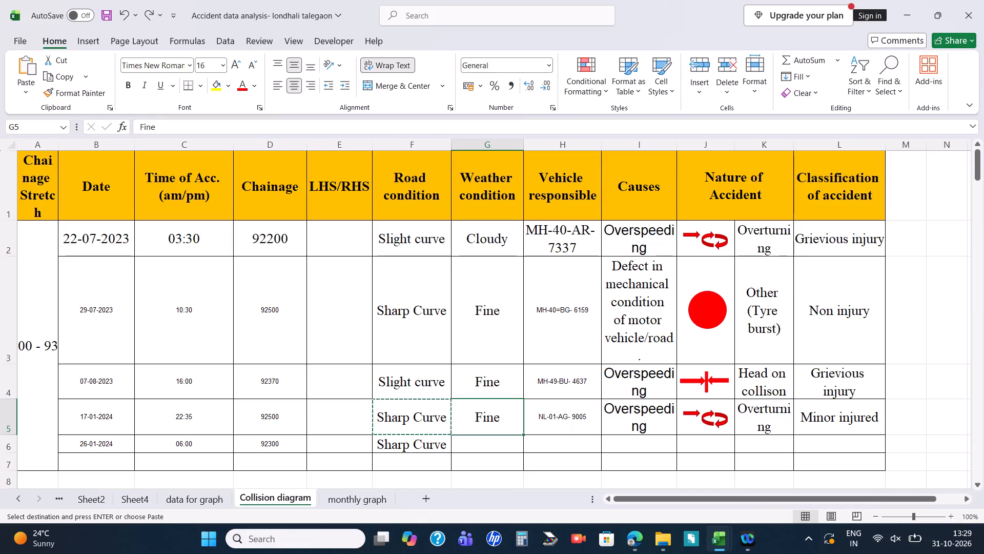
click(522, 431)
drag(524, 434, 522, 445)
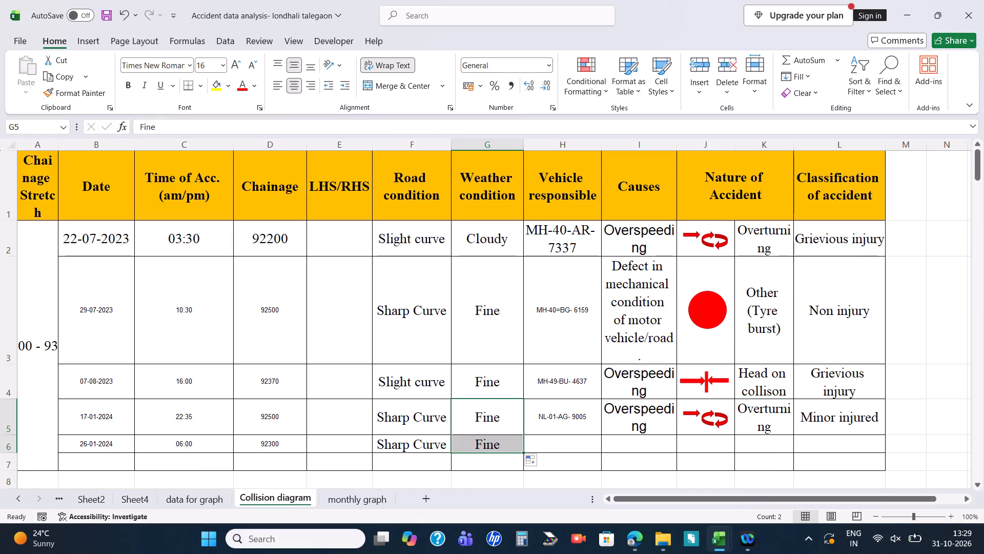
Copy the responsible vehicle's number from L47 of data for graph into H6 of Collision diagram and save the workbook.
click(558, 438)
key(alt+Tab)
key(alt+Tab)
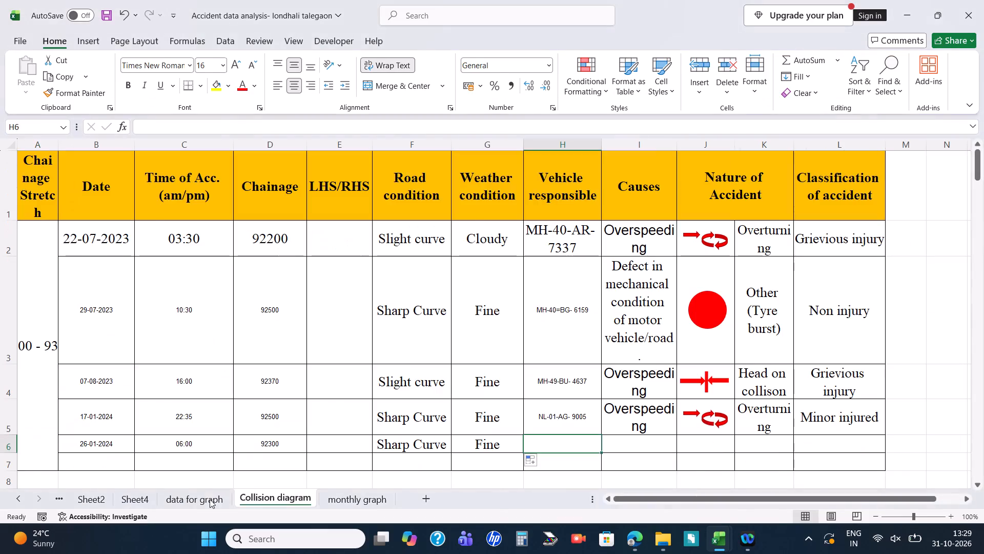
click(210, 499)
click(476, 183)
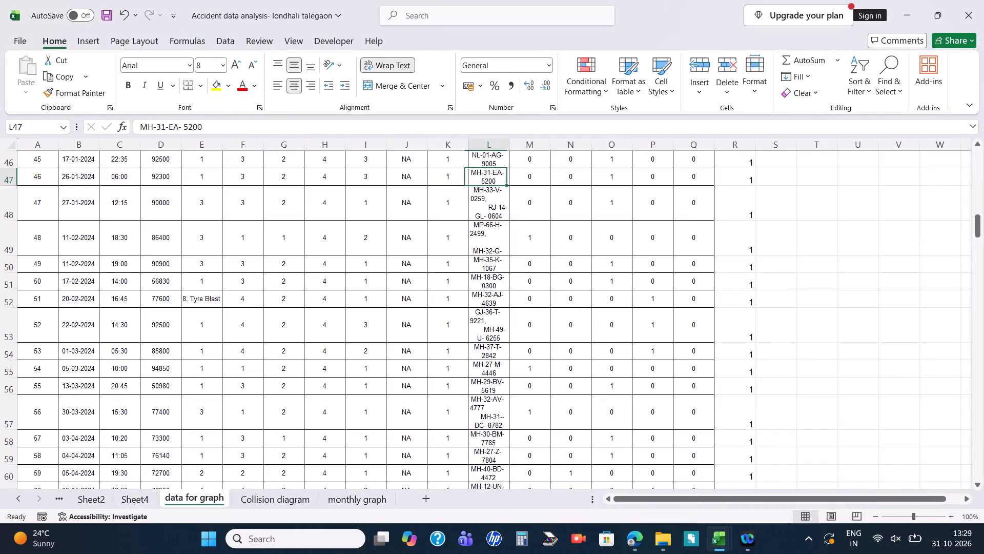
key(ctrl+c)
key(alt+Tab)
key(alt+Tab)
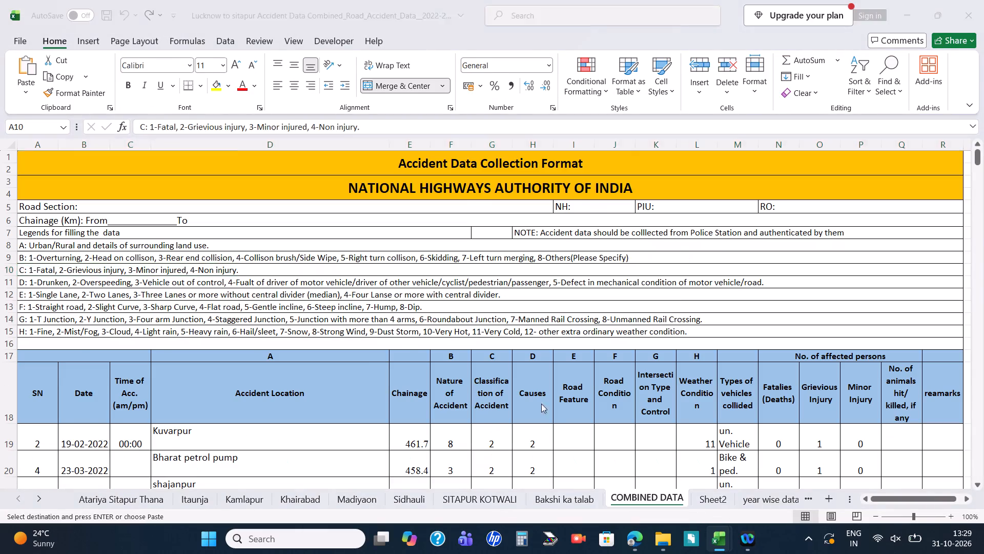
key(shift+Right)
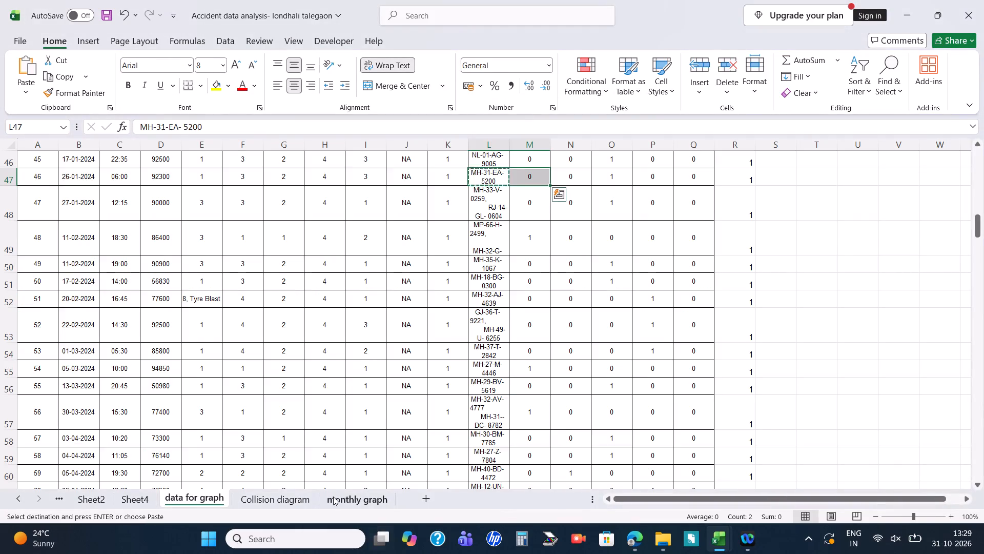
click(333, 496)
click(302, 499)
click(597, 442)
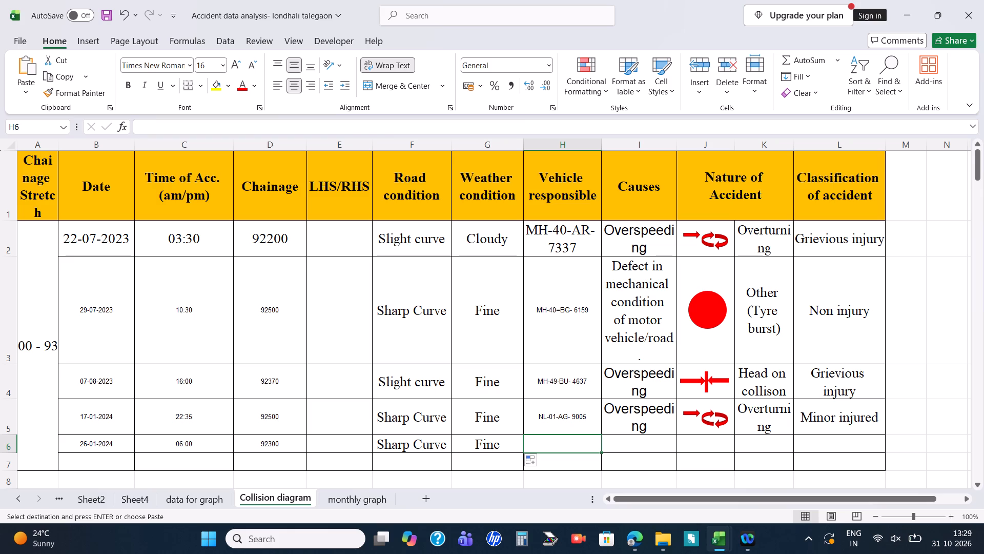
key(ctrl+v)
key(ctrl+s)
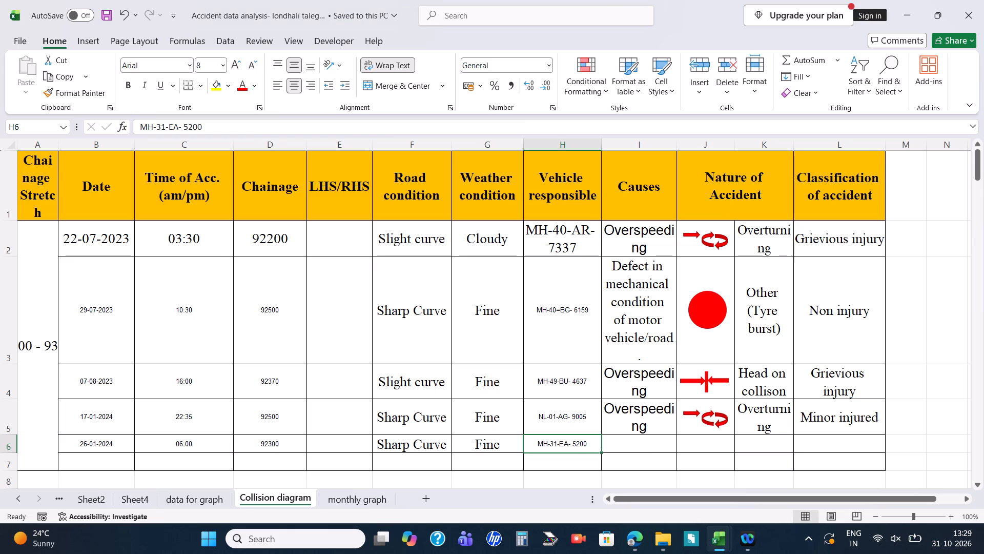
Examine the 26-01-2024 accident's nature, classification and causes codes in E47:G47 of data for graph against the Lucknow to sitapur workbook's legends.
click(208, 499)
scroll(499, 221, up, 3)
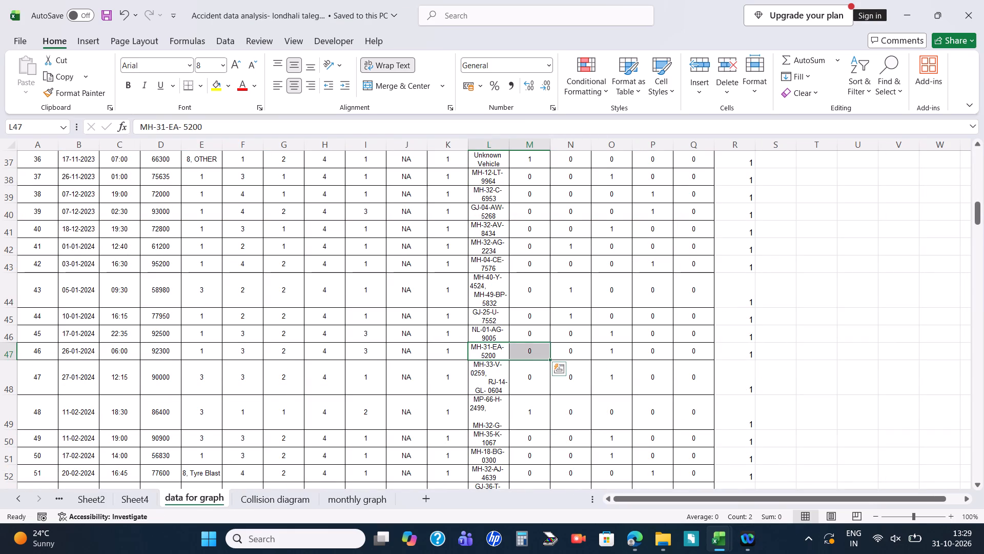
click(284, 497)
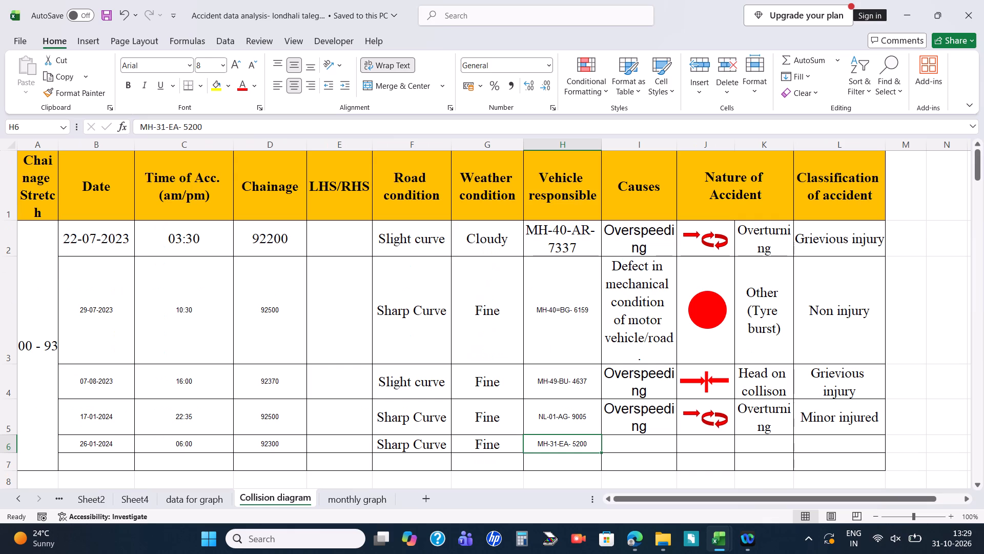
click(204, 497)
scroll(311, 394, up, 13)
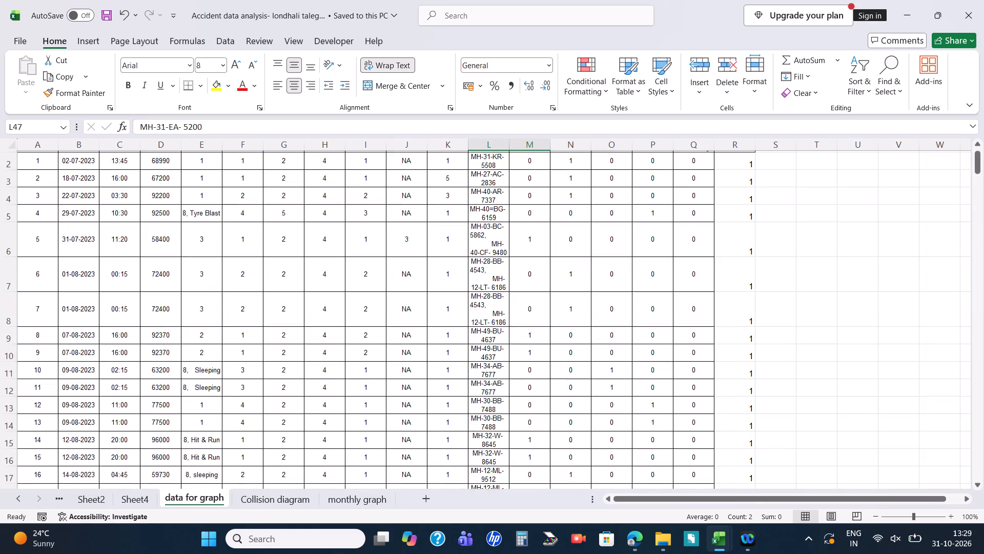
scroll(316, 390, up, 10)
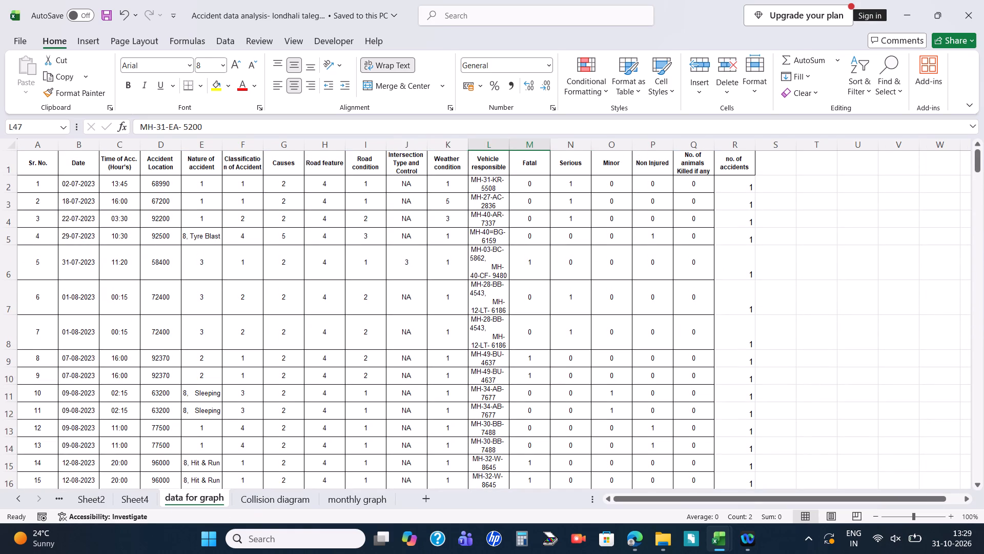
scroll(287, 166, down, 15)
scroll(287, 166, up, 1)
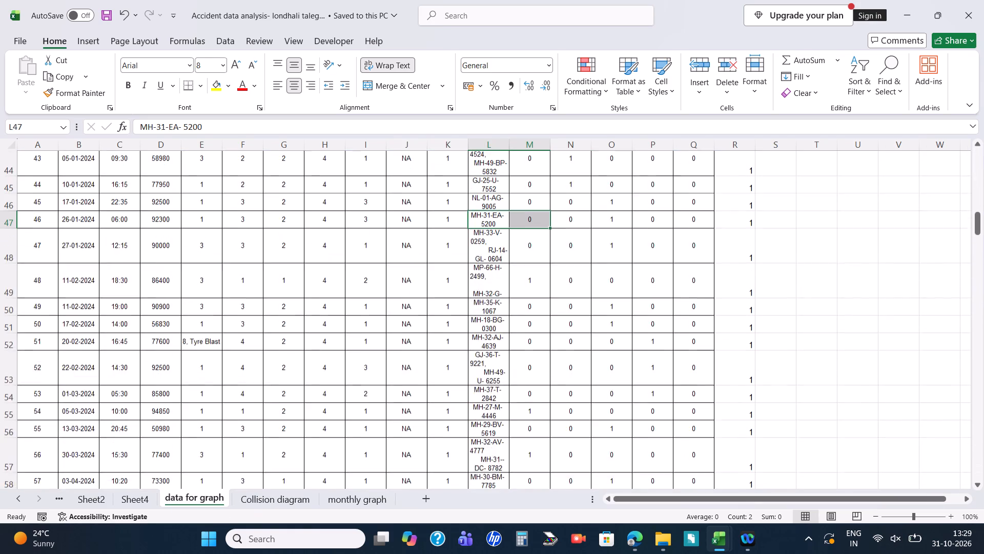
click(294, 251)
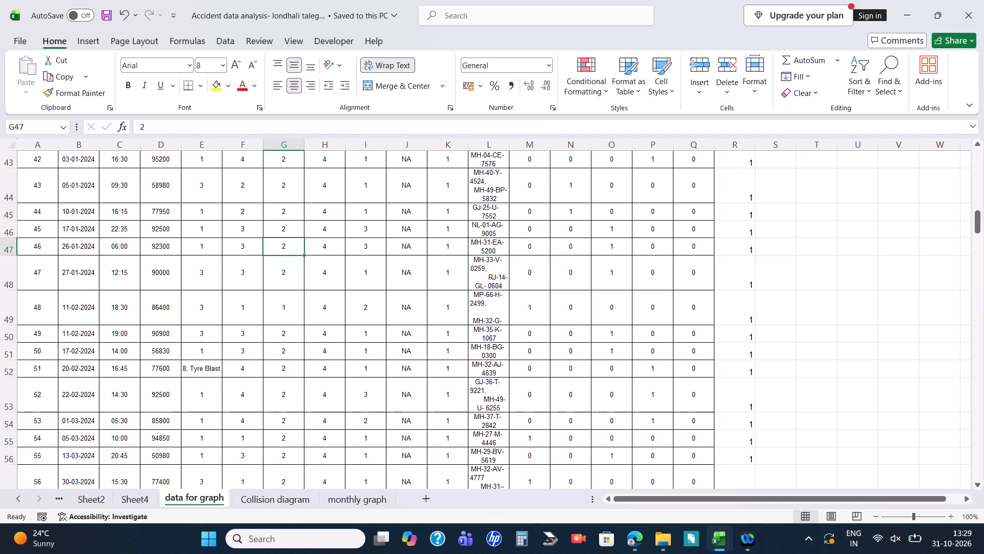
key(shift+Left)
key(shift+Left)
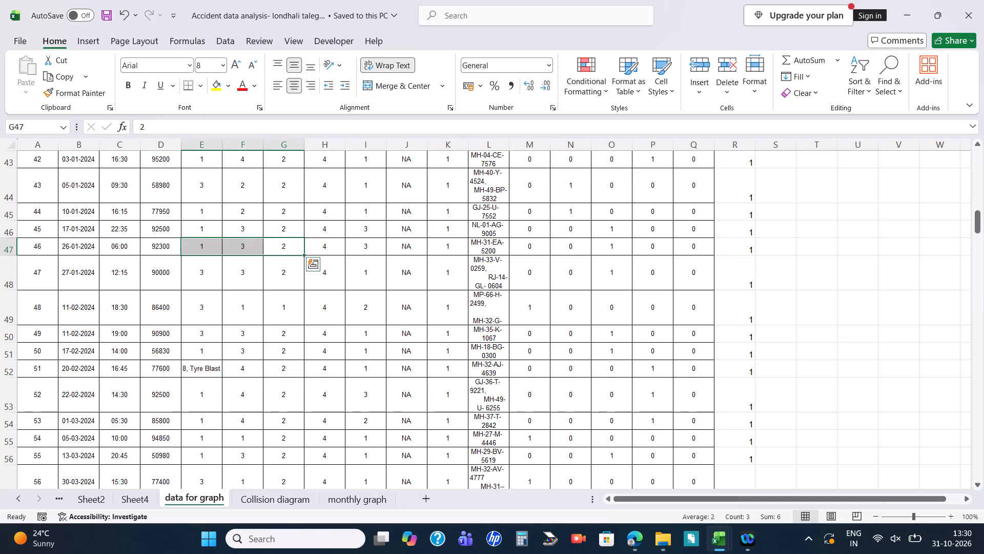
key(alt+Tab)
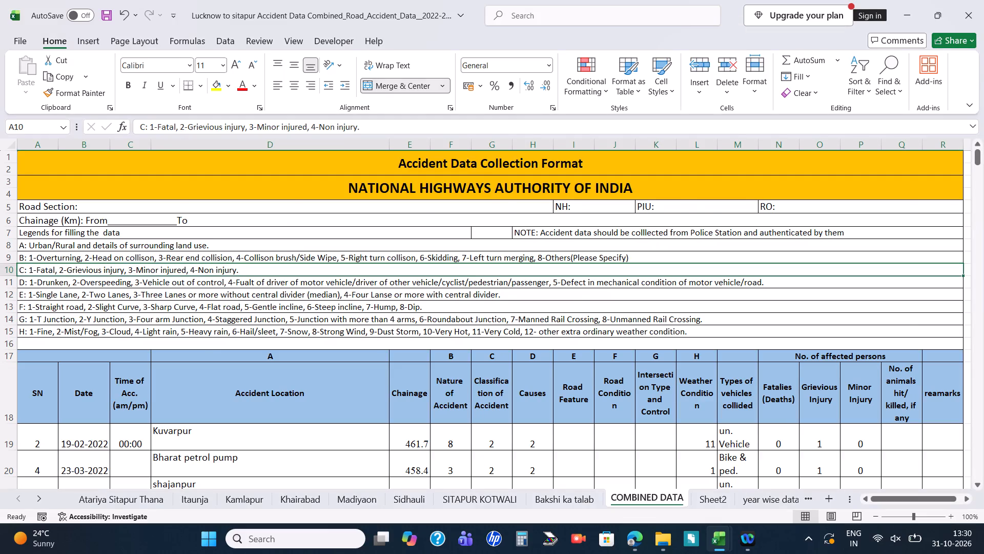
key(alt+Tab)
click(303, 498)
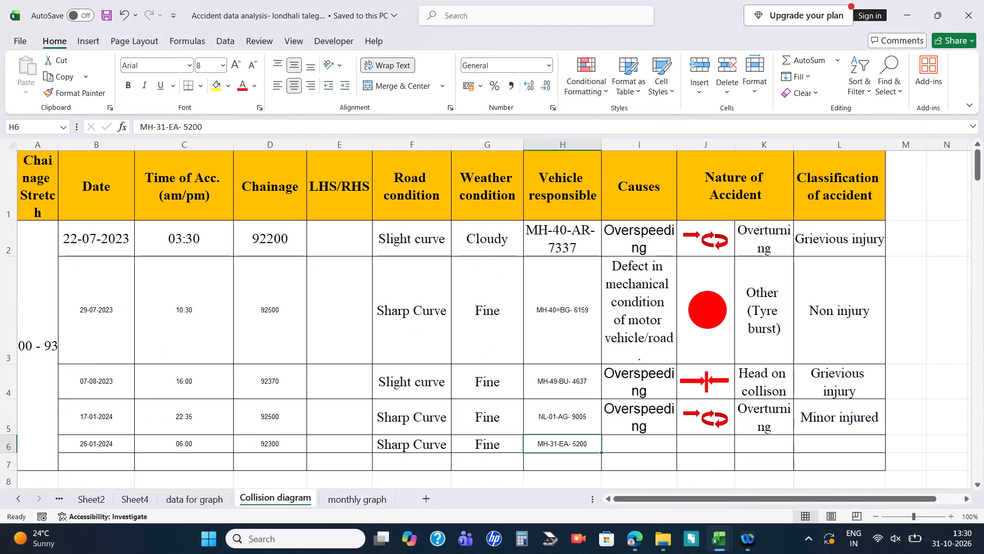
Fill the Overspeeding cause from I5 down to I6 of Collision diagram for the 26-01-2024 accident.
scroll(660, 365, down, 2)
scroll(639, 214, up, 1)
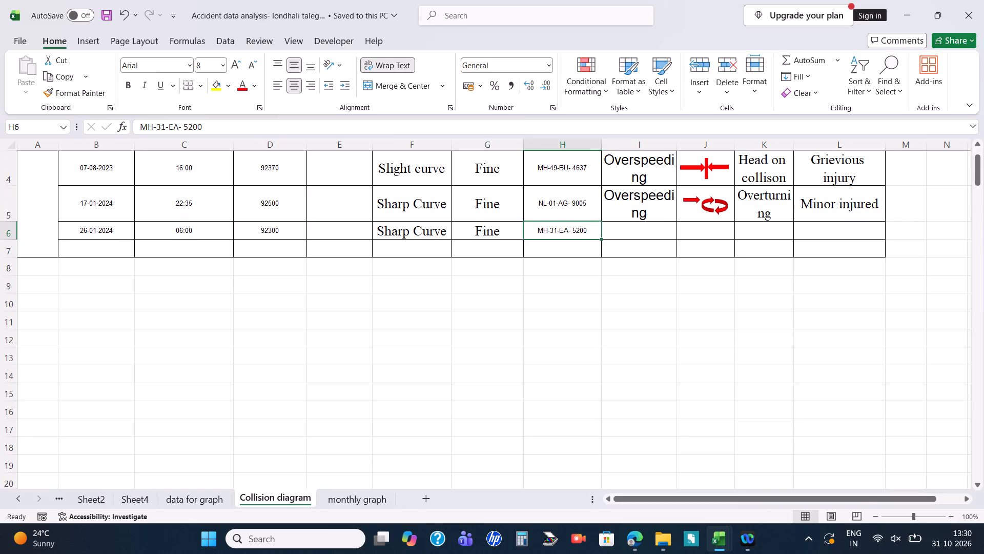
click(641, 204)
drag(676, 222, 675, 228)
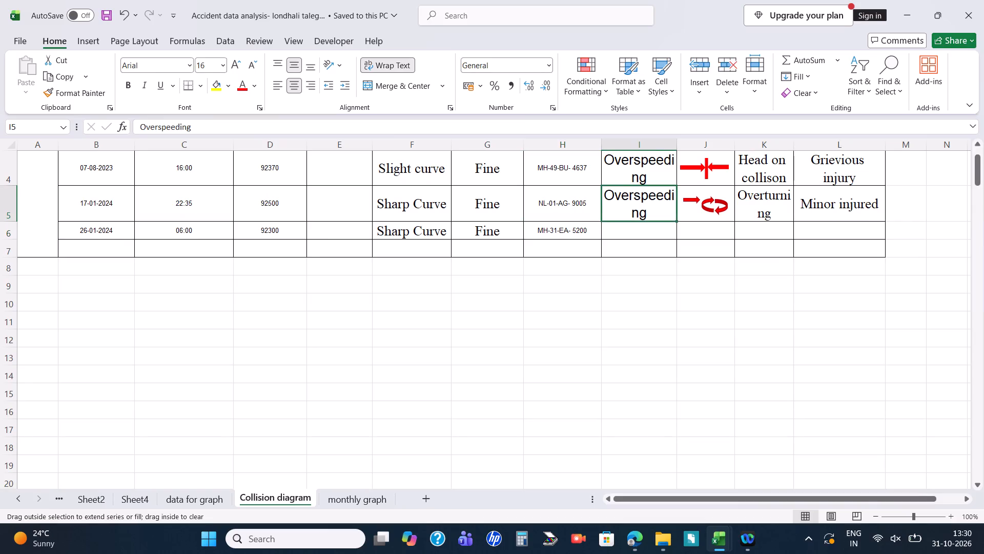
drag(675, 228, 672, 230)
Review the 26-01-2024 accident's codes in data for graph and the legends in the Lucknow to sitapur workbook against the Collision diagram row.
click(184, 491)
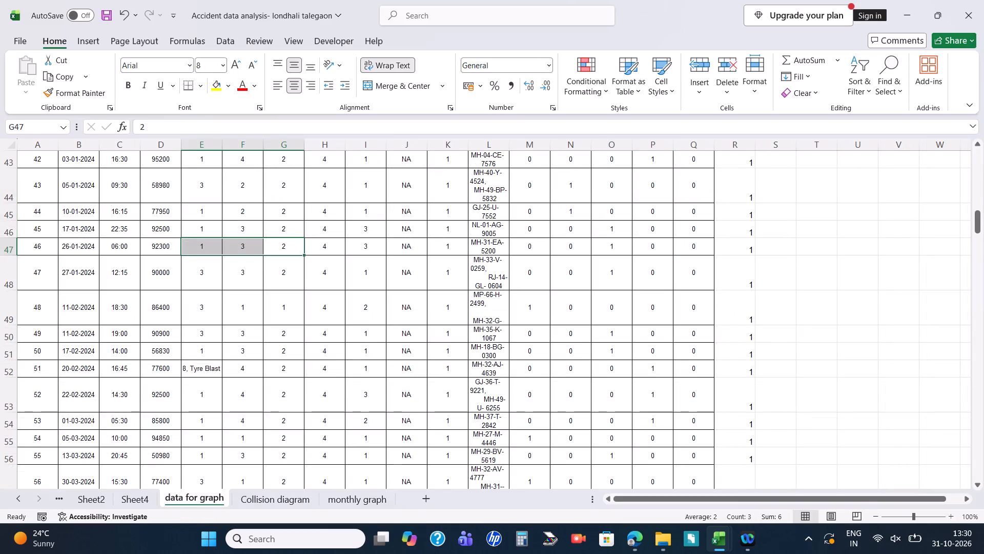
key(alt+Tab)
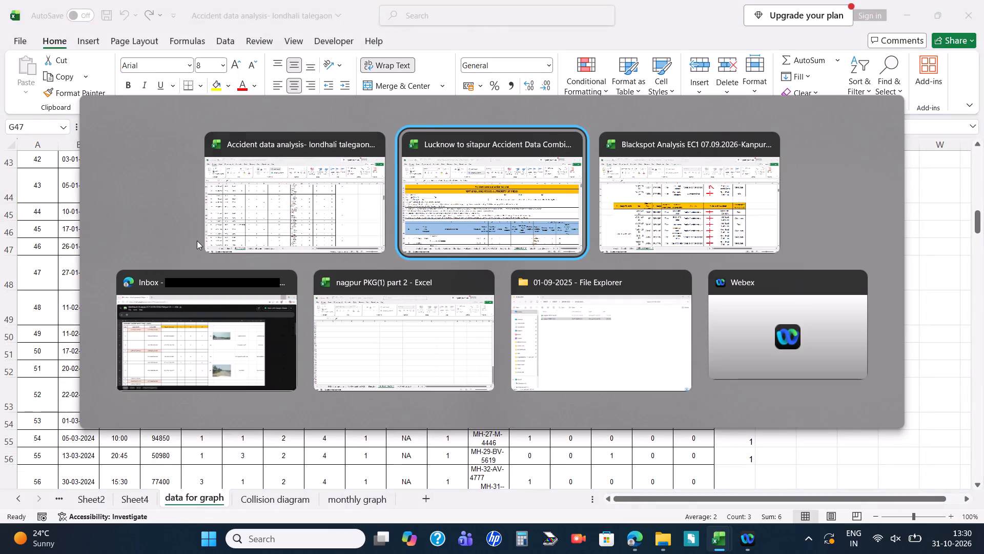
key(alt+Tab)
click(267, 499)
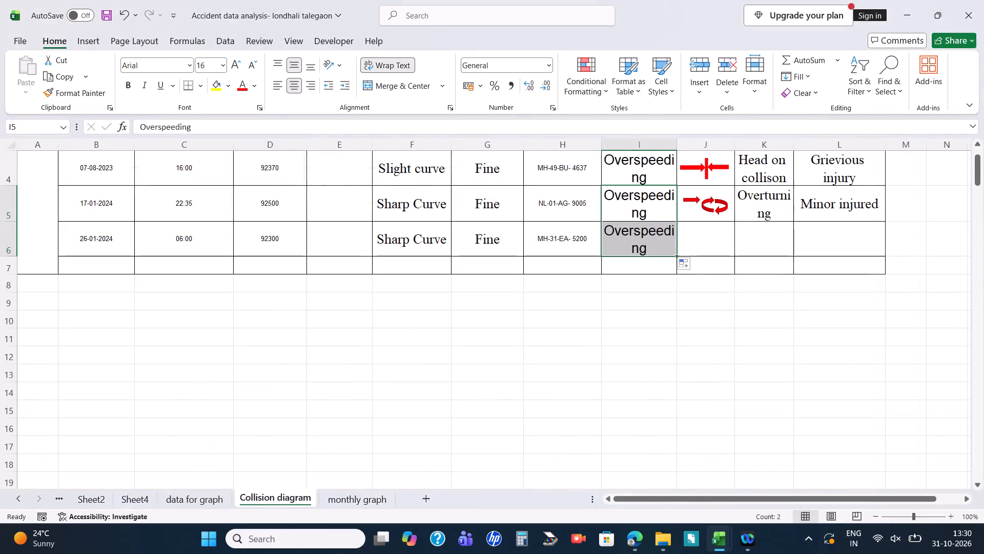
scroll(687, 278, up, 16)
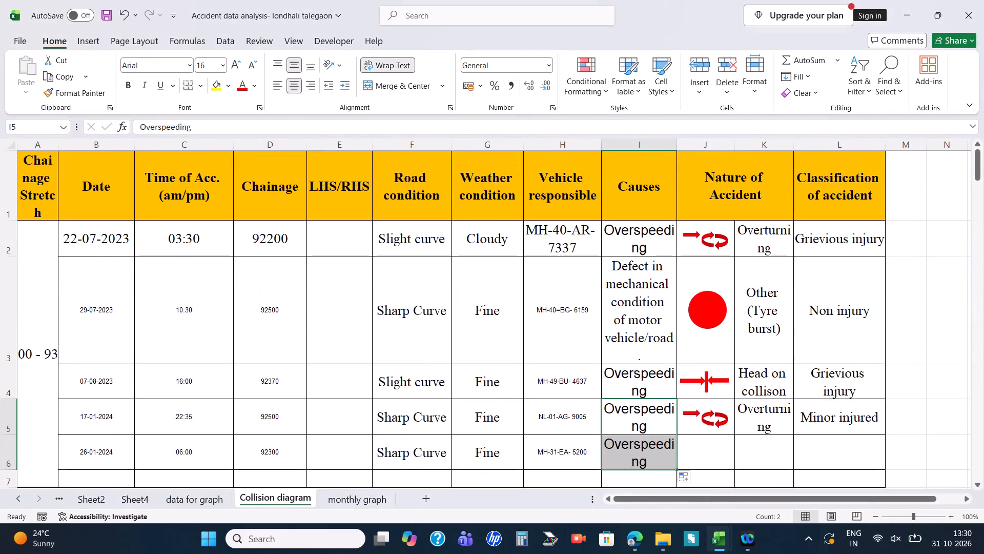
key(alt+Tab)
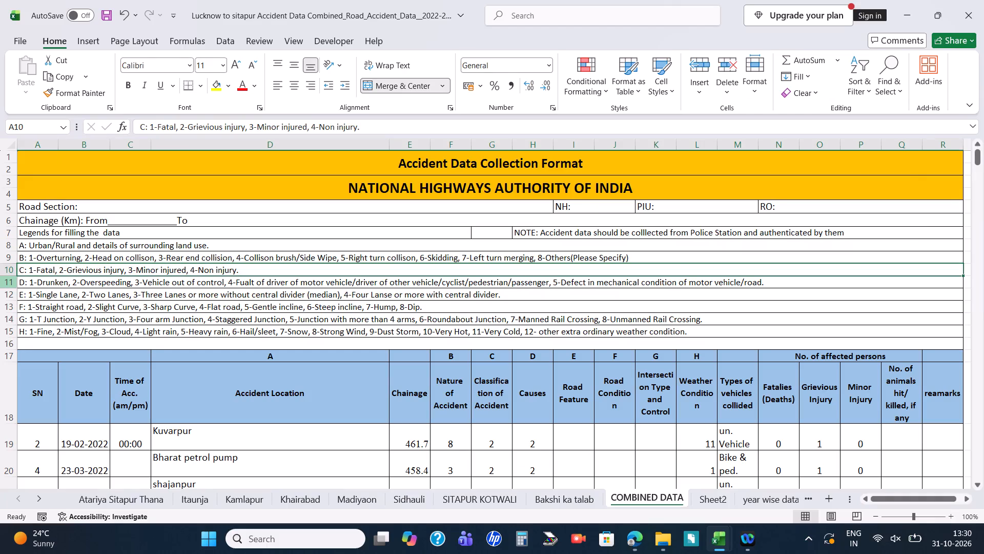
key(alt+Tab)
key(alt+Tab)
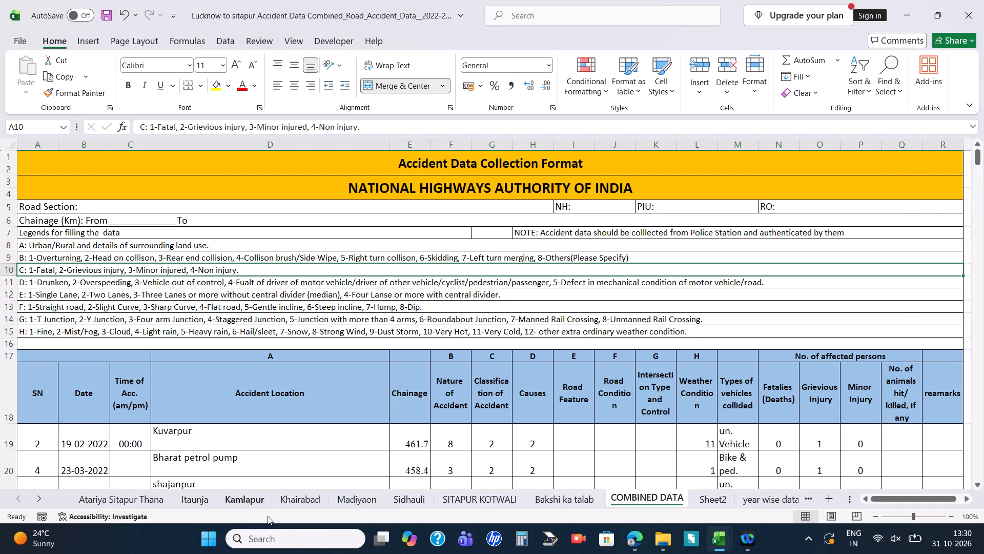
key(alt+Tab)
key(alt+Tab)
key(alt+Tab)
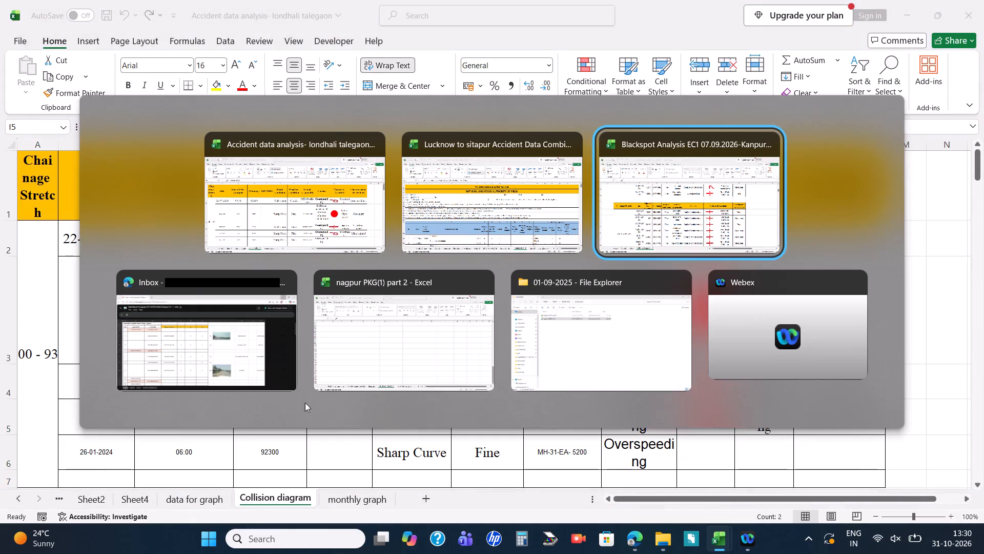
alt+click(365, 205)
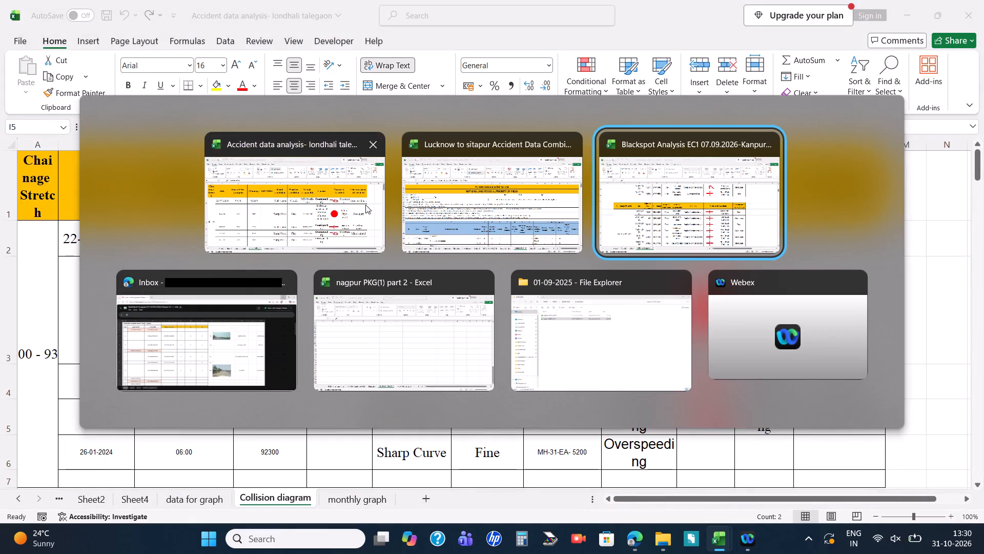
Check the 26-01-2024 accident's classification code in F47 of data for graph against legend C in the Lucknow to sitapur workbook.
click(184, 501)
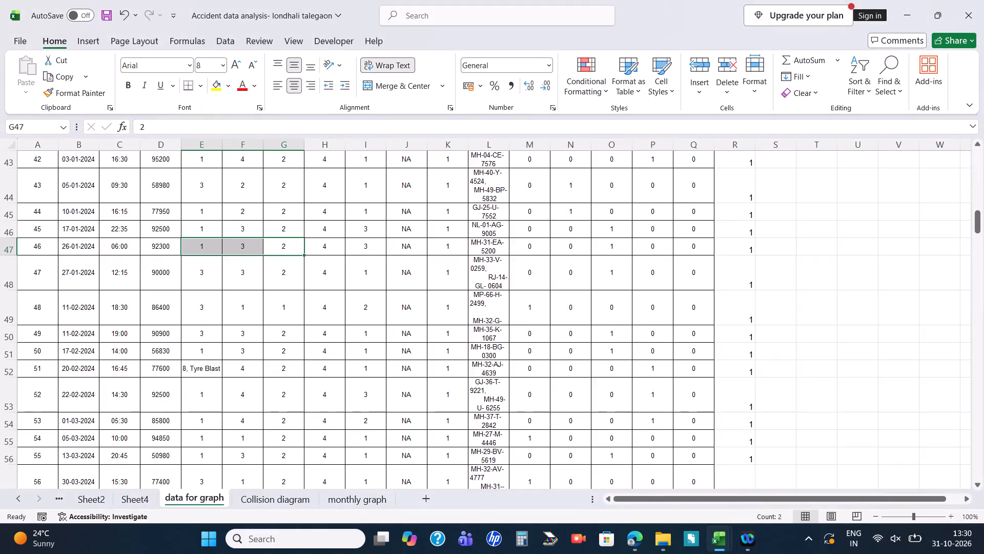
scroll(174, 345, up, 20)
scroll(174, 345, up, 3)
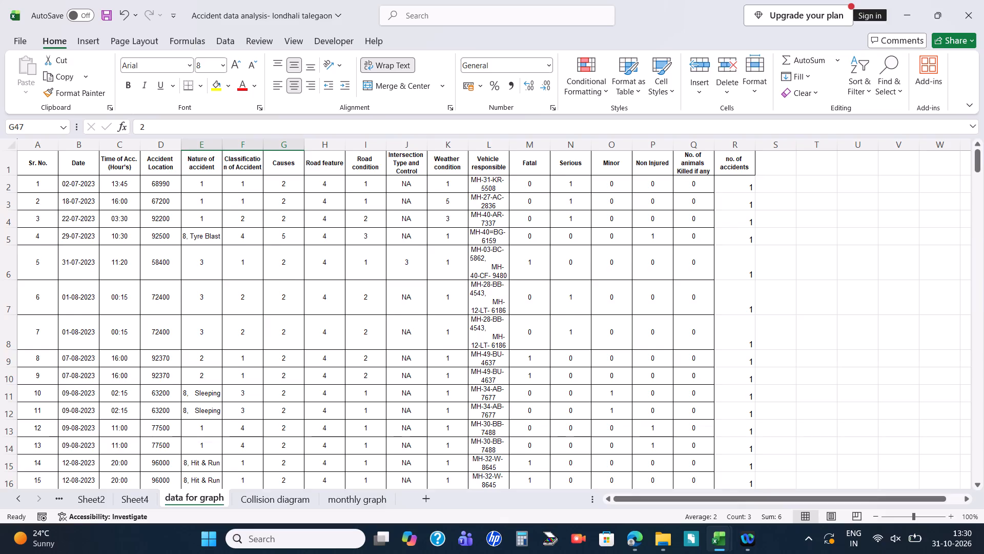
scroll(239, 188, down, 14)
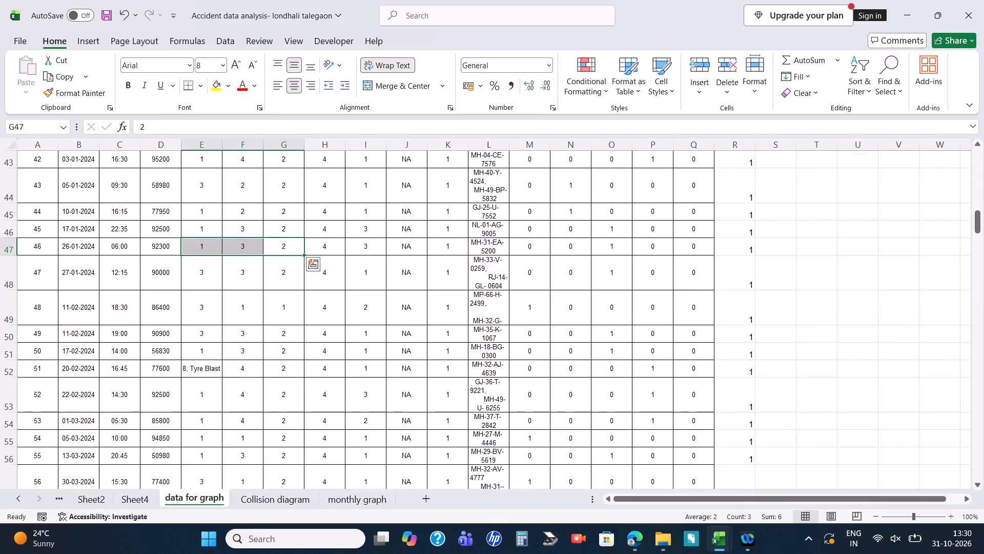
key(alt+Tab)
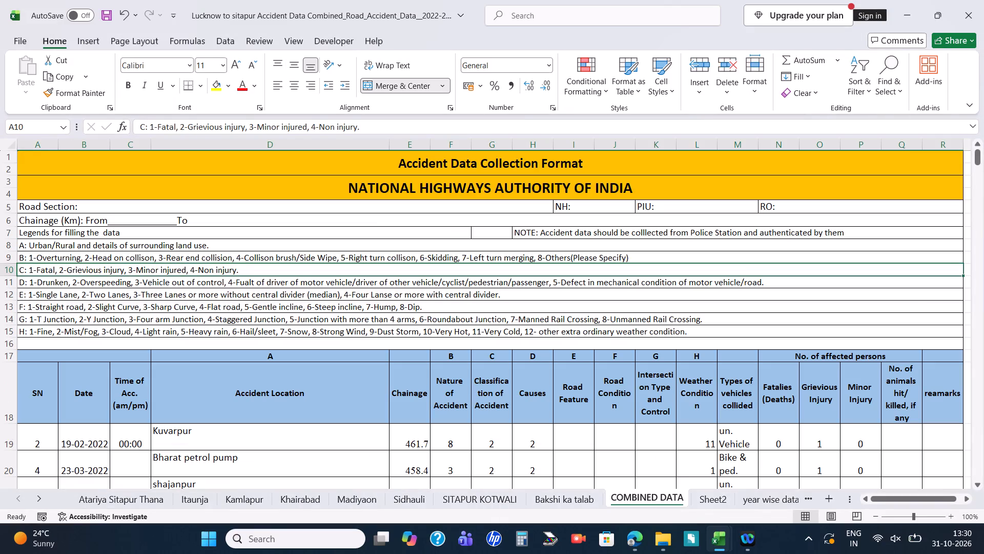
click(181, 271)
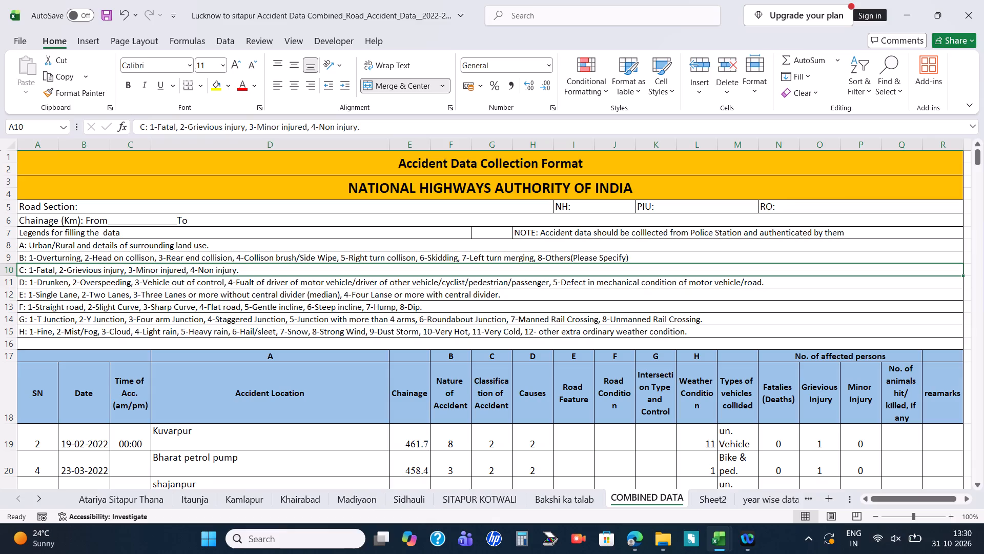
key(alt+Tab)
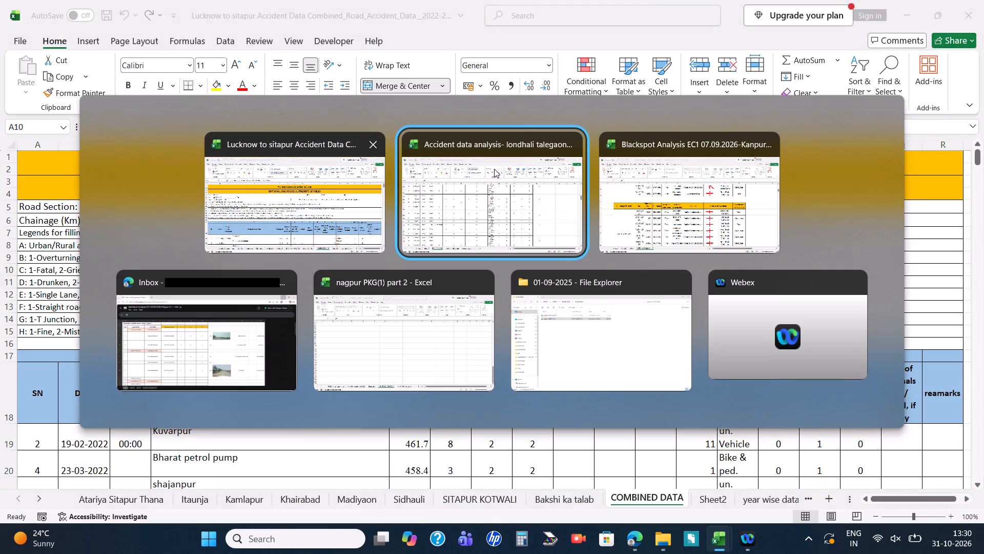
key(alt+Tab)
key(alt+Tab)
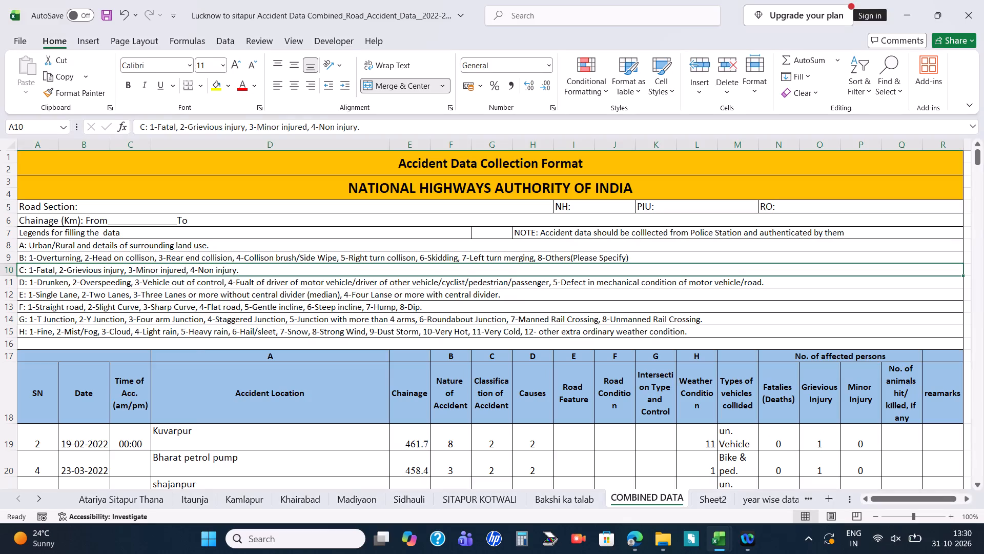
key(alt+Tab)
key(alt+Tab)
Fill the Minor injured classification from L5 down to L6 of Collision diagram.
click(299, 504)
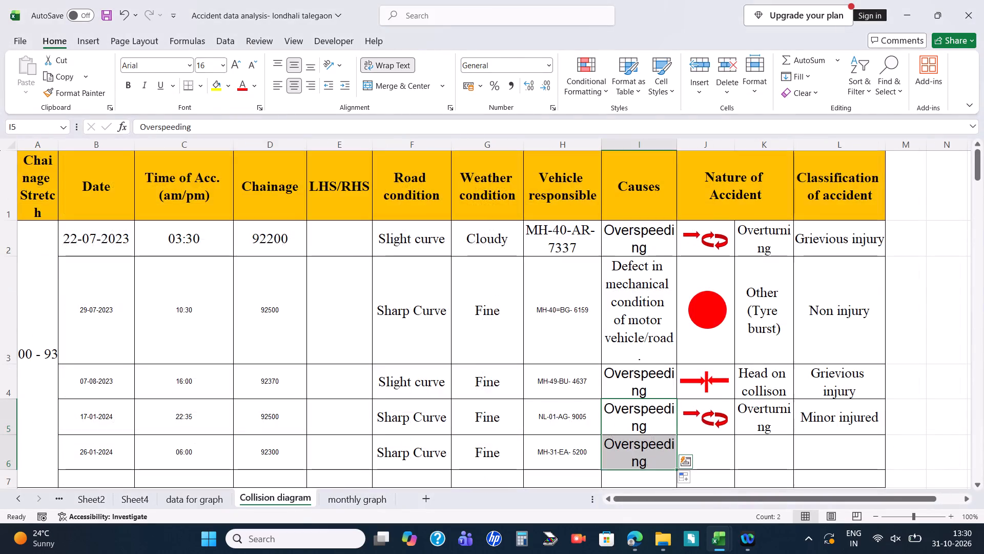
scroll(733, 362, down, 2)
scroll(724, 359, up, 2)
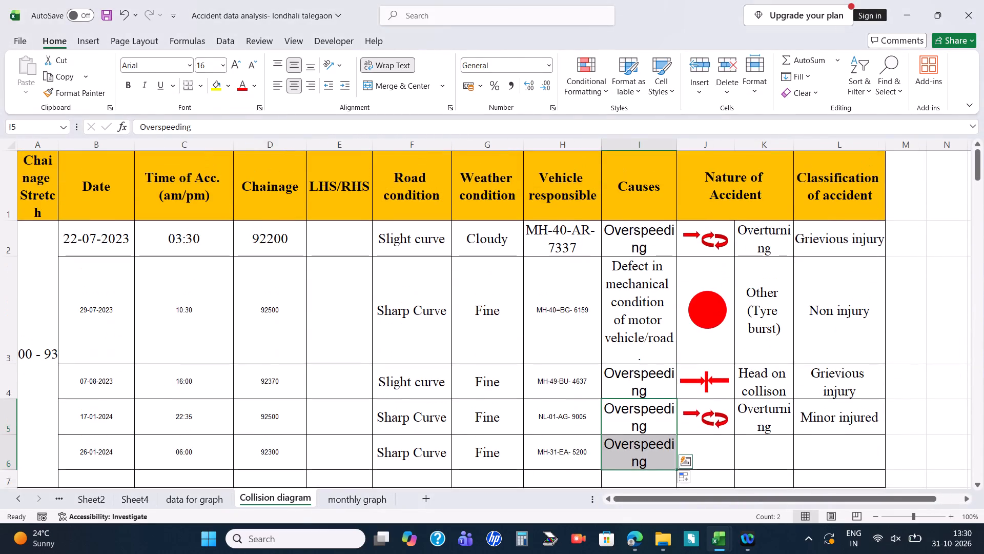
click(833, 430)
drag(886, 437, 881, 446)
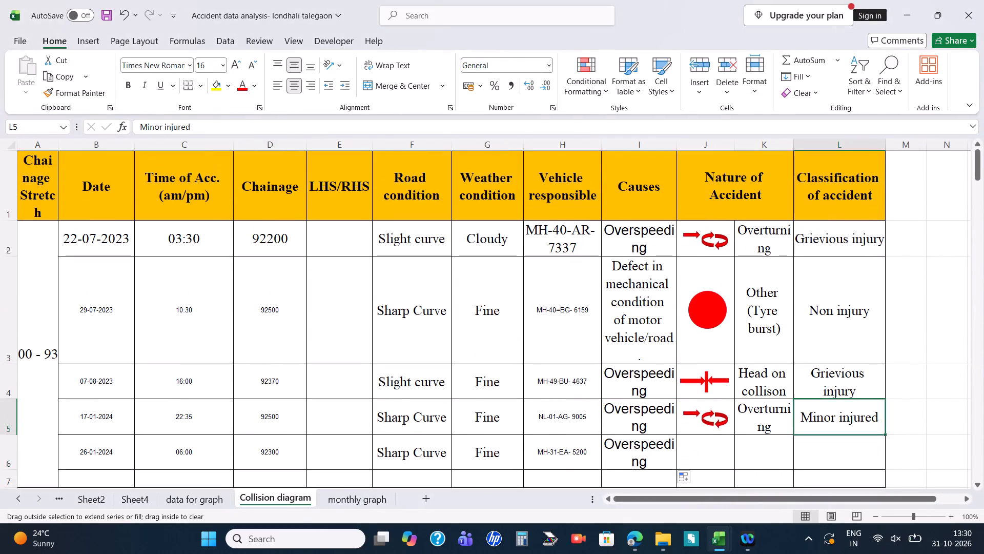
drag(881, 446, 877, 457)
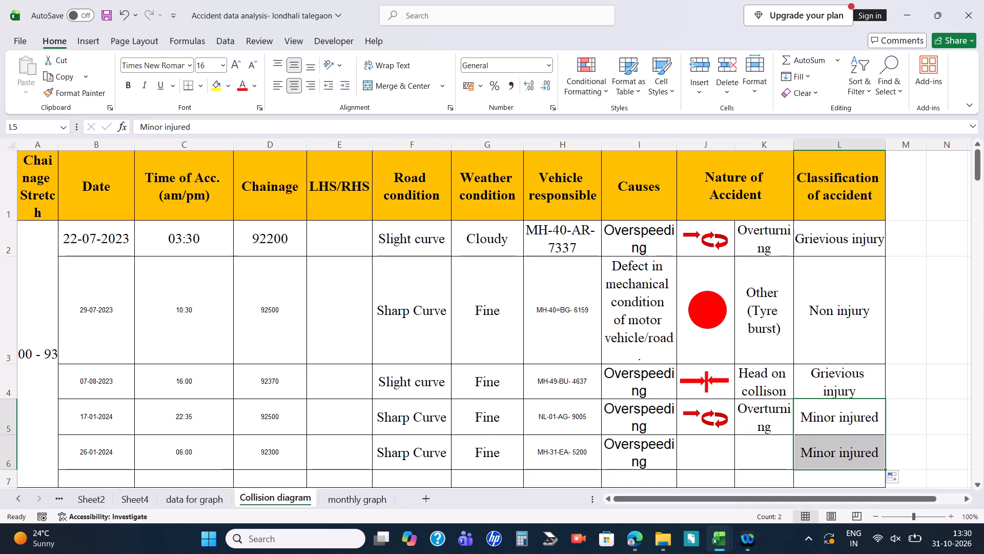
Check the 26-01-2024 accident's nature code in E47 of data for graph against legend B in the Lucknow to sitapur workbook.
alt+click(185, 498)
scroll(191, 348, up, 4)
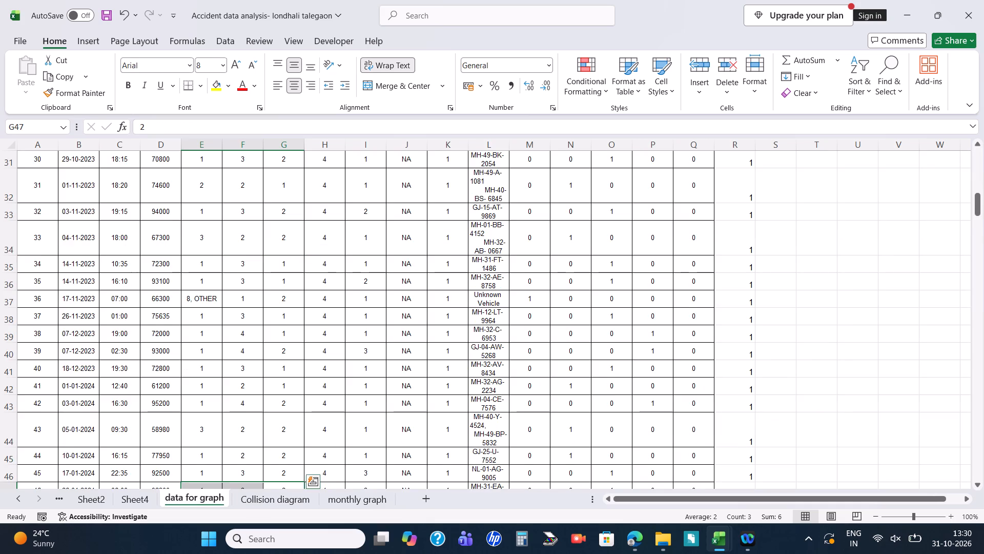
scroll(191, 348, down, 2)
click(273, 492)
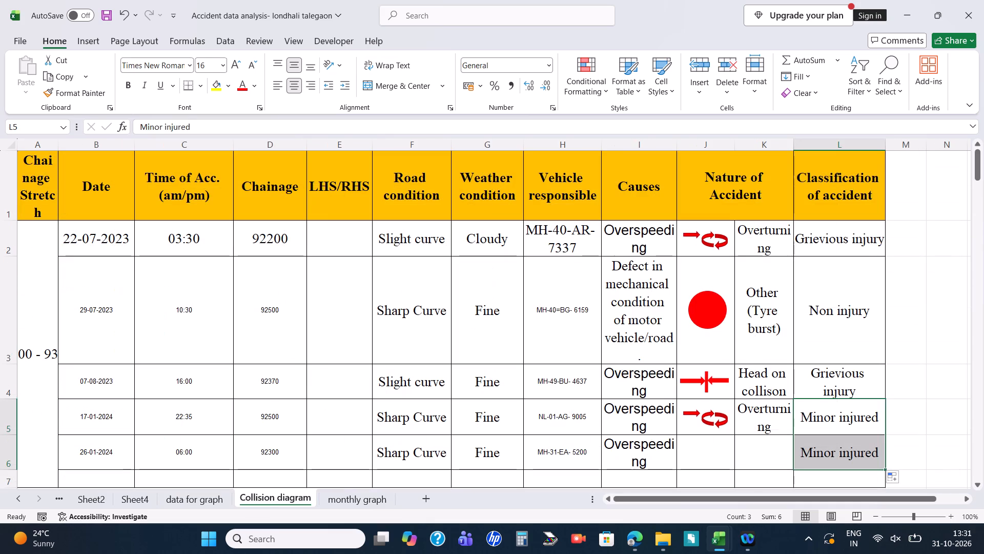
click(202, 506)
click(252, 493)
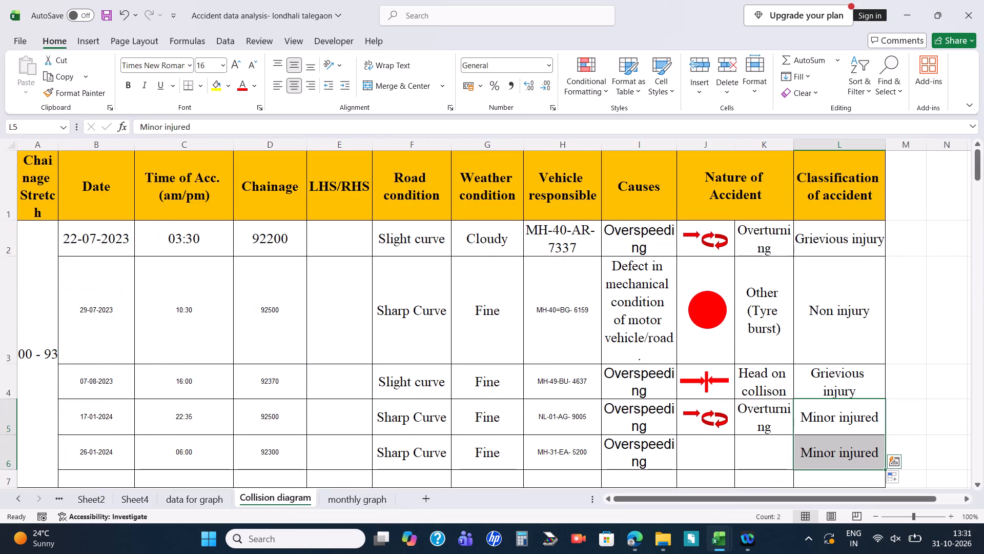
scroll(762, 289, down, 1)
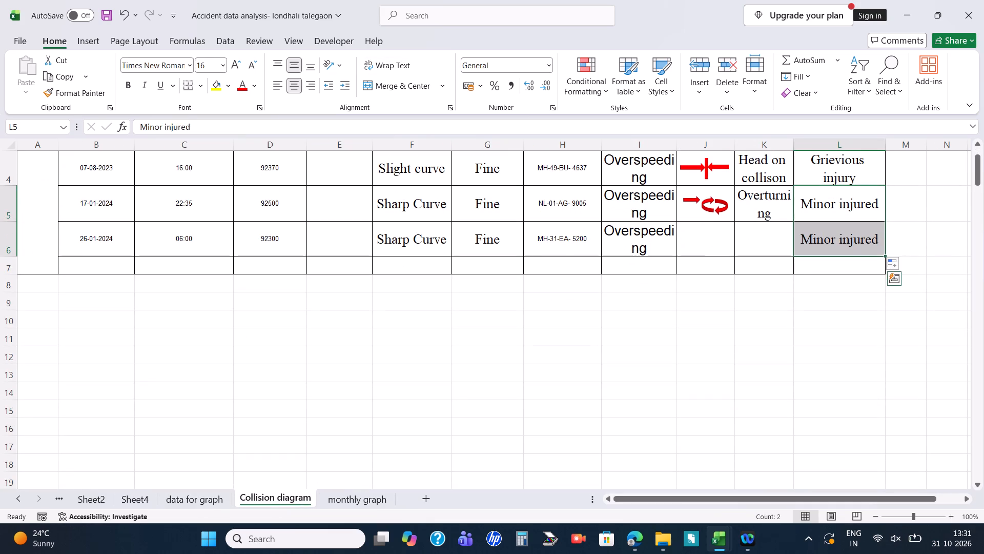
click(190, 495)
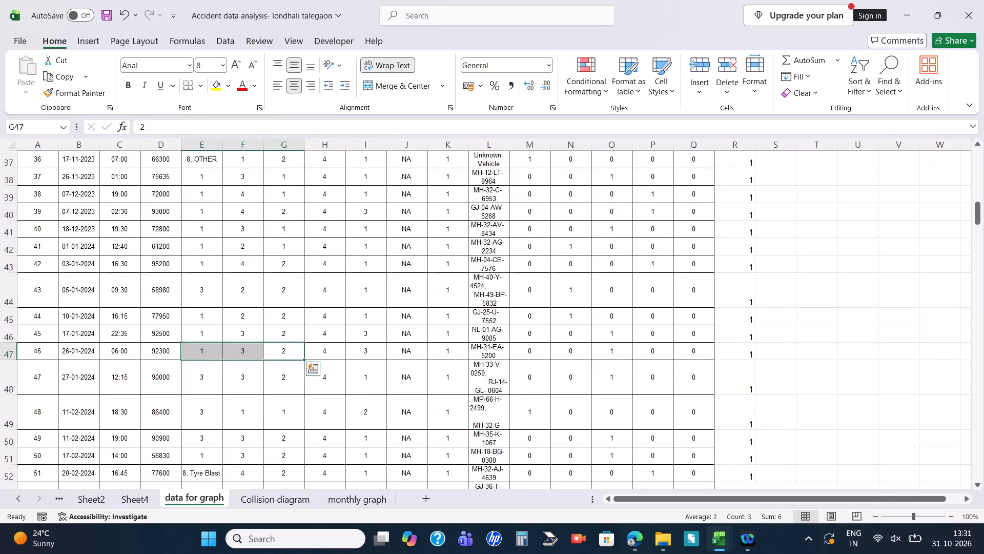
scroll(242, 425, up, 19)
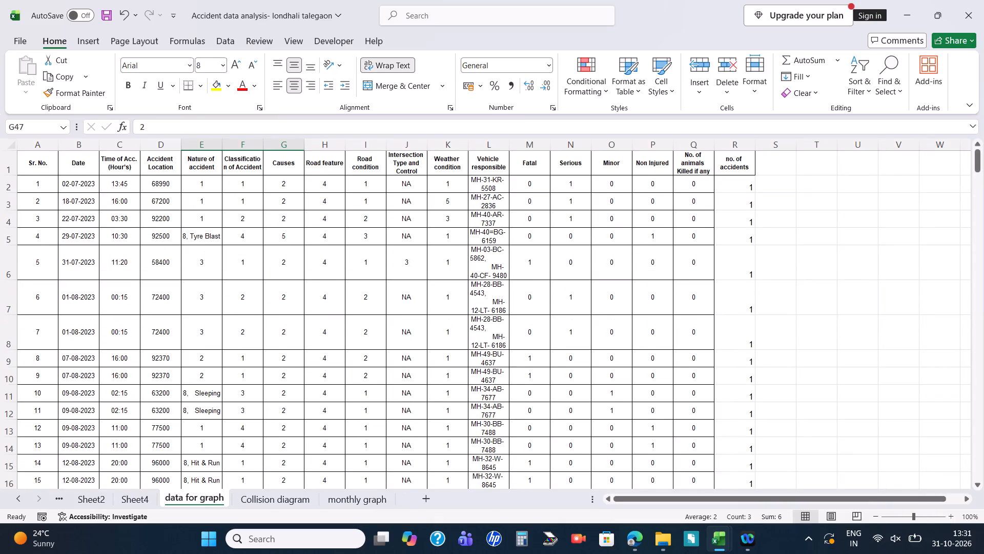
scroll(219, 328, down, 8)
key(alt+Tab)
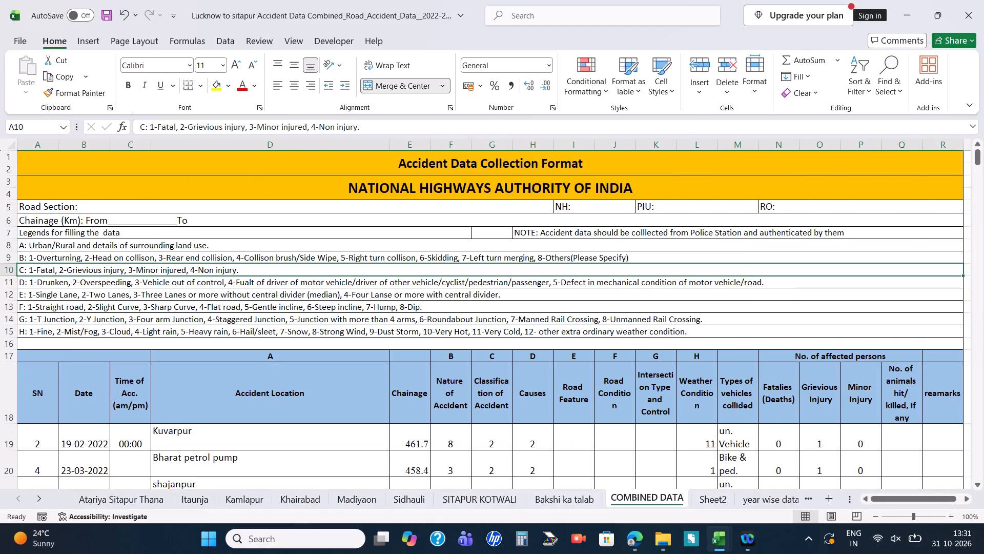
key(alt+Tab)
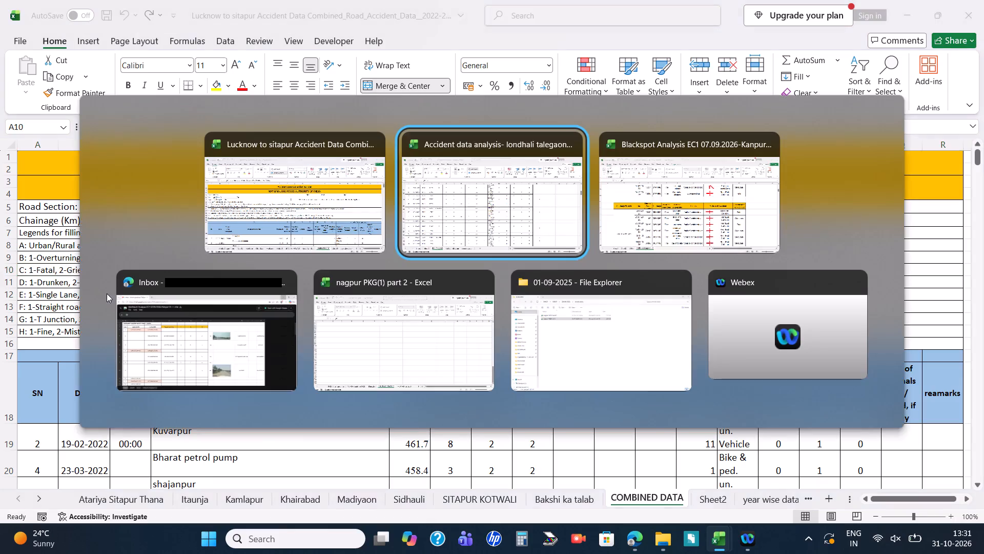
Copy the Overturning symbol and text from J5:K5 into J6:K6 of Collision diagram and save the workbook.
click(265, 506)
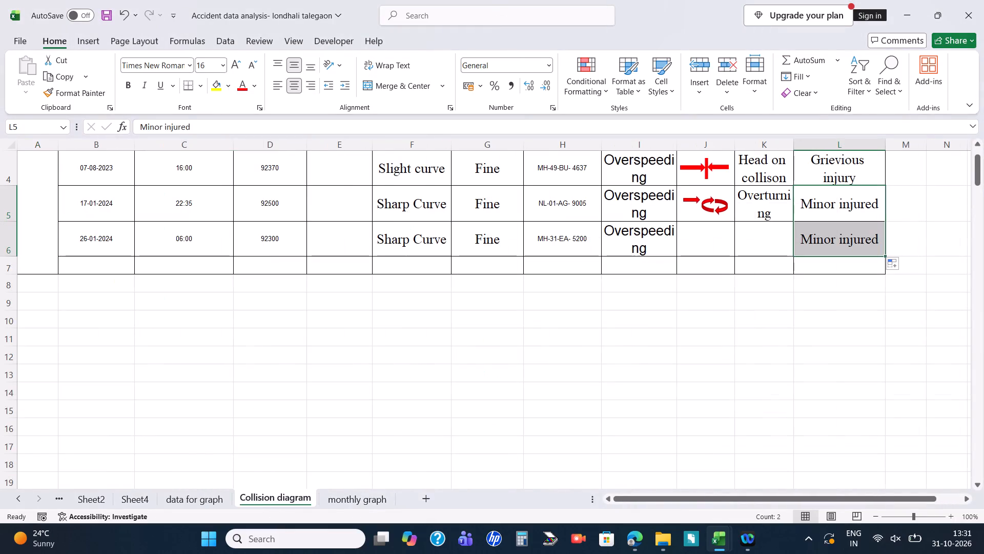
click(735, 210)
key(shift+Left)
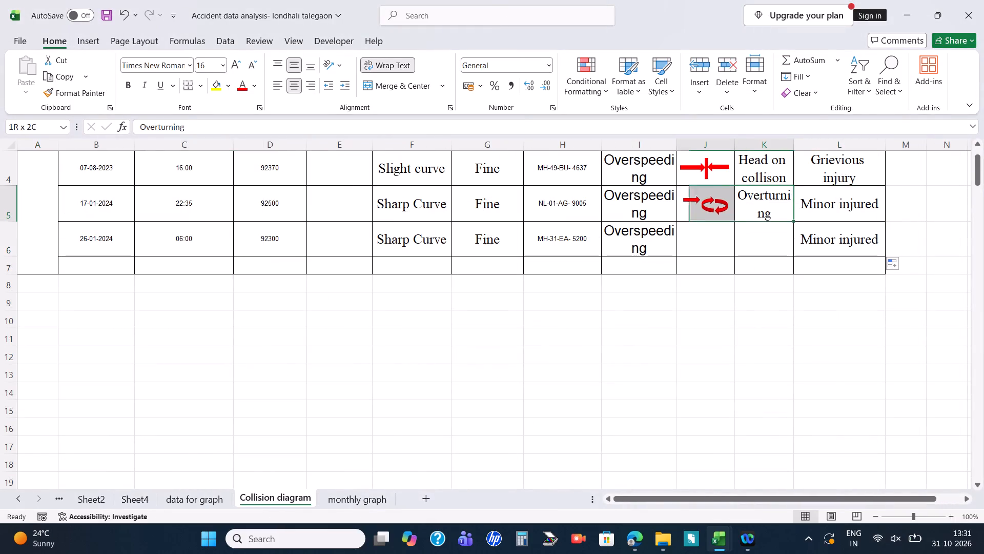
key(ctrl+c)
click(716, 239)
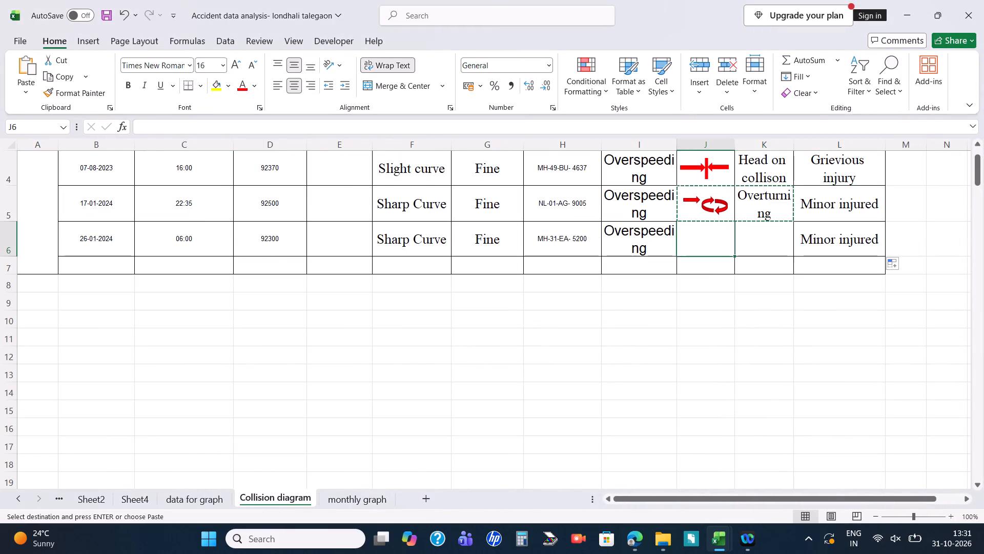
key(ctrl+v)
click(675, 346)
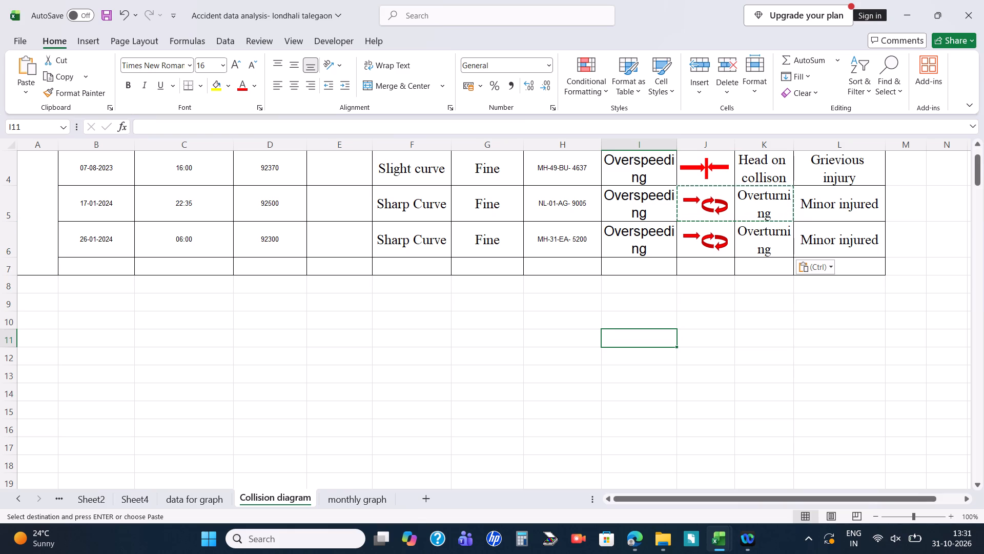
key(ctrl+s)
Search data for graph for 92 from the top of the sheet to locate the next accident in the stretch.
click(209, 497)
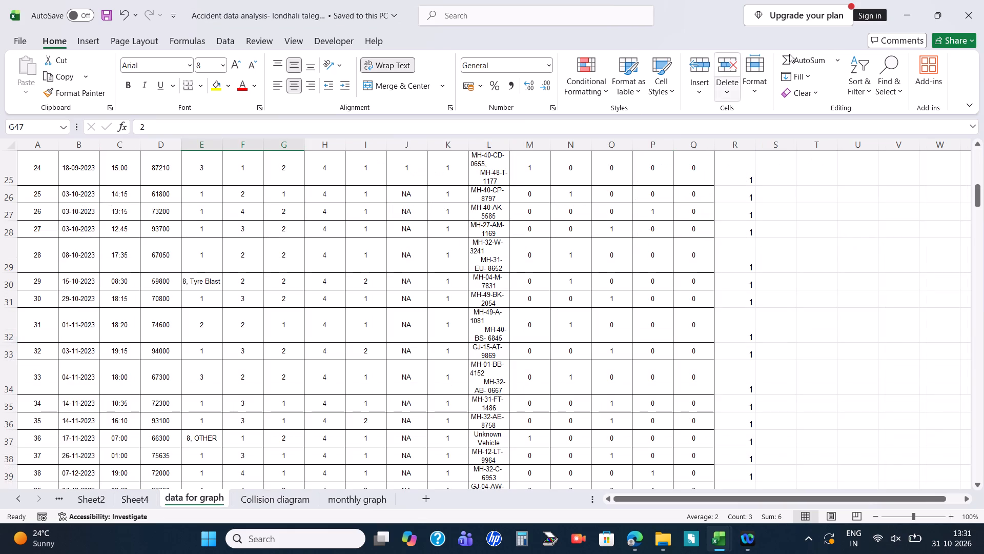
click(898, 73)
click(893, 112)
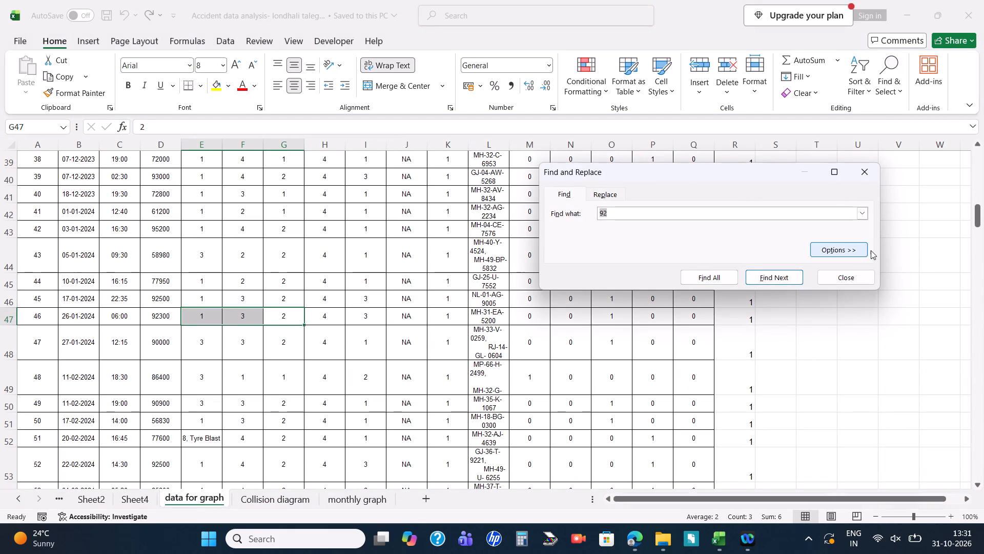
click(867, 172)
scroll(156, 285, up, 5)
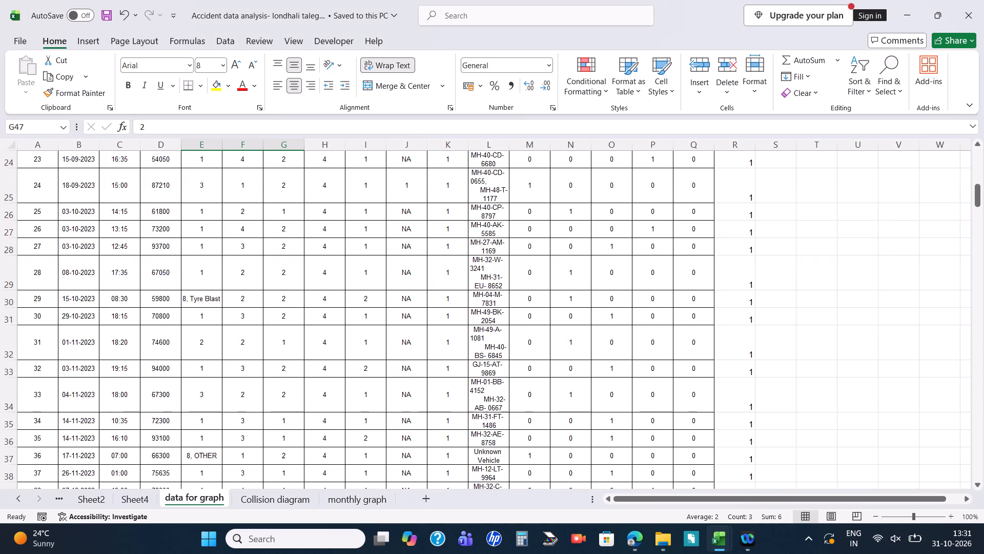
scroll(159, 284, up, 16)
click(176, 193)
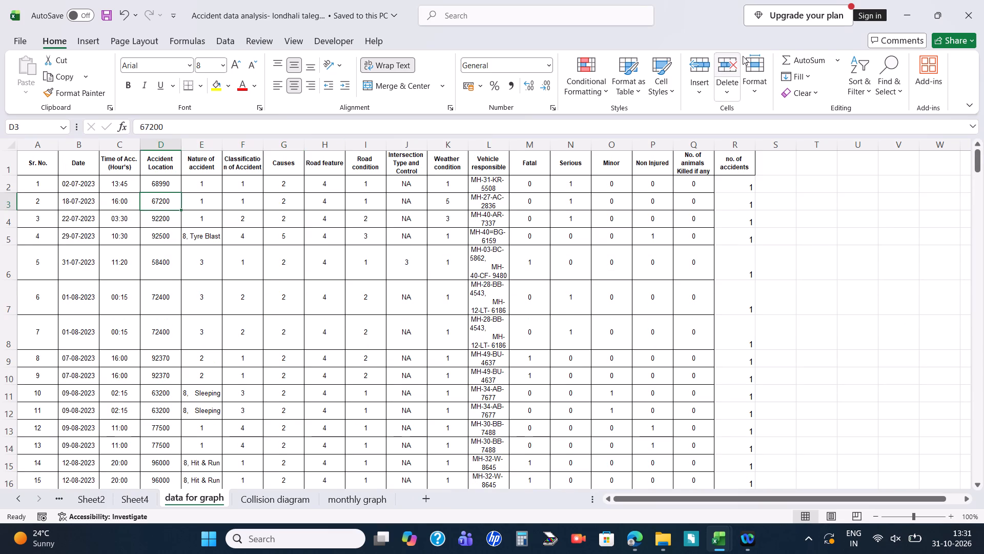
click(890, 91)
click(911, 115)
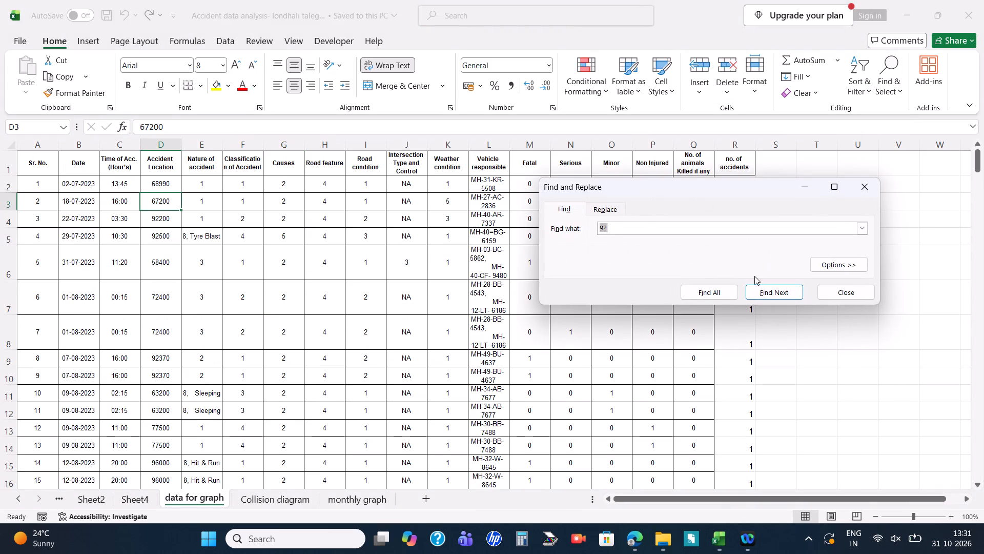
click(750, 290)
click(750, 290)
click(750, 290)
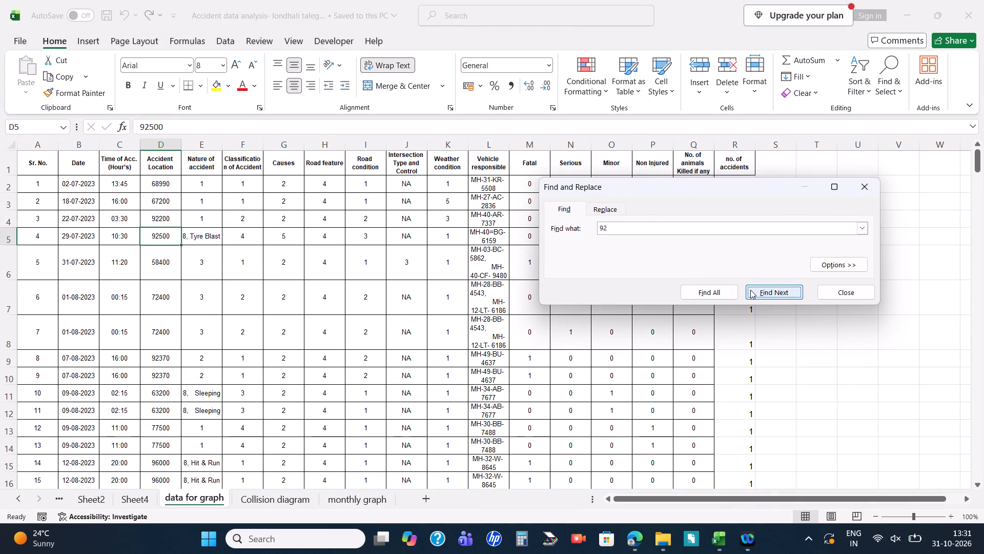
click(764, 289)
click(764, 289)
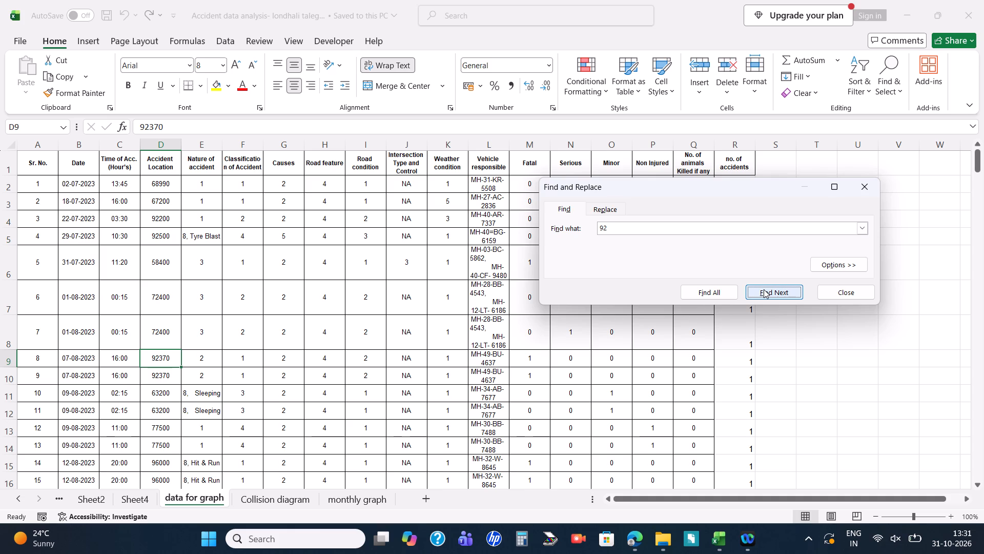
click(764, 289)
click(764, 289)
click(764, 289)
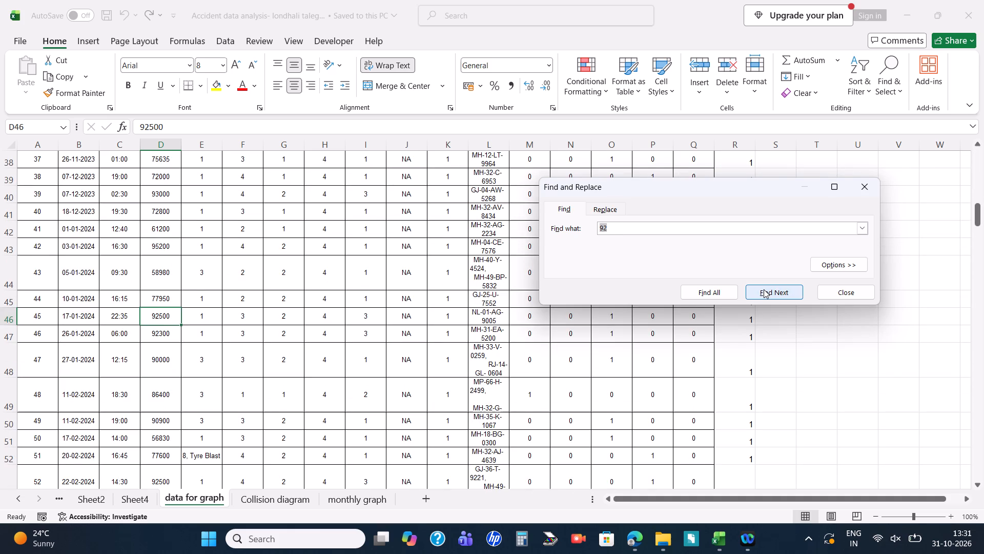
click(764, 289)
click(764, 289)
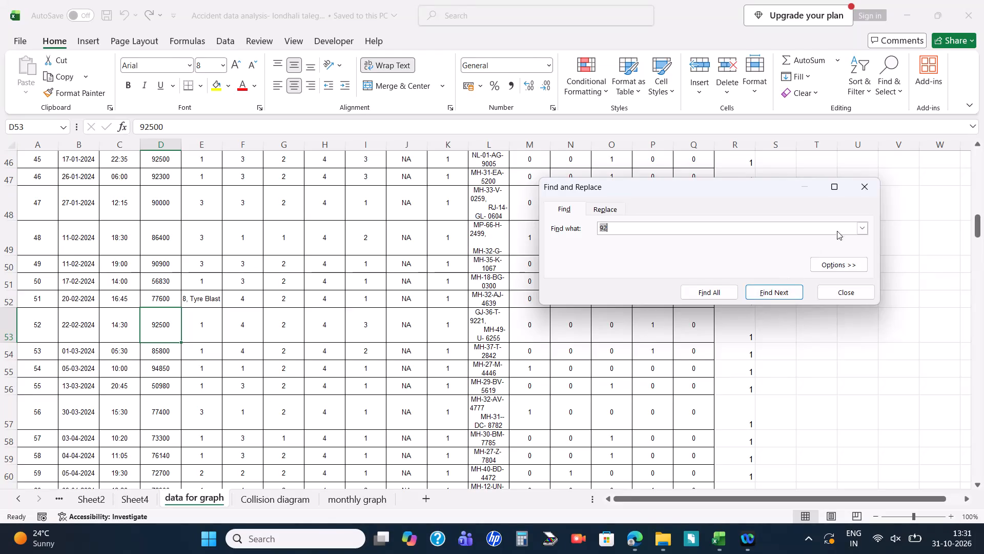
click(866, 186)
Copy the 22-02-2024 accident's date, time and location from B53:D53 of data for graph into B7:D7 of Collision diagram.
drag(79, 317, 108, 320)
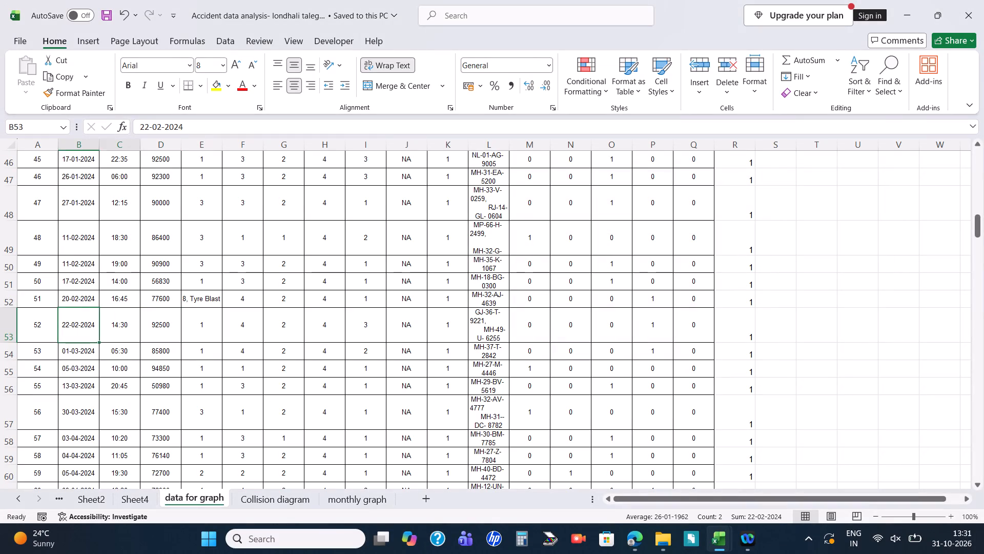
drag(108, 320, 154, 319)
key(ctrl+c)
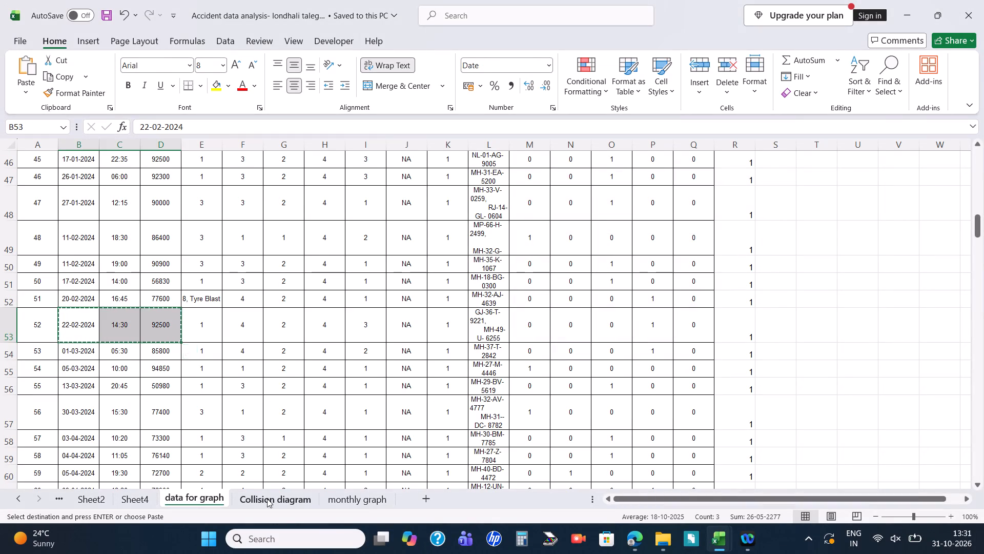
click(266, 499)
click(113, 272)
key(ctrl+v)
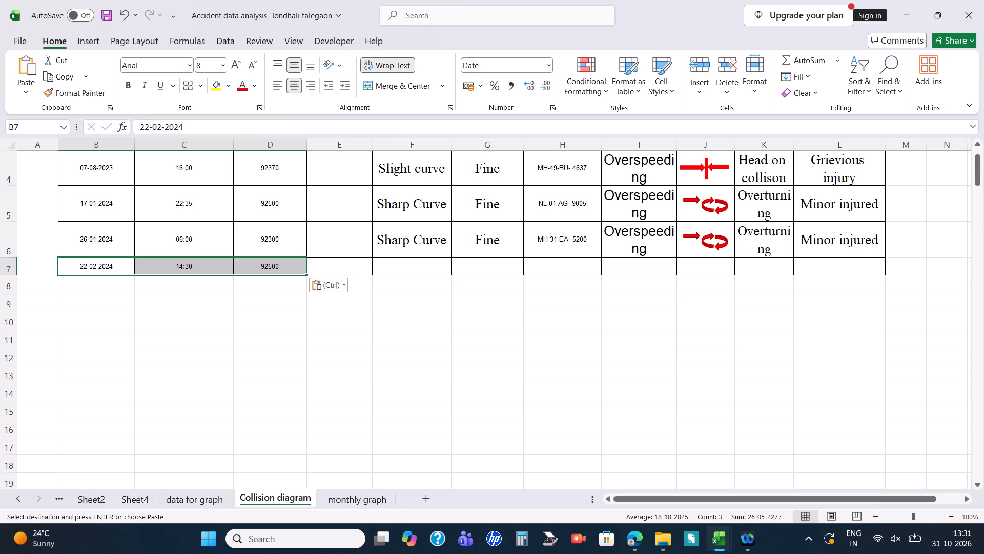
Return to data for graph and select its header row A1:R1.
scroll(393, 266, up, 9)
click(190, 497)
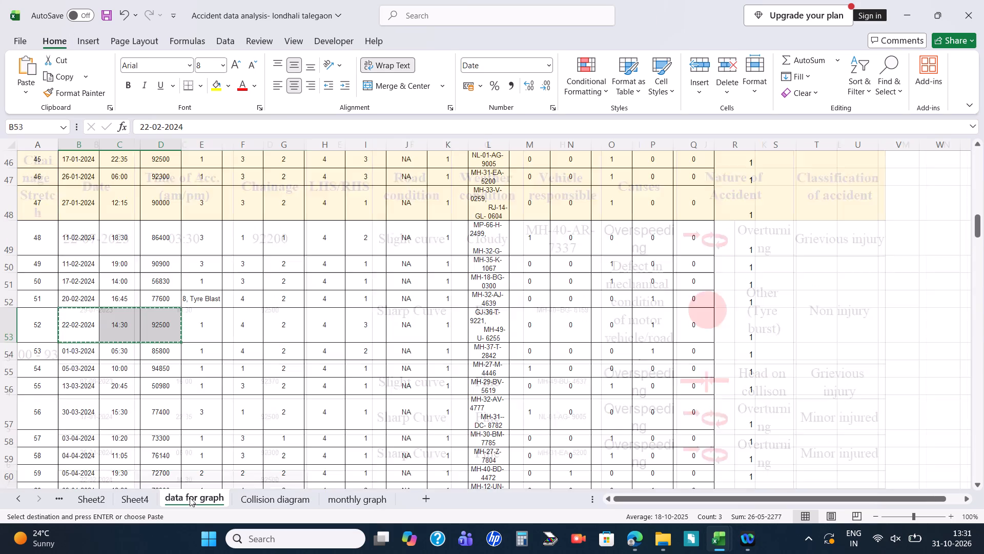
scroll(252, 429, up, 20)
scroll(252, 429, up, 2)
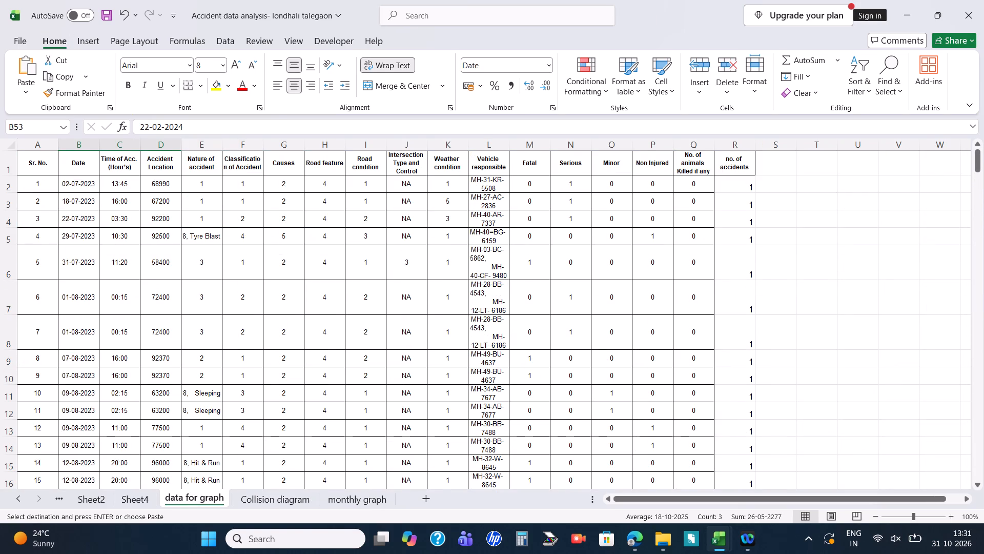
scroll(374, 181, down, 10)
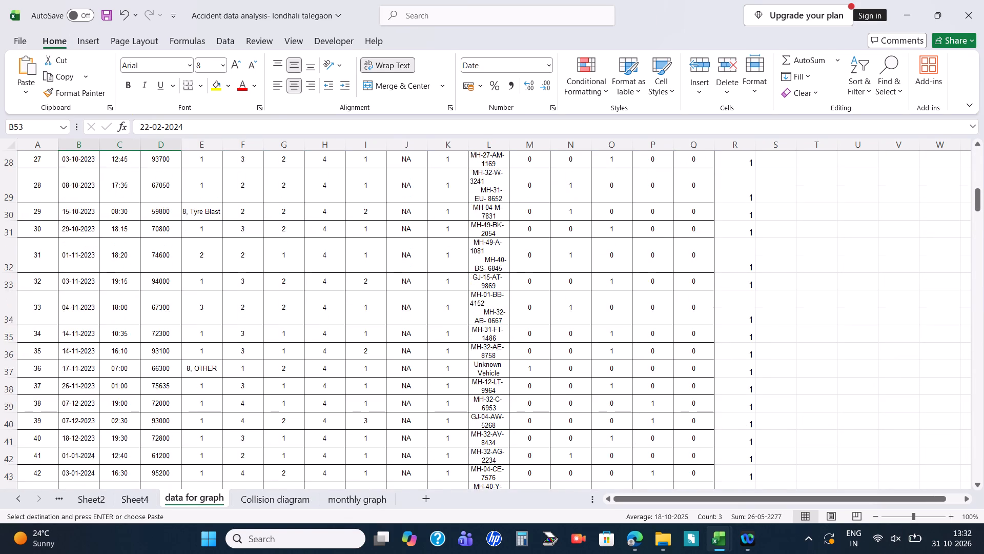
scroll(374, 181, down, 3)
scroll(374, 181, up, 20)
scroll(374, 181, up, 1)
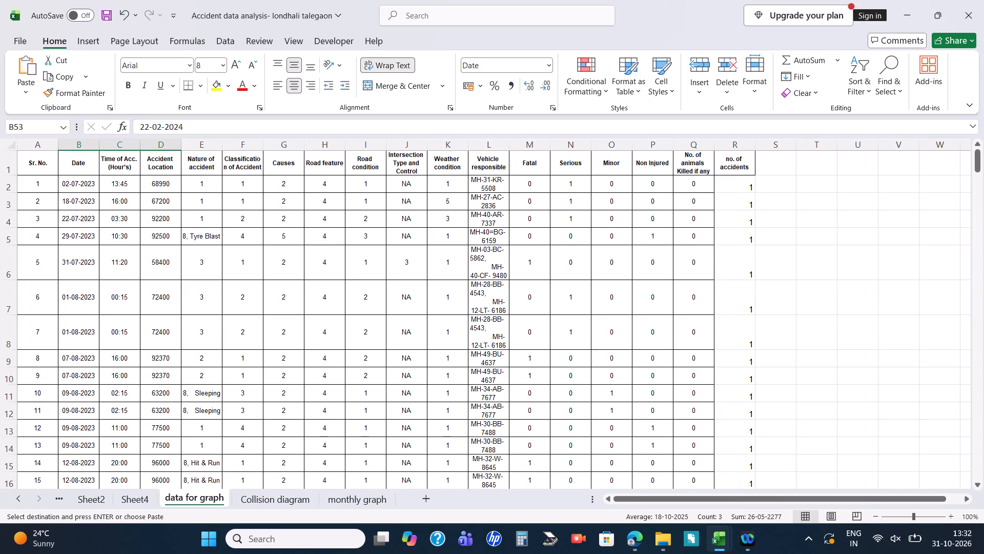
drag(45, 167, 737, 160)
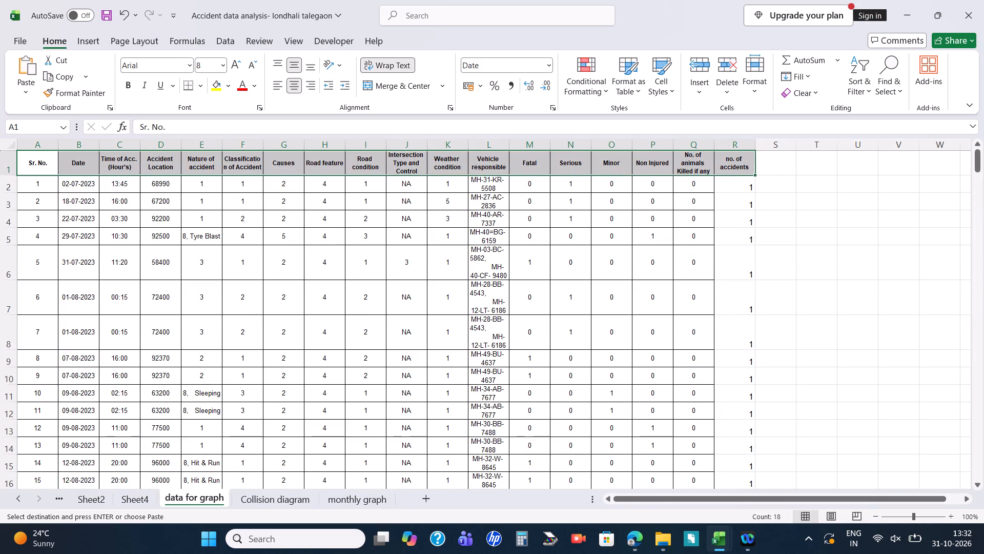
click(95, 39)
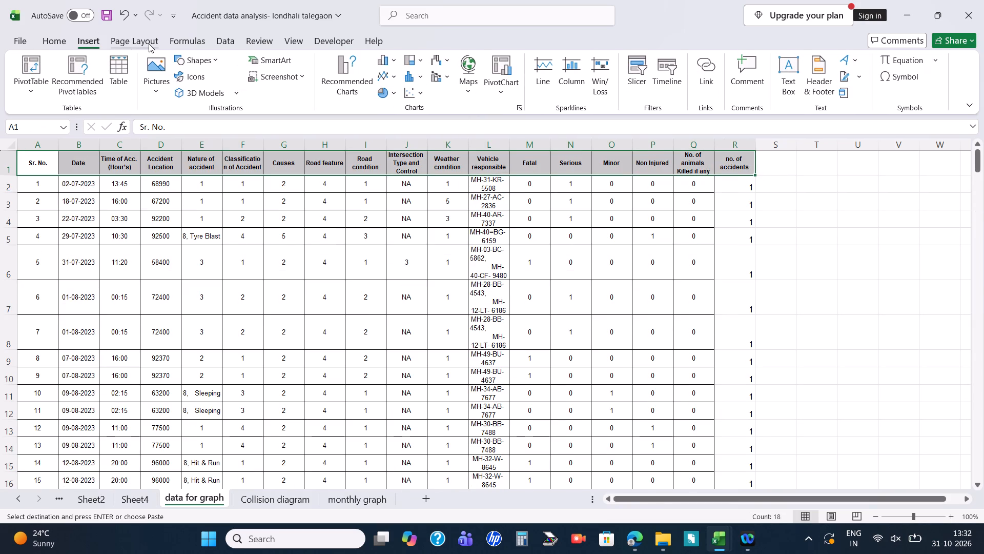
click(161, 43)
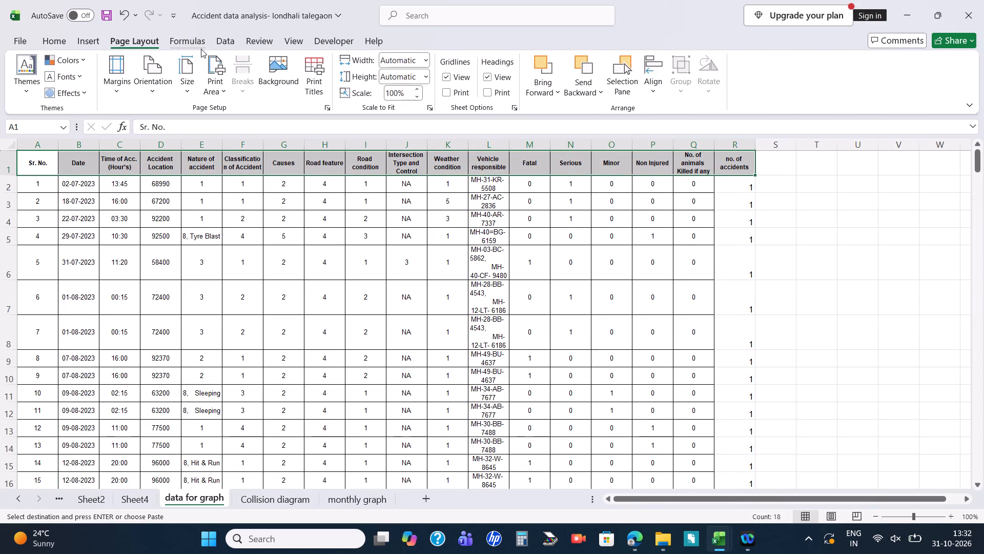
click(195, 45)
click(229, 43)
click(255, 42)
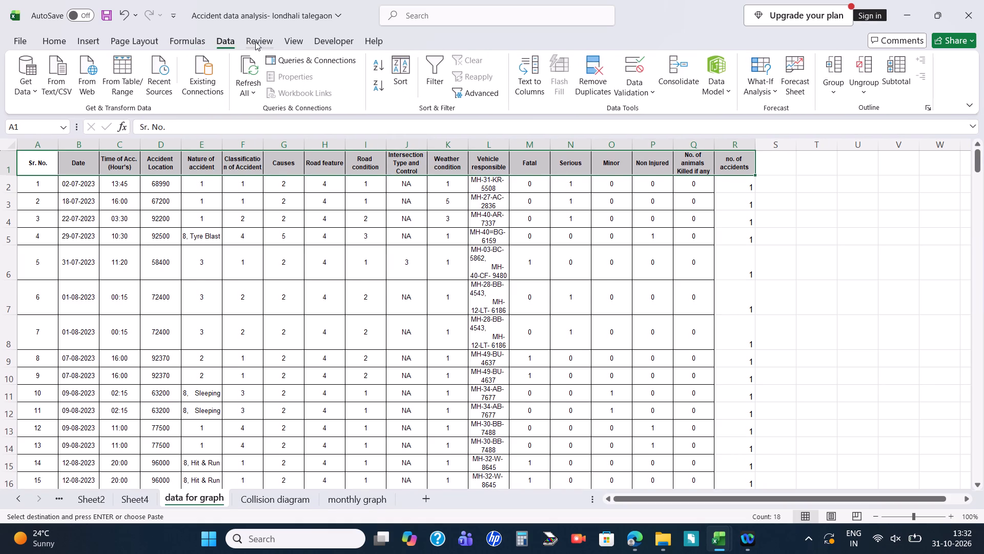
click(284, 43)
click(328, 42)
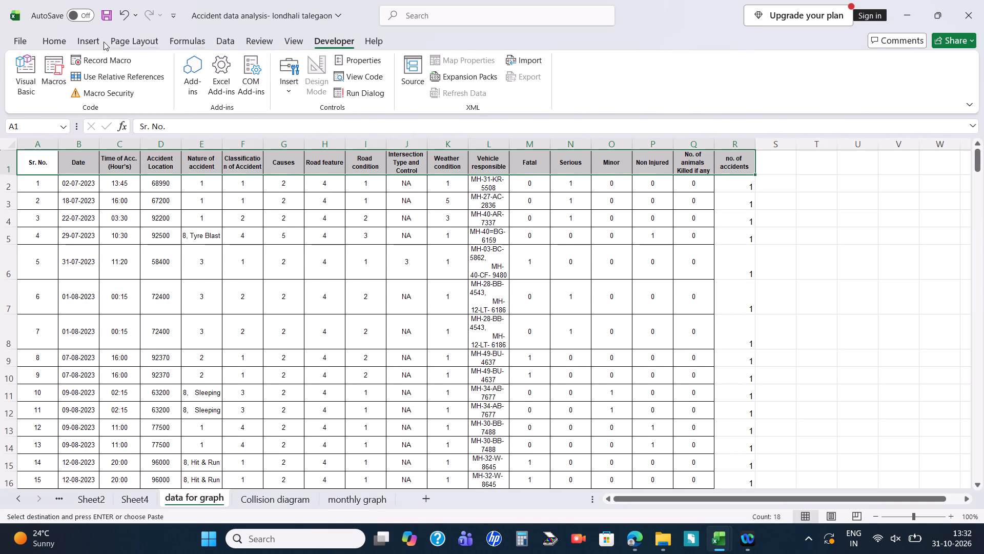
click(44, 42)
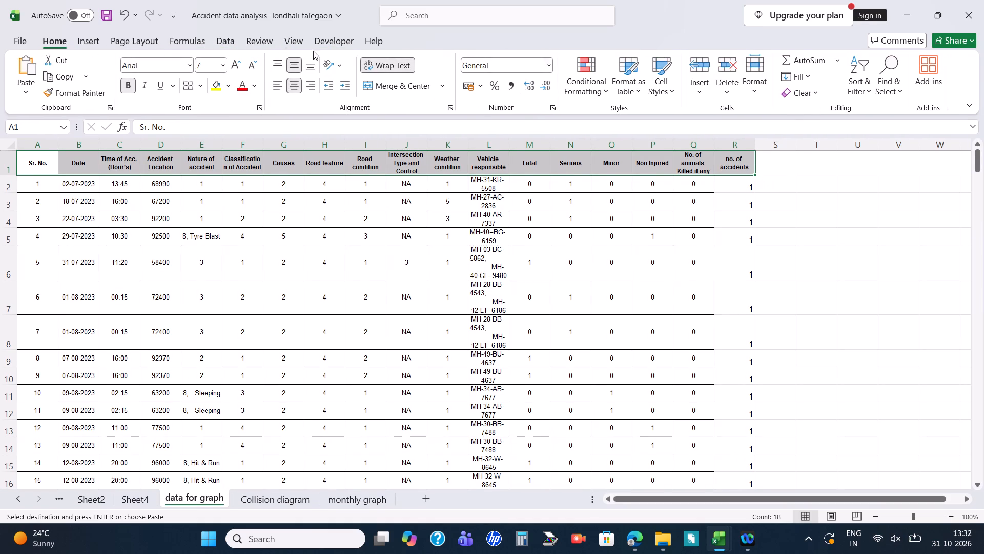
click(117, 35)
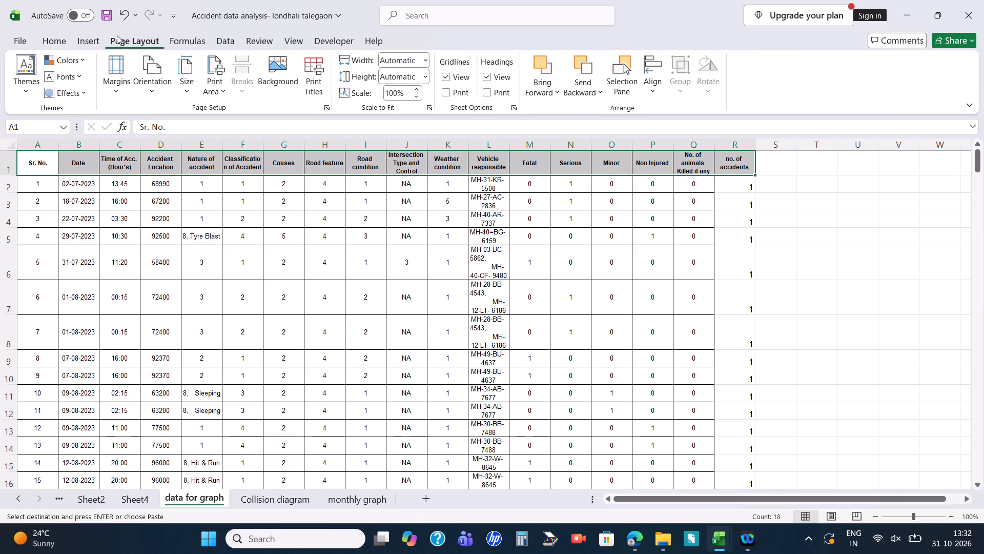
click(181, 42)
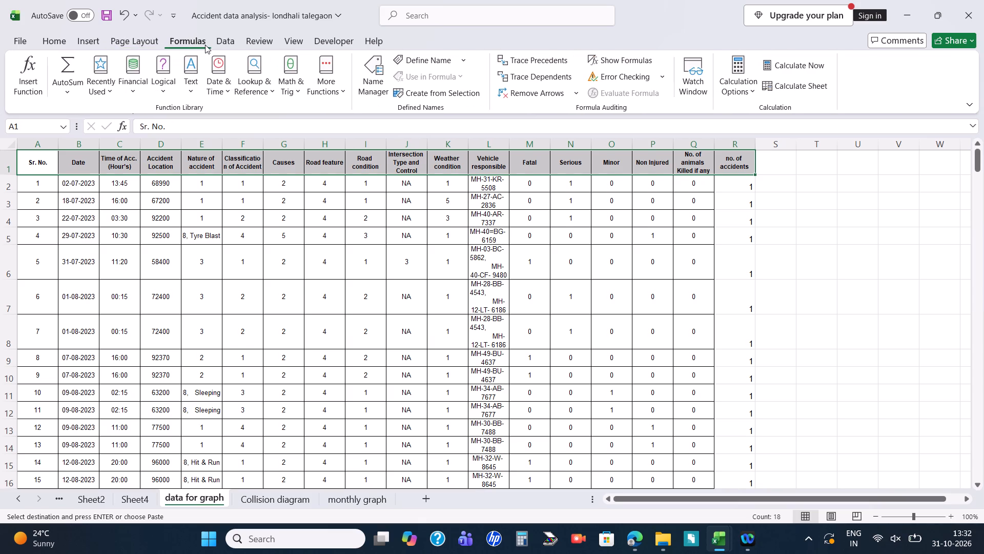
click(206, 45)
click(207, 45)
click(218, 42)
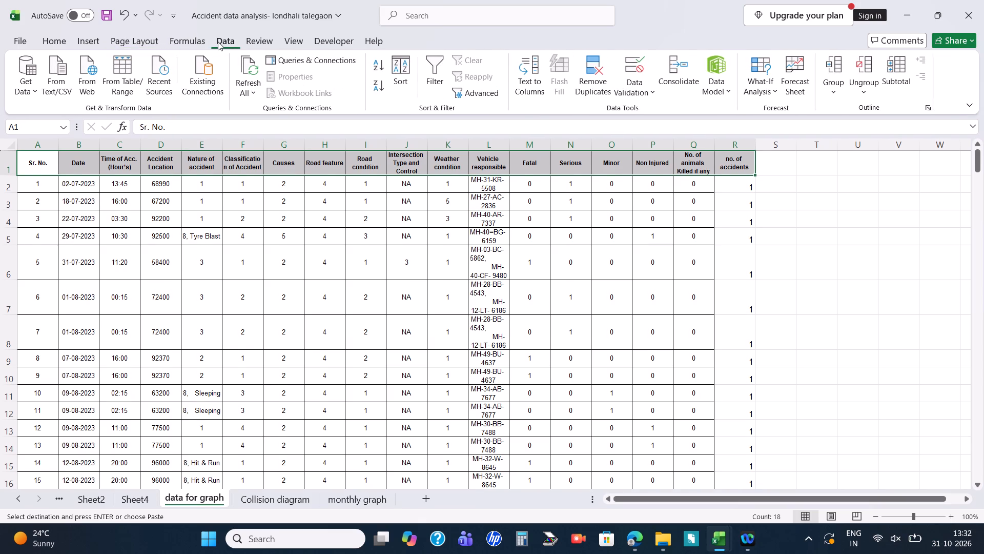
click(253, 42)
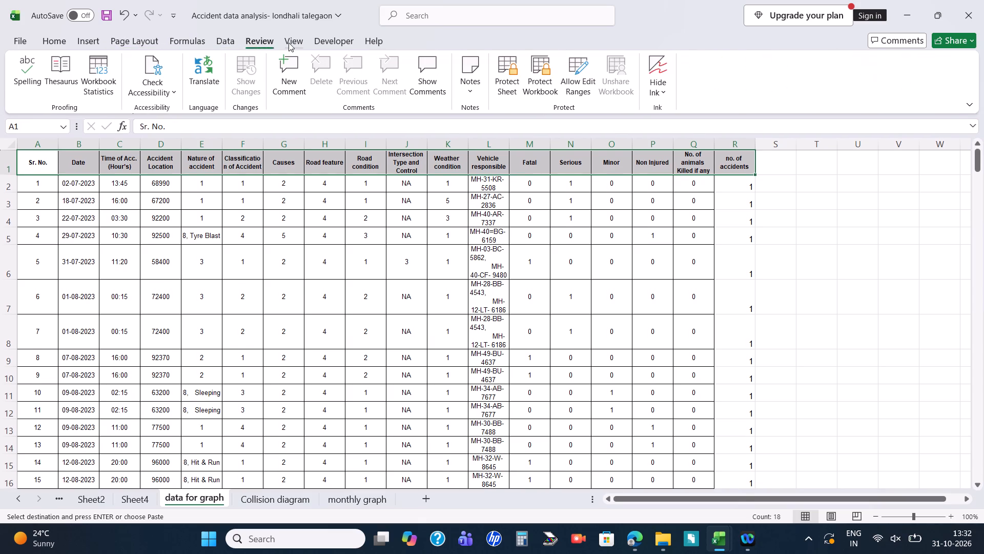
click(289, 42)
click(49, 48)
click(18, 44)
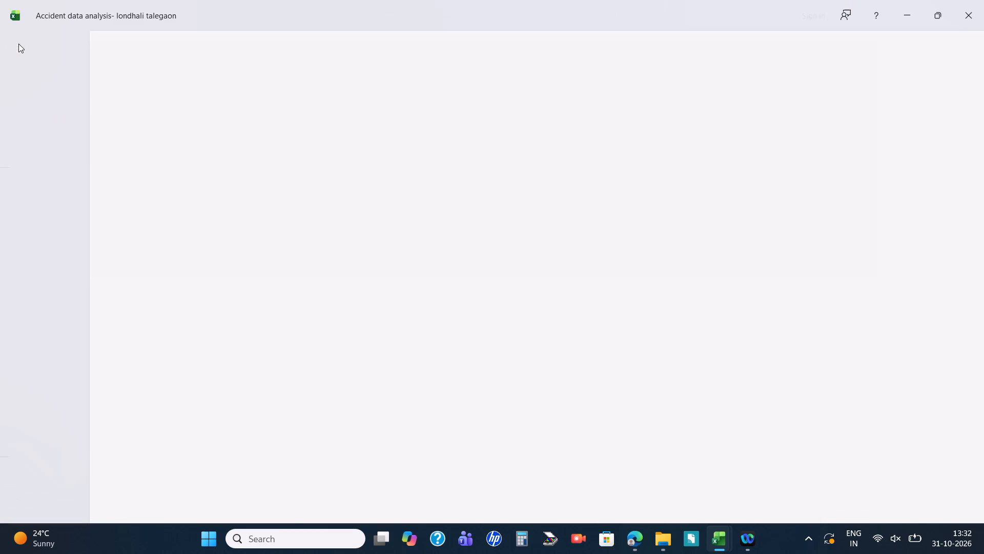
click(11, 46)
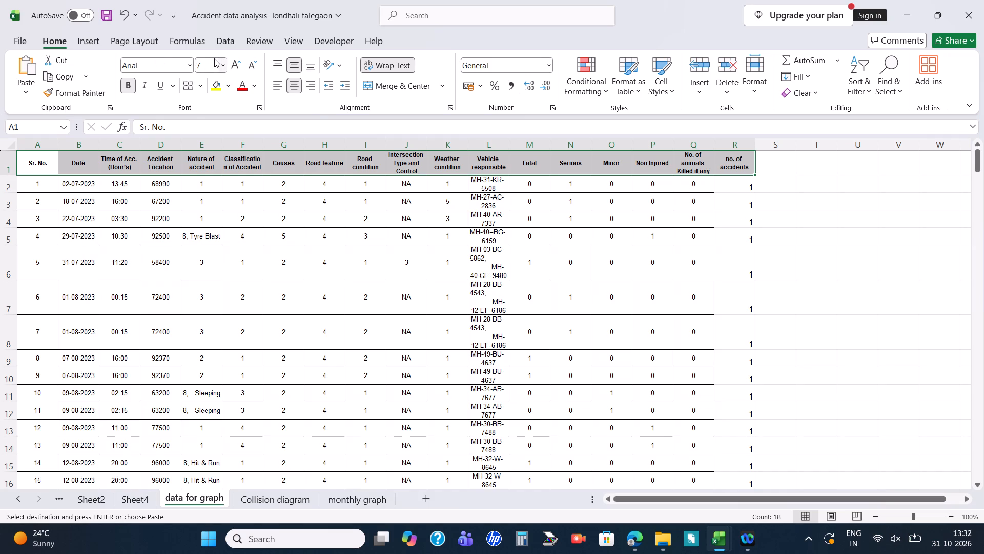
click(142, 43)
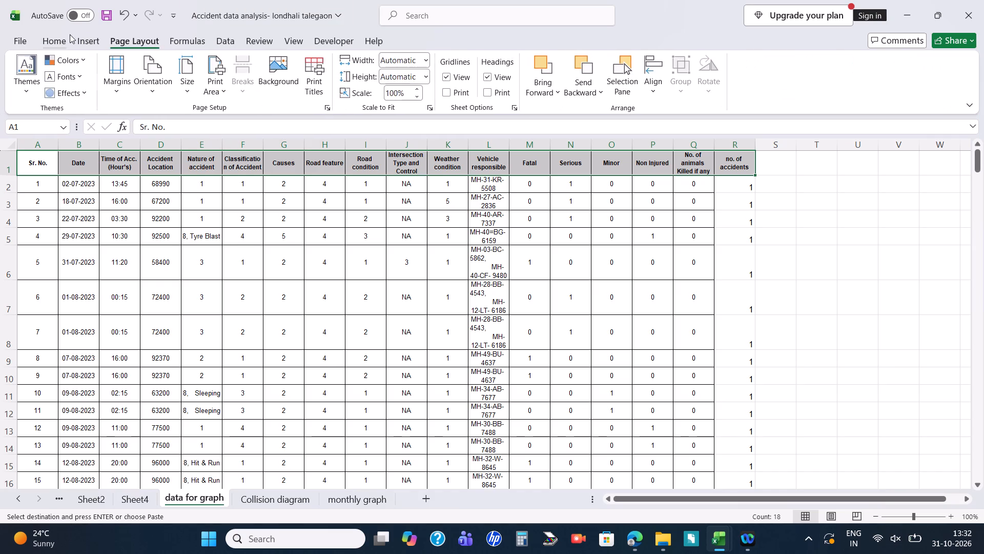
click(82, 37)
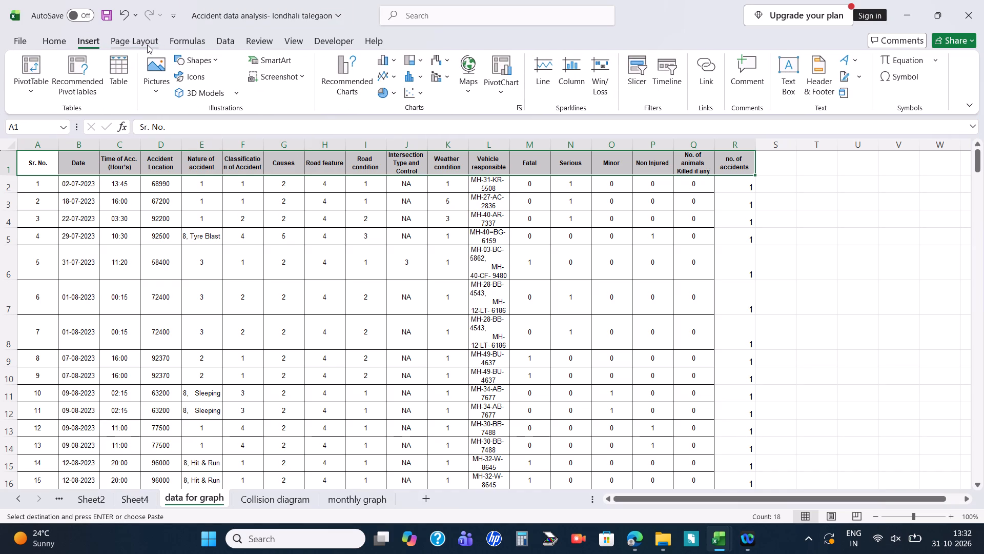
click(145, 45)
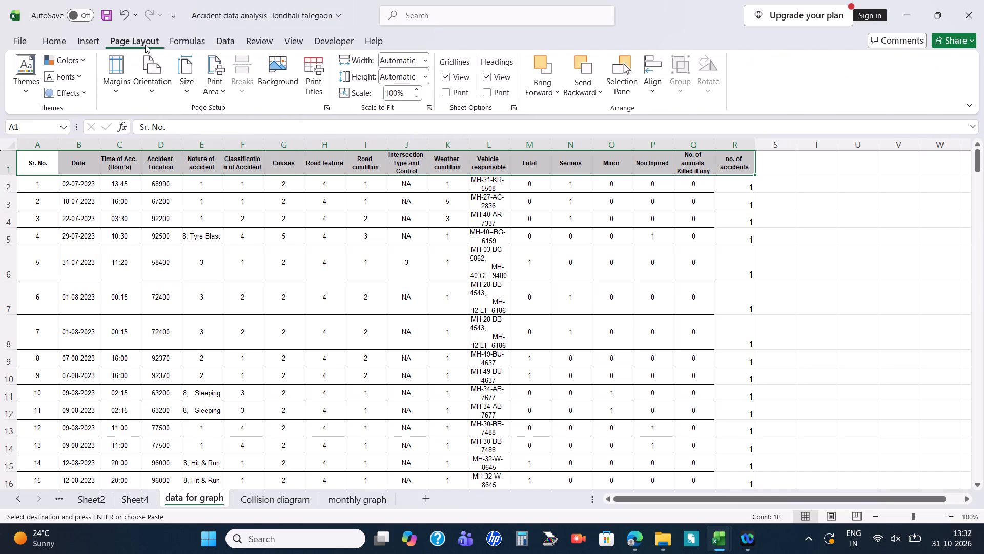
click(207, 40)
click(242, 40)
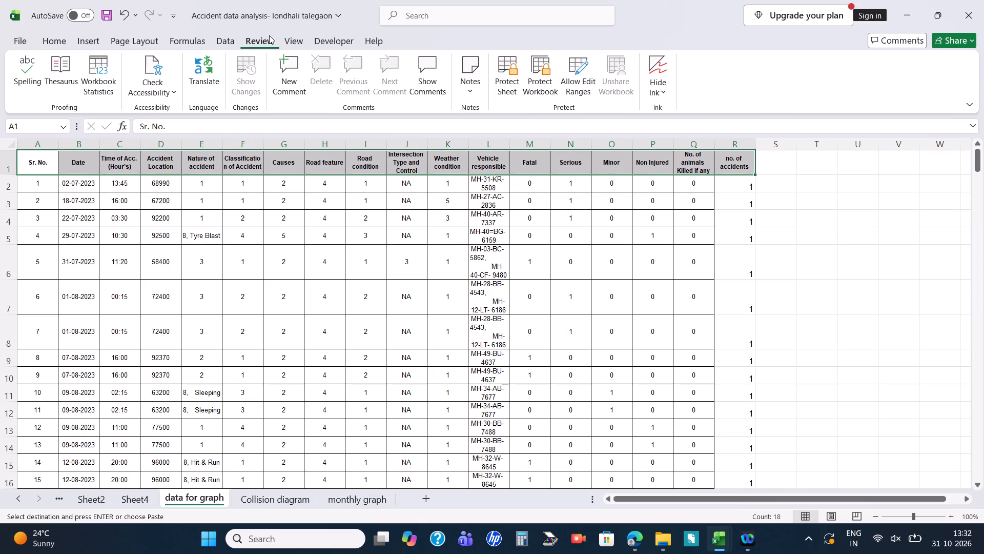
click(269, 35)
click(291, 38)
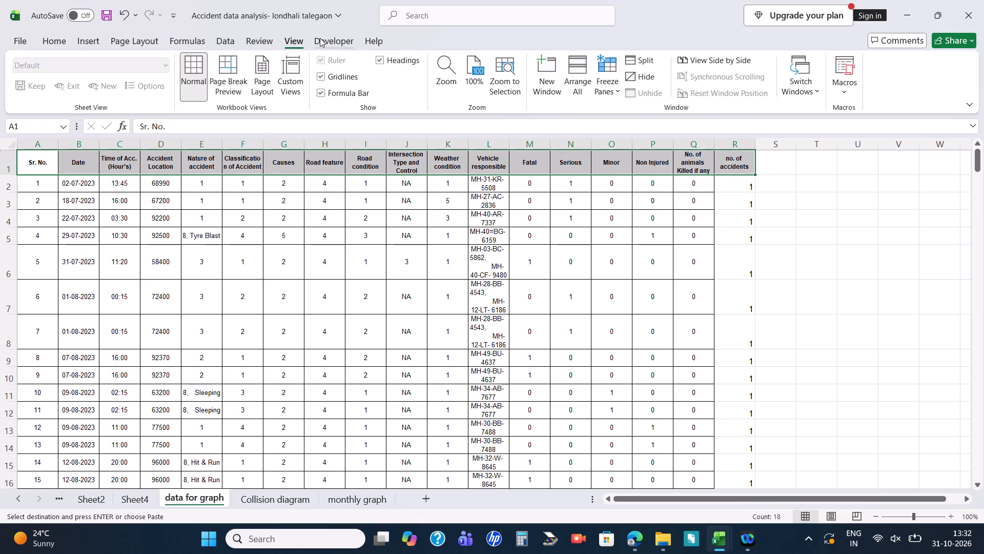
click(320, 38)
Freeze the top row of data for graph so the column headings stay in view.
click(298, 39)
click(615, 75)
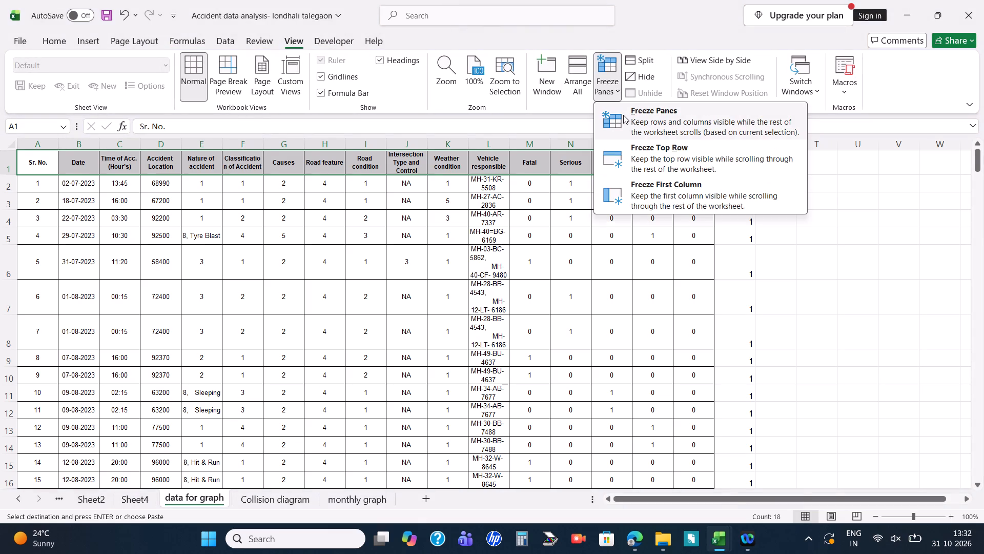
click(660, 152)
click(843, 208)
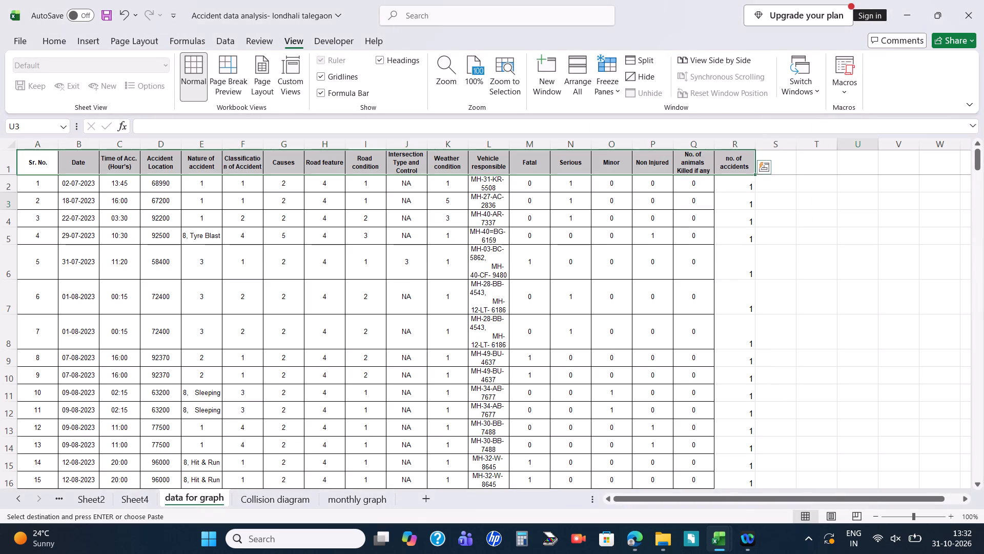
Find the 22-02-2024 accident in data for graph and highlight its record B53:R53 to examine its codes.
scroll(758, 254, down, 3)
scroll(549, 241, down, 4)
scroll(312, 255, down, 1)
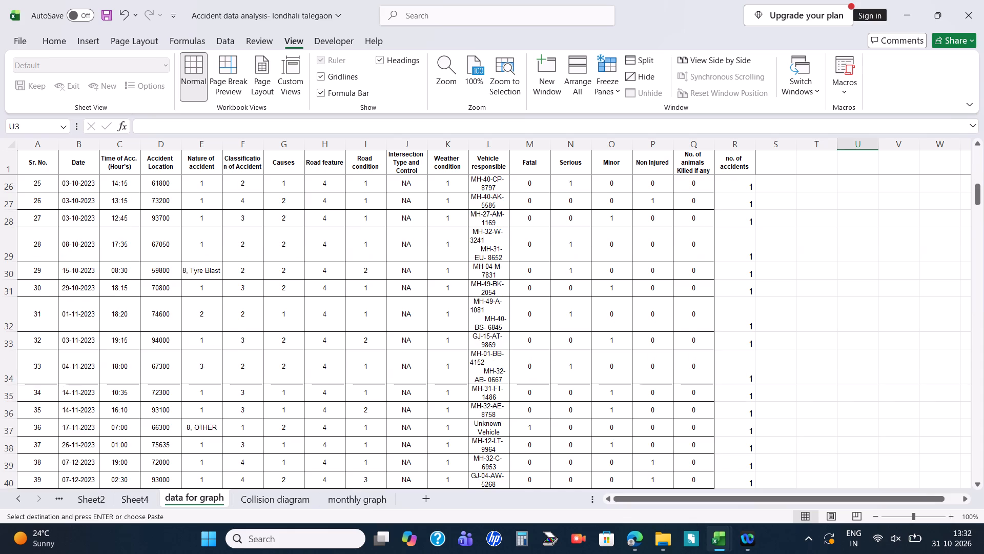
scroll(307, 257, down, 3)
scroll(360, 243, down, 5)
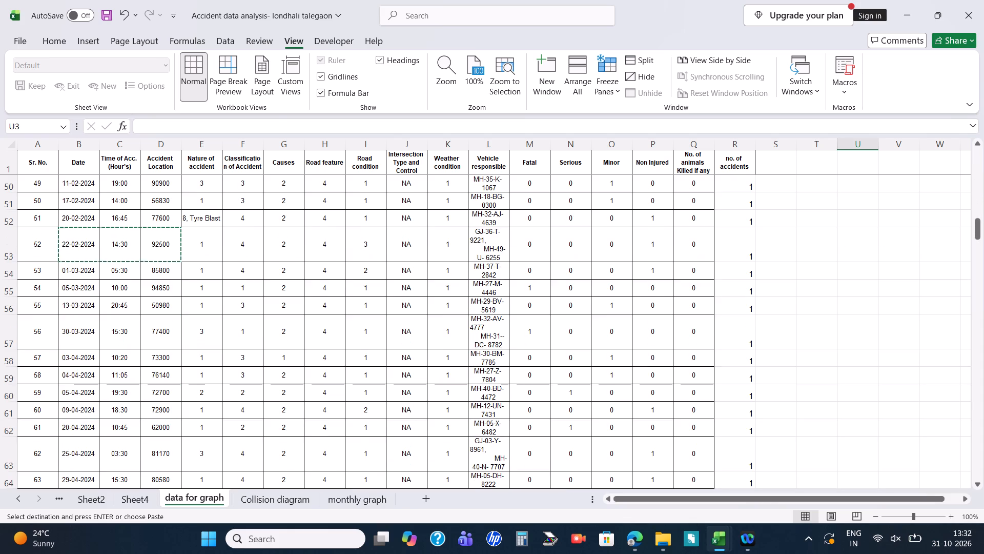
click(208, 247)
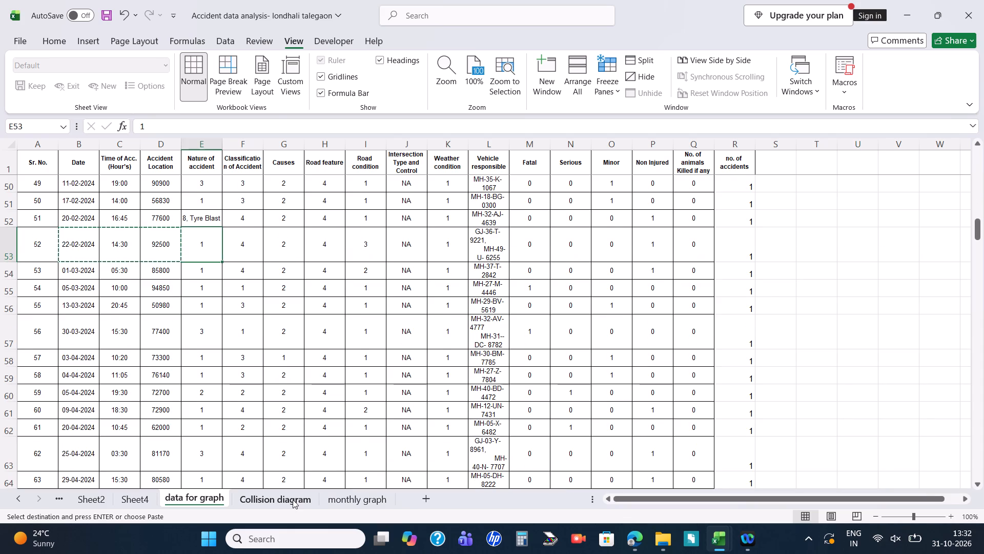
click(293, 500)
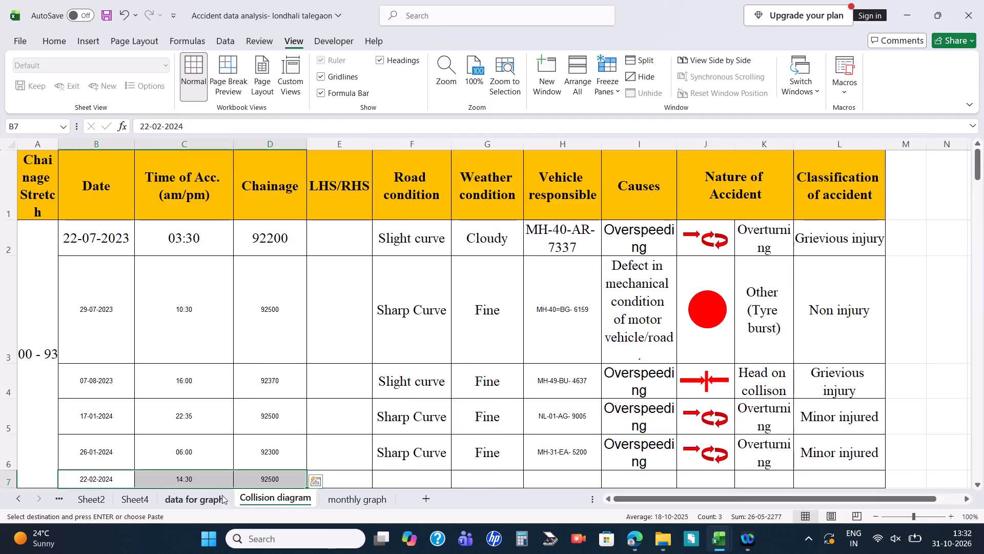
click(219, 493)
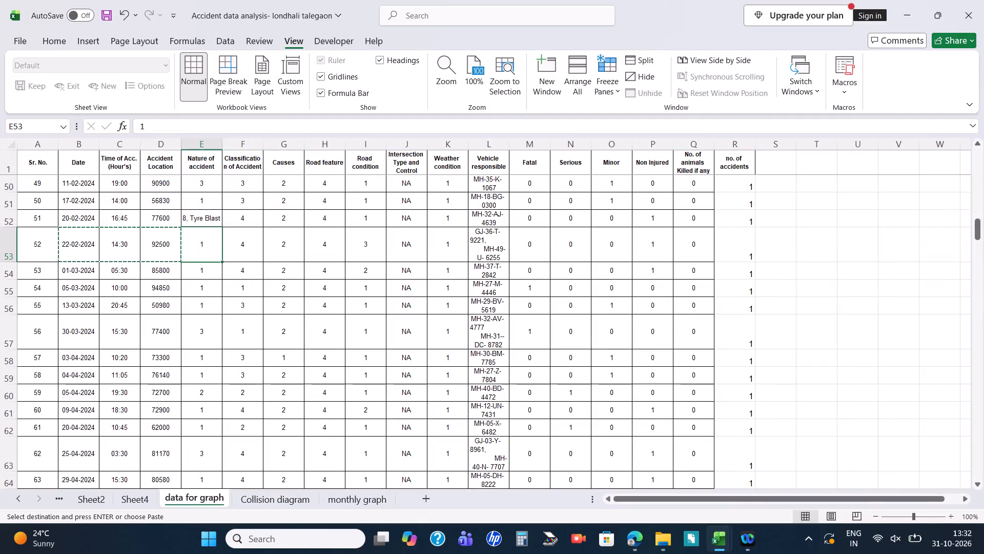
drag(70, 240, 232, 248)
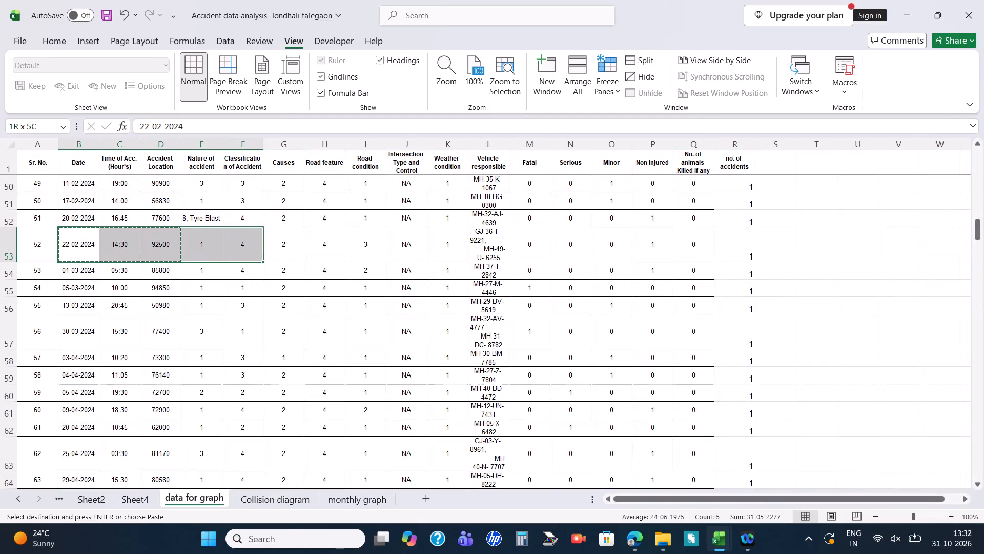
drag(232, 248, 728, 250)
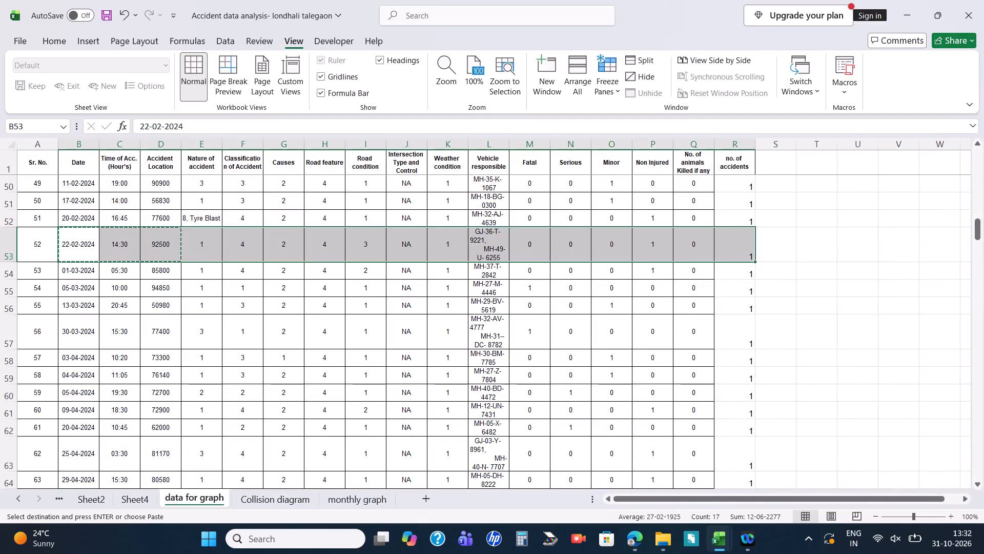
Check the road condition code against the Lucknow to sitapur legends and copy Sharp Curve from F3 into F7 of Collision diagram.
key(alt+Tab)
key(alt+Tab)
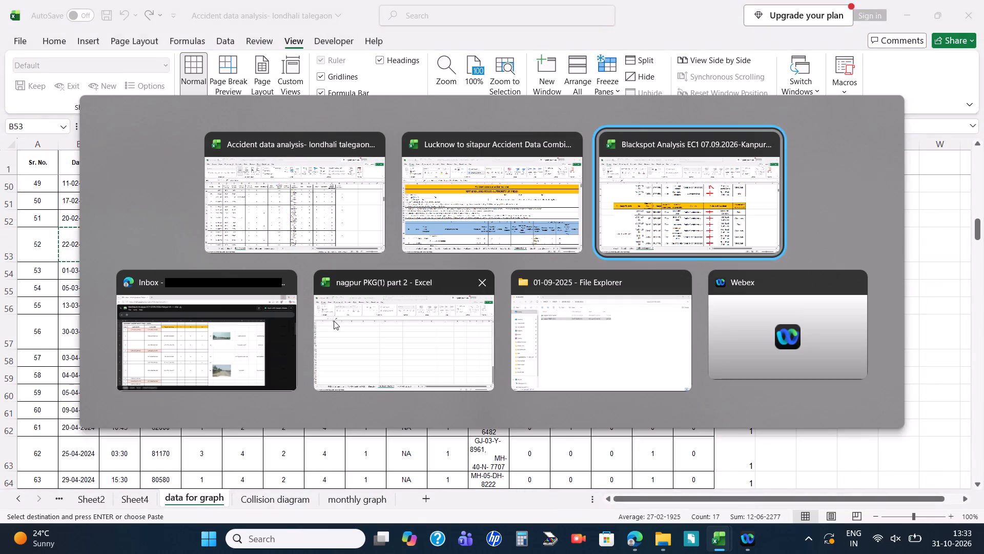
alt+click(473, 217)
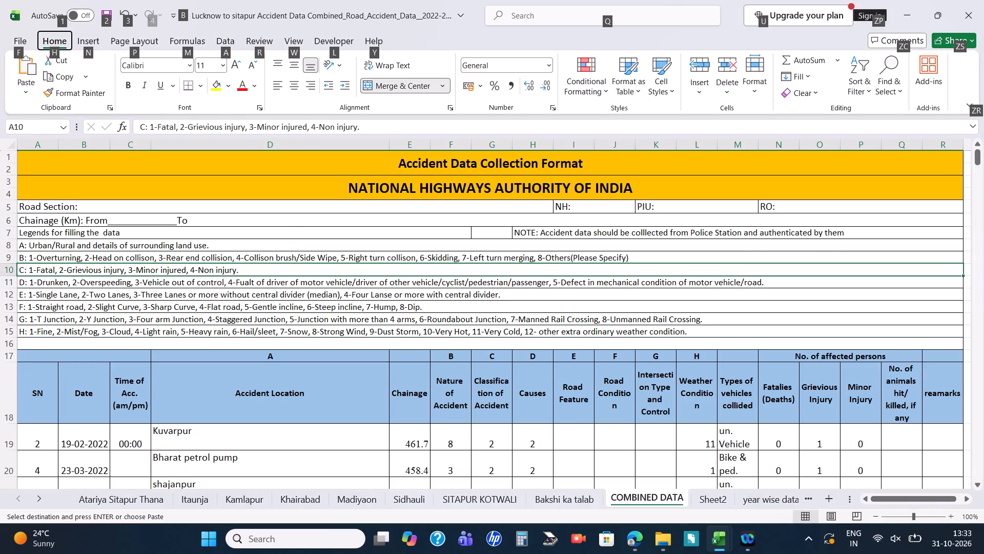
key(alt+Tab)
click(262, 504)
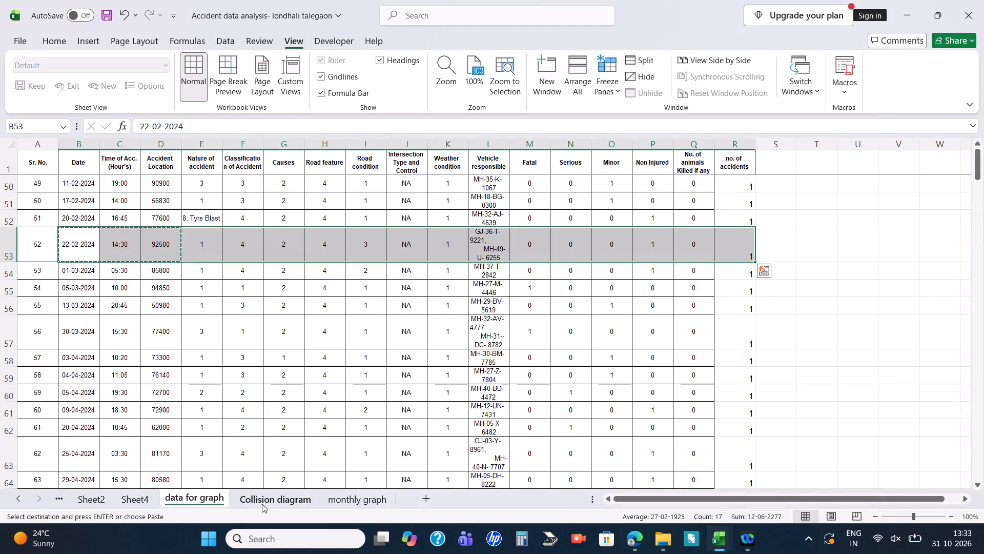
click(405, 351)
key(ctrl+c)
scroll(405, 351, down, 2)
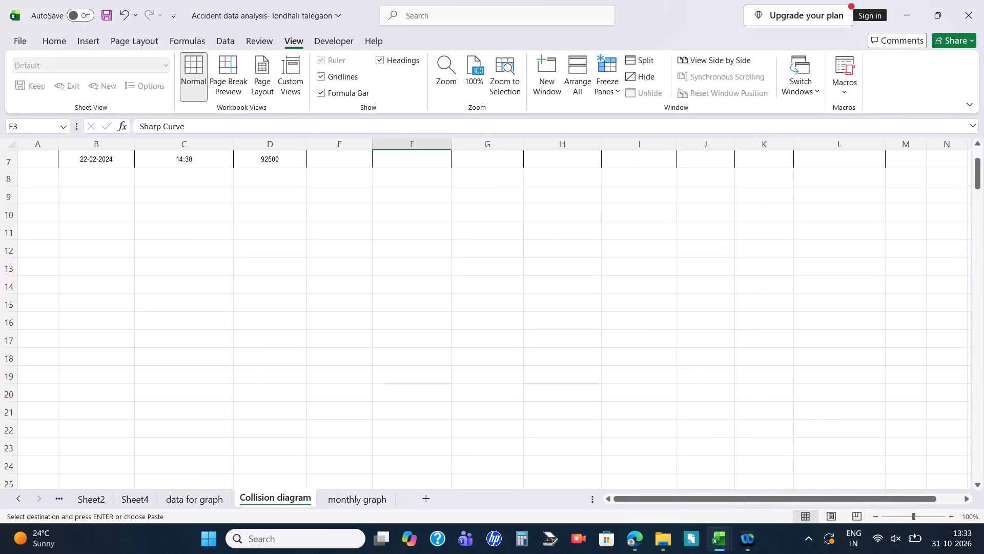
scroll(403, 326, up, 1)
click(416, 273)
key(ctrl+v)
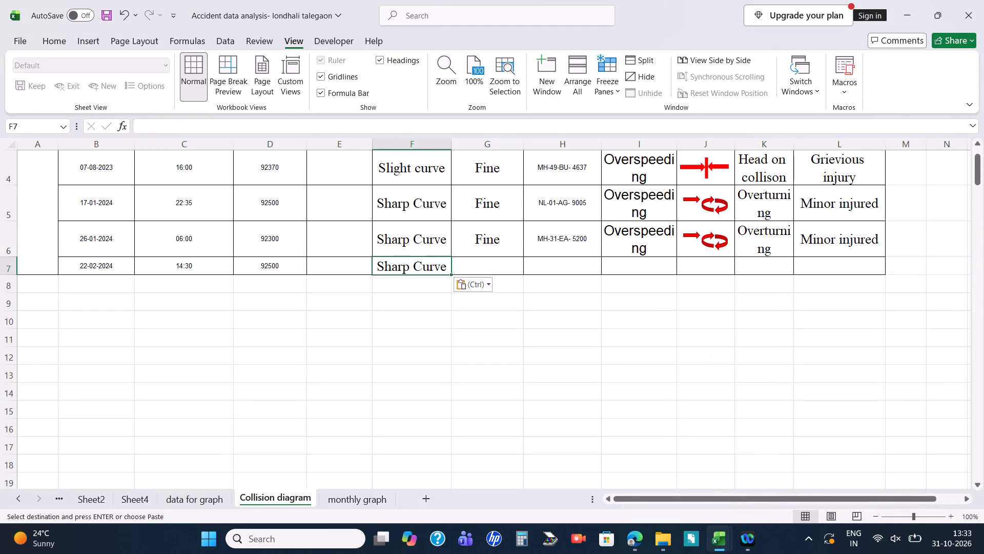
Save the accident data analysis workbook.
key(ctrl+s)
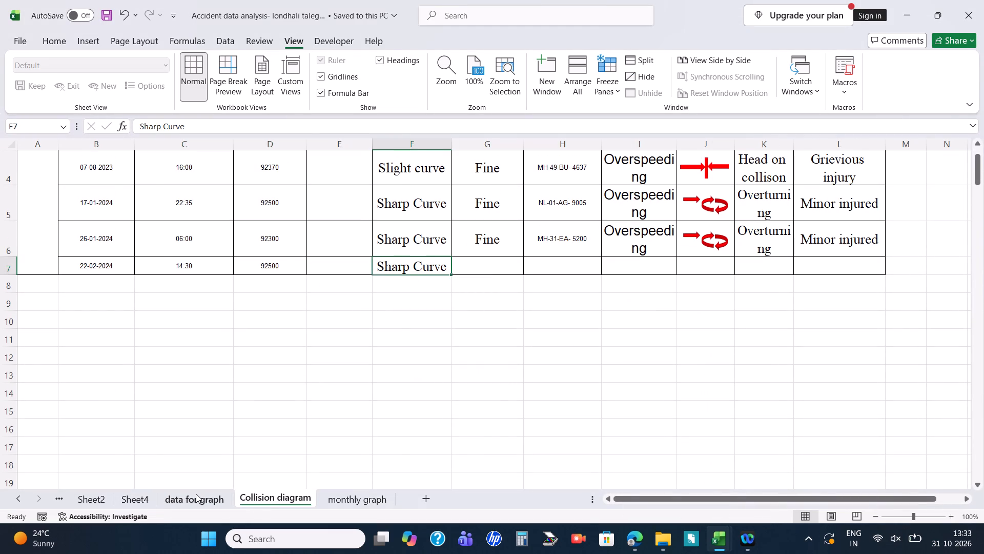
Freeze the top row of Collision diagram so its column headings stay in view.
click(196, 494)
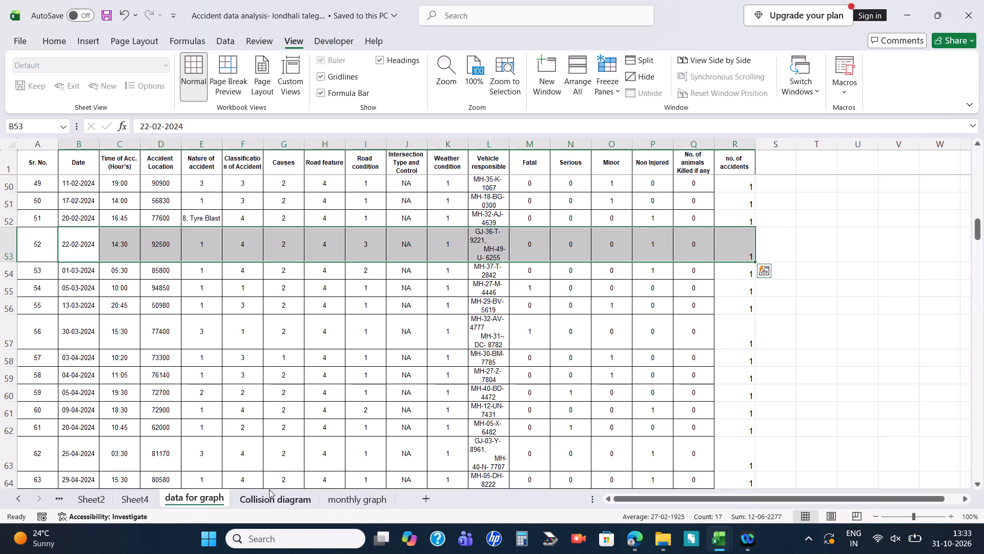
click(265, 493)
scroll(475, 293, up, 1)
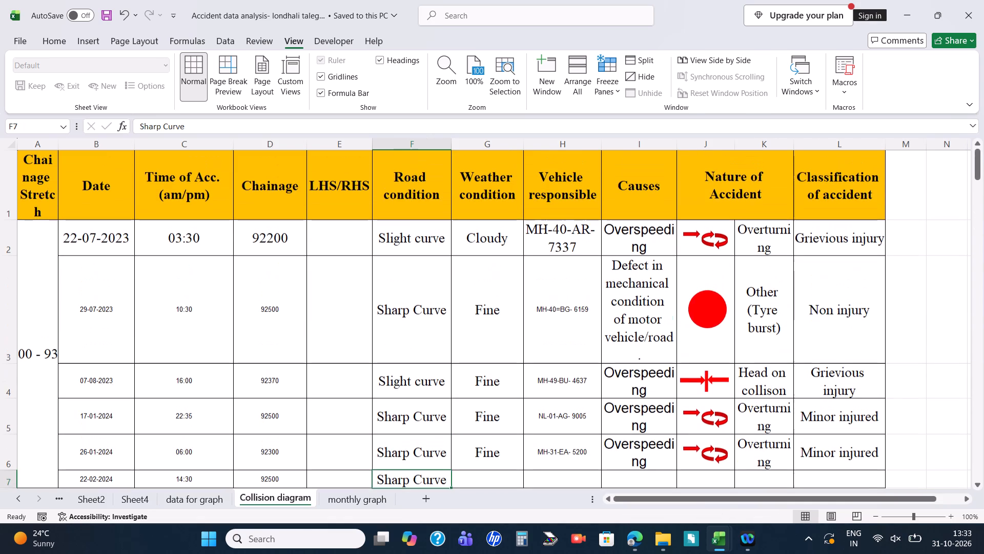
drag(55, 193, 819, 189)
click(598, 86)
click(653, 149)
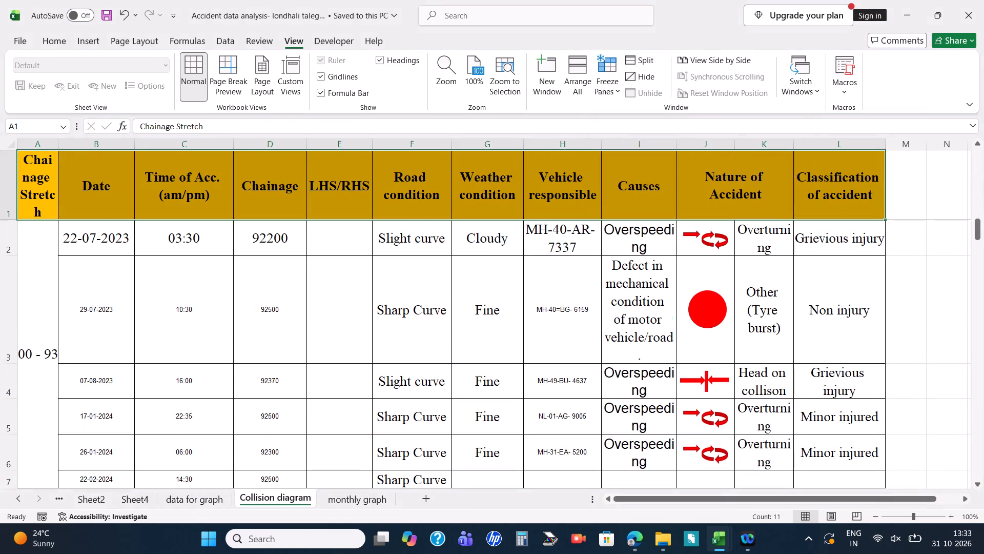
scroll(415, 396, down, 2)
scroll(411, 381, up, 1)
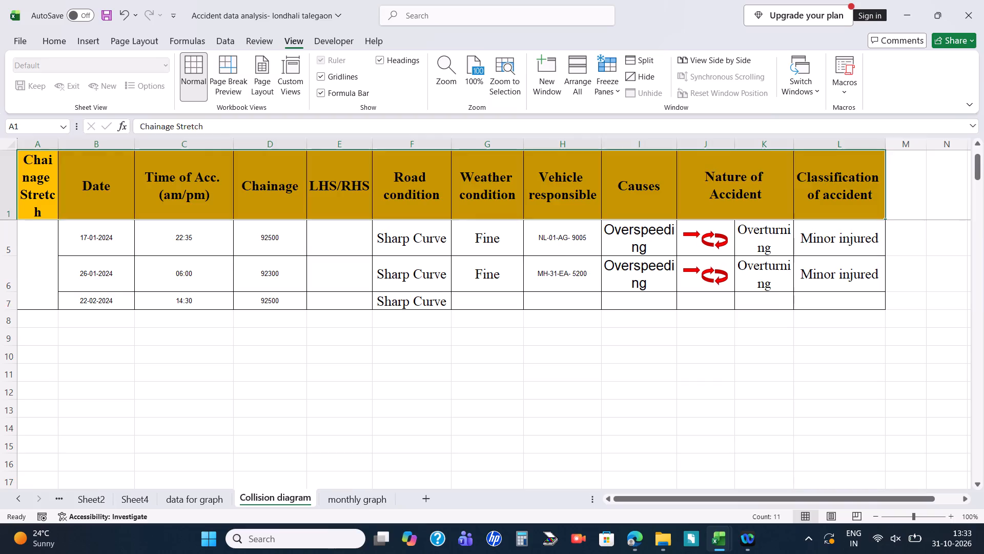
Check the 22-02-2024 accident's weather code against the Lucknow to sitapur legends and fill Fine from G6 down to G7 of Collision diagram.
click(463, 304)
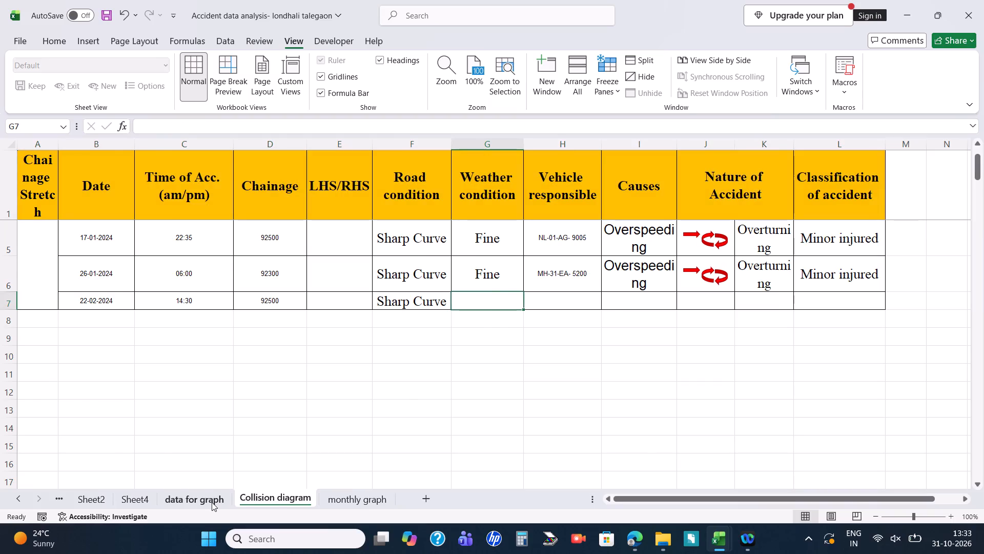
click(212, 502)
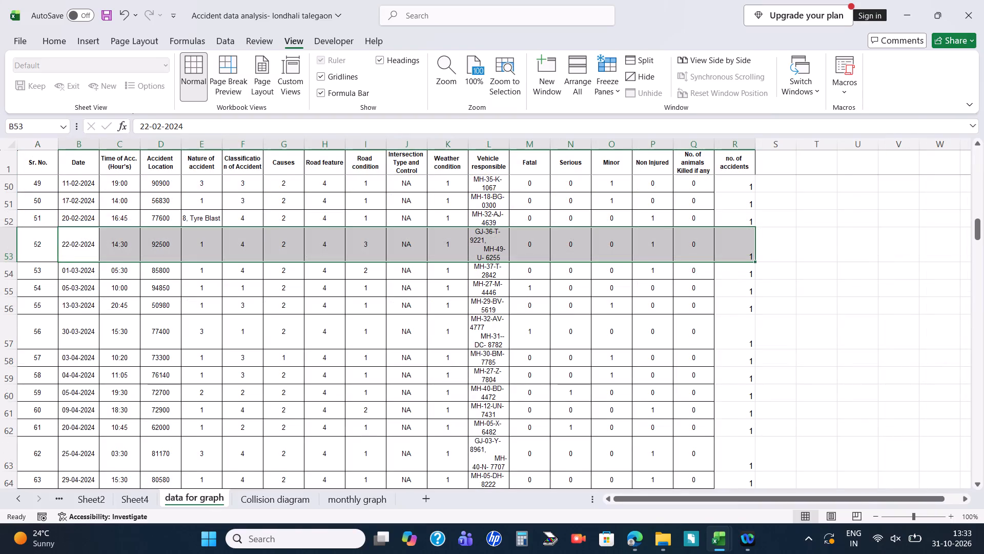
key(alt+Tab)
key(alt+Tab)
alt+click(496, 232)
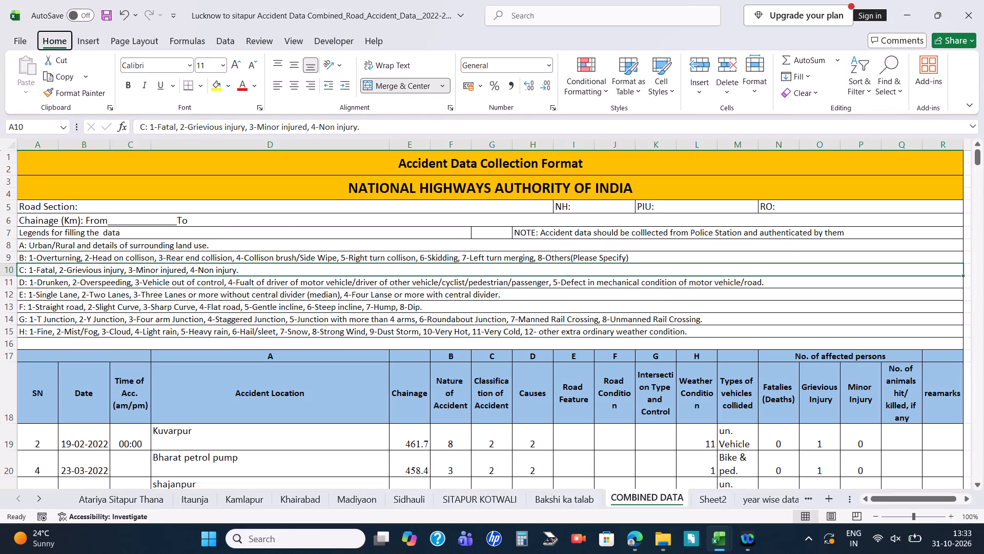
key(alt+Tab)
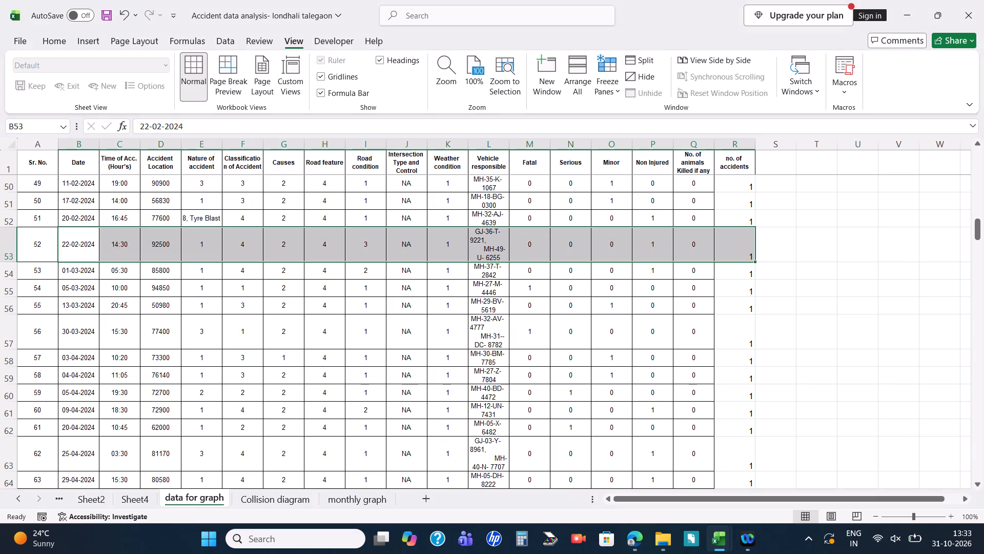
click(278, 494)
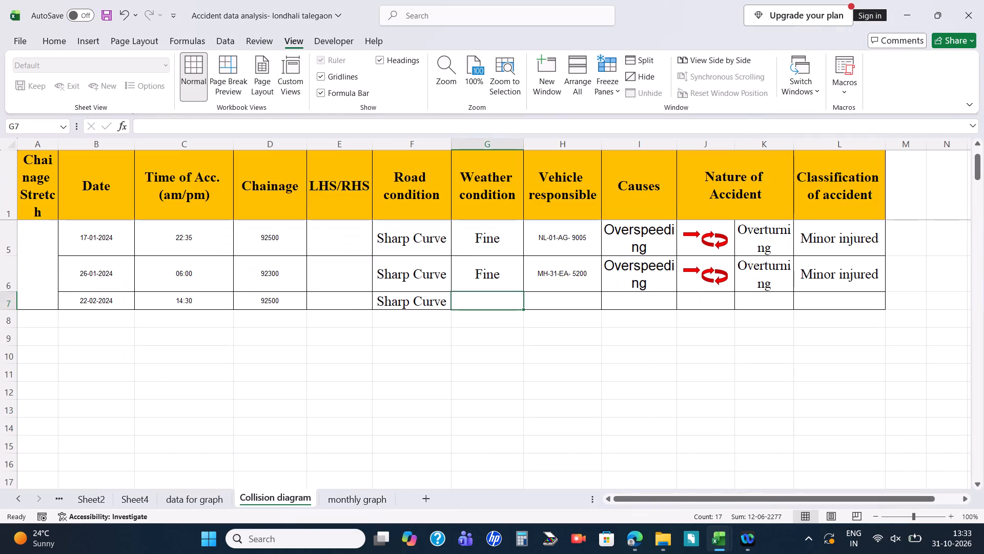
click(509, 275)
drag(523, 293, 521, 305)
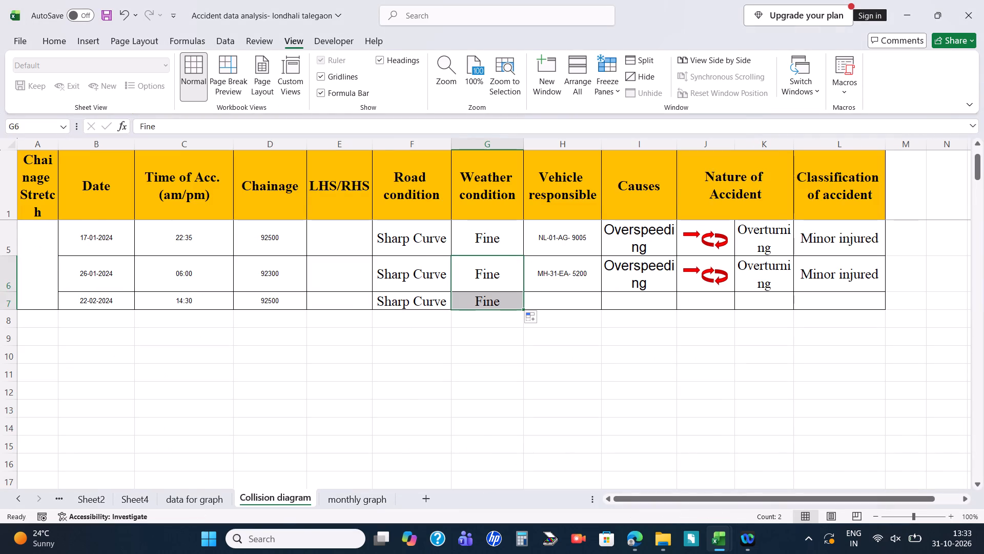
Copy the responsible vehicle entry from L53 of data for graph into H7 of Collision diagram.
click(202, 491)
click(495, 246)
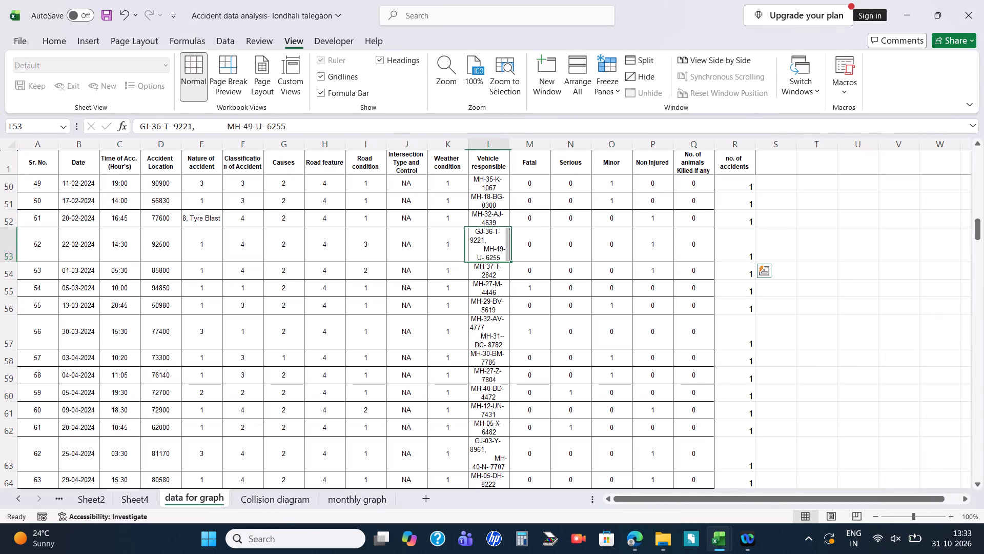
key(ctrl+c)
click(304, 493)
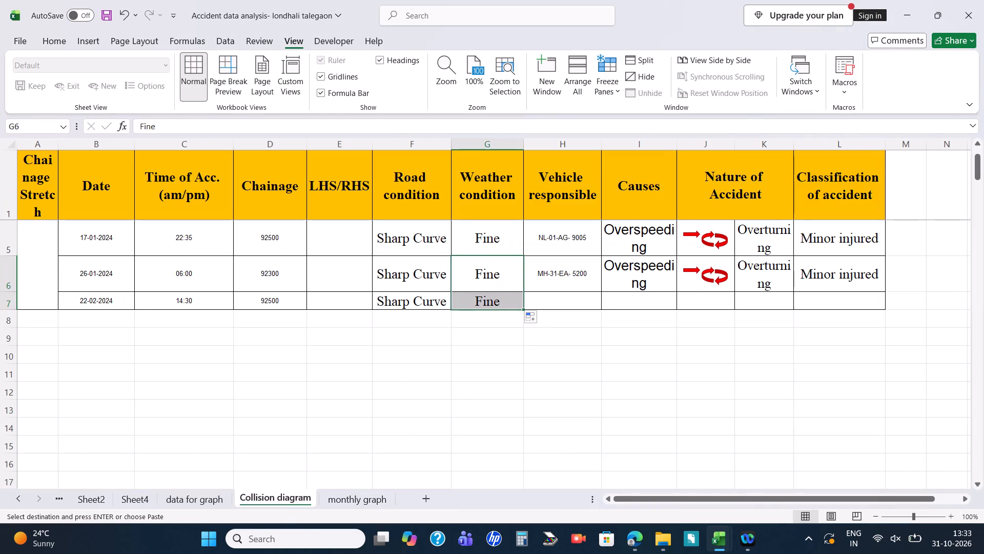
click(551, 296)
key(ctrl+v)
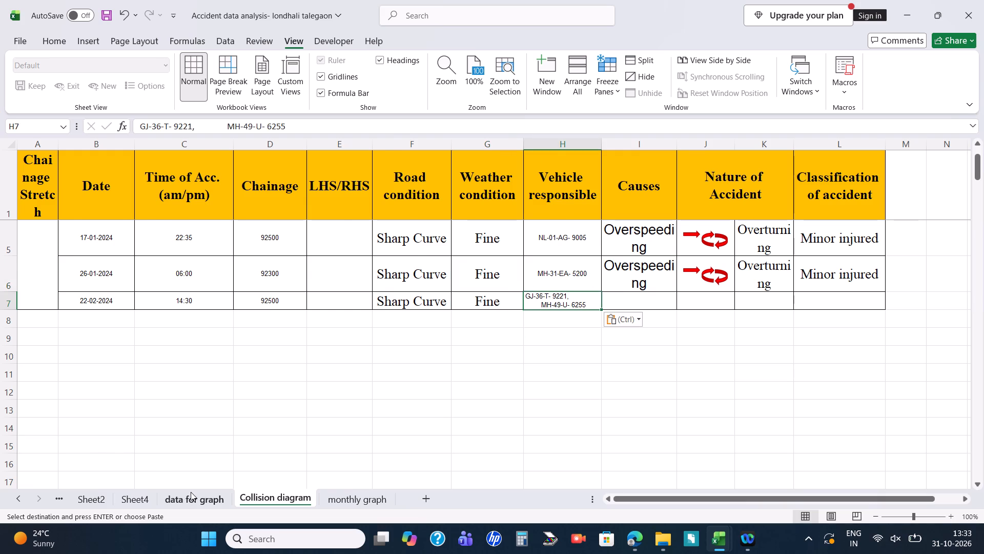
Examine the 22-02-2024 accident's cause code in data for graph, highlighting its record A53:L53.
click(191, 492)
click(292, 493)
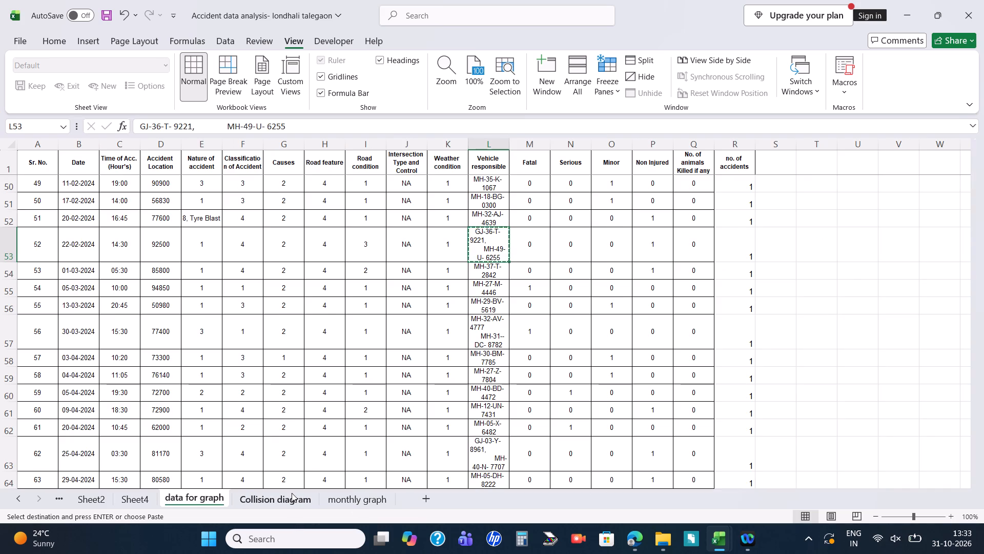
click(215, 507)
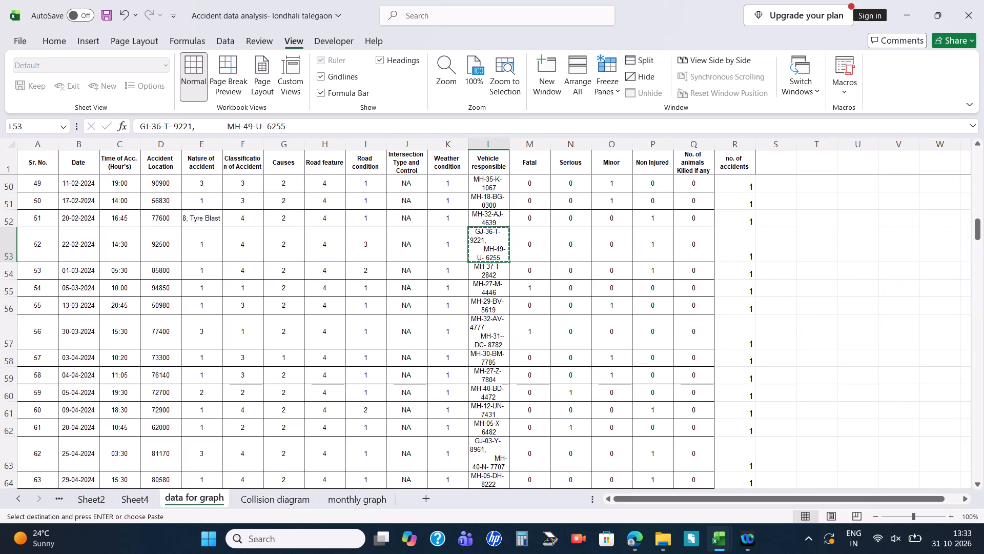
click(401, 269)
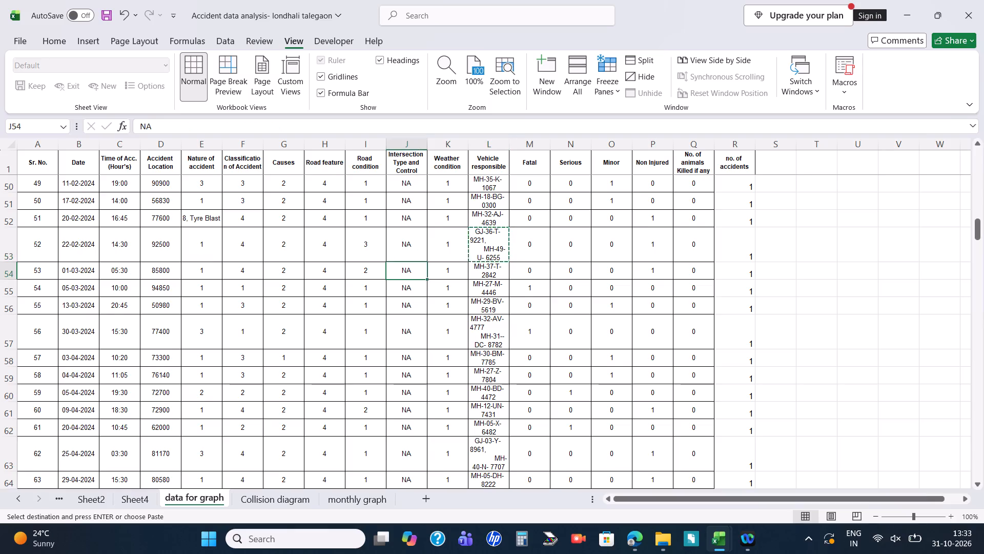
click(475, 238)
key(shift+Left)
key(shift+Left)
key(shift+Left)
key(shift+Left)
key(shift+Left)
key(shift+Left)
key(shift+Left)
key(shift+Left)
key(shift+Left)
key(shift+Left)
key(shift+Left)
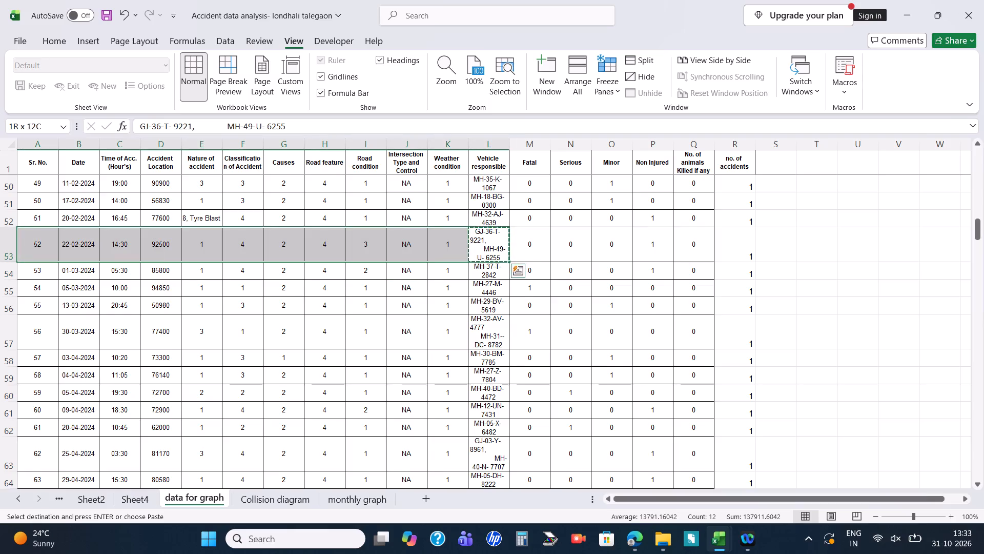
Check the cause code against the Lucknow to sitapur legends and fill Overspeeding from I6 down to I7 of Collision diagram.
key(alt+Tab)
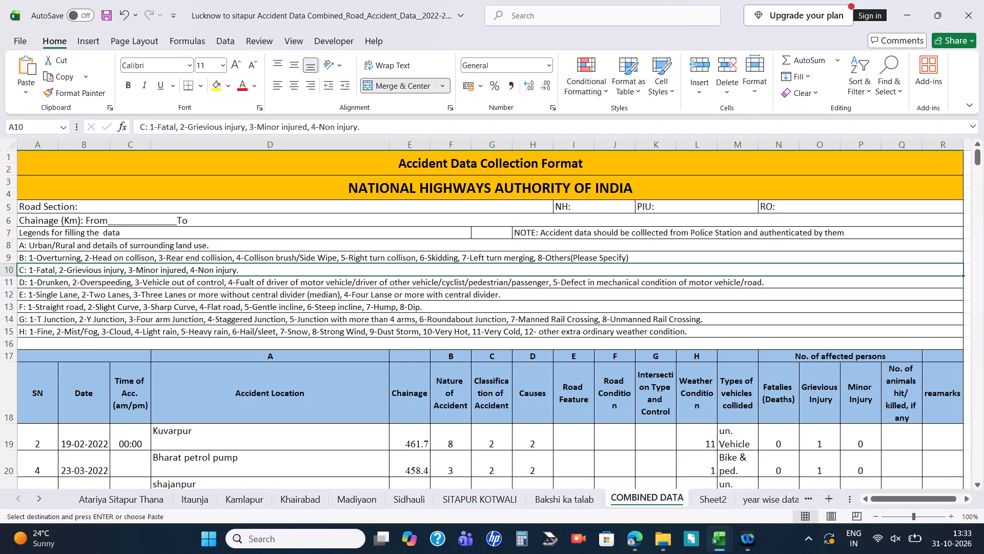
click(43, 284)
key(alt+Tab)
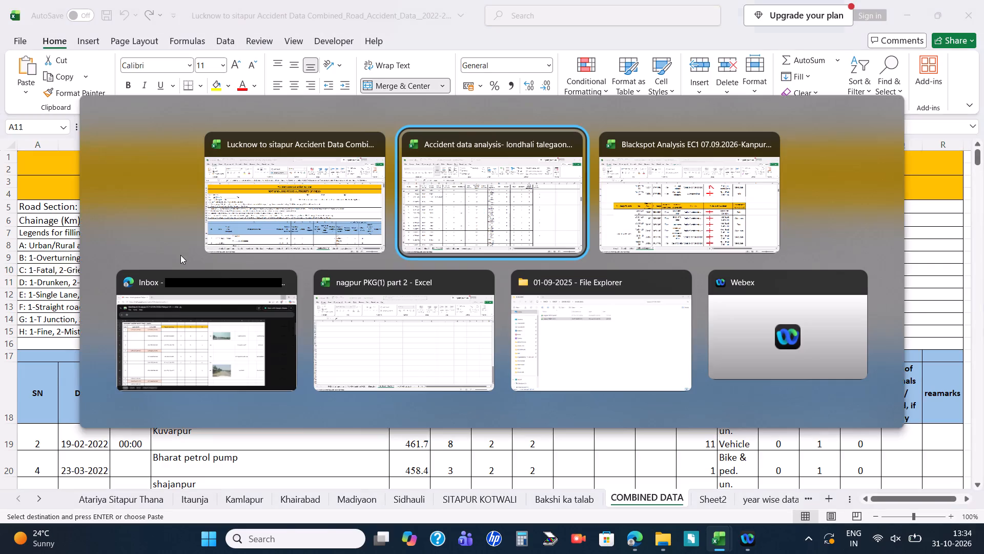
key(alt+Tab)
alt+click(515, 182)
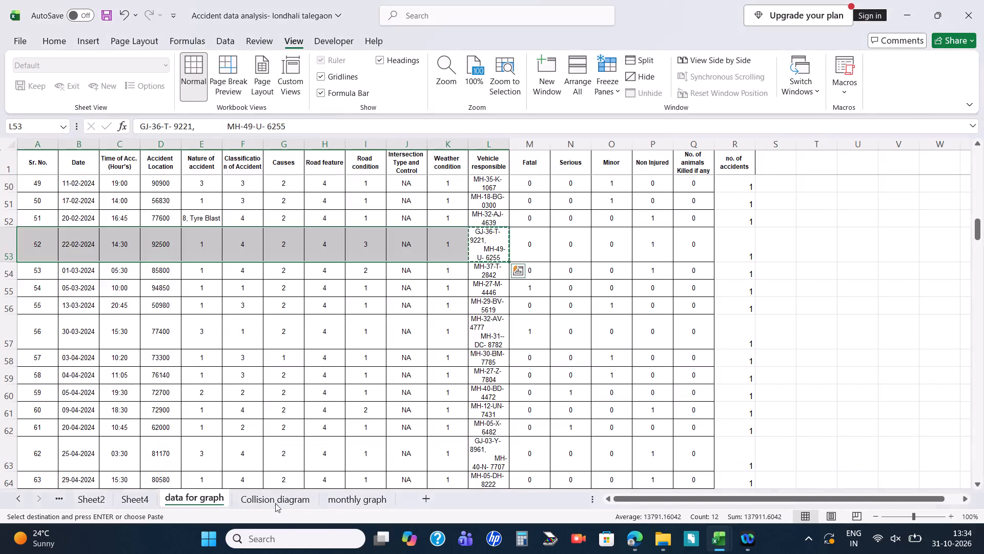
click(297, 492)
click(646, 270)
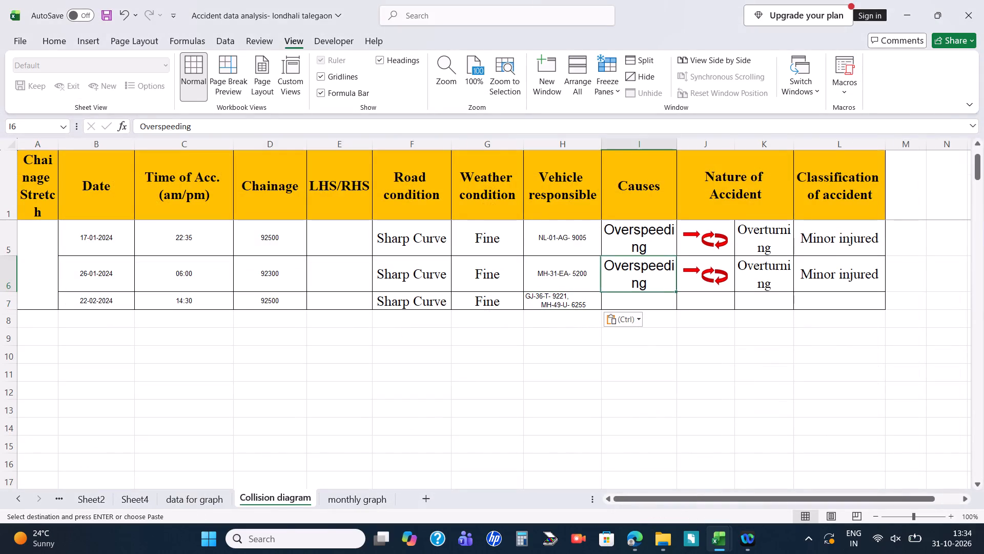
drag(676, 291, 675, 303)
Check the 22-02-2024 accident's classification code against the Lucknow to sitapur legends and copy Non injury from L3 to L7 of Collision diagram.
click(230, 504)
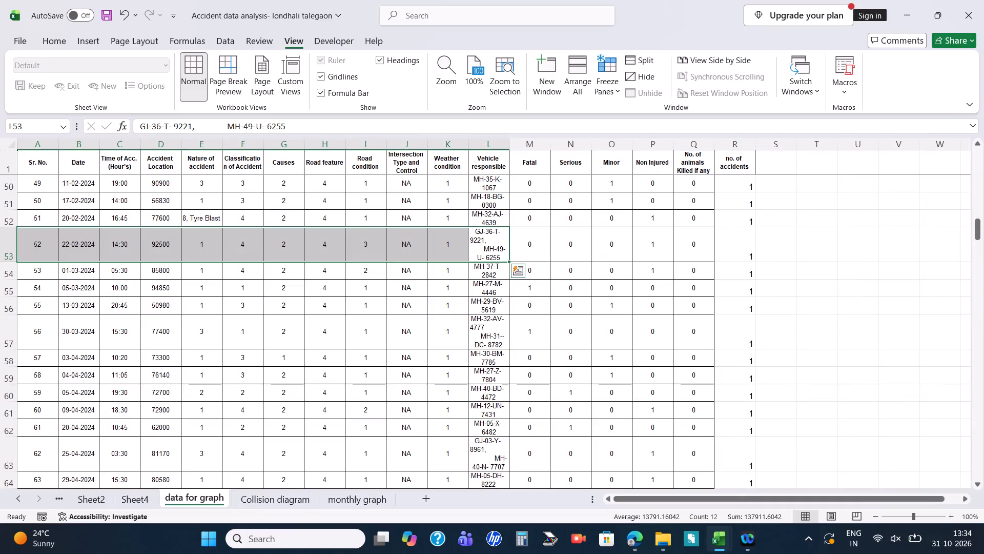
key(alt+Tab)
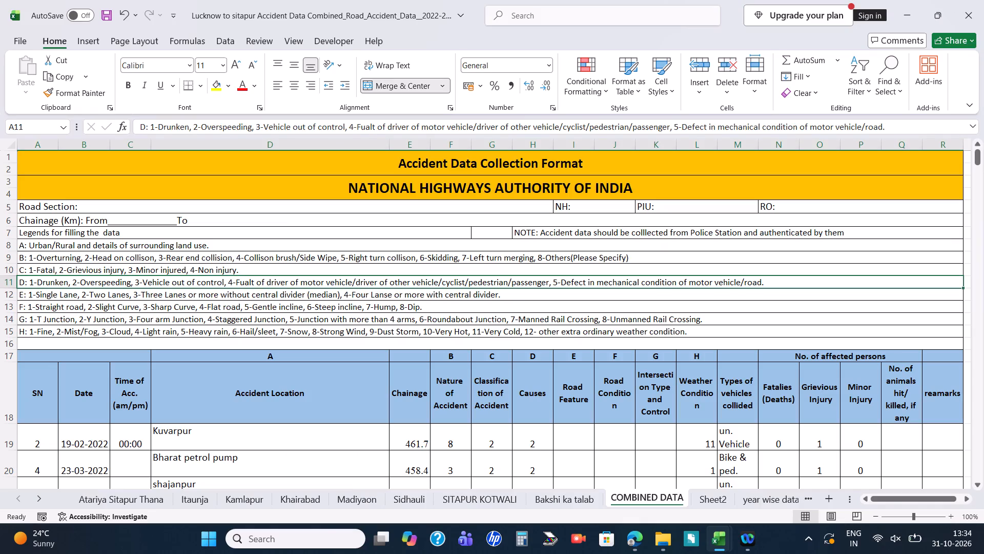
key(alt+Tab)
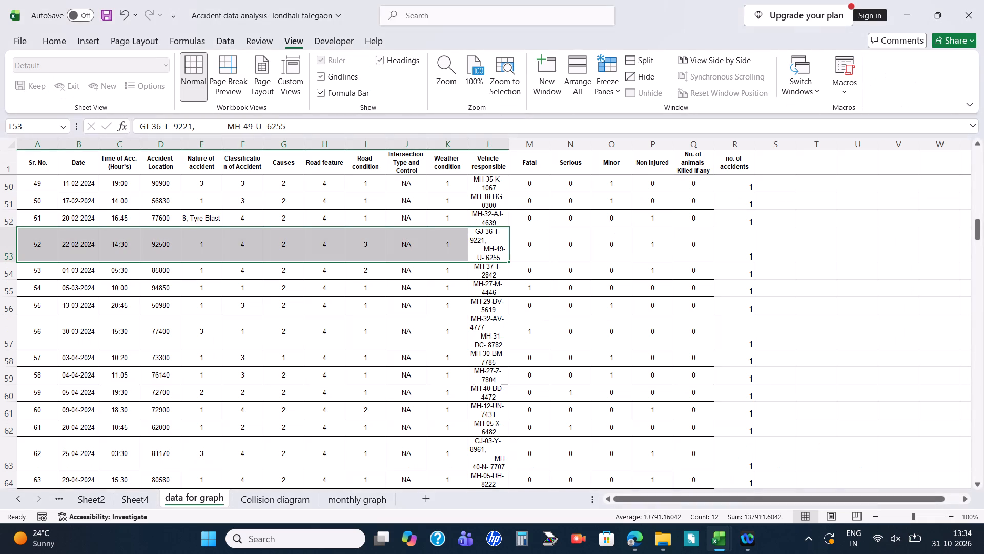
click(284, 493)
scroll(802, 260, up, 1)
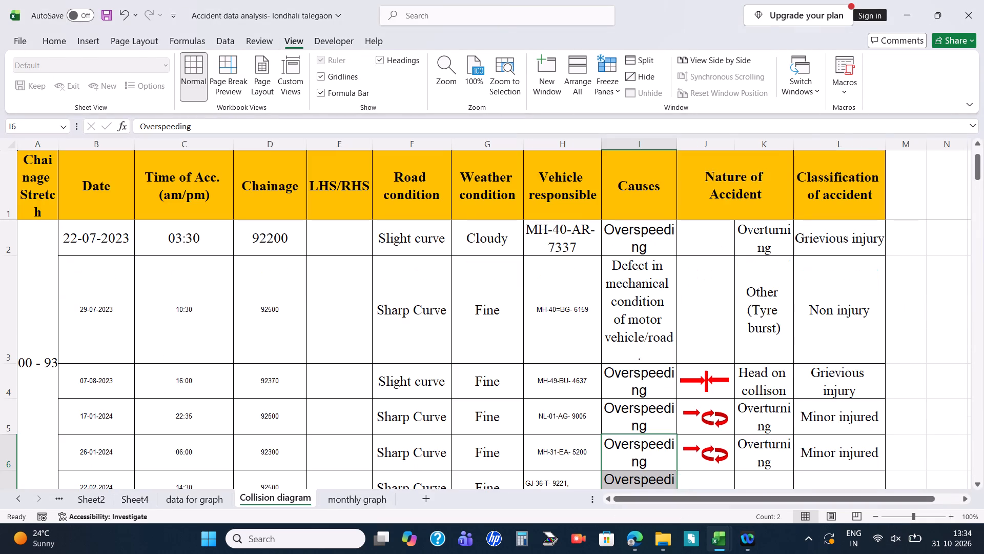
scroll(802, 260, up, 2)
click(834, 322)
key(ctrl+c)
scroll(819, 317, down, 2)
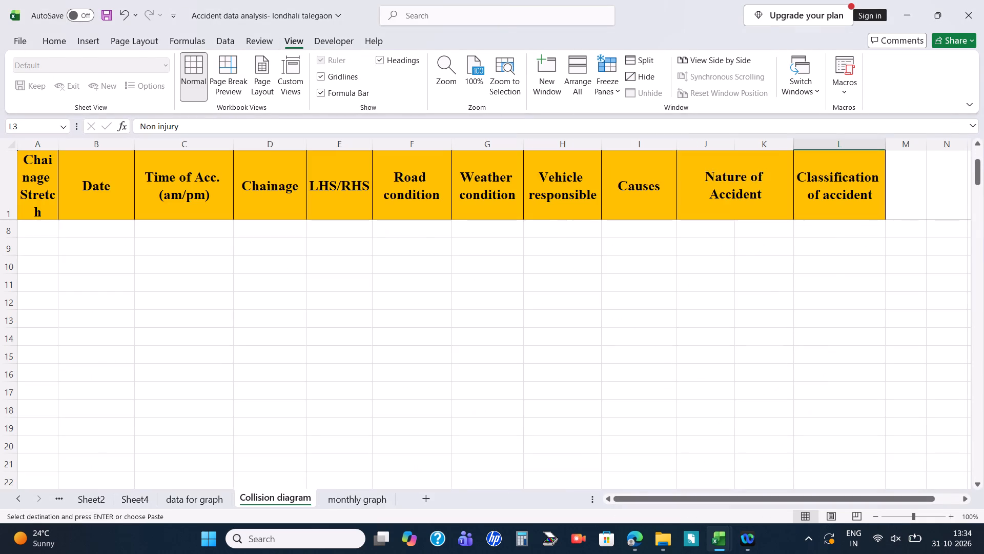
scroll(802, 276, up, 1)
click(837, 310)
key(ctrl+v)
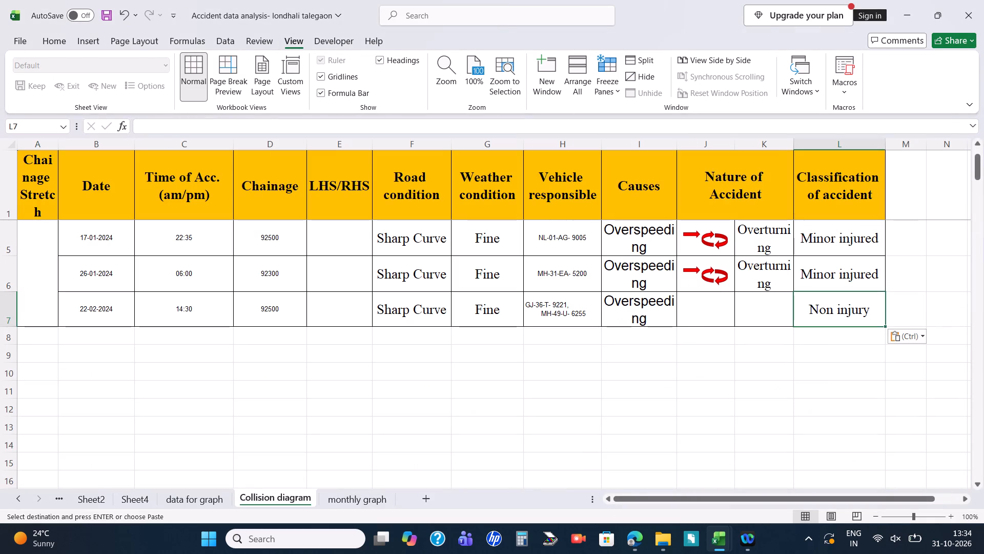
Check the 22-02-2024 accident's nature code against the legends and copy the Overturning symbol and label from J6:K6 to J7:K7 of Collision diagram.
click(182, 496)
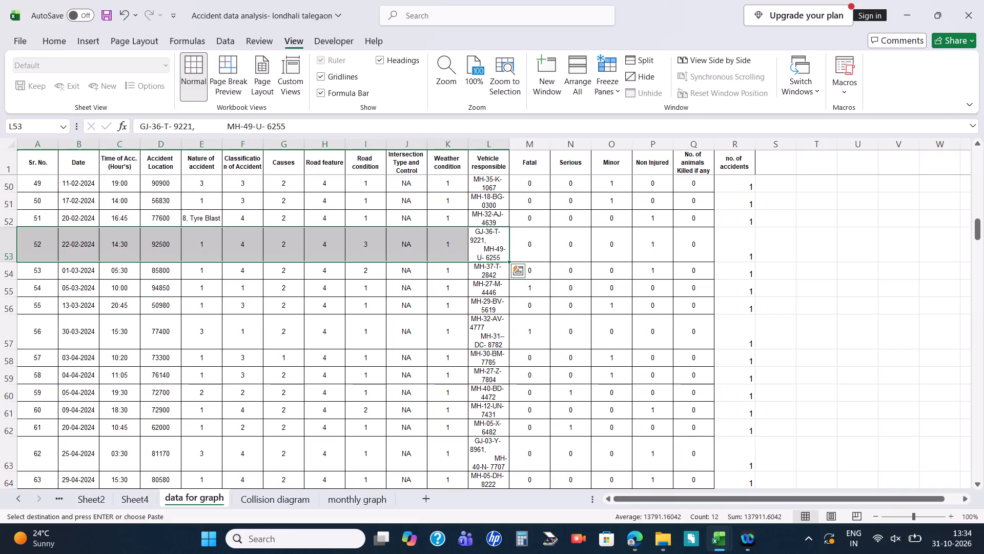
click(263, 497)
key(alt+Tab)
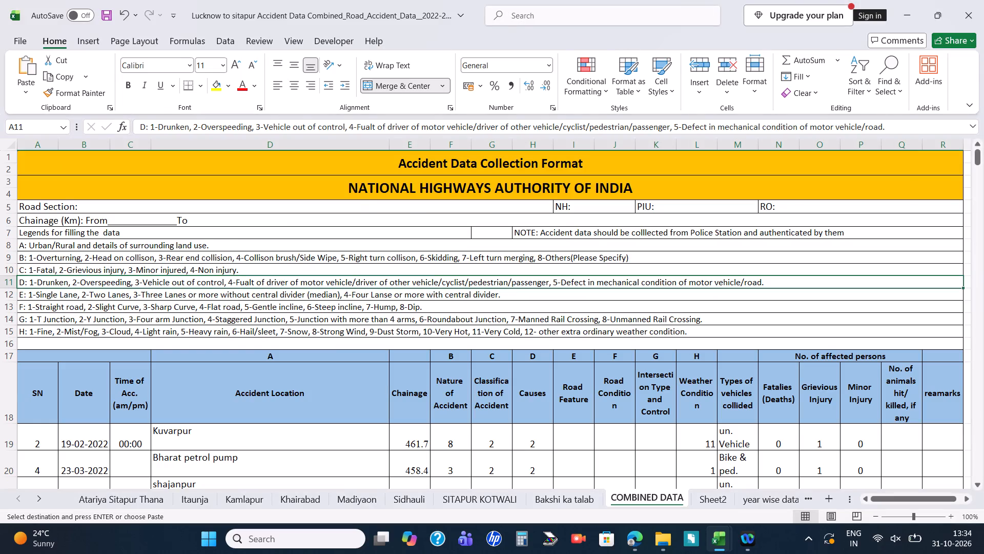
key(alt+Tab)
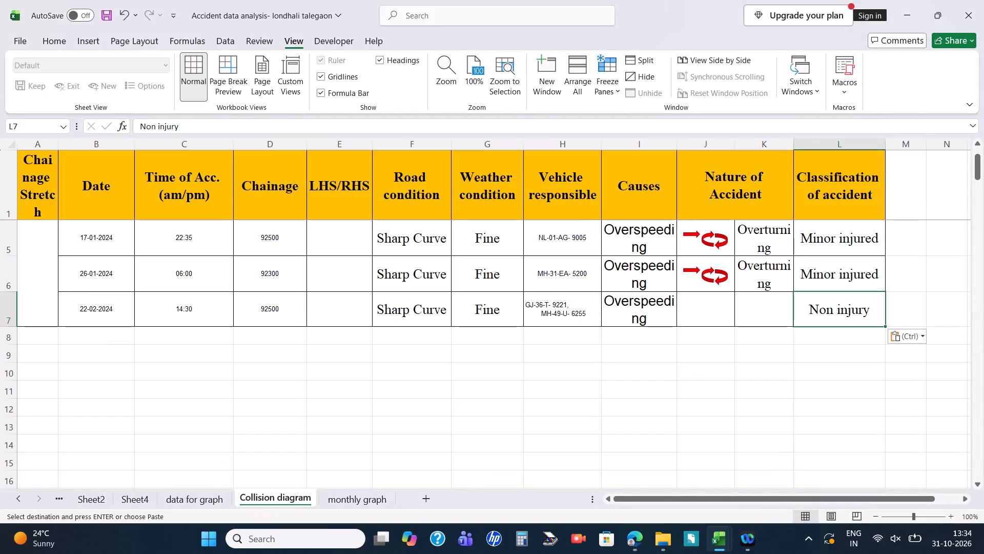
click(757, 273)
key(shift+Left)
key(ctrl+c)
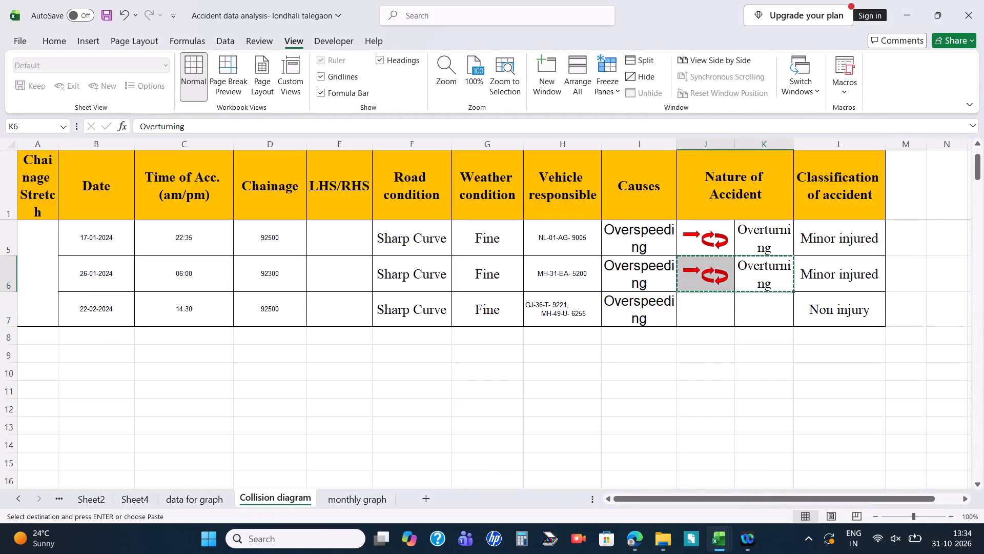
click(733, 314)
key(ctrl+v)
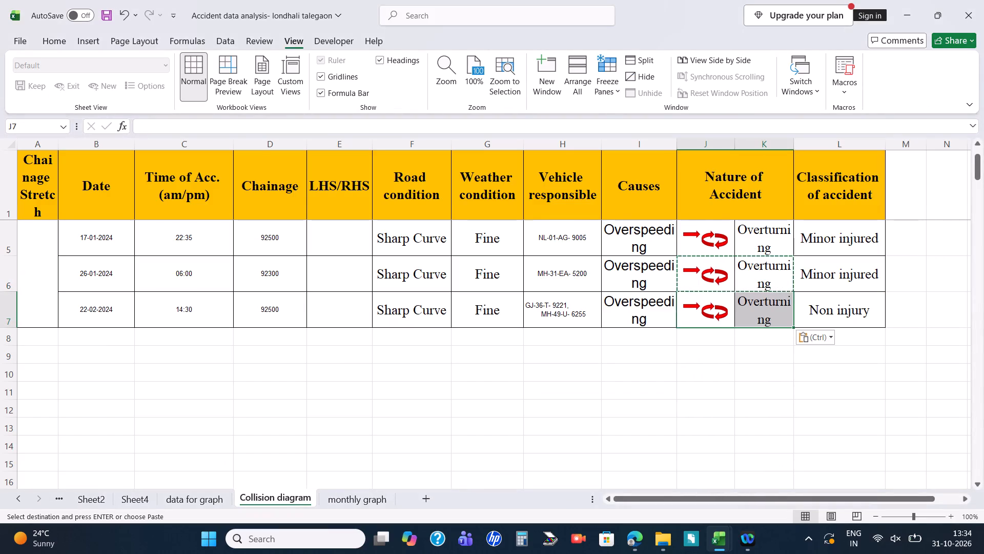
Search data for graph for further entries containing 92, starting from the 22-02-2024 accident's location in D53.
key(alt+Tab)
alt+click(362, 212)
click(194, 503)
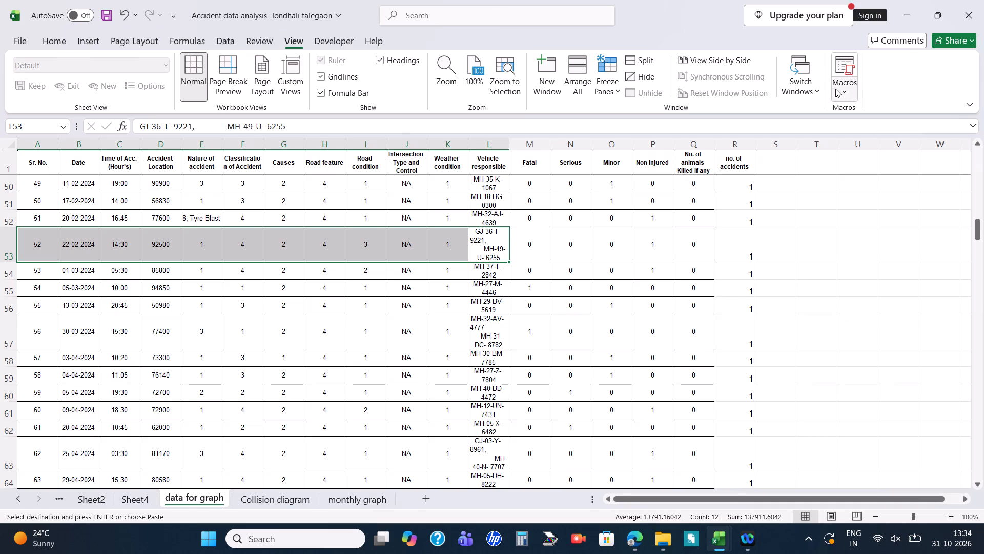
click(151, 238)
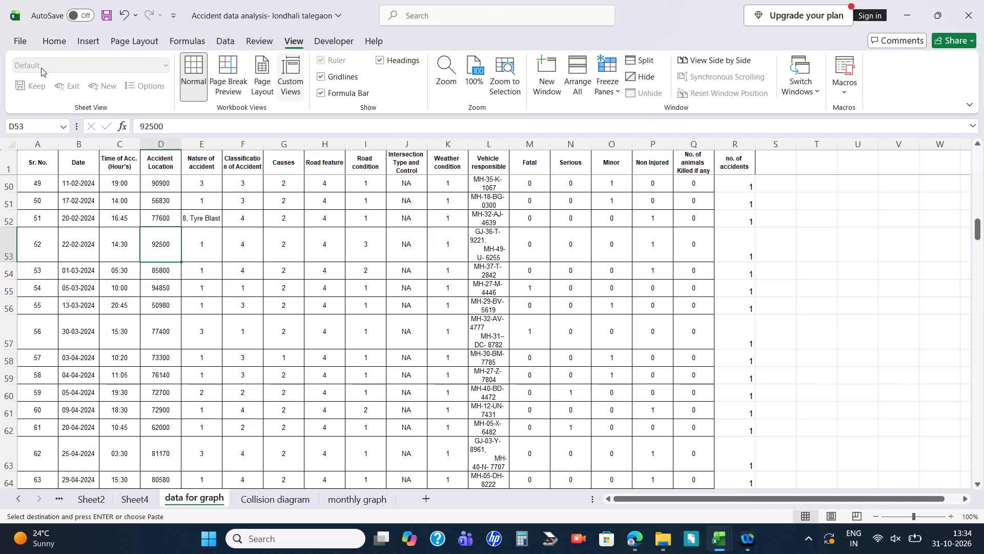
click(84, 44)
click(57, 36)
click(897, 82)
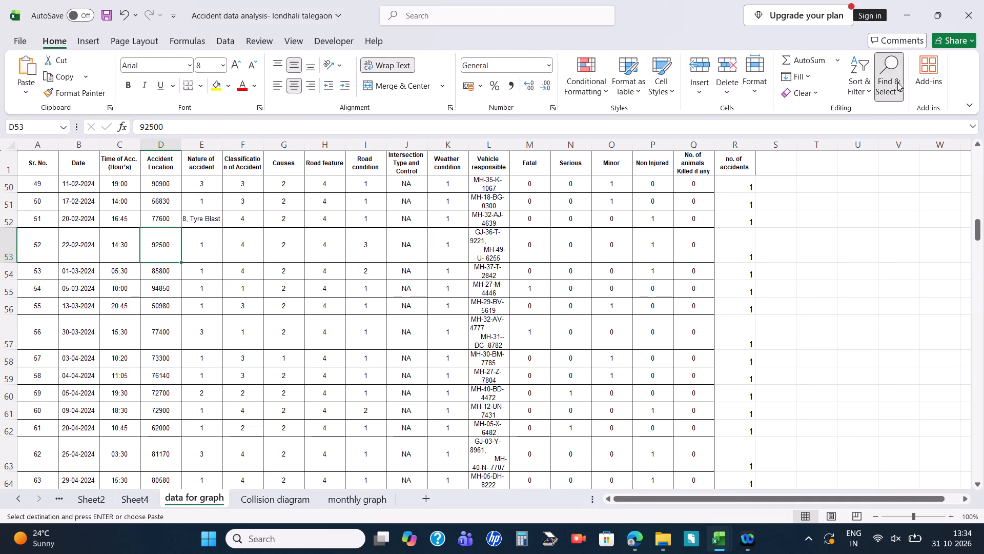
click(886, 115)
click(760, 309)
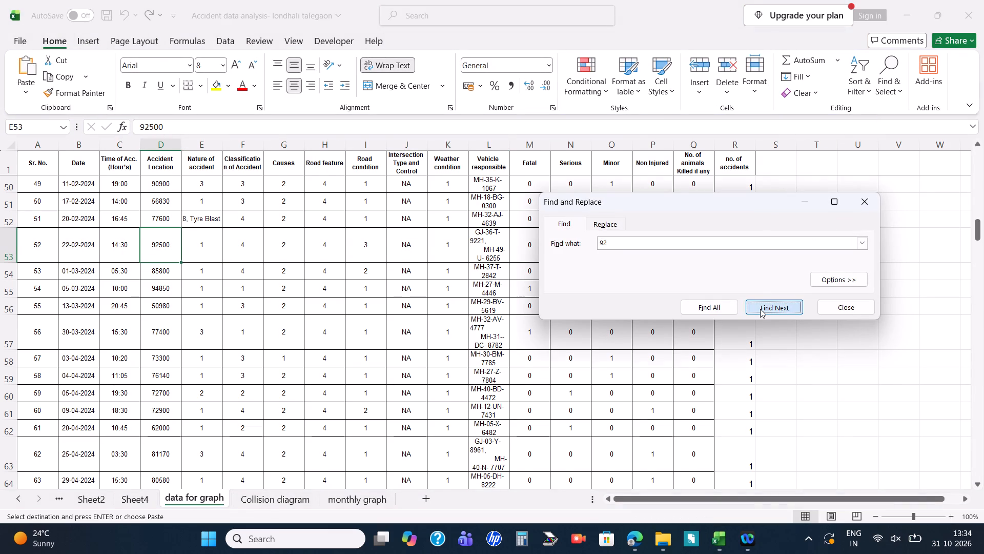
click(760, 309)
click(760, 309)
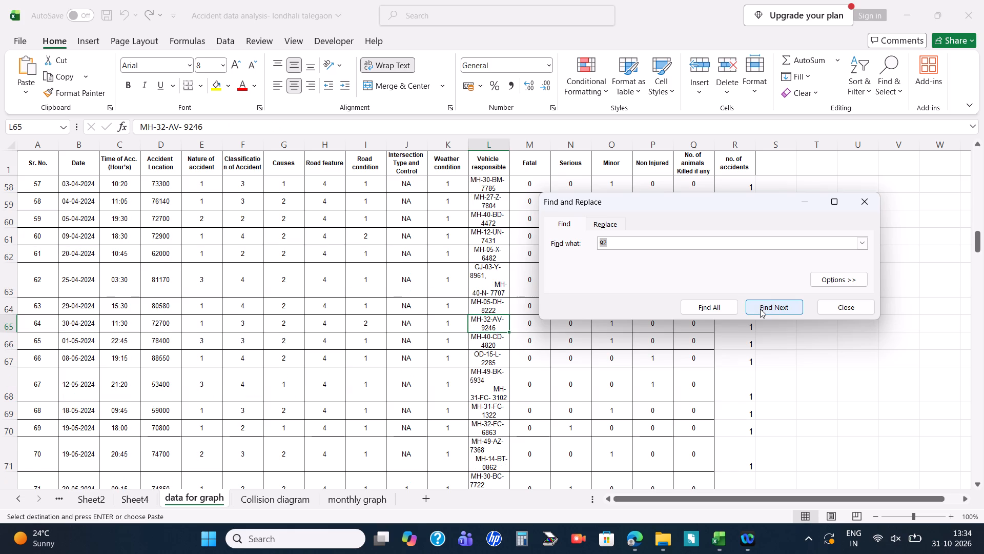
click(760, 309)
click(760, 309)
click(760, 309)
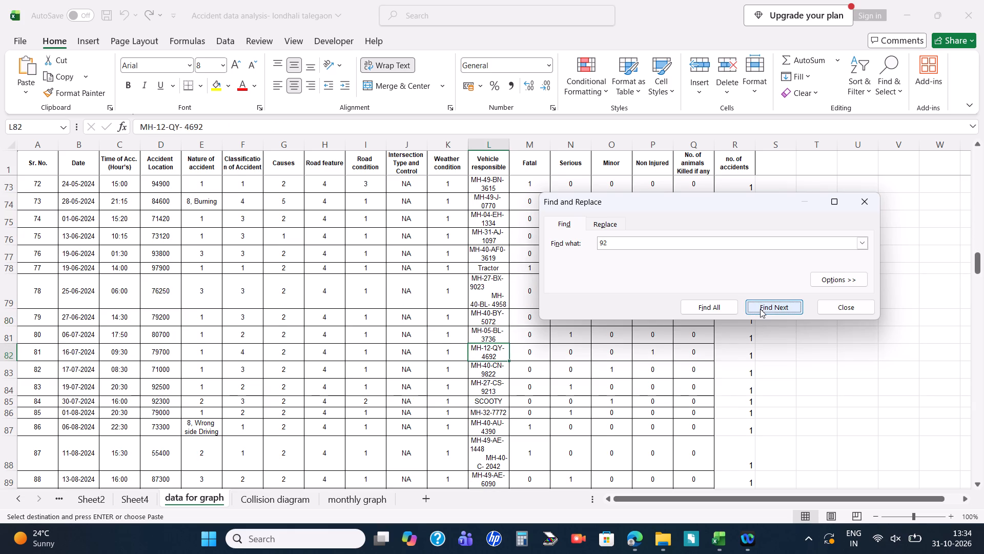
click(866, 203)
Search data for graph for 92 again from D2, stepping through the matches to recheck the accidents in this chainage stretch.
scroll(291, 308, up, 20)
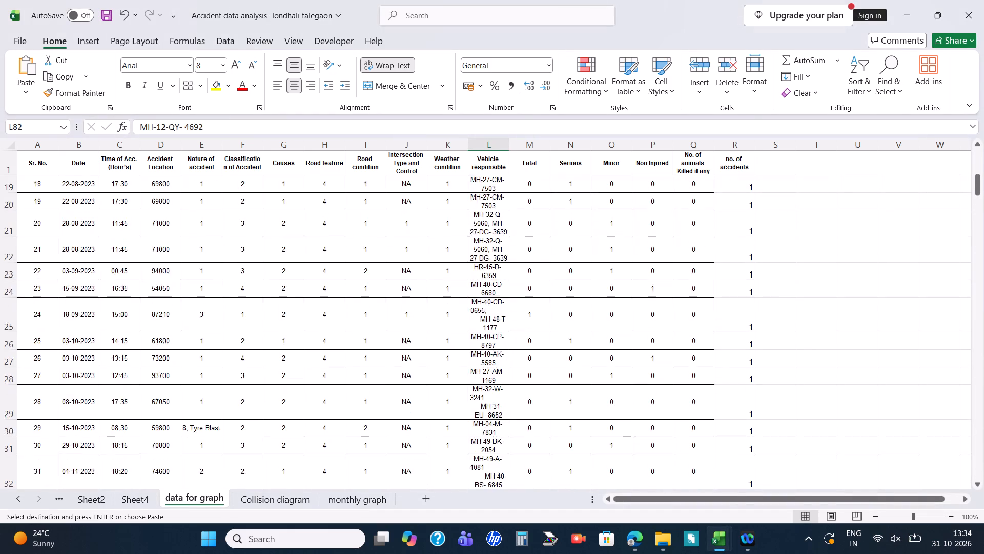
scroll(281, 327, up, 15)
click(168, 180)
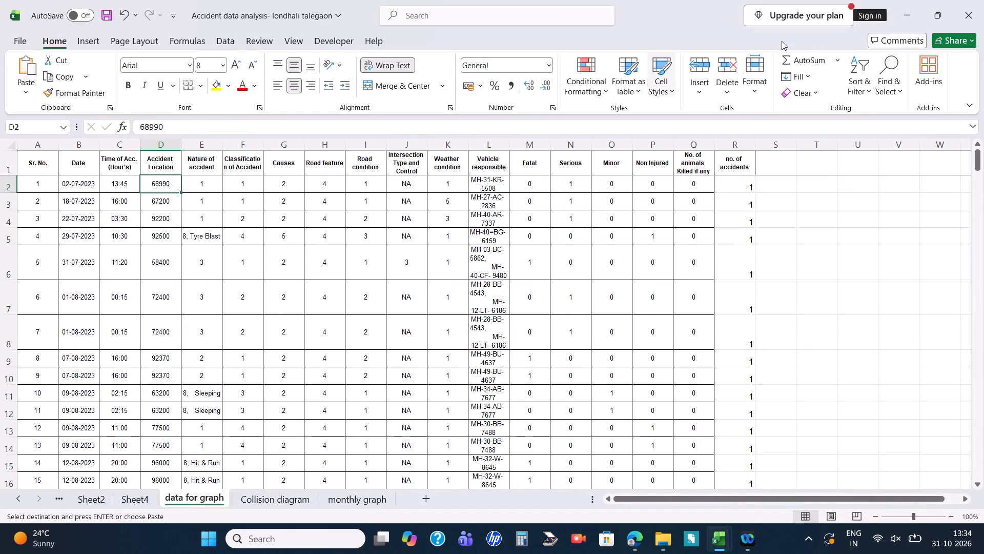
click(856, 69)
click(891, 85)
click(885, 113)
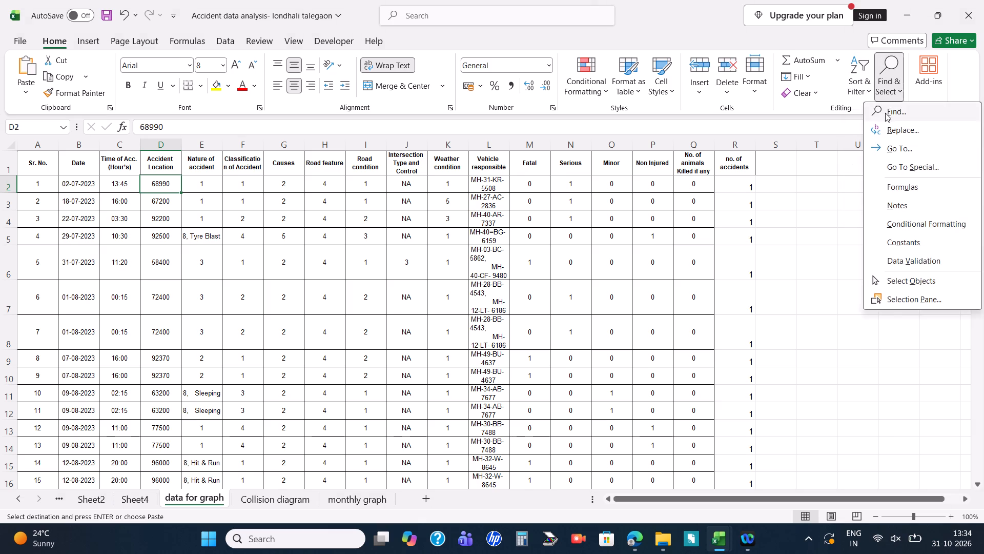
click(783, 323)
click(783, 323)
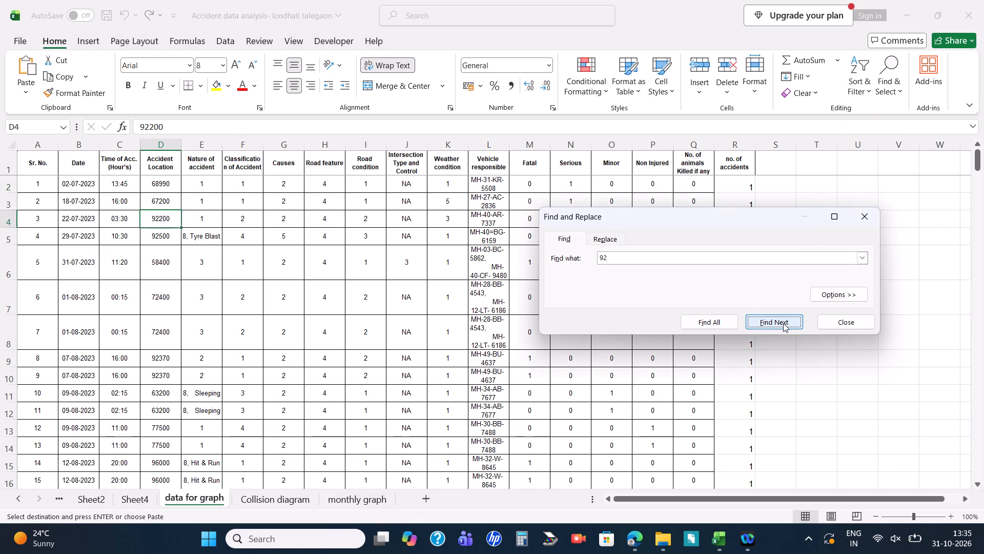
click(783, 323)
click(783, 323)
click(783, 323)
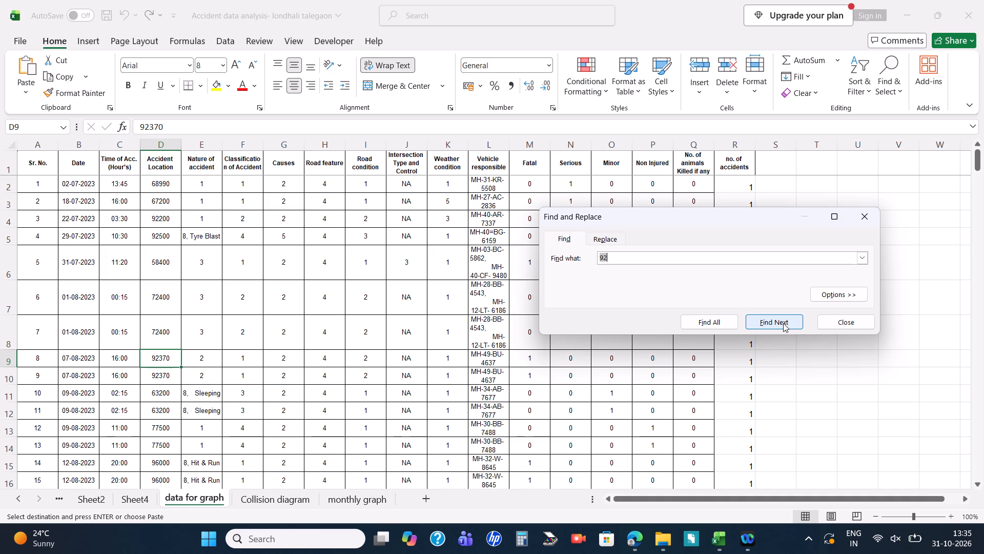
double_click(783, 323)
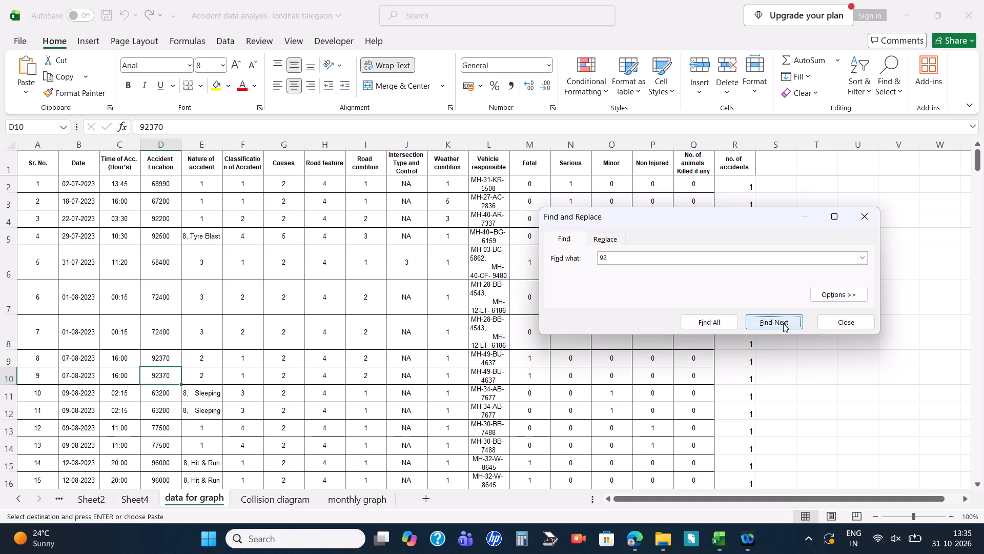
click(783, 323)
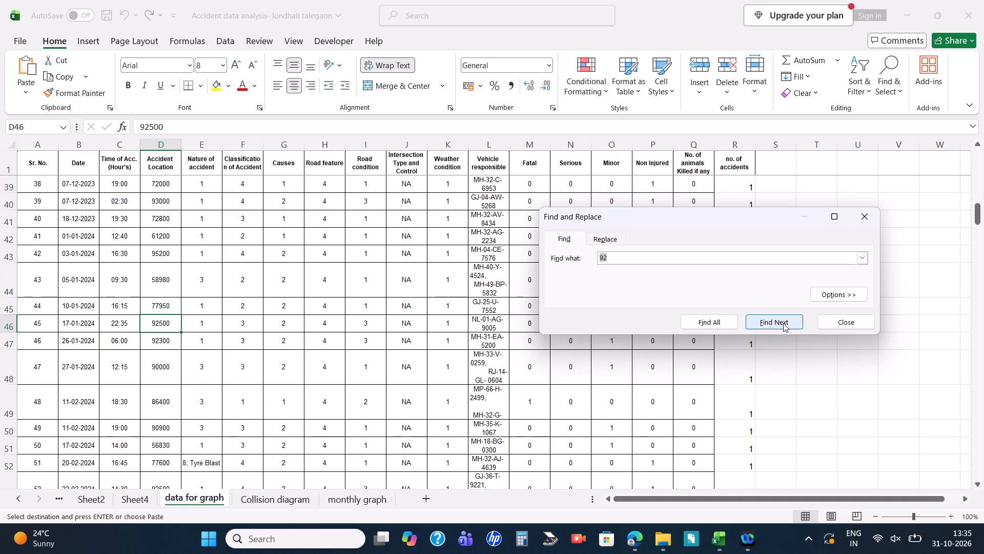
click(783, 323)
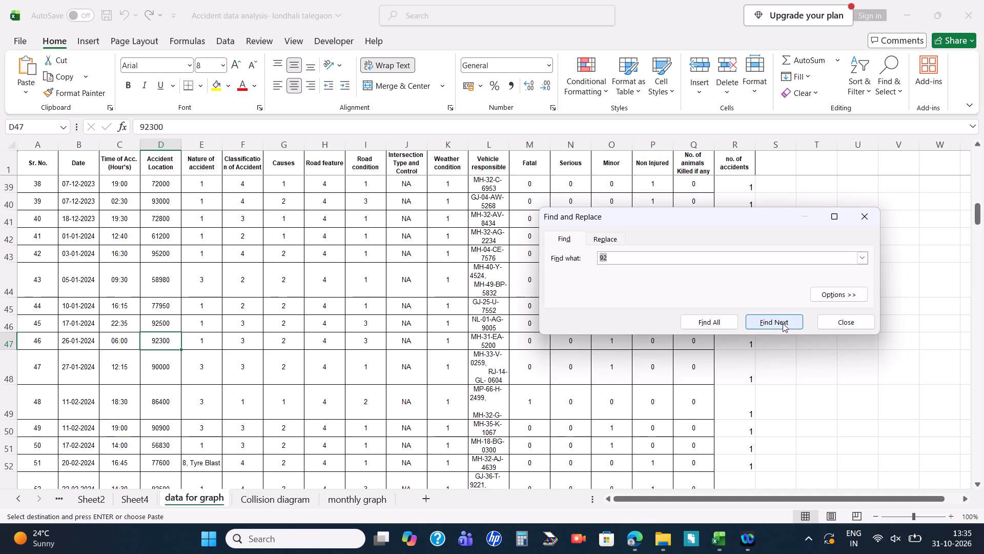
click(783, 323)
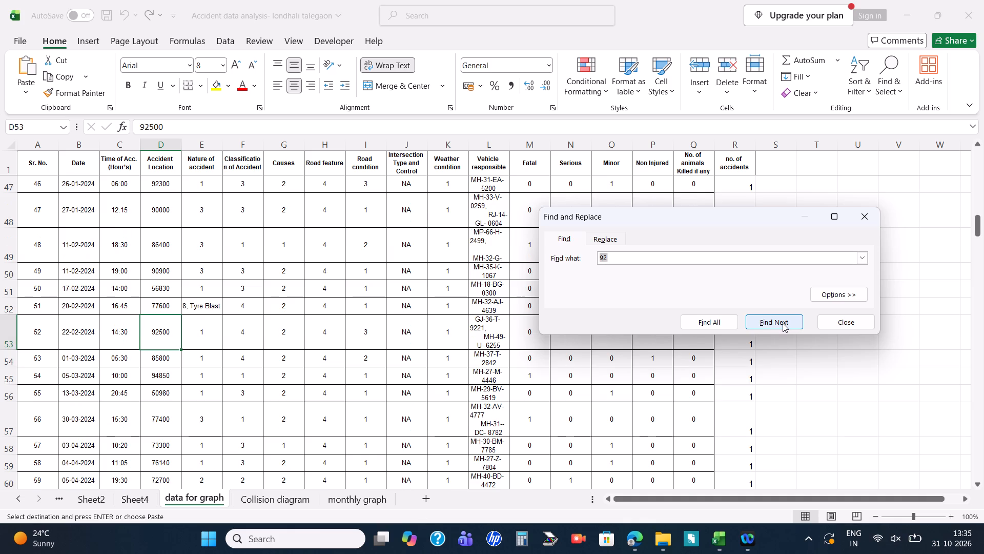
click(783, 323)
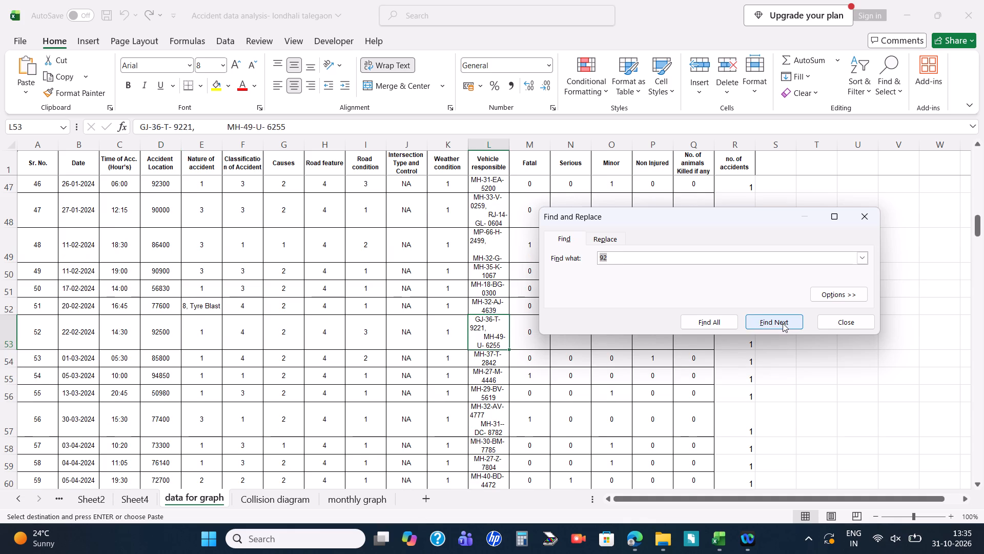
click(783, 323)
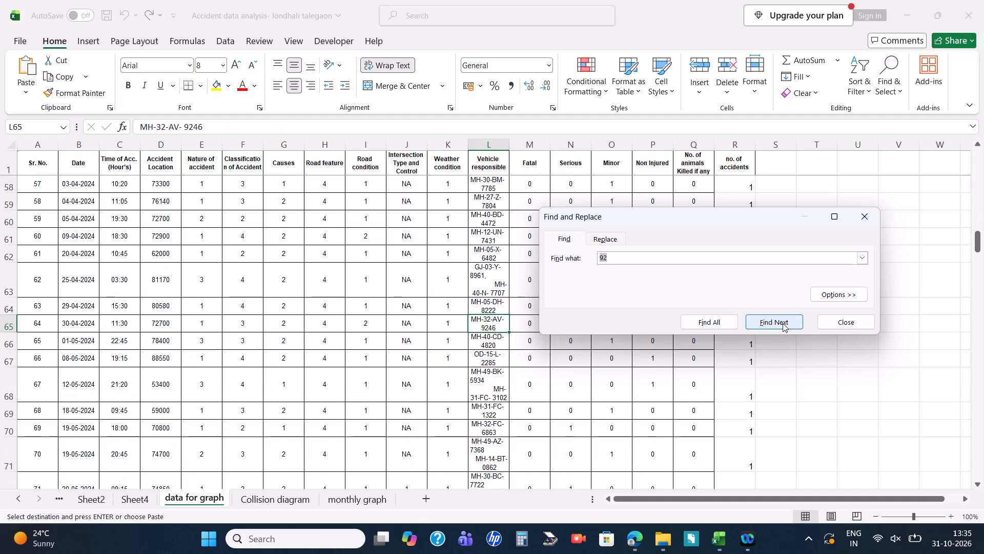
click(878, 211)
Return to the Collision diagram sheet and save the londhali talegaon workbook.
key(alt+Tab)
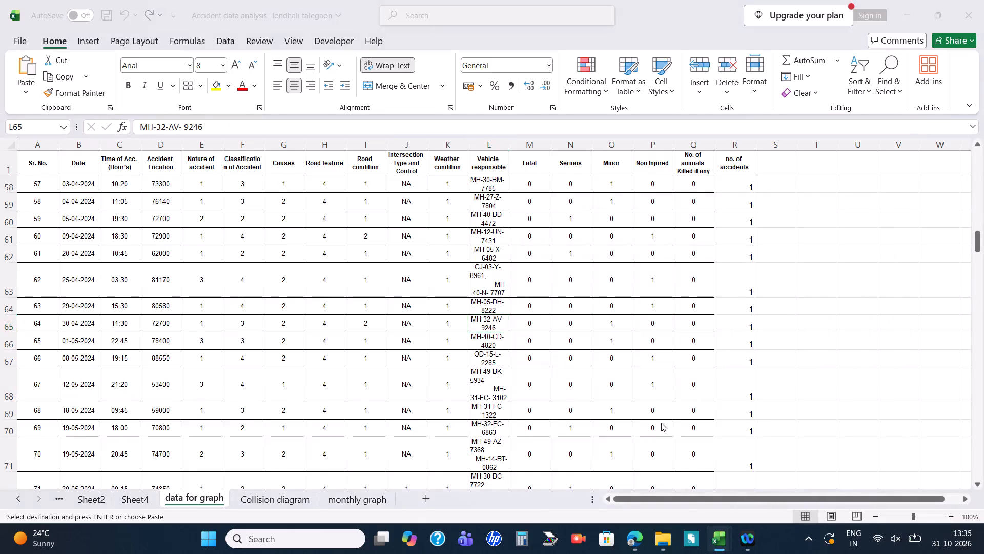
key(alt+Tab)
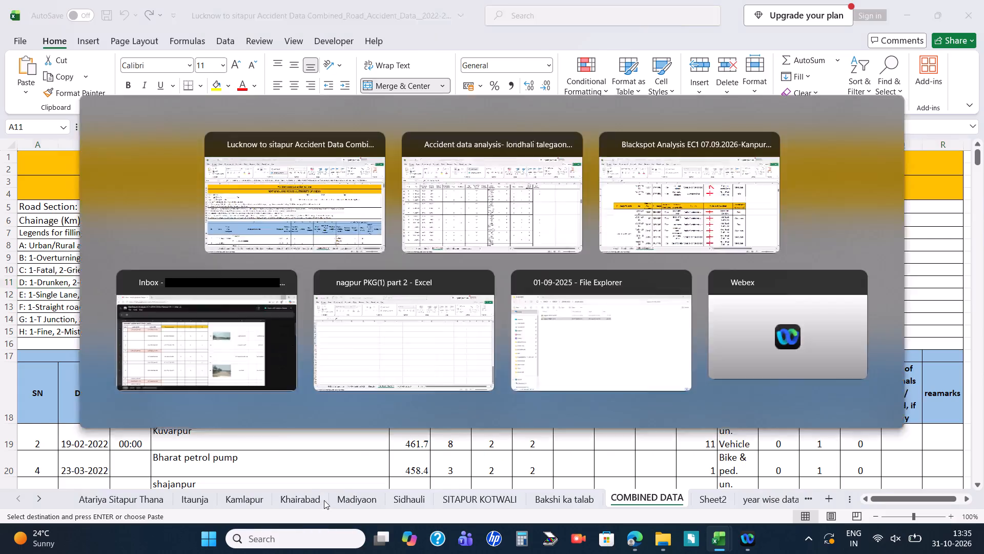
click(293, 494)
key(ctrl+s)
key(ctrl+s)
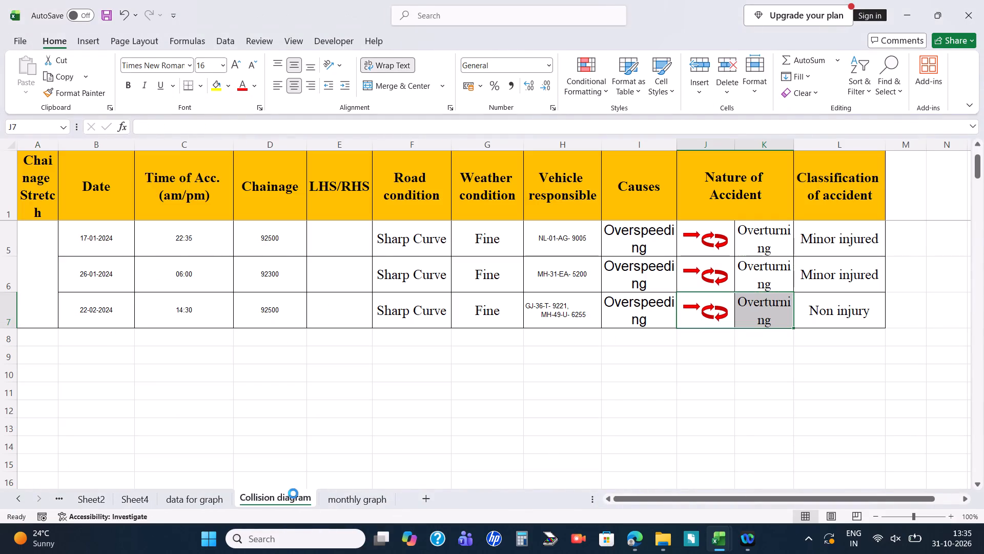
Format the accident records in A2:L7 of Collision diagram uniformly in Times New Roman, size 16.
scroll(307, 445, up, 6)
ctrl+scroll(260, 389, down, 2)
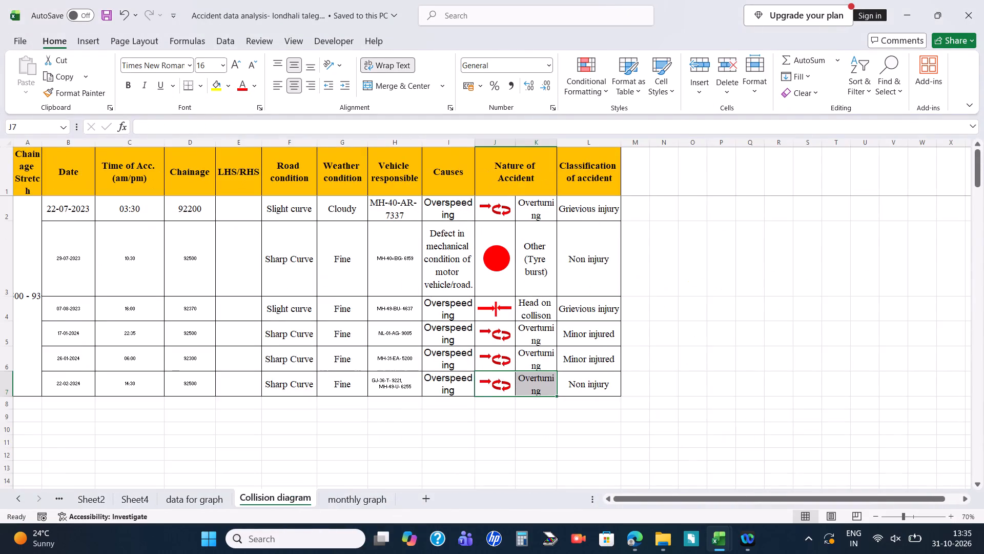
drag(34, 222, 620, 270)
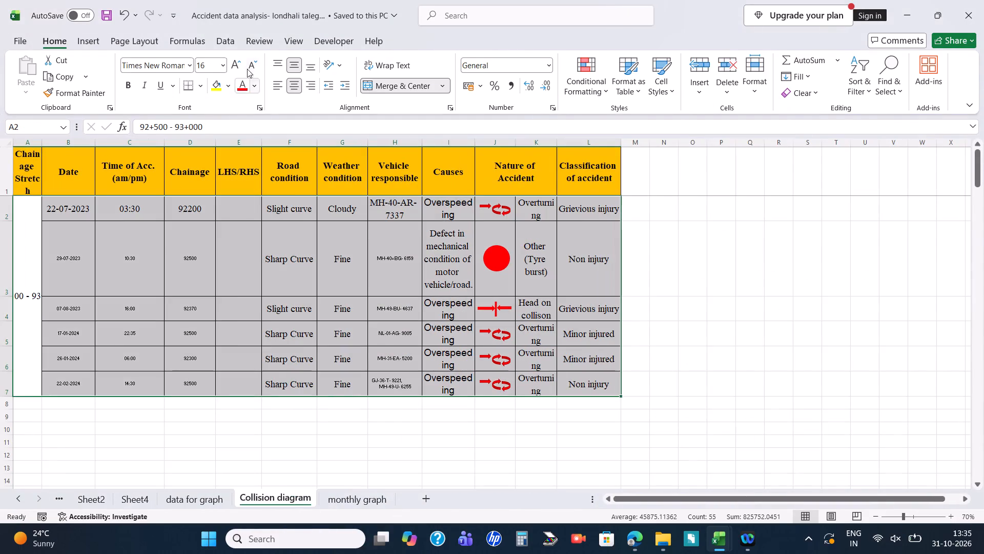
click(162, 66)
key(Return)
click(212, 65)
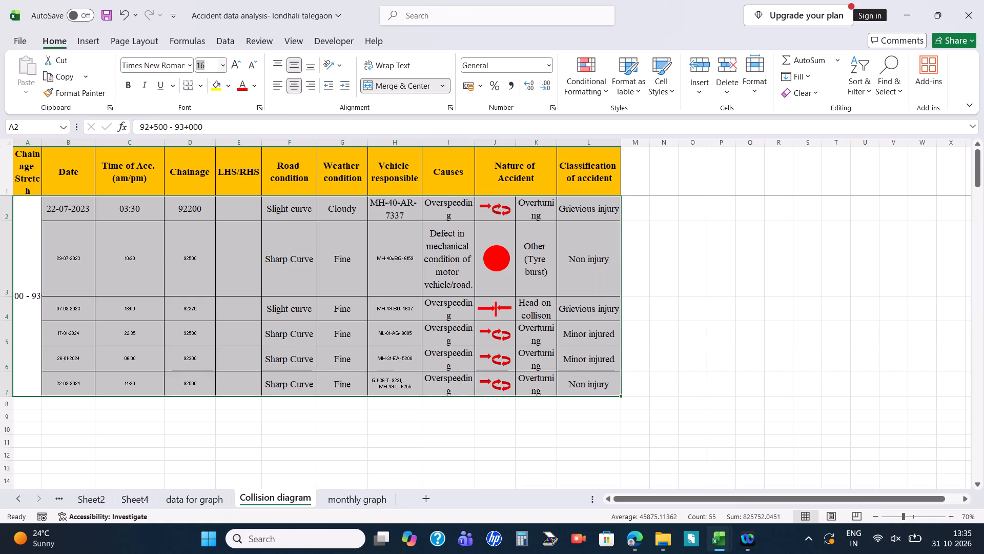
key(Return)
click(744, 320)
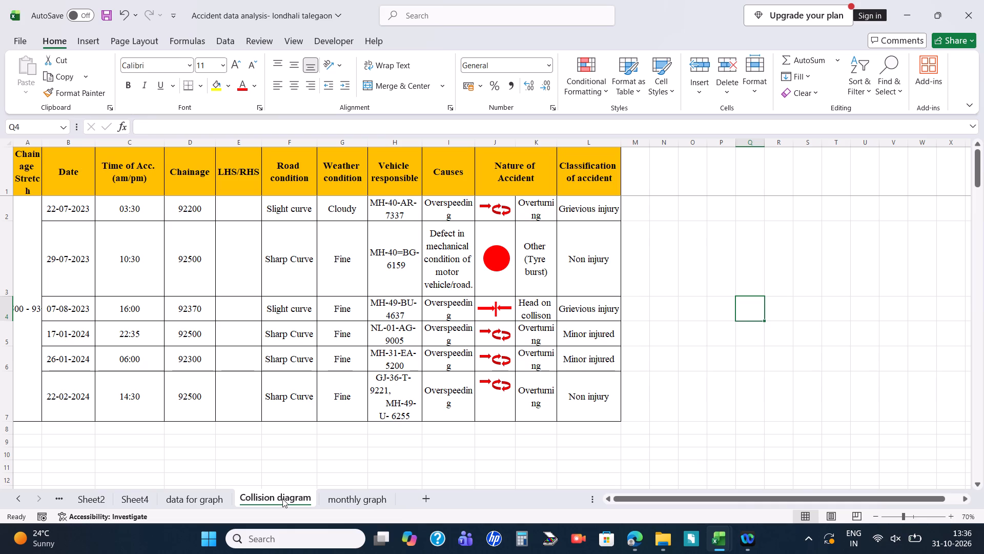
Search data for graph for 93 from D2, stepping through the accident locations to check the upper end of the chainage stretch.
click(184, 495)
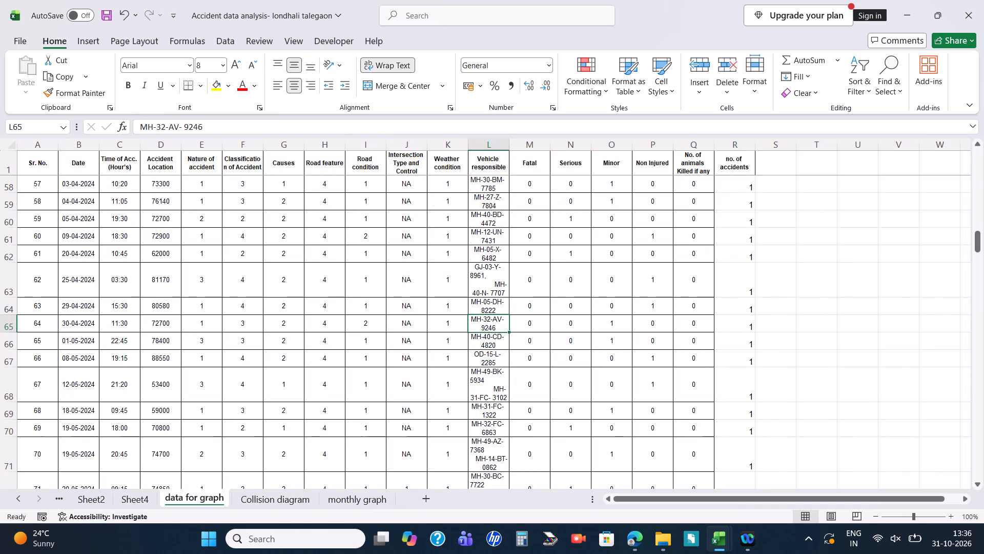
click(888, 84)
click(883, 121)
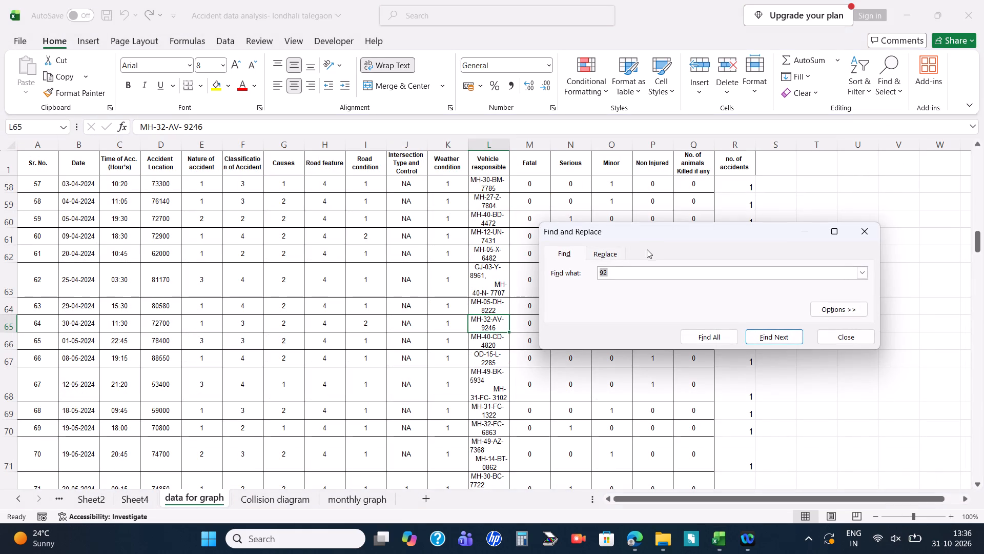
key(BackSpace)
text(93)
key(Return)
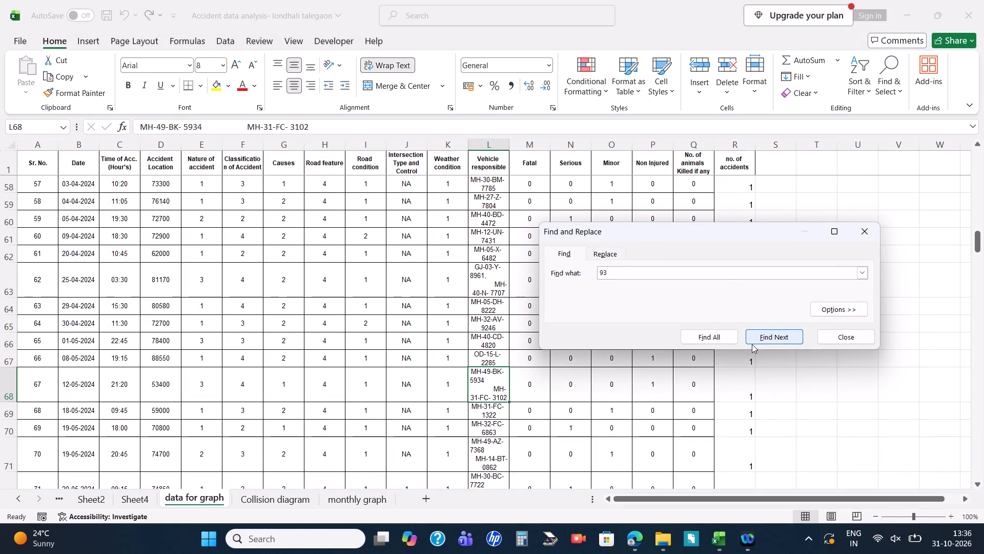
scroll(344, 317, up, 20)
scroll(344, 317, up, 7)
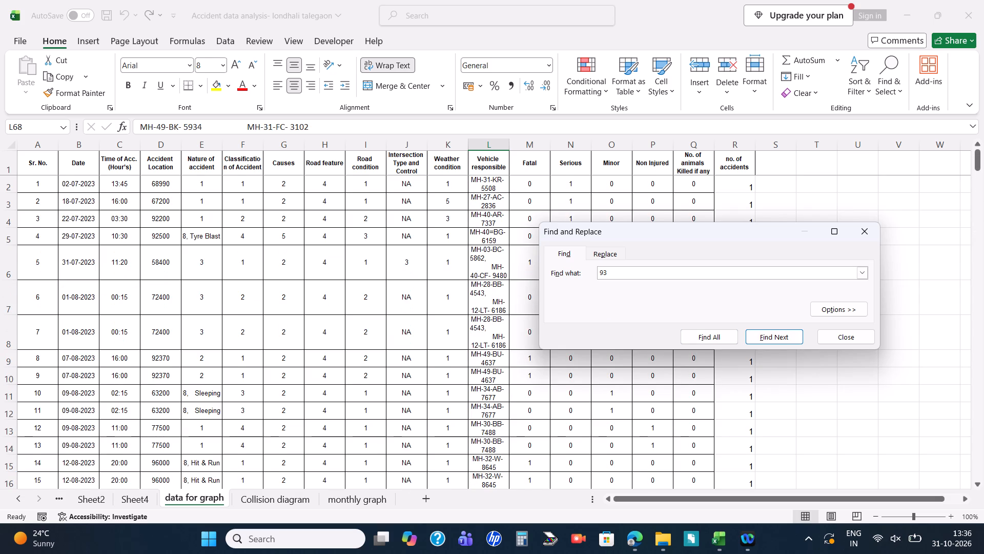
click(162, 185)
click(758, 329)
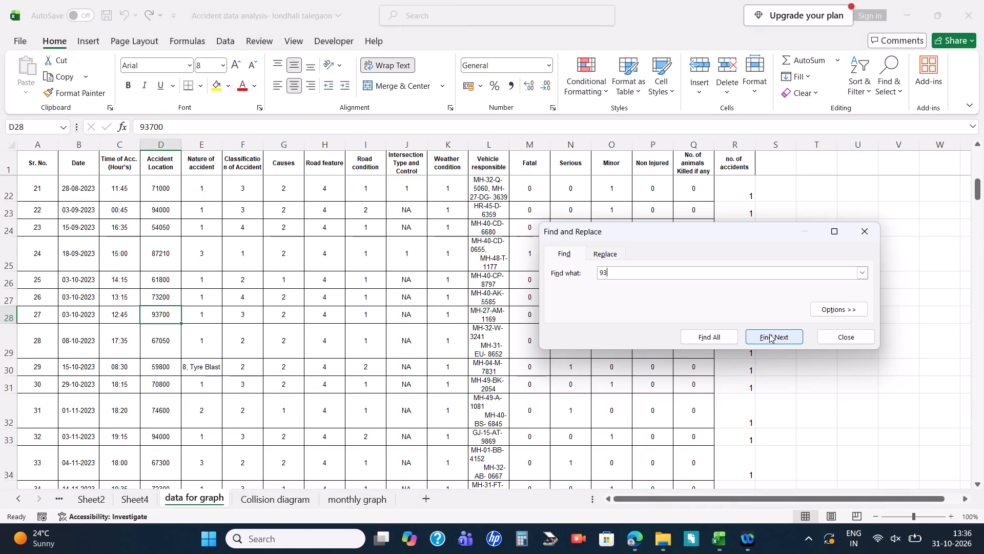
click(769, 334)
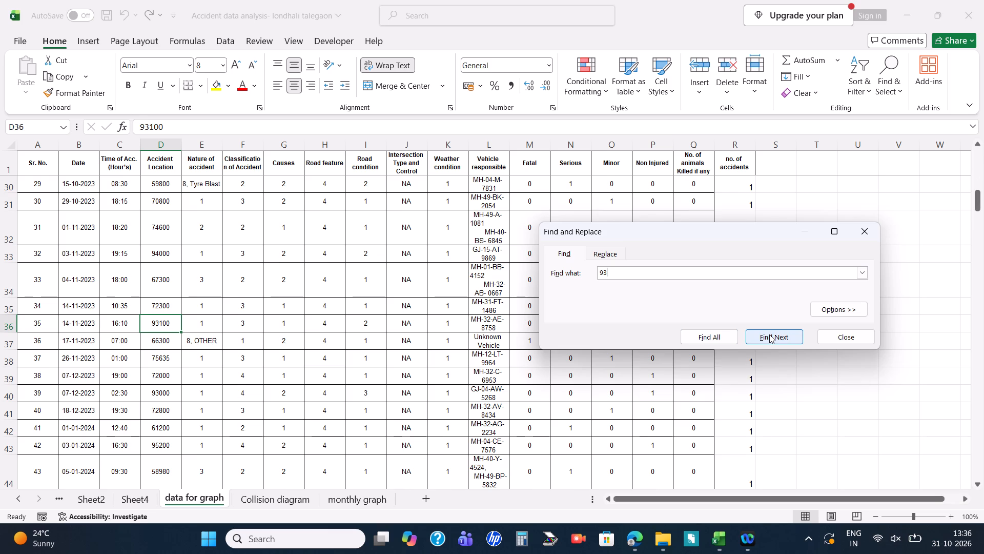
click(769, 334)
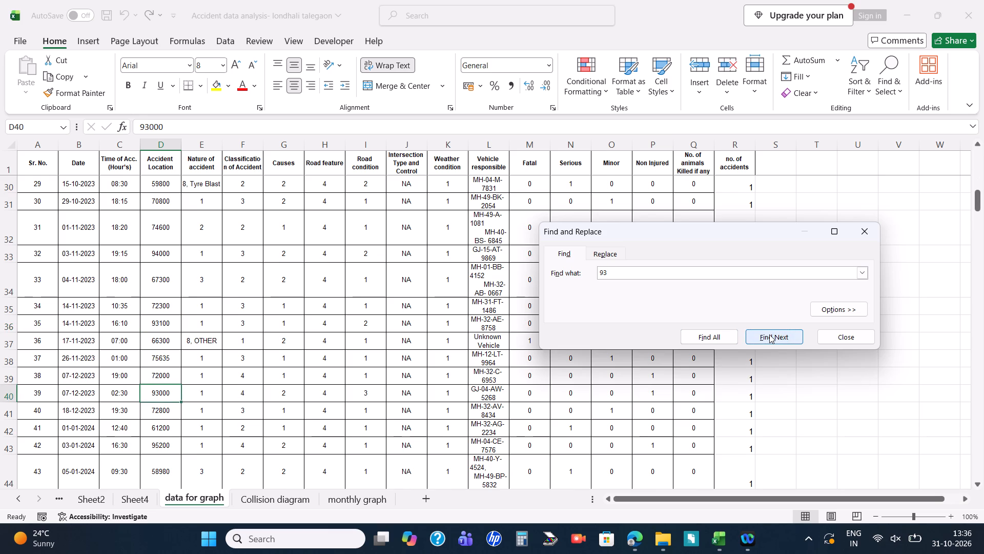
click(858, 226)
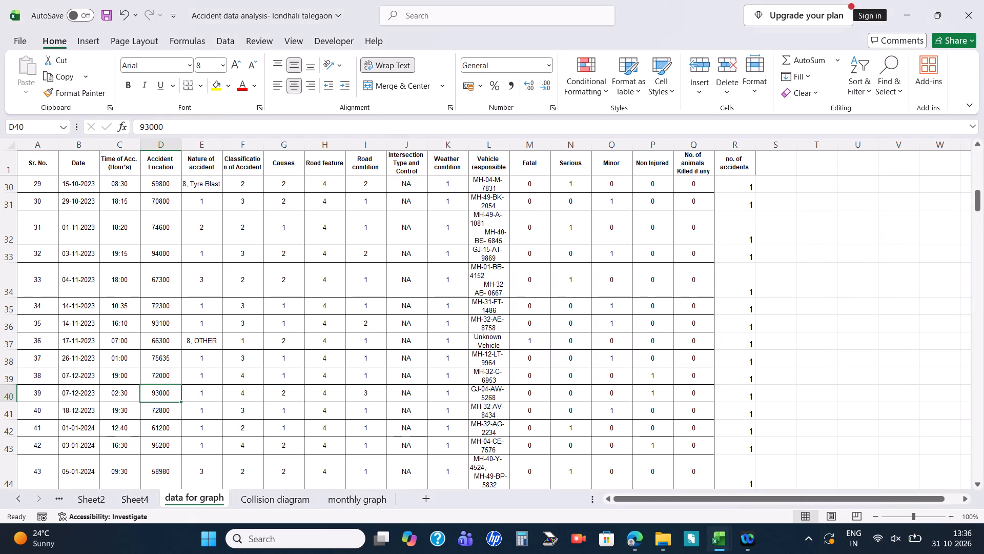
Copy the date, time and chainage of the 07-12-2023 accident at 93000 into B8:D8 of Collision diagram.
drag(86, 392, 160, 394)
key(ctrl+c)
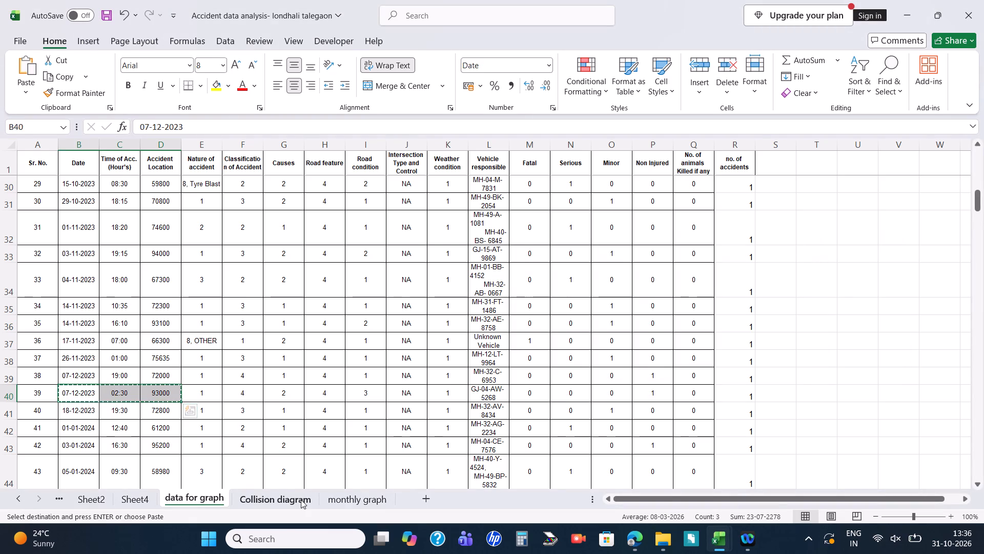
click(301, 500)
click(72, 430)
key(ctrl+v)
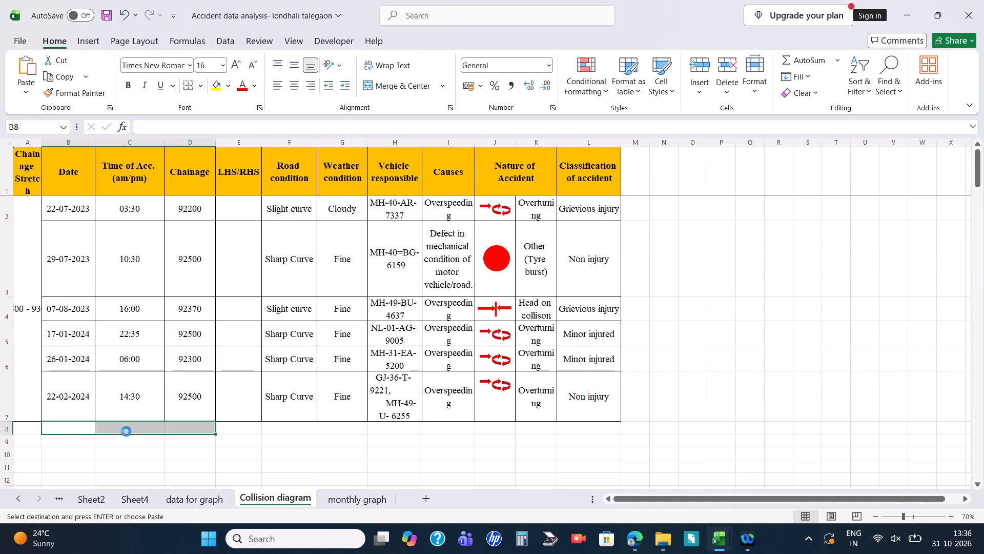
Decode the 07-12-2023 accident's nature against the Lucknow to sitapur legend and fill Overturning and its symbol into K8 and J8.
click(191, 502)
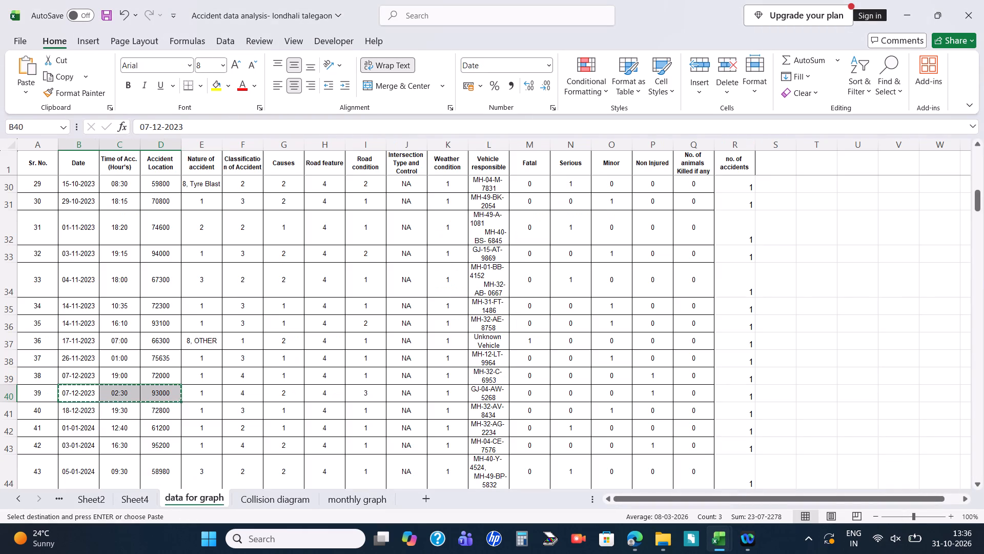
click(217, 400)
key(alt+Tab)
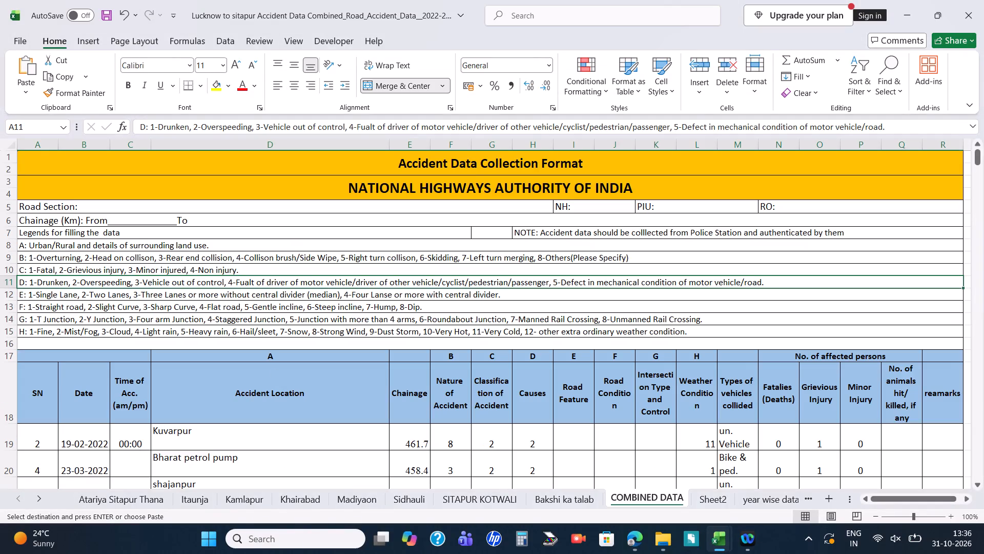
key(alt+Tab)
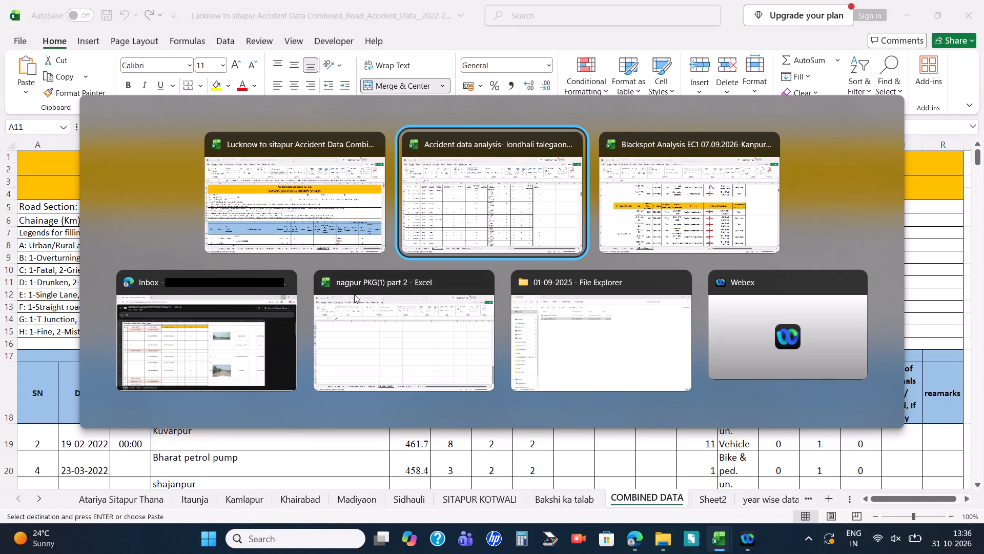
click(289, 503)
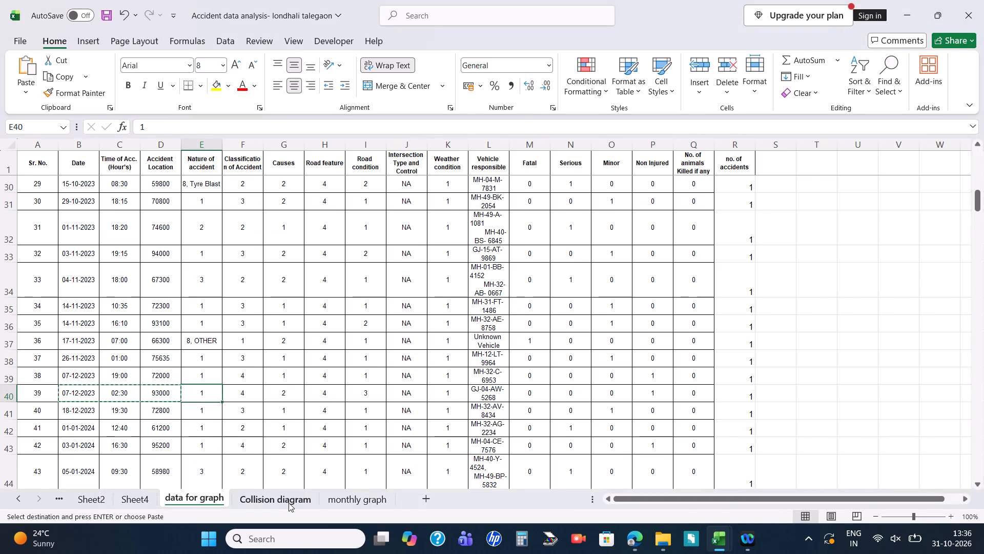
click(465, 404)
click(521, 402)
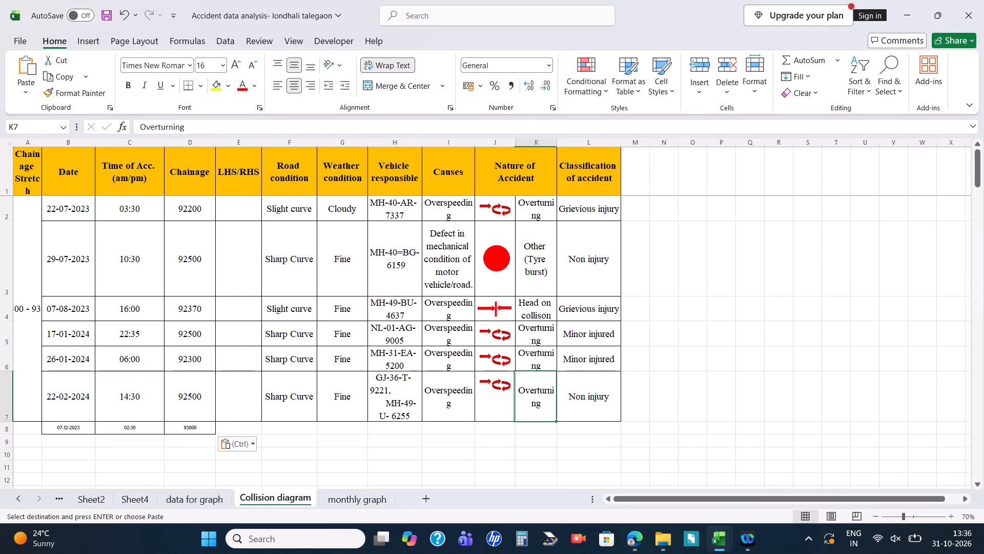
drag(556, 421, 548, 433)
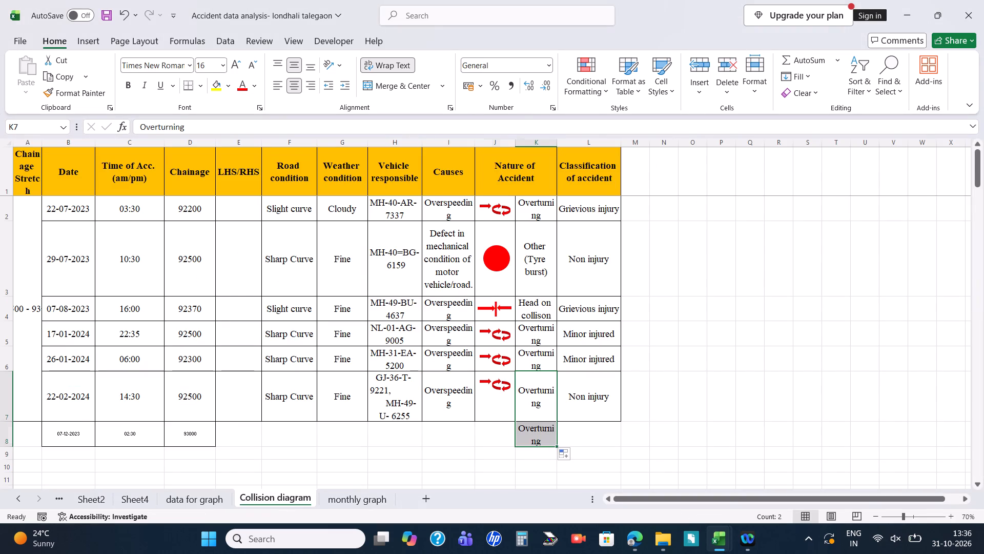
click(509, 413)
drag(515, 423, 511, 439)
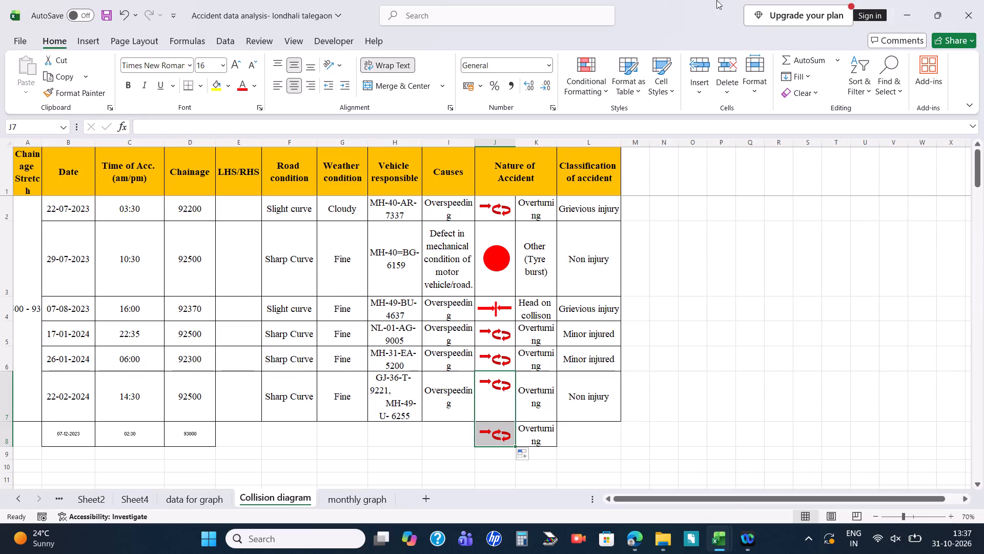
Decode the 07-12-2023 accident's classification with the legend and fill Non injury into L8 of Collision diagram.
click(180, 504)
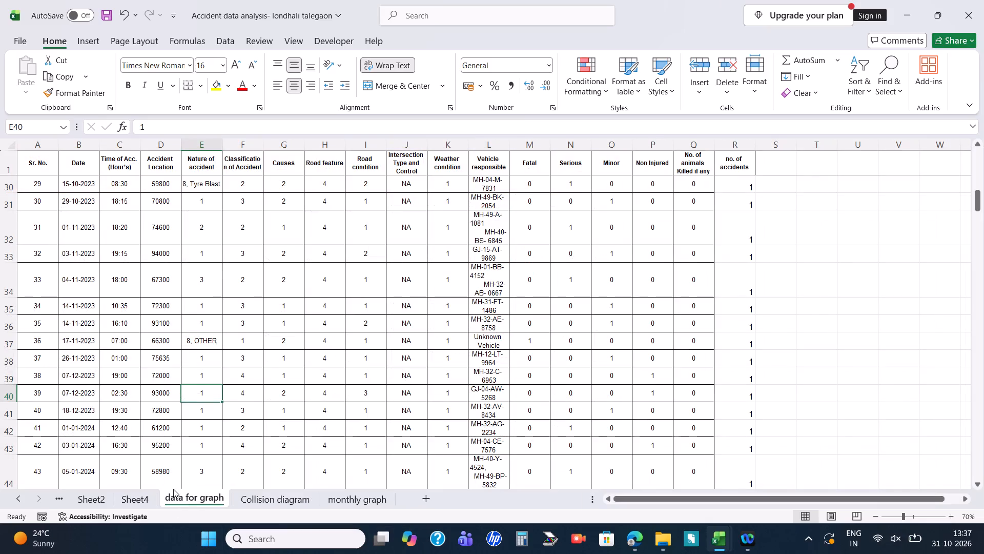
click(239, 397)
key(alt+Tab)
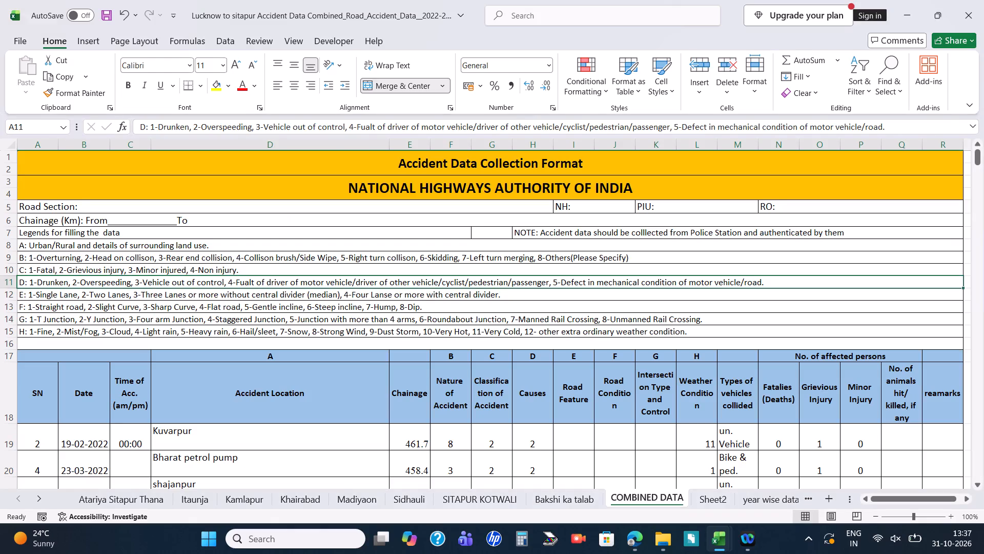
key(alt+Tab)
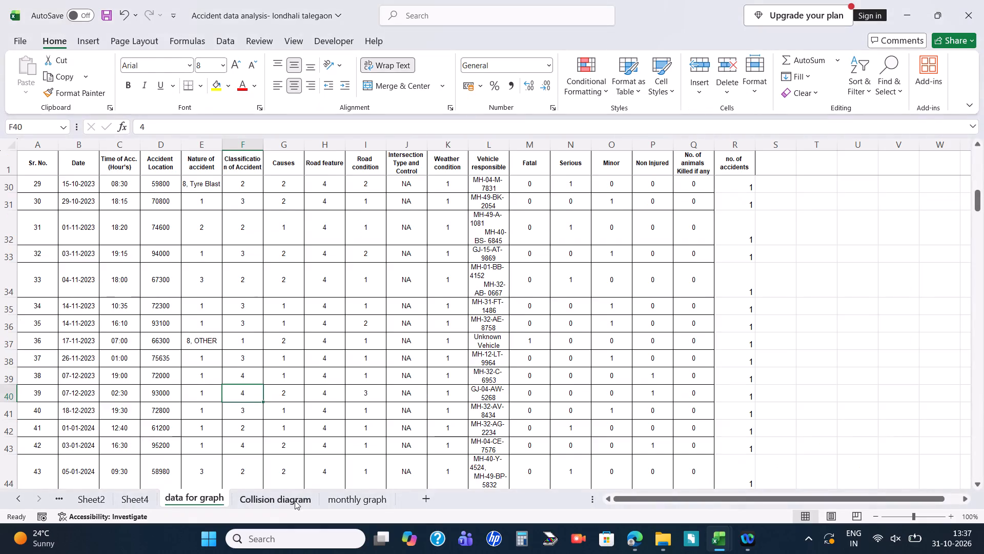
click(295, 501)
click(604, 400)
drag(619, 422, 619, 424)
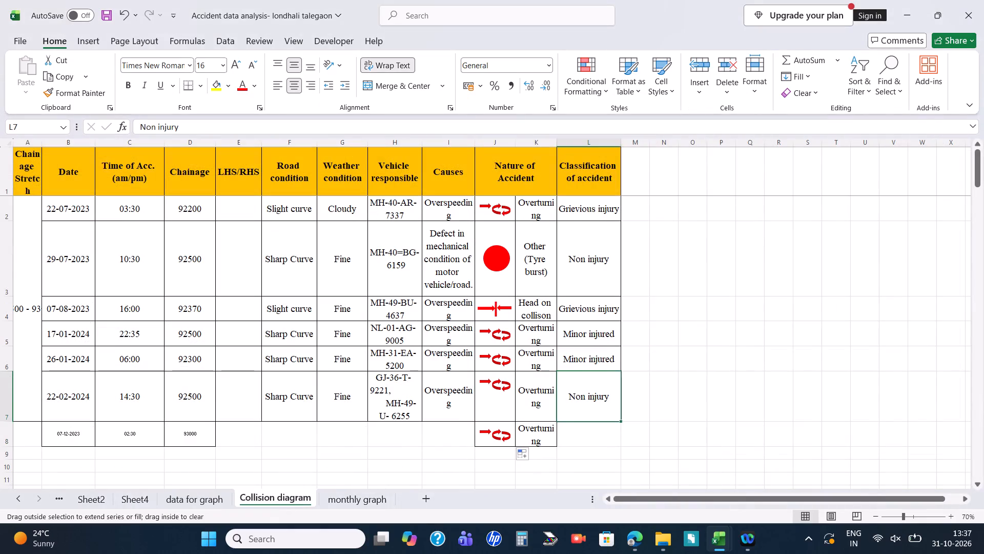
drag(619, 424, 614, 439)
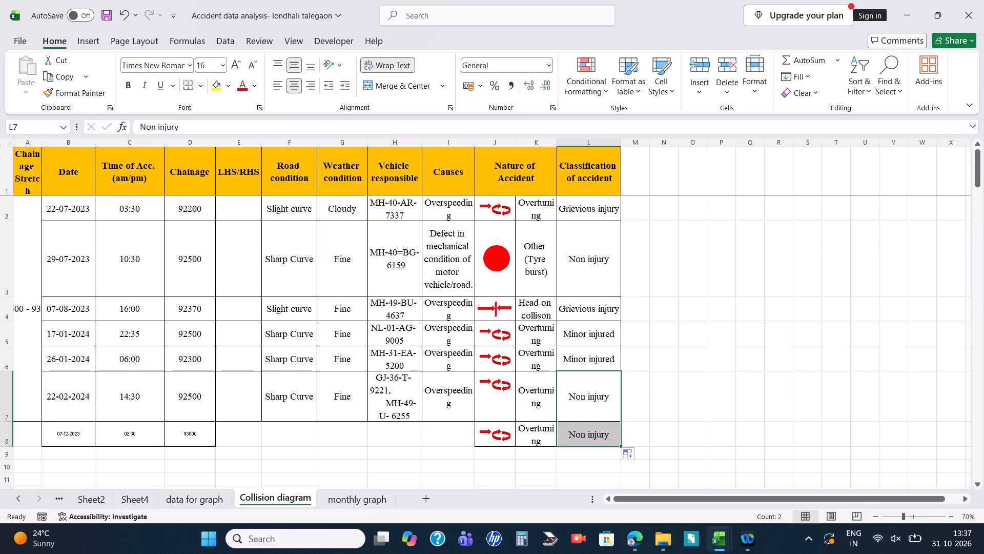
Check the 07-12-2023 accident's road condition code against the legend and fill Sharp Curve into F8 of Collision diagram.
key(alt+Tab)
key(alt+Tab)
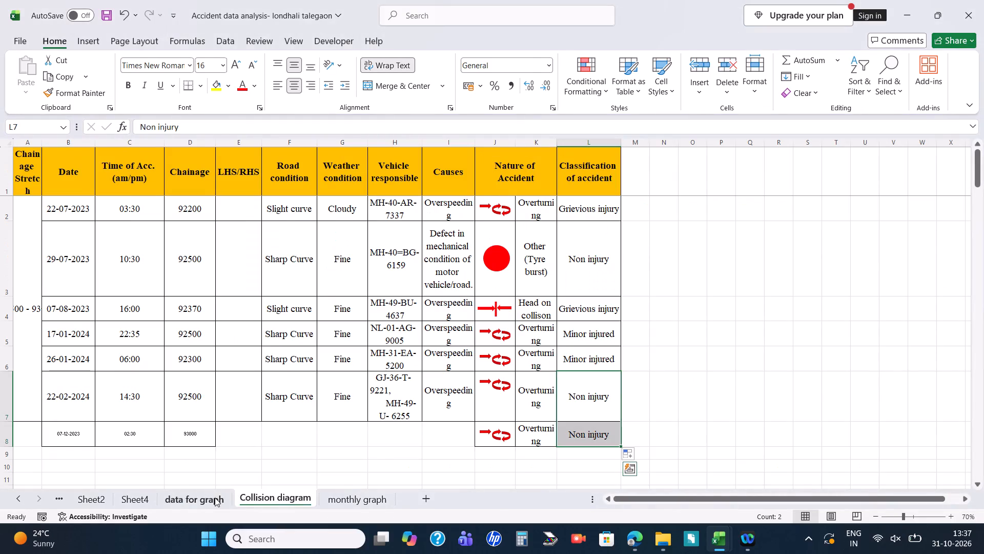
click(215, 498)
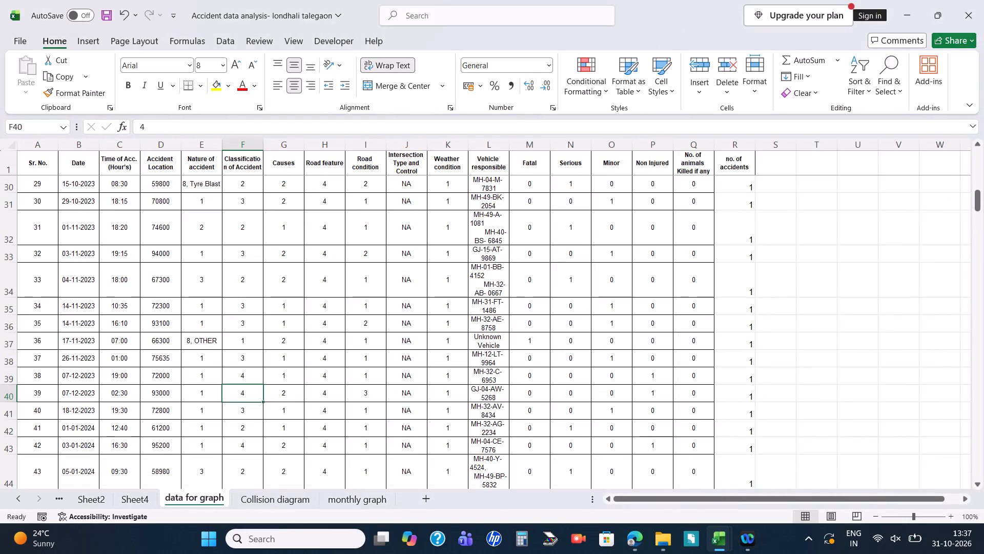
click(366, 395)
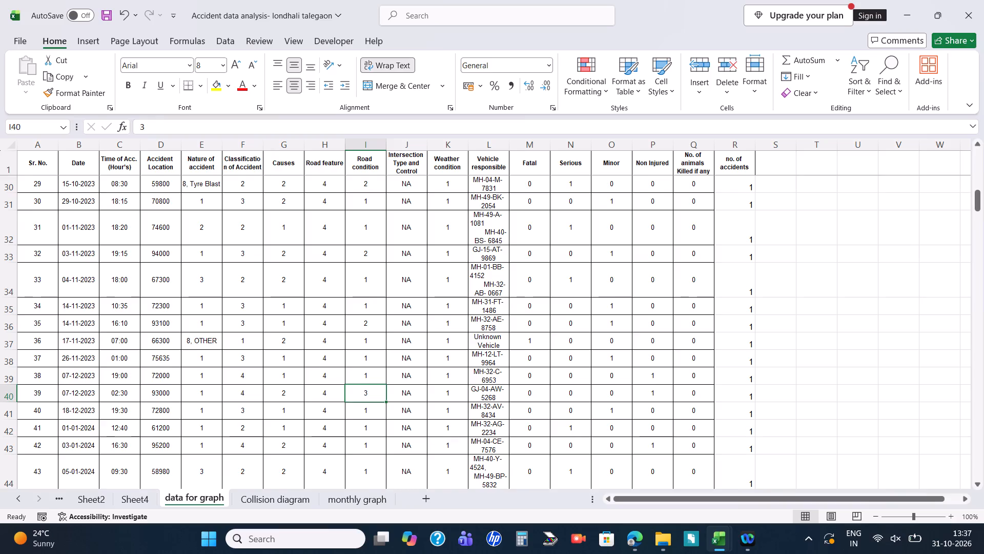
key(alt+Tab)
key(alt+Tab)
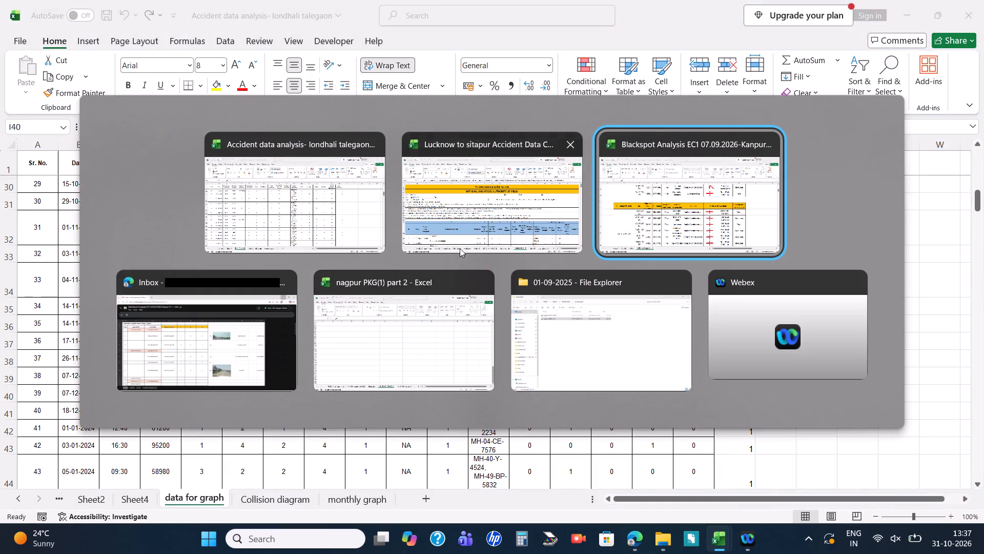
alt+click(460, 248)
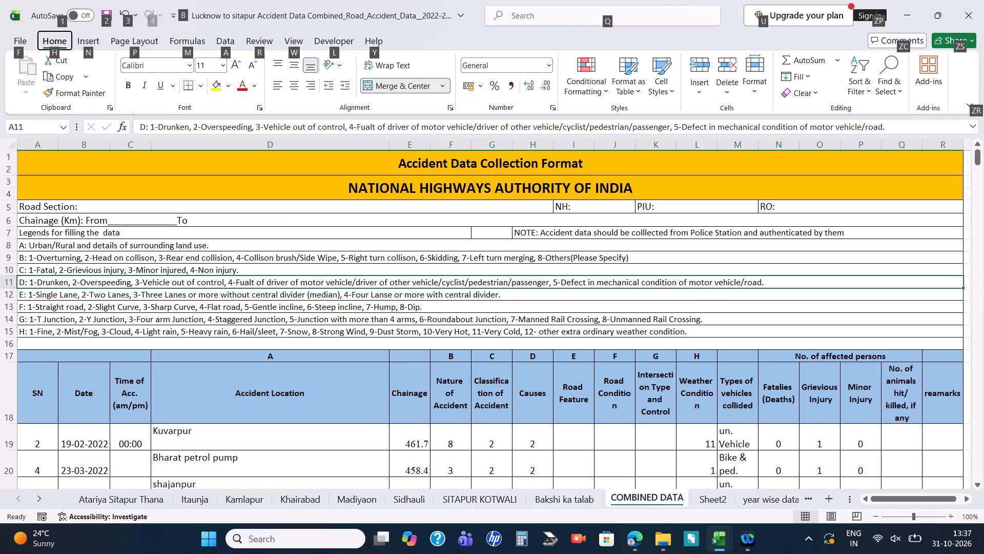
key(alt+Tab)
click(265, 500)
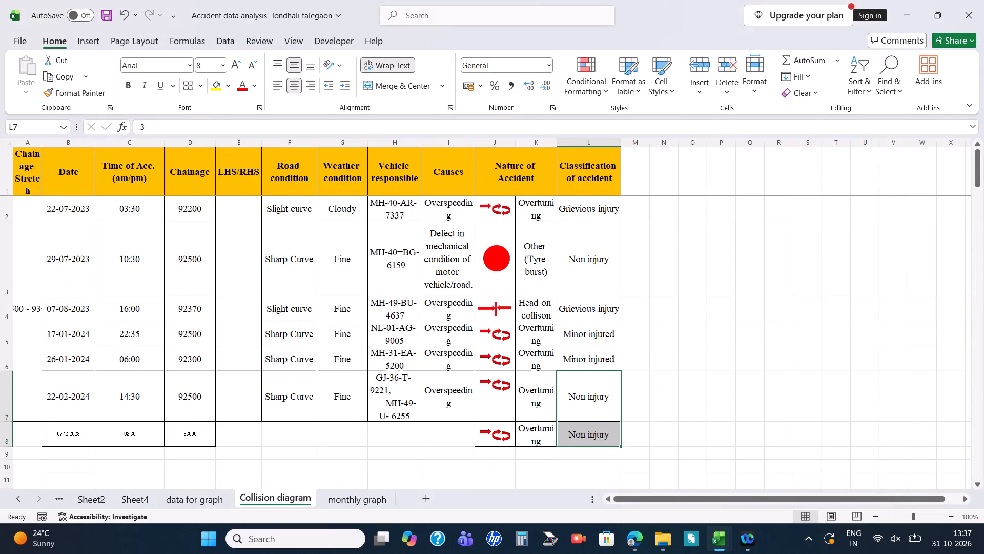
click(288, 408)
drag(316, 422, 314, 432)
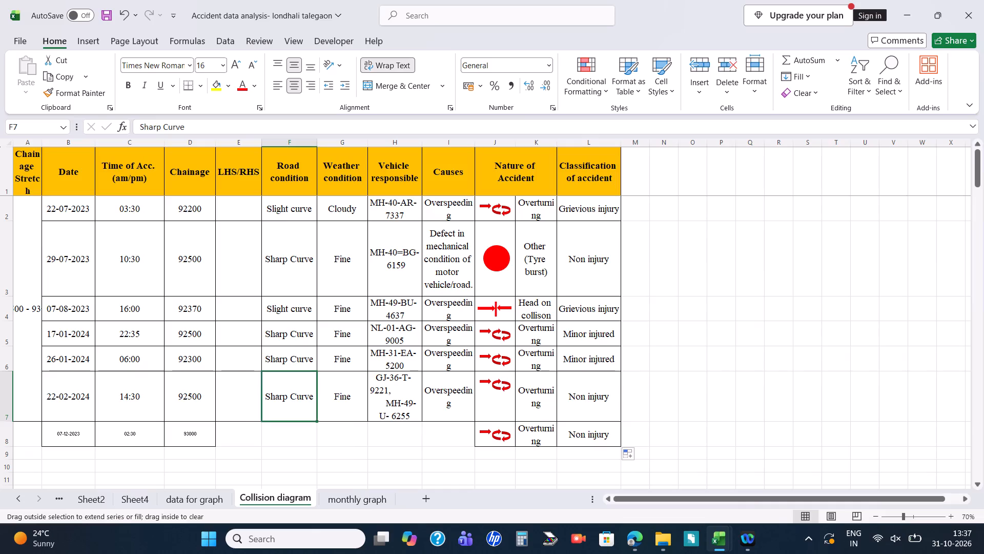
drag(314, 432, 313, 435)
Check the 07-12-2023 accident's weather condition code against the legend and fill Fine into G8 of Collision diagram.
key(alt+Tab)
key(alt+Tab)
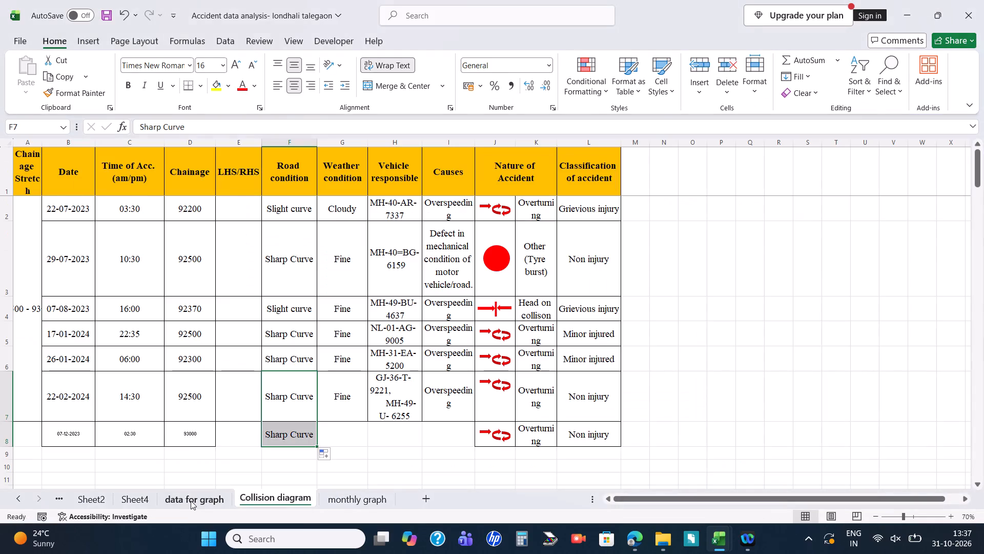
click(191, 501)
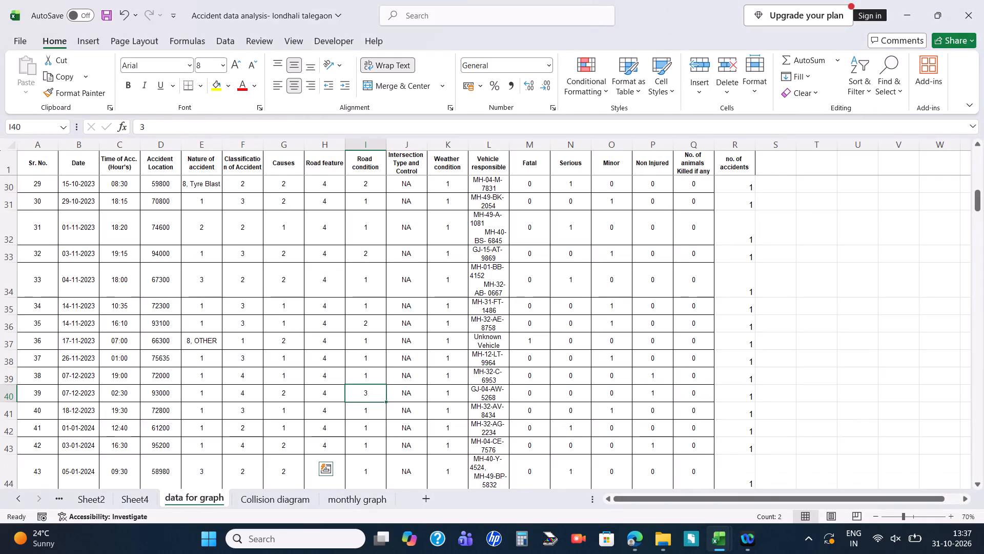
key(alt+Tab)
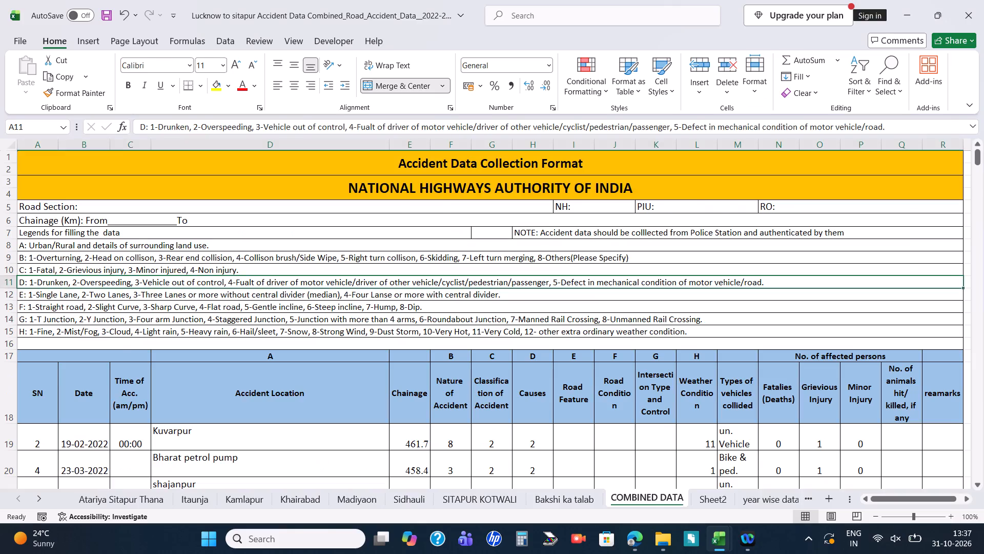
key(alt+Tab)
click(283, 498)
click(323, 403)
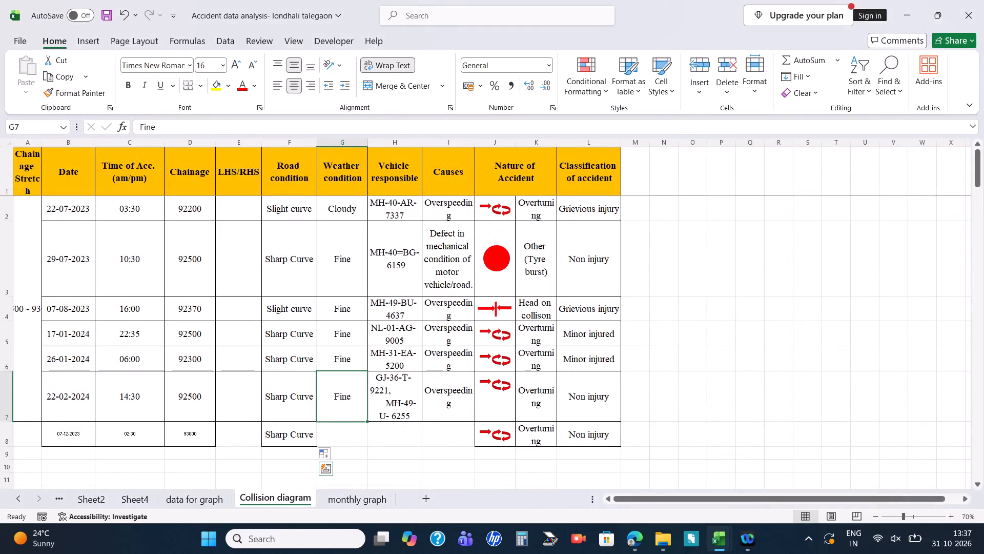
drag(366, 424, 364, 435)
click(344, 394)
double_click(365, 419)
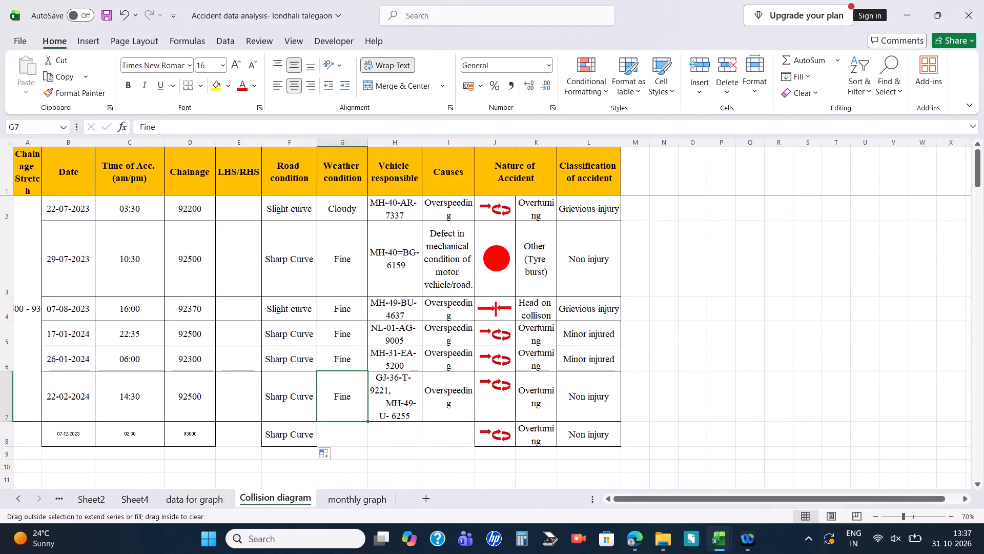
key(alt+Tab)
key(alt+Tab)
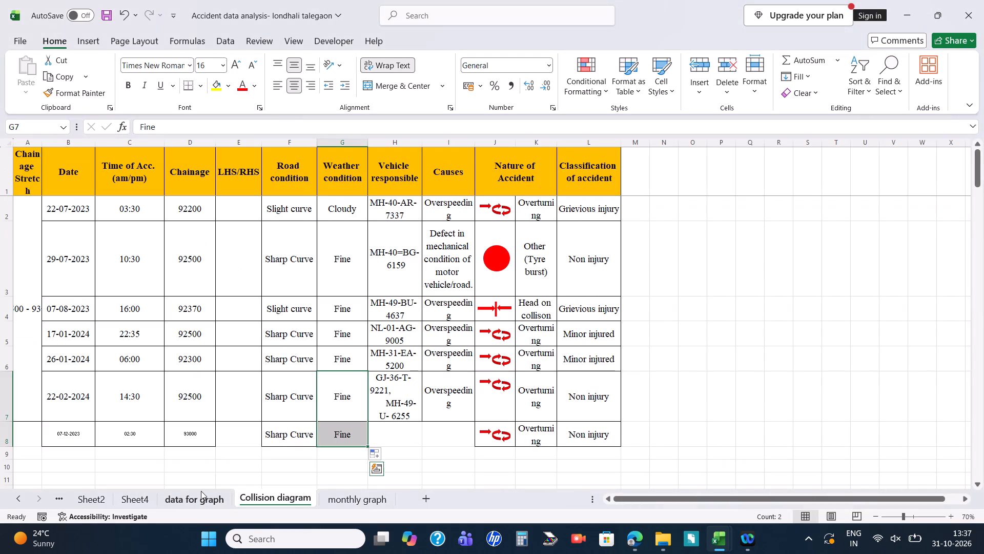
Copy the 07-12-2023 accident's responsible vehicle number from L40 of data for graph into H8 of Collision diagram.
click(200, 491)
click(480, 396)
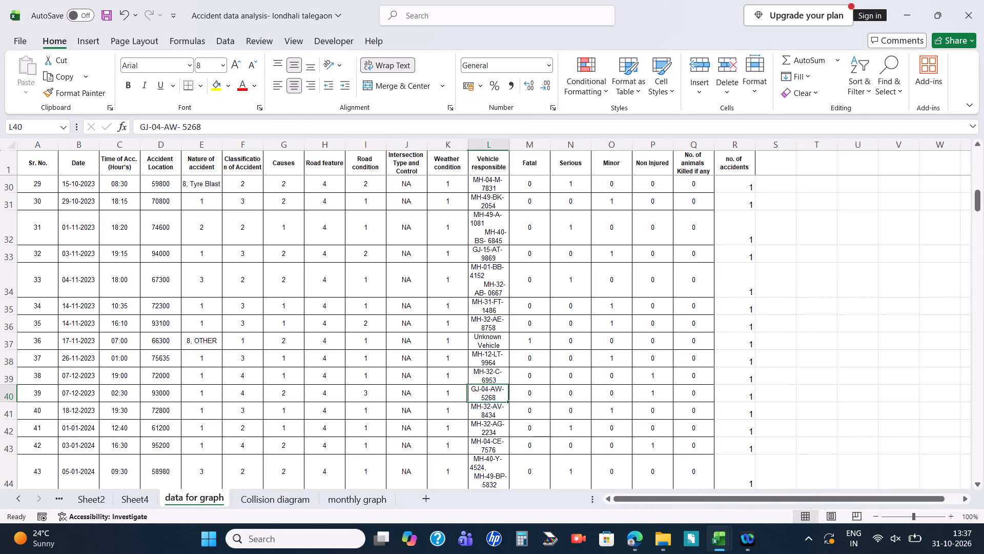
key(ctrl+c)
click(269, 502)
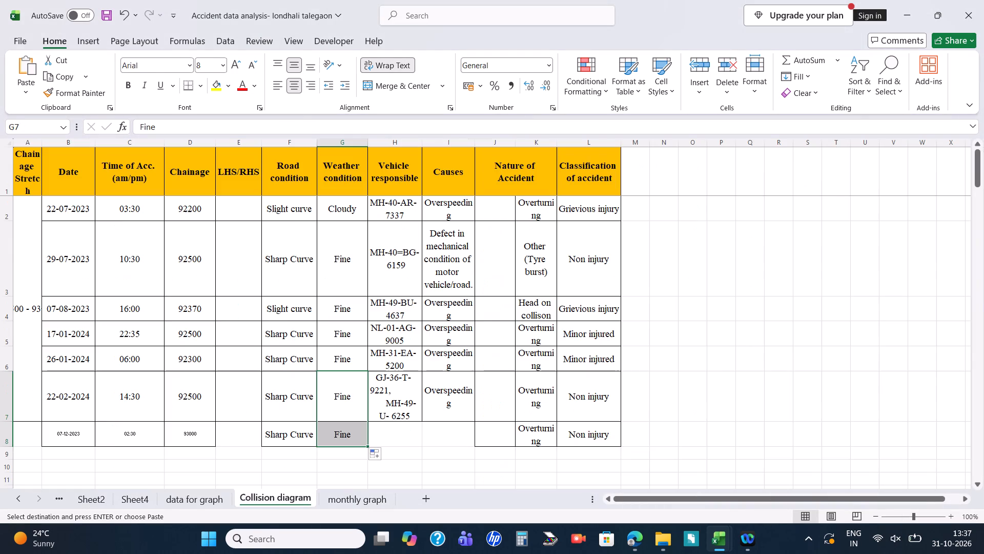
click(409, 442)
key(ctrl+v)
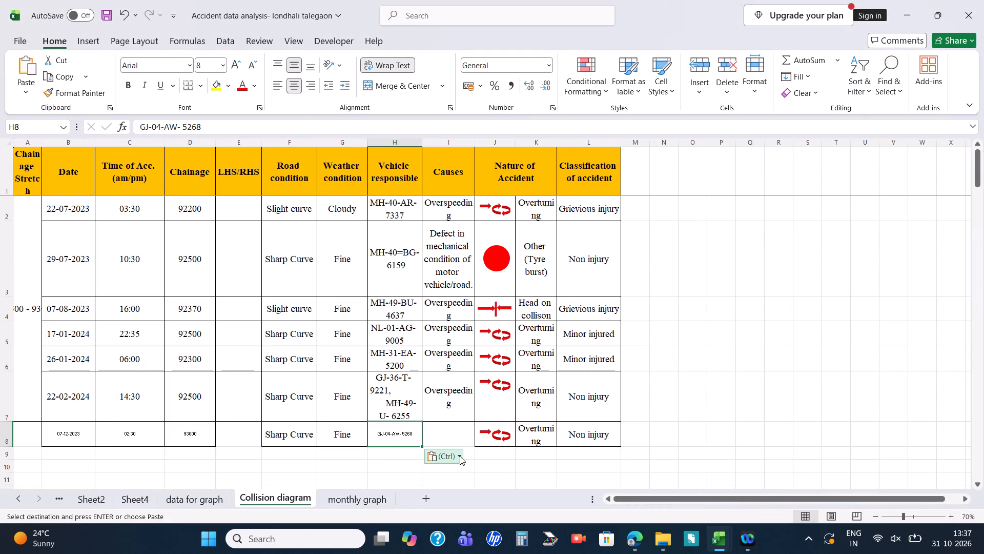
Check the 07-12-2023 accident's cause code against the Lucknow to sitapur legend, fill Overspeeding into I8 of Collision diagram, and save.
click(436, 437)
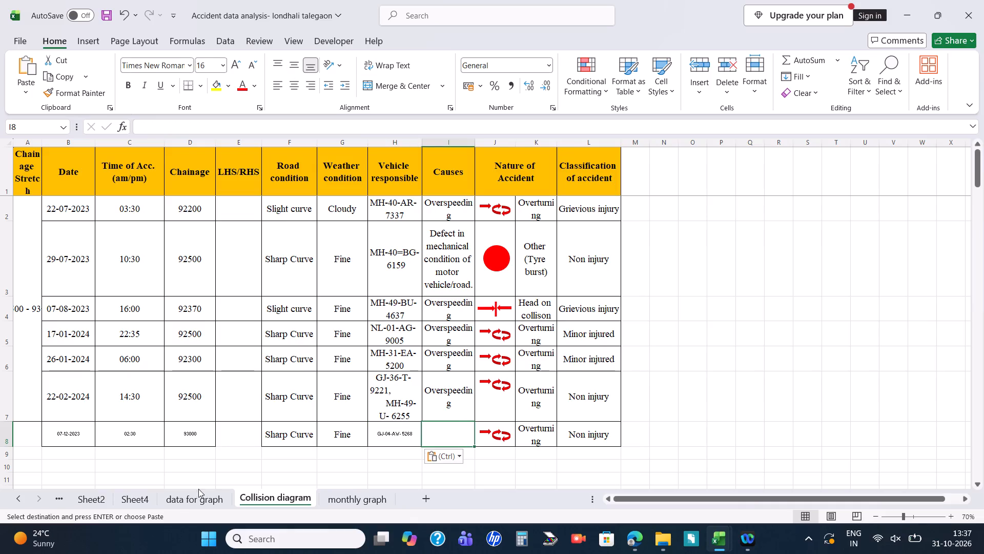
click(174, 501)
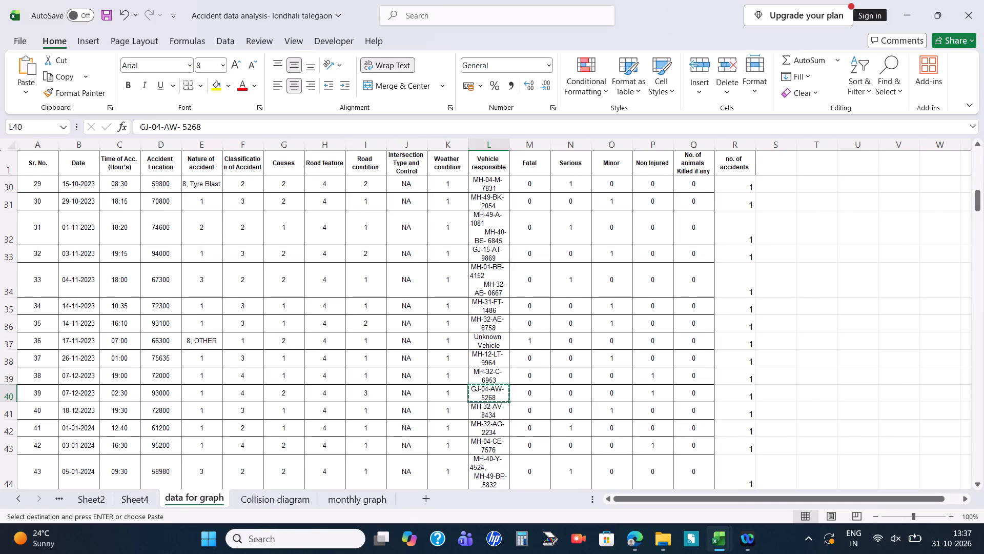
key(alt+Tab)
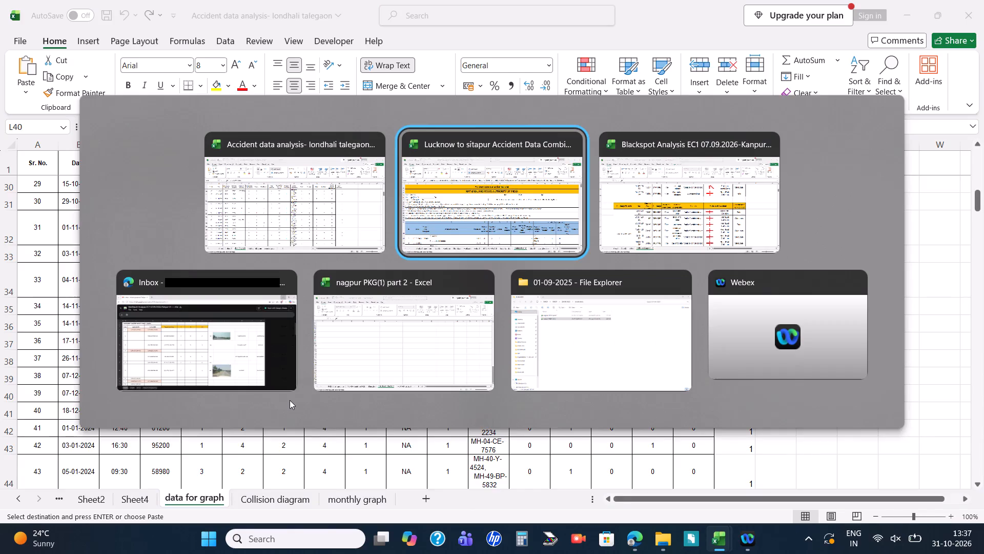
key(alt+Tab)
key(alt+Tab)
key(alt+Tab)
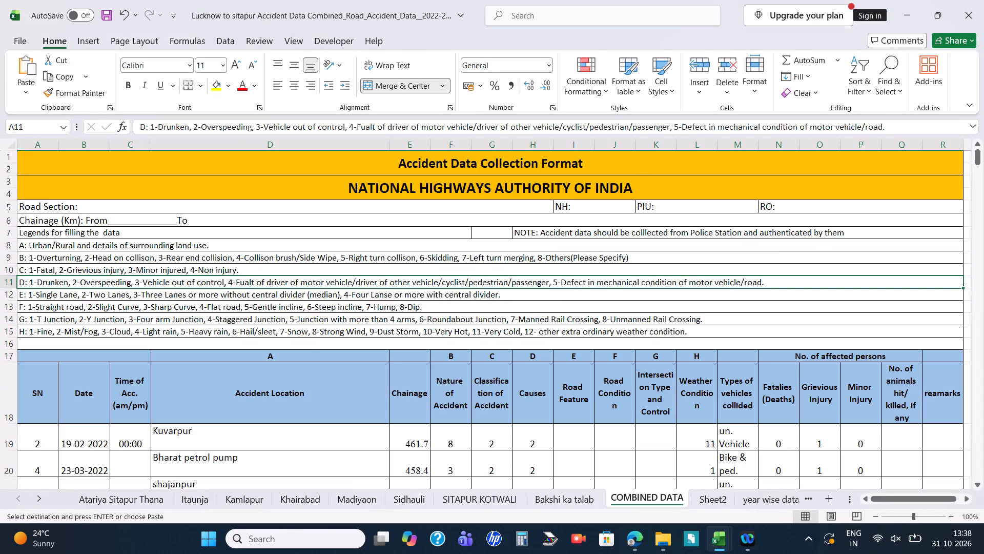
key(alt+Tab)
key(alt+Tab)
key(alt+Tab)
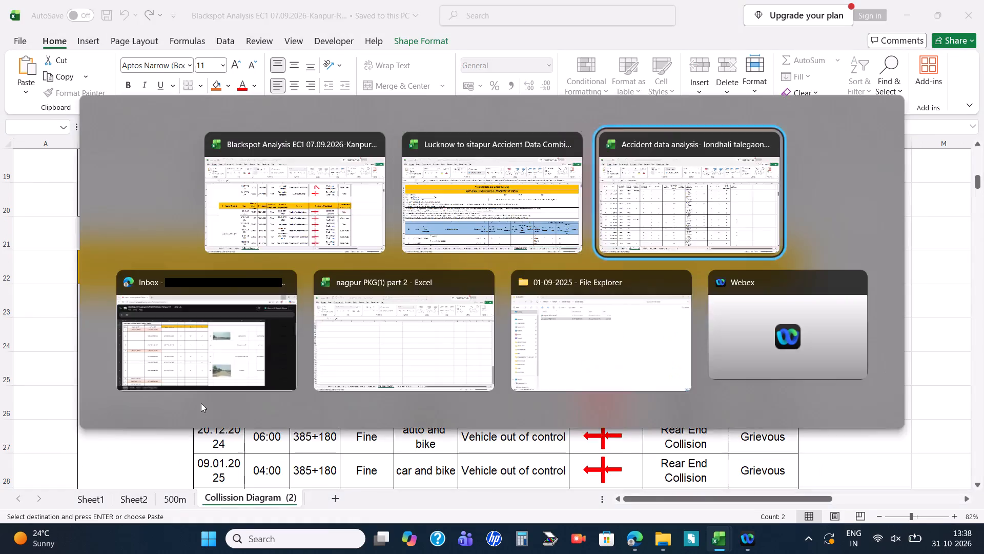
click(285, 507)
click(448, 402)
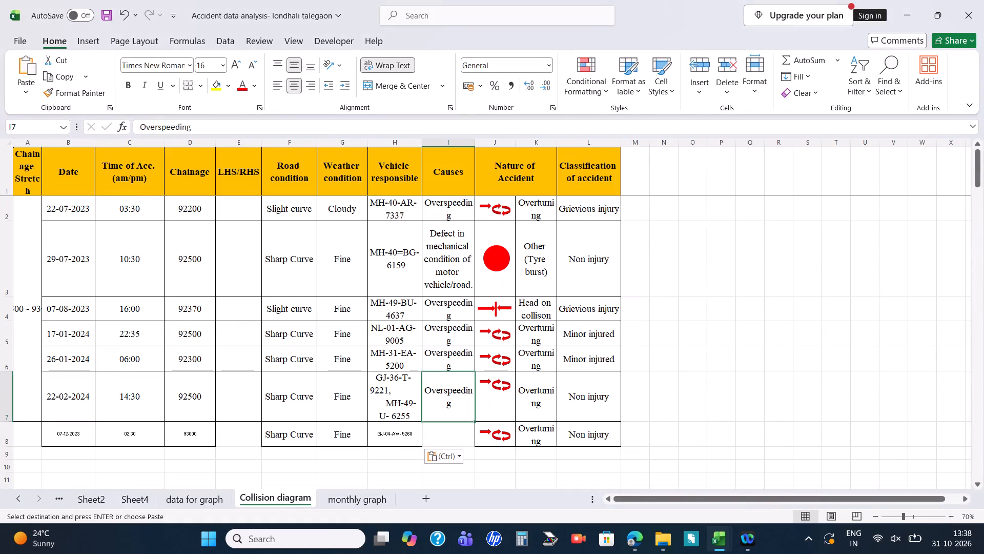
double_click(474, 421)
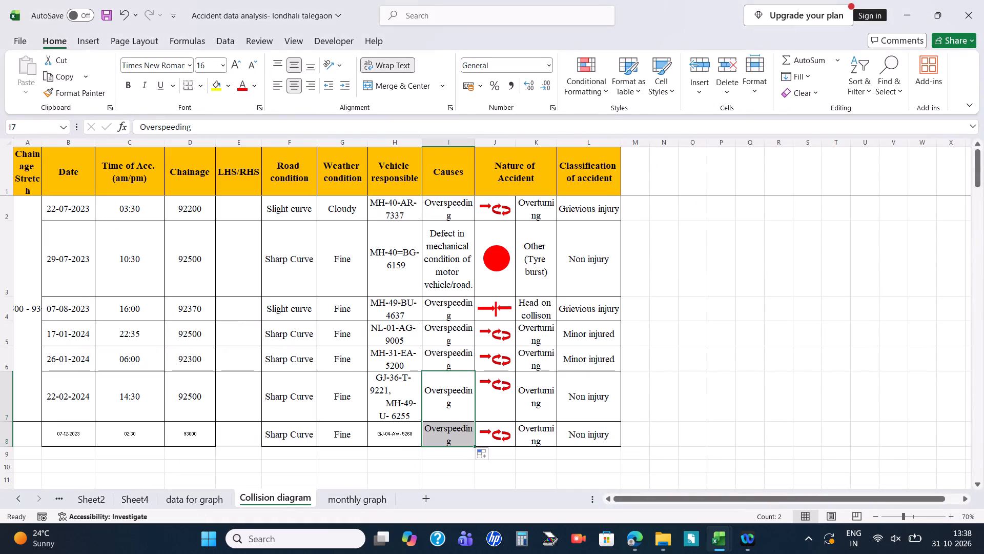
key(ctrl+s)
Extend the merged 92+500 - 93+000 chainage stretch cell in column A down to row 8.
drag(35, 360, 46, 411)
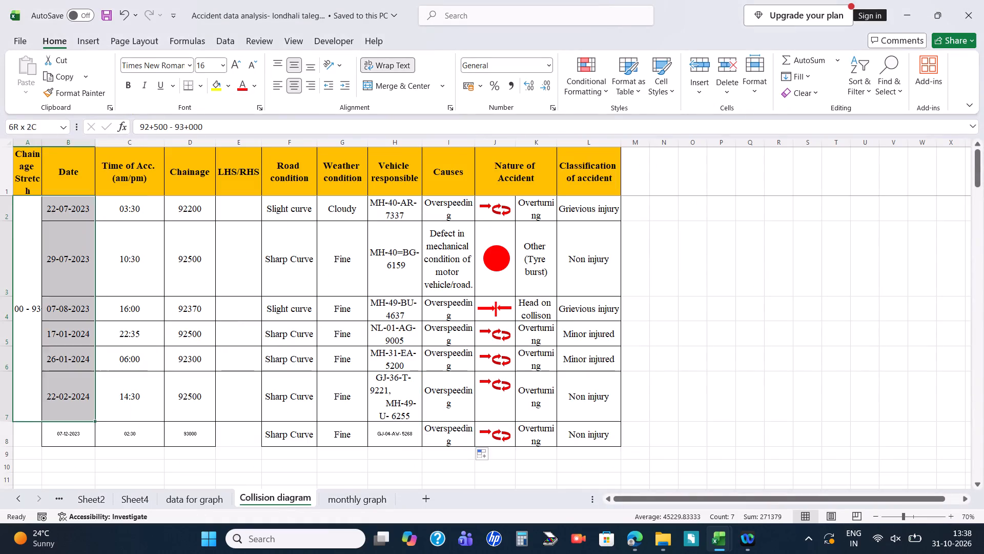
drag(46, 411, 41, 422)
double_click(416, 83)
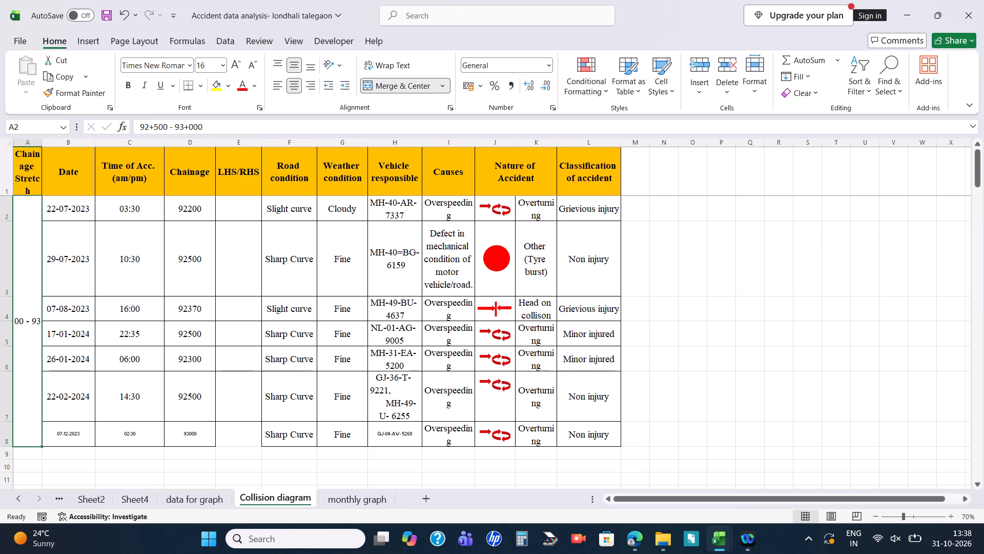
Apply all borders to the whole collision table, A1 to L8.
scroll(149, 375, up, 4)
drag(30, 169, 550, 345)
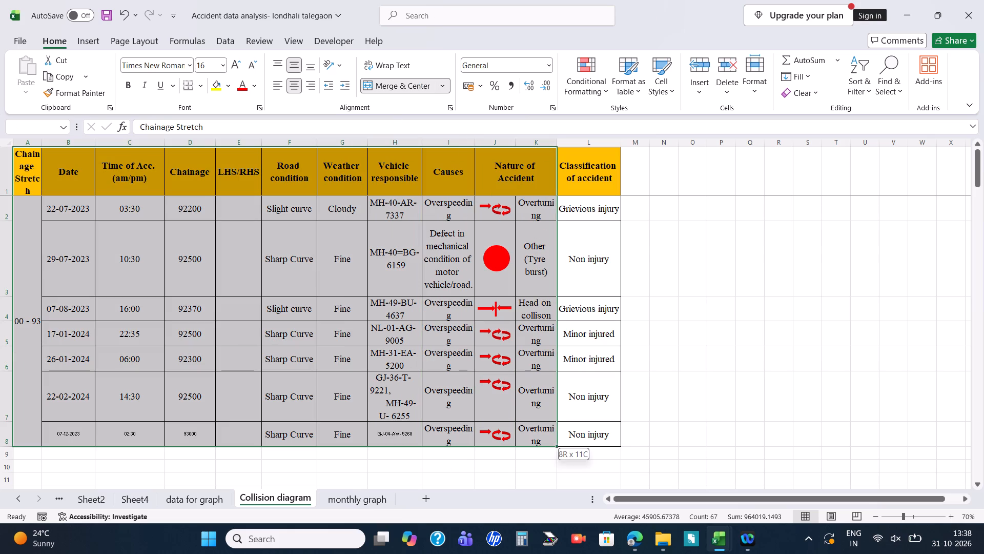
drag(550, 345, 581, 344)
click(199, 91)
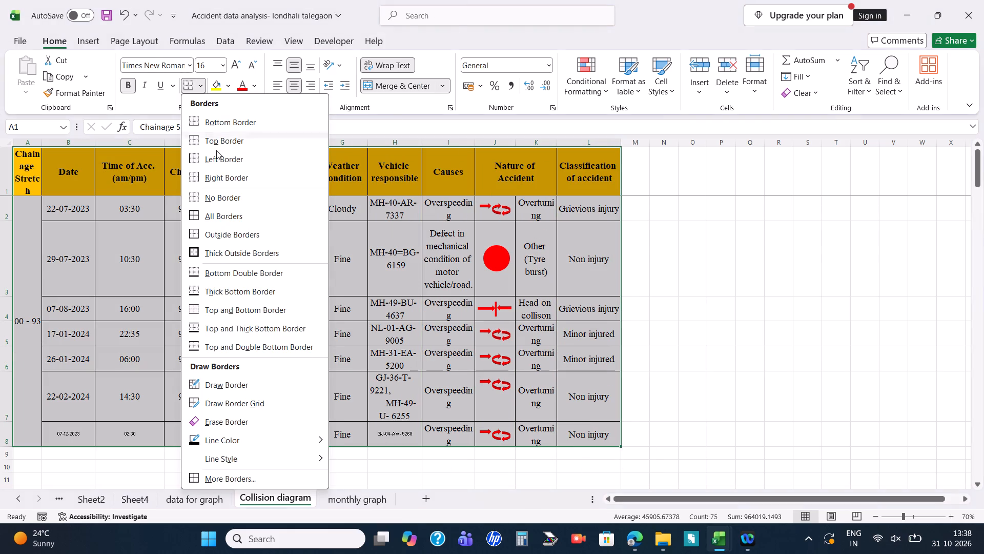
click(240, 219)
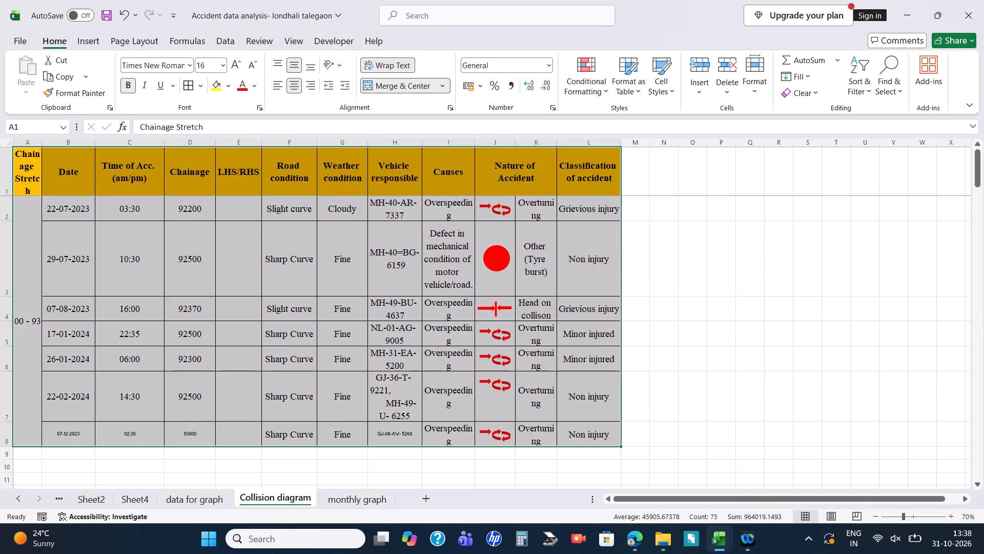
click(766, 320)
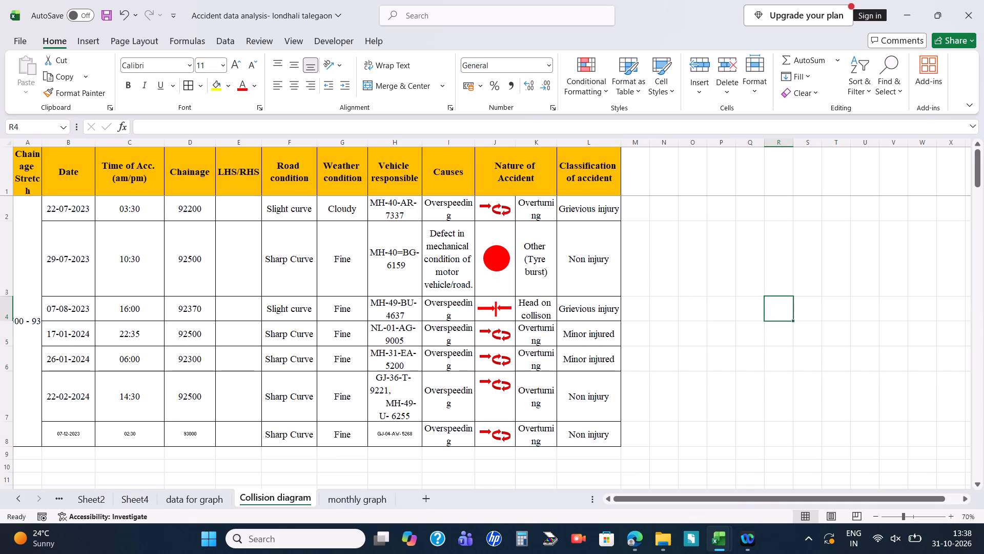
Format the whole collision table uniformly in Times New Roman size 16 and save the workbook.
drag(29, 177, 604, 290)
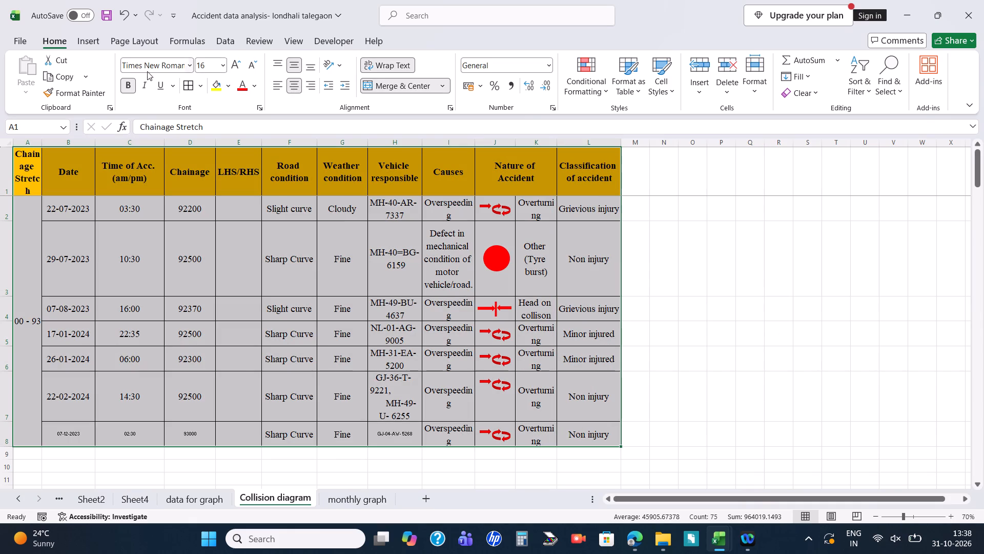
click(153, 67)
key(Return)
click(213, 64)
key(Return)
click(737, 265)
key(ctrl+s)
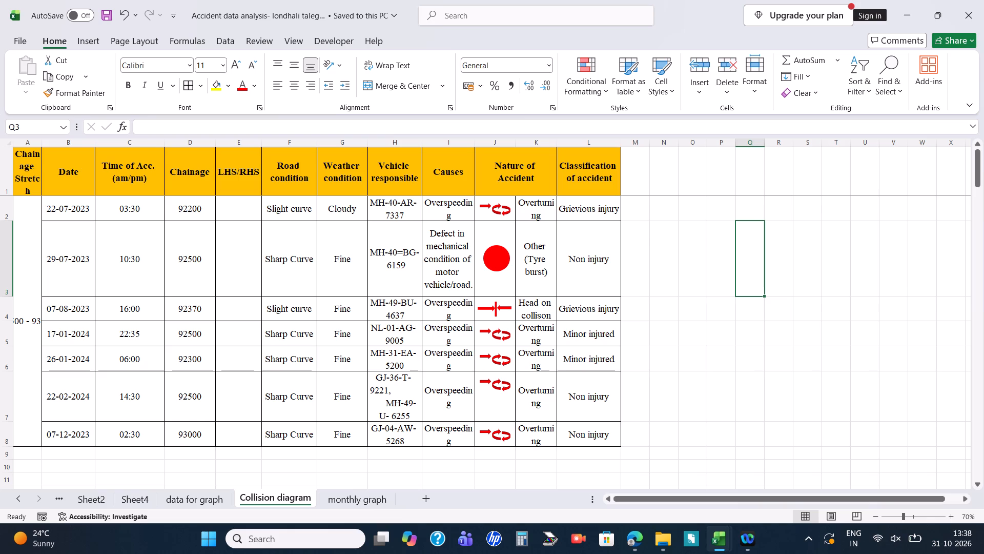
Search the data for graph sheet for 92 and examine the matching accident records for chainages in the stretch.
click(214, 503)
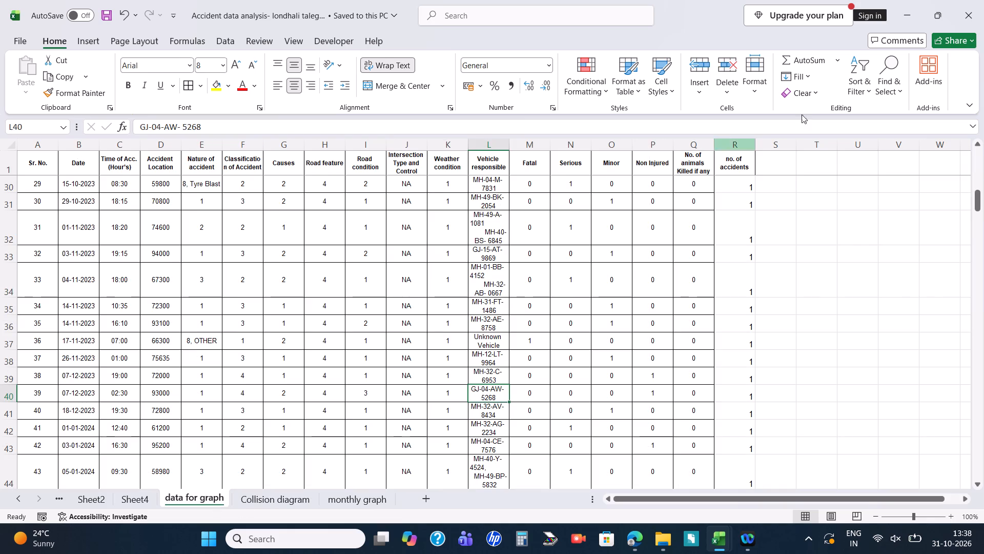
click(899, 94)
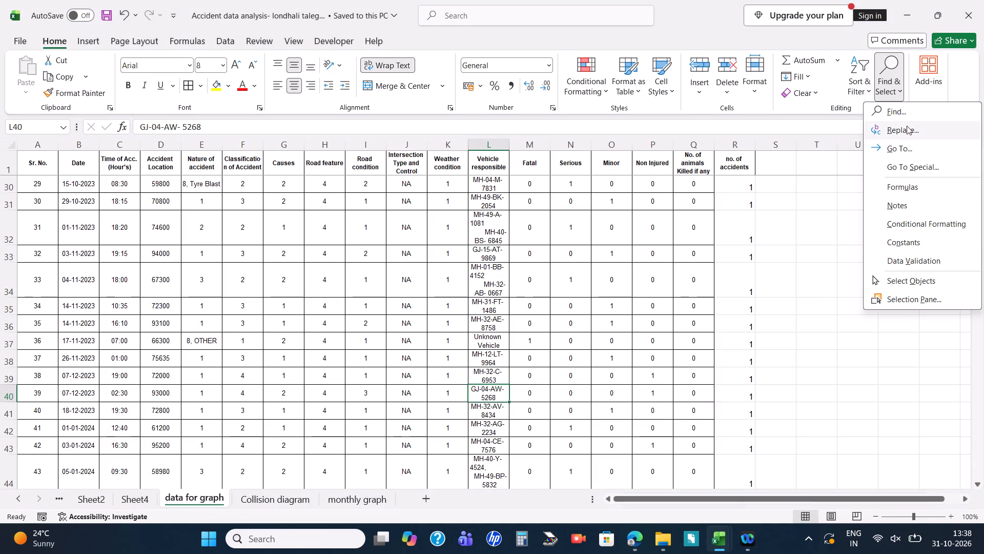
click(901, 116)
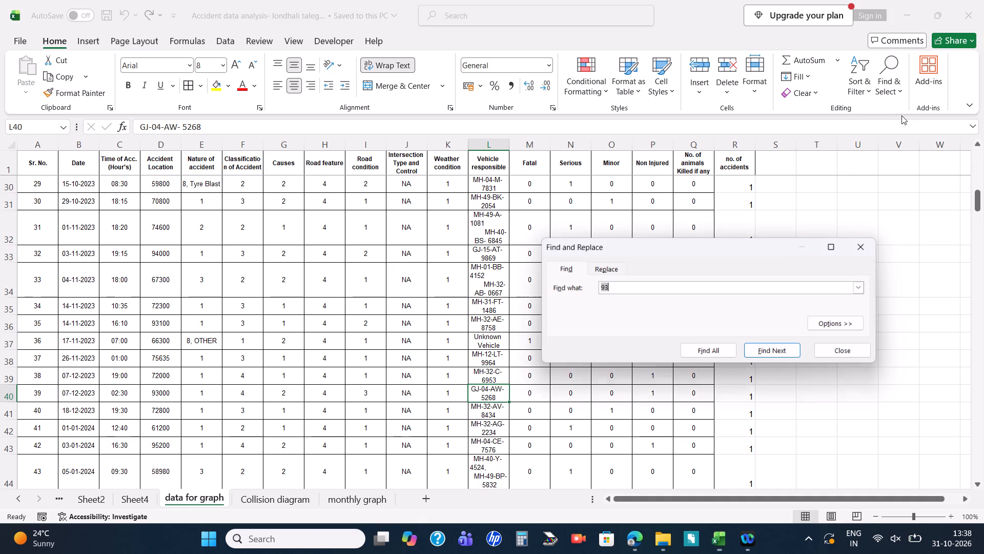
click(645, 290)
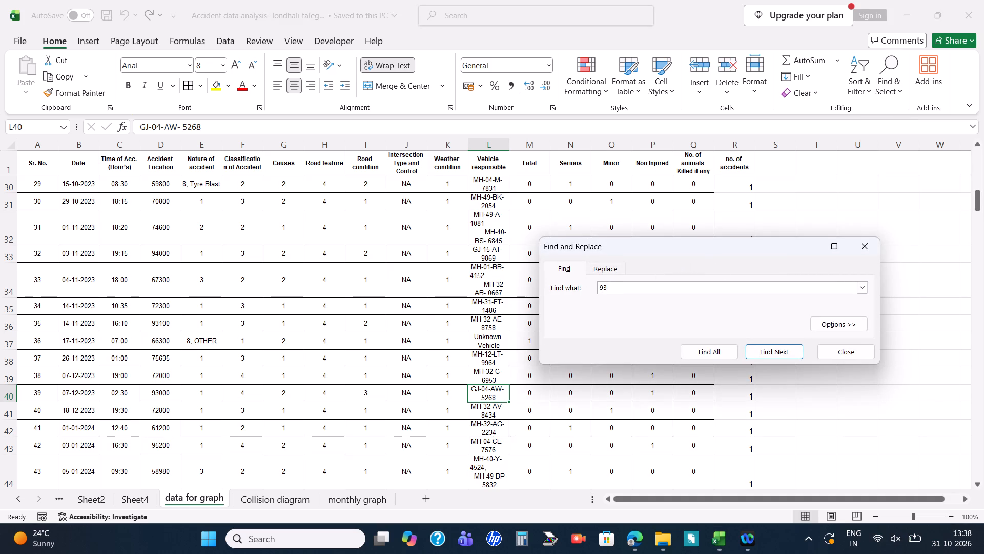
key(BackSpace)
key(2)
key(Return)
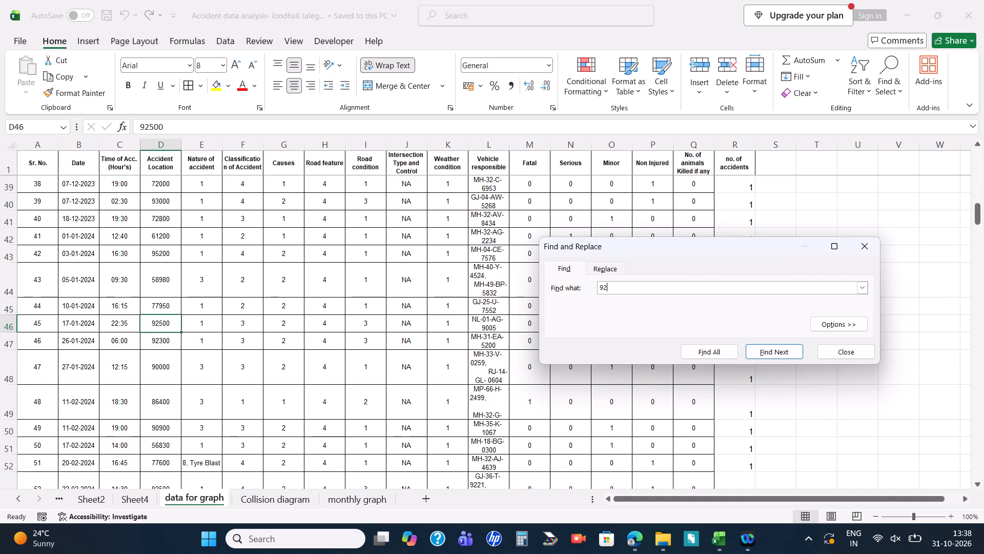
key(Return)
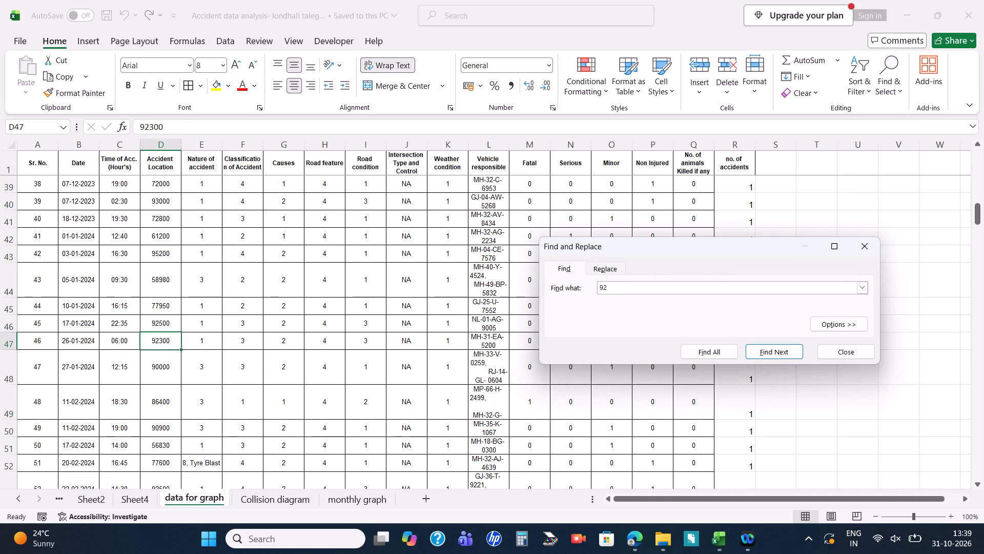
key(Return)
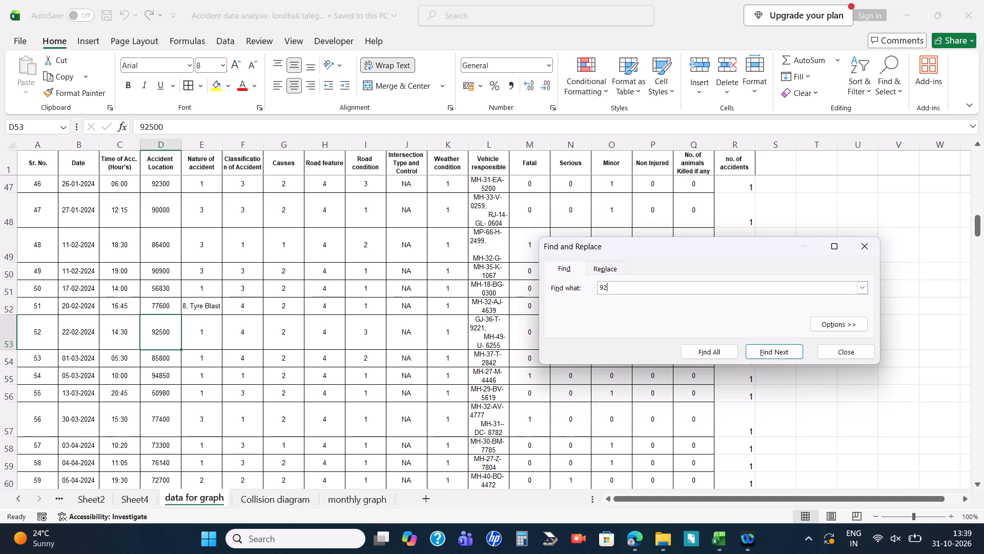
key(Return)
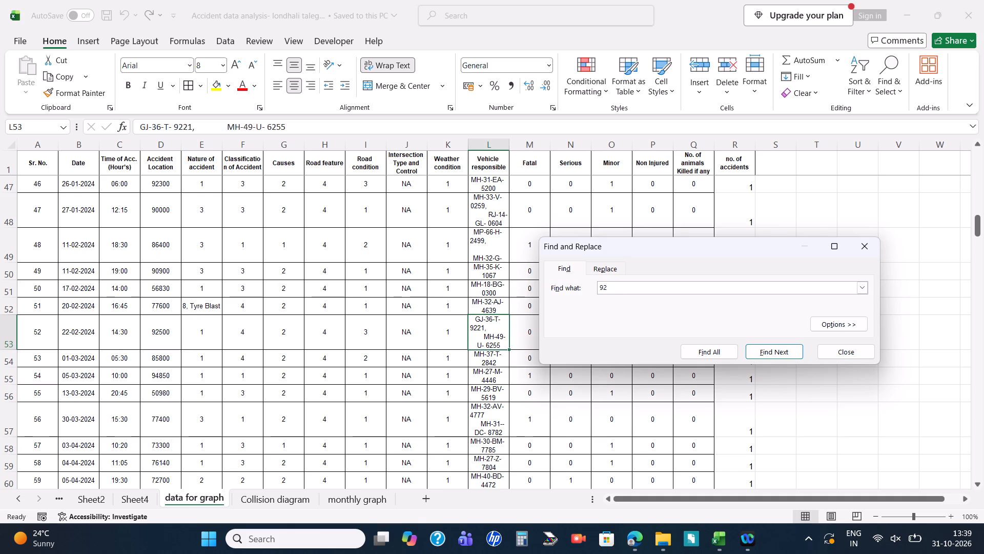
key(Return)
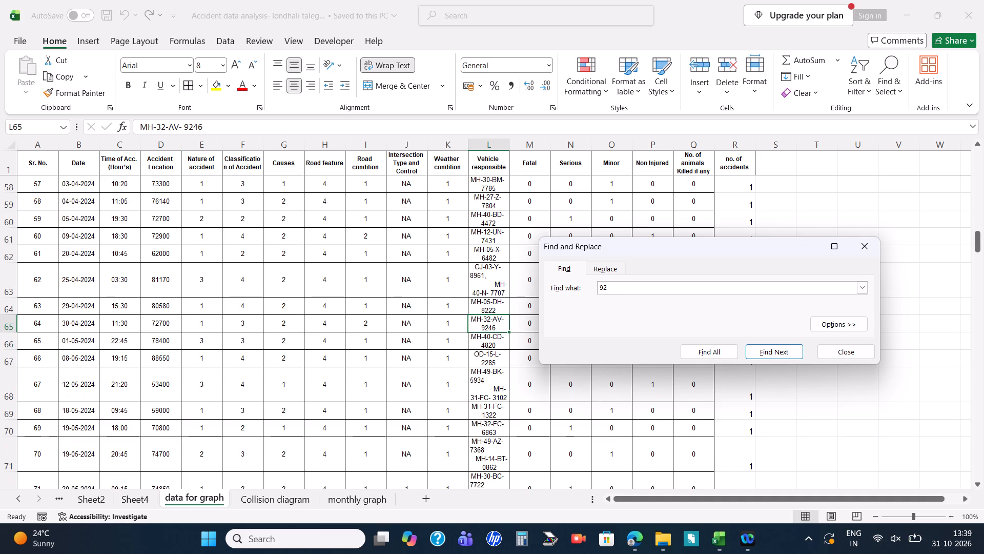
key(Return)
key(Return)
key(Return)
key(Return)
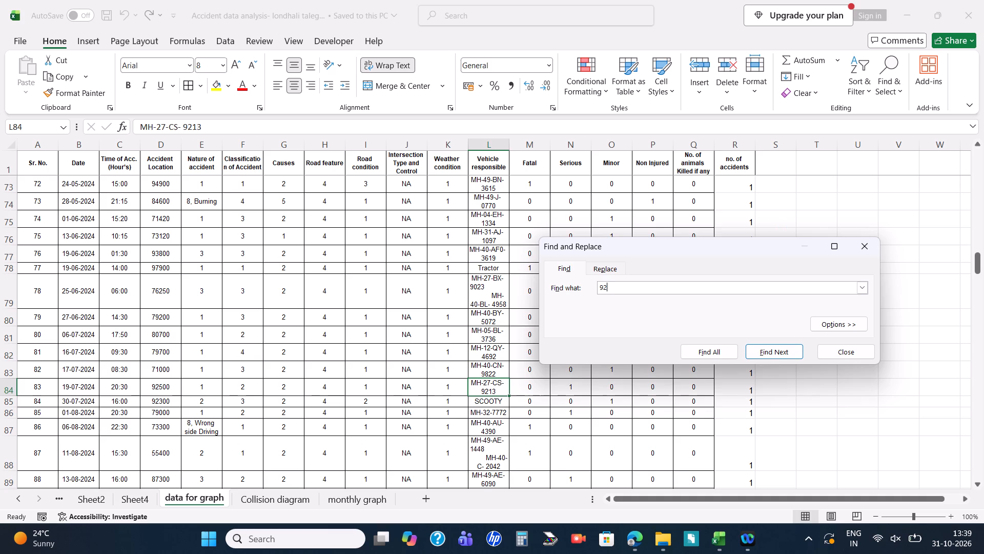
key(Return)
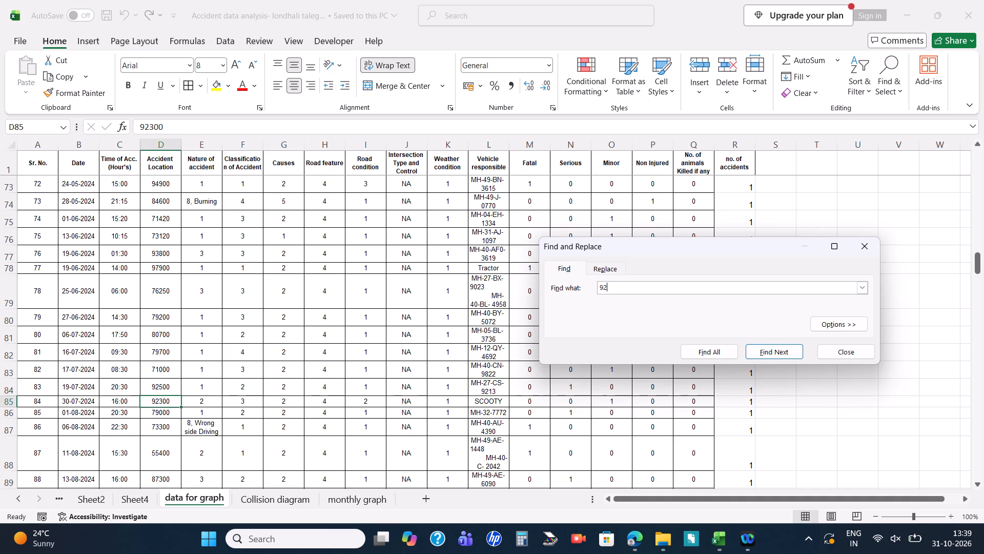
key(Return)
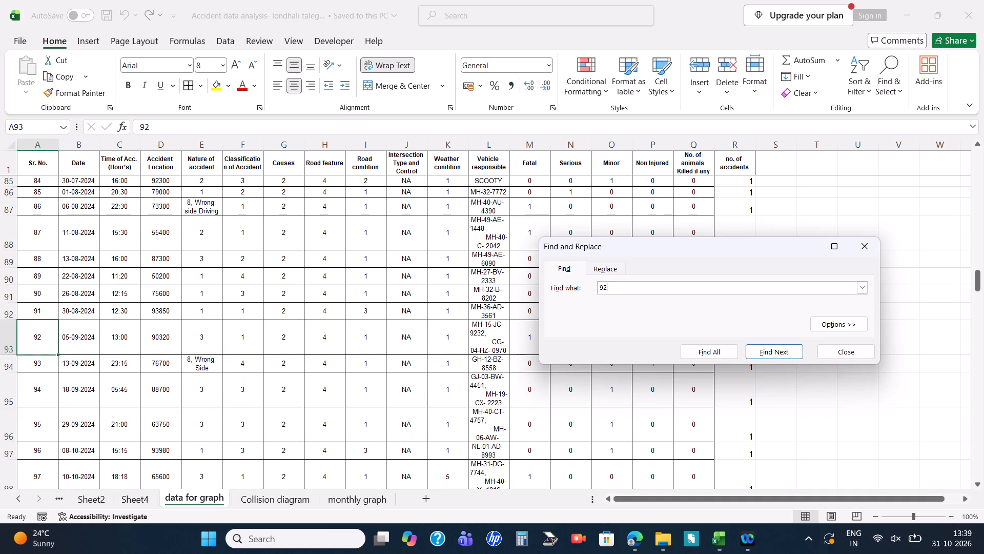
key(Return)
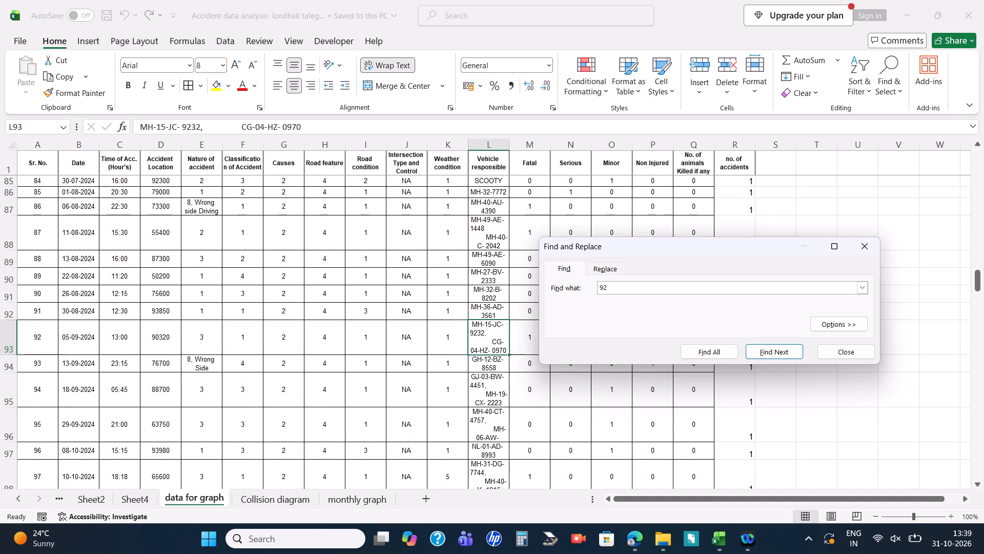
key(Return)
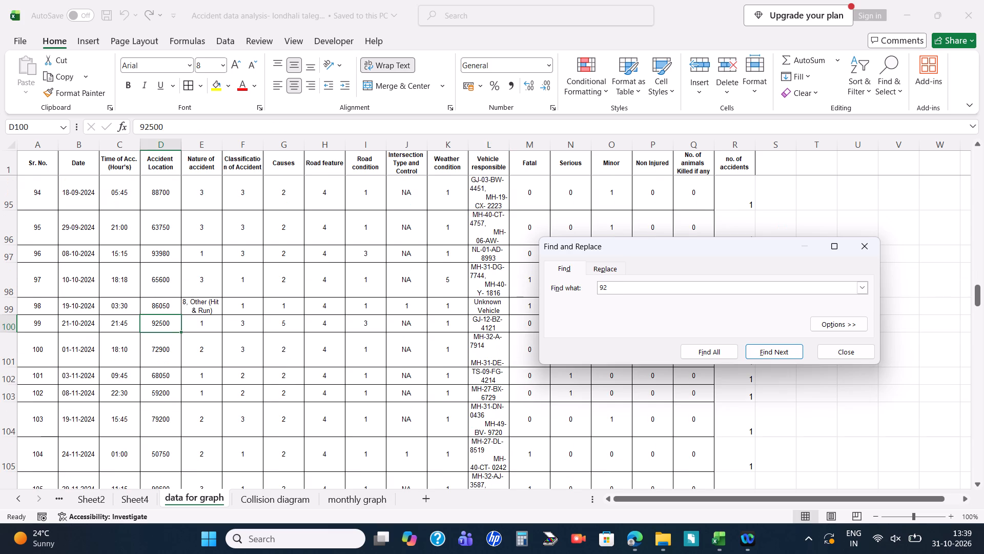
key(Return)
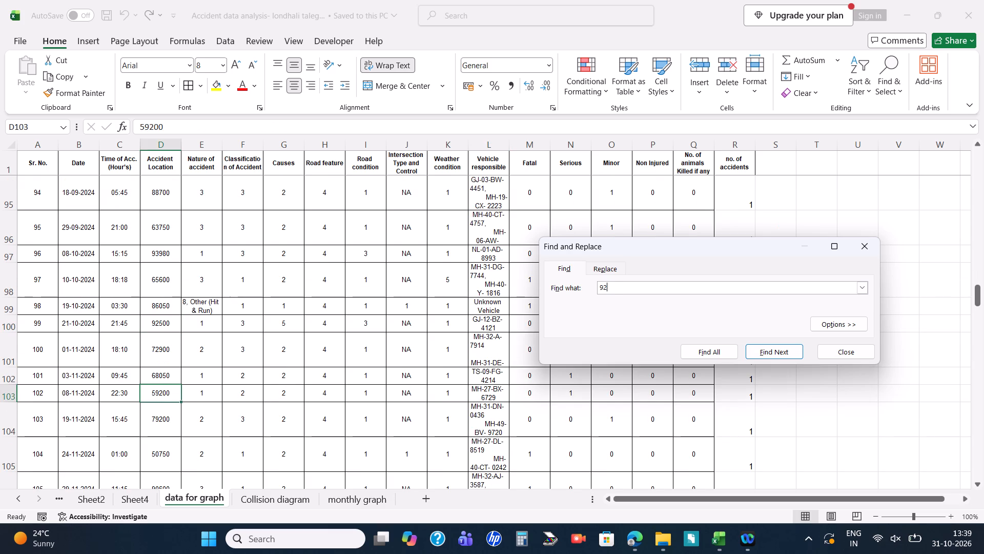
key(Return)
key(Return)
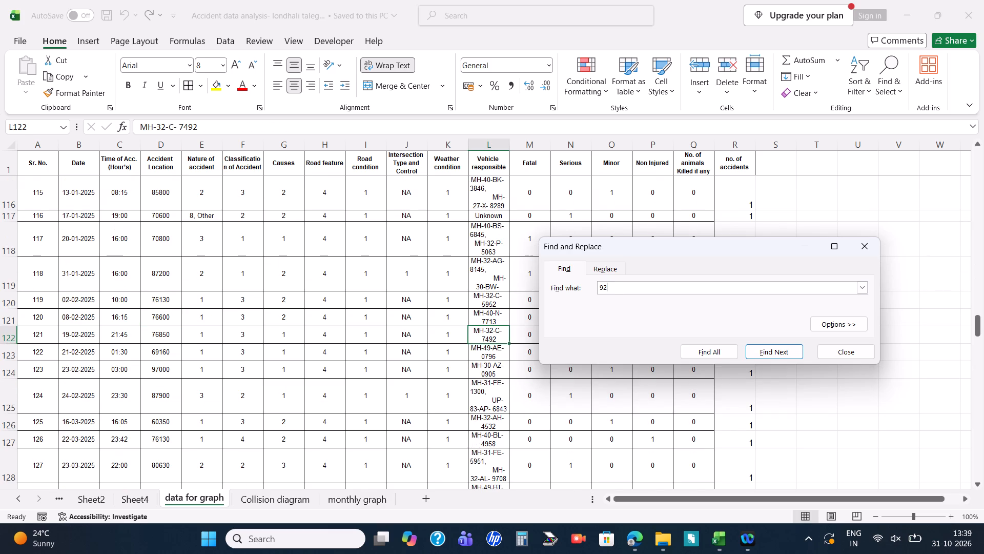
key(Return)
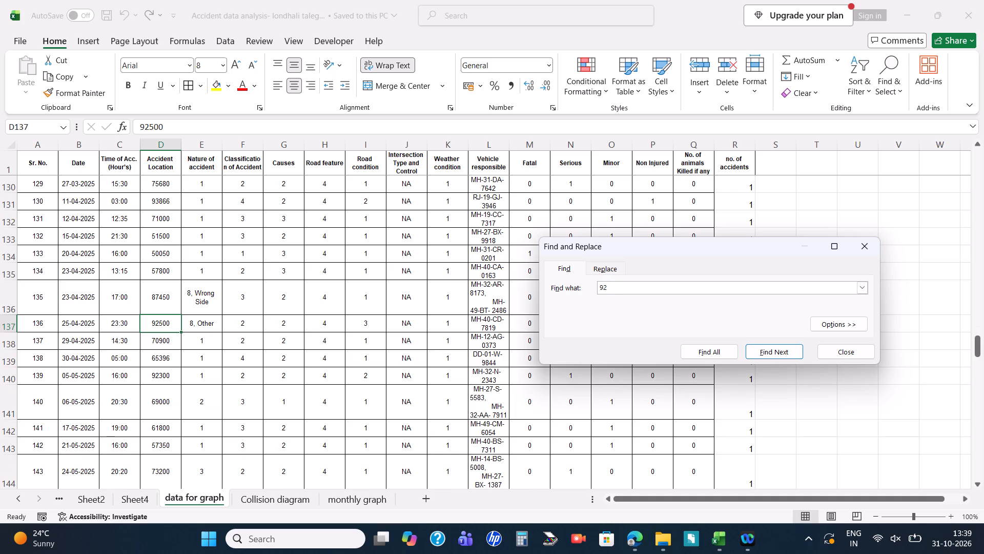
key(Return)
key(Return)
key(Return)
key(Return)
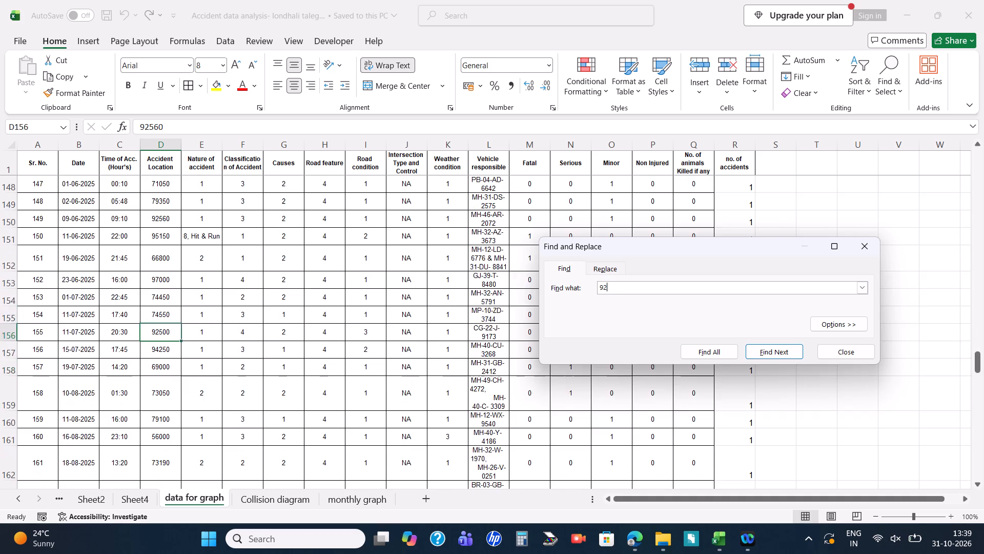
key(Return)
key(Return)
key(Return)
key(Return)
key(Return)
key(Return)
key(Return)
key(Return)
key(Return)
key(Return)
key(Return)
key(Return)
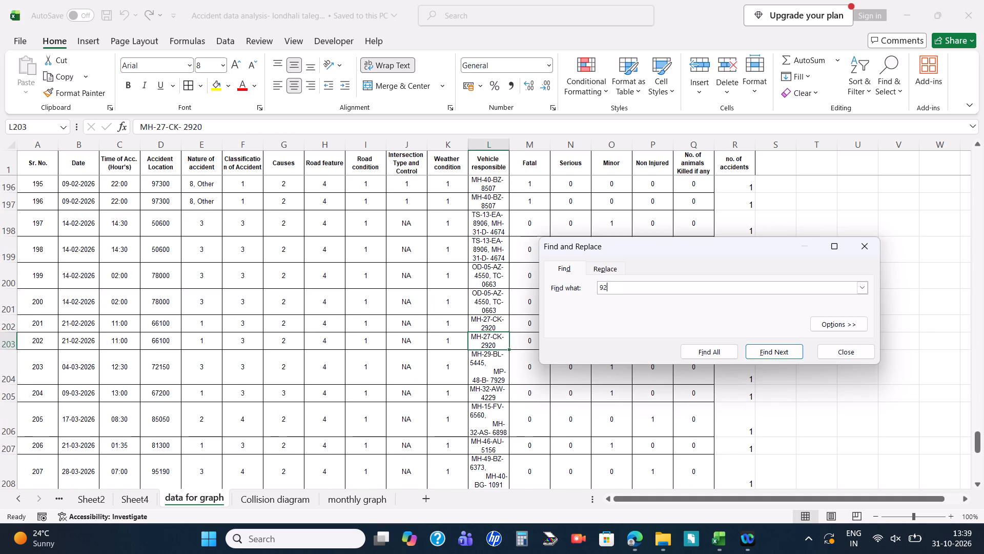
click(862, 244)
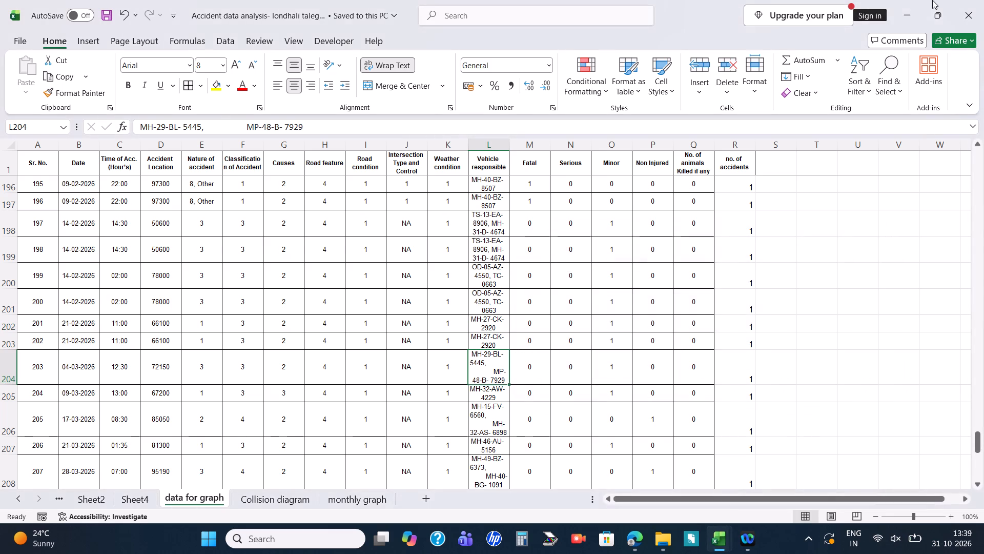
Return to the Collision diagram sheet of the londhali talegaon accident workbook and save the workbook.
click(915, 10)
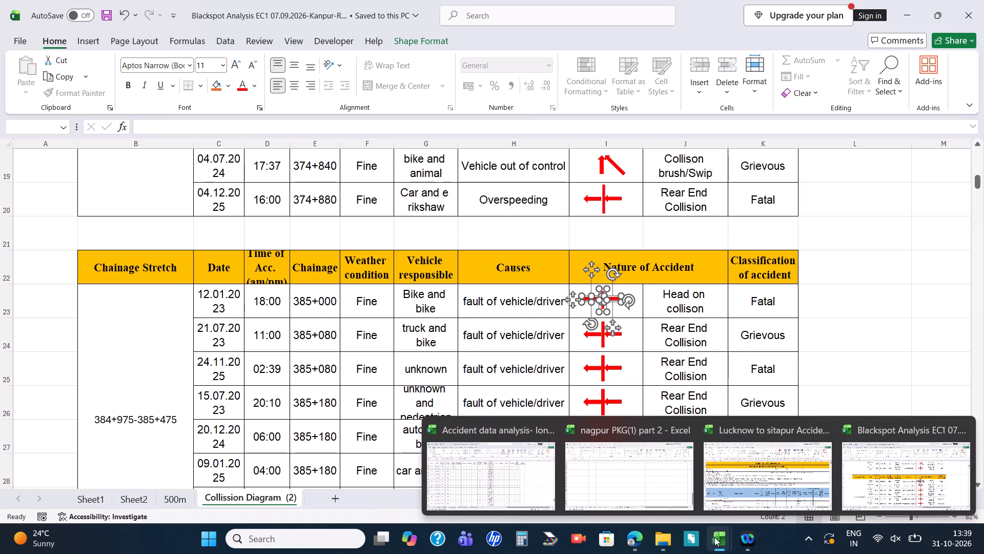
click(506, 479)
click(280, 498)
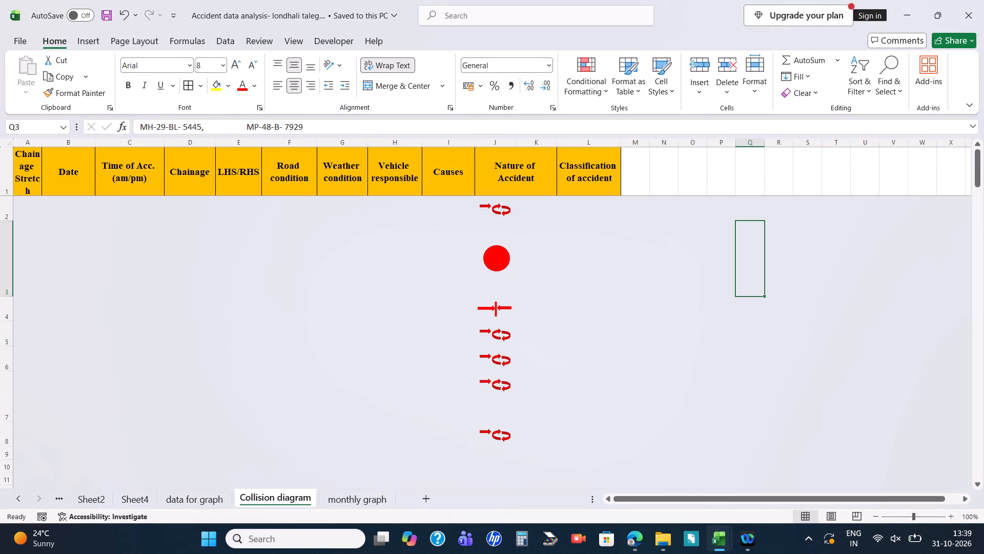
key(ctrl+s)
key(ctrl+s)
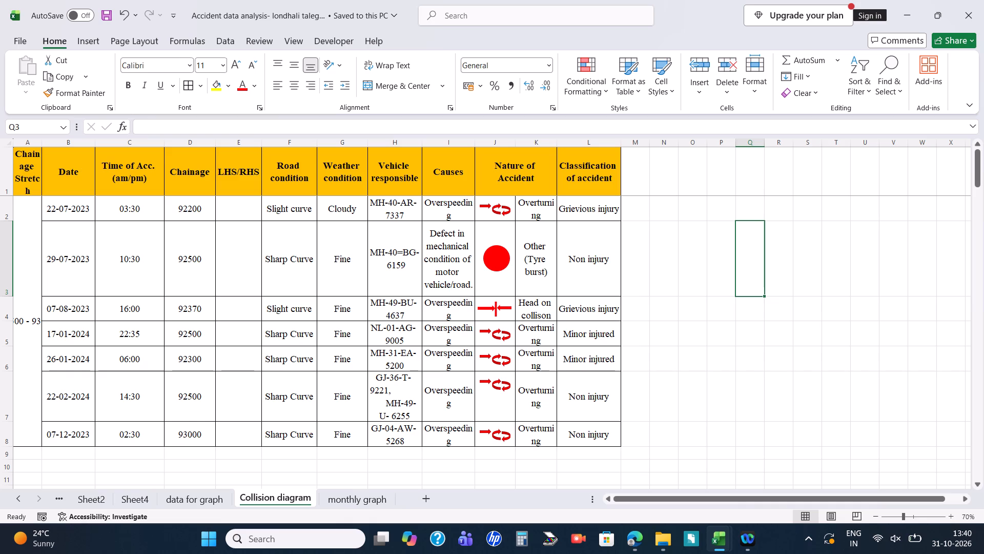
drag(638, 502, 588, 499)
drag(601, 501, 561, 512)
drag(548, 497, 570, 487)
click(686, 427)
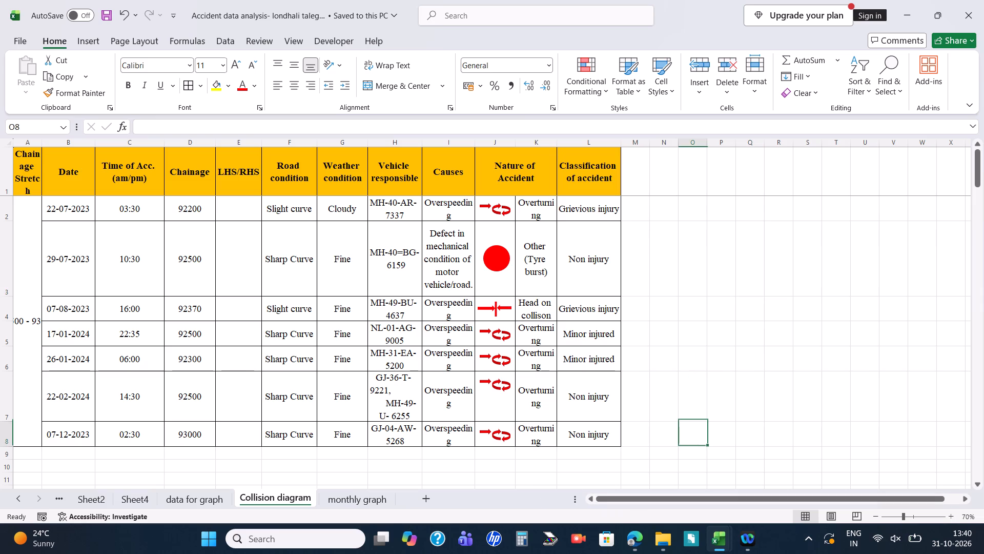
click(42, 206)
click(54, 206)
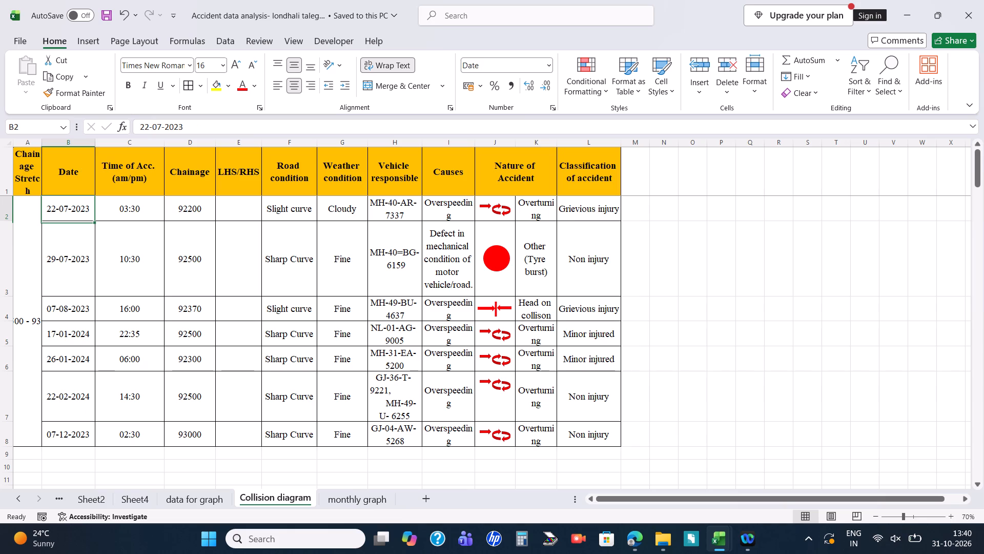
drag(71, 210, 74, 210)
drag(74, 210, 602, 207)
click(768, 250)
Add a new sheet directly after Collision diagram, name it collision 2, and return to the Collision diagram sheet.
click(427, 497)
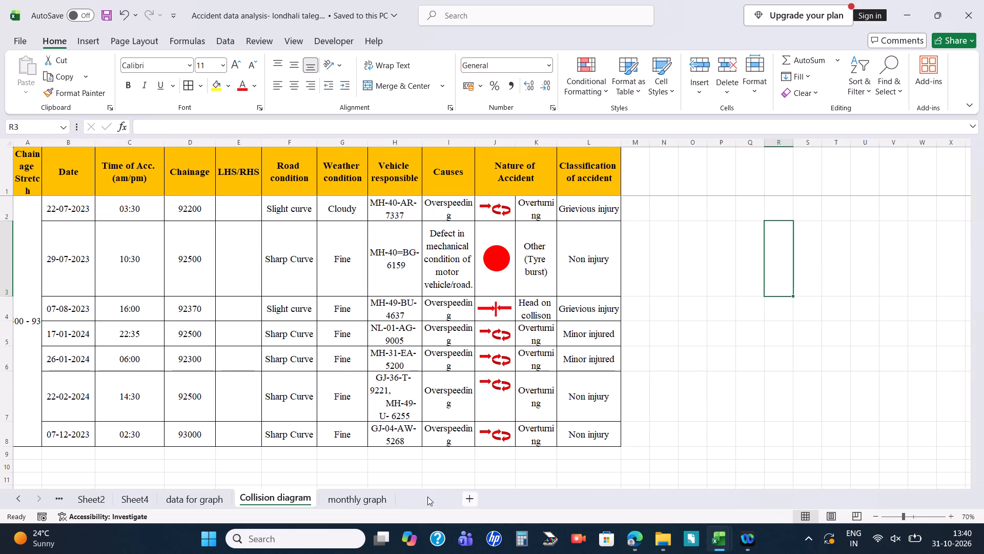
double_click(349, 498)
key(BackSpace)
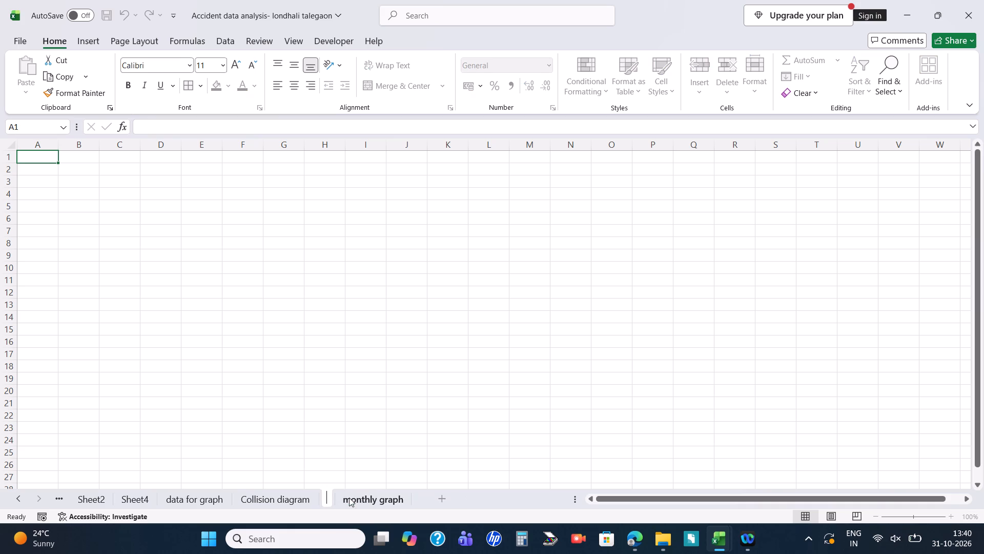
text(colli)
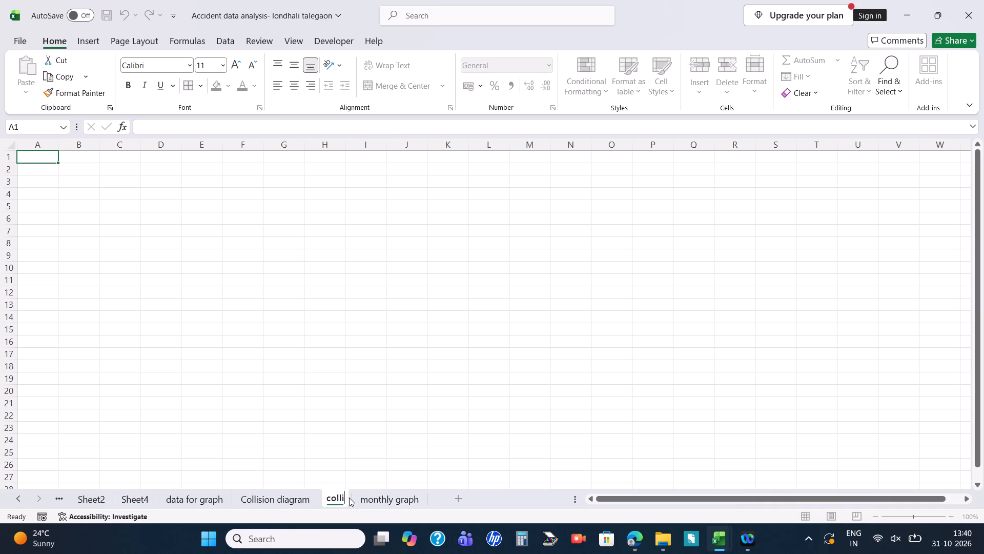
text(sion)
key(space)
key(2)
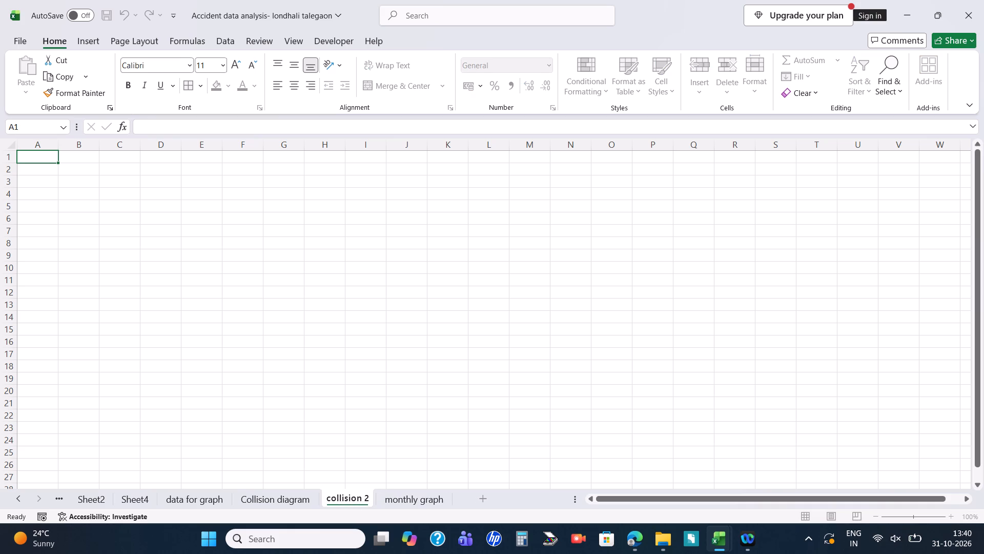
key(Return)
click(289, 503)
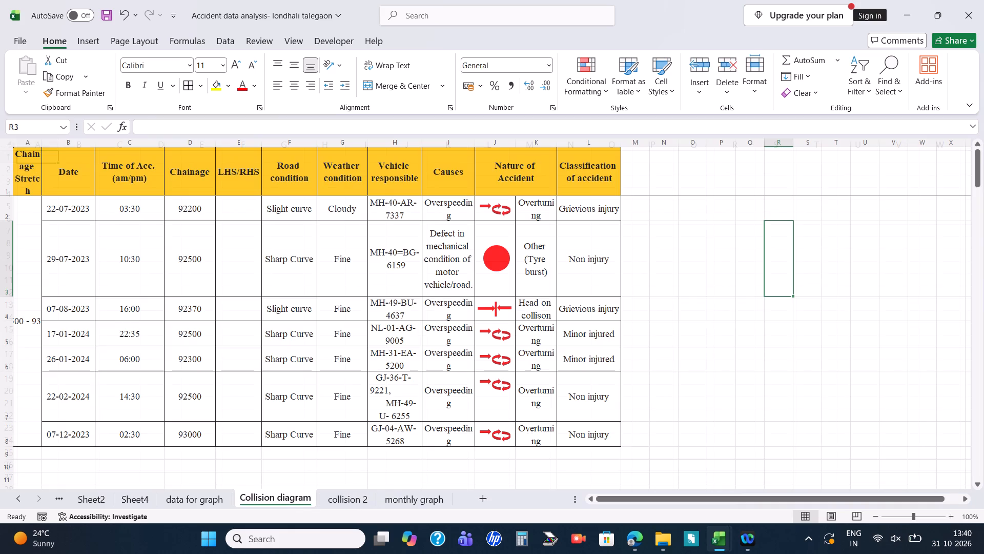
Copy the full heading row from Chainage Stretch to Classification of accident into the first row of collision 2.
drag(30, 171, 583, 171)
key(ctrl+c)
click(356, 492)
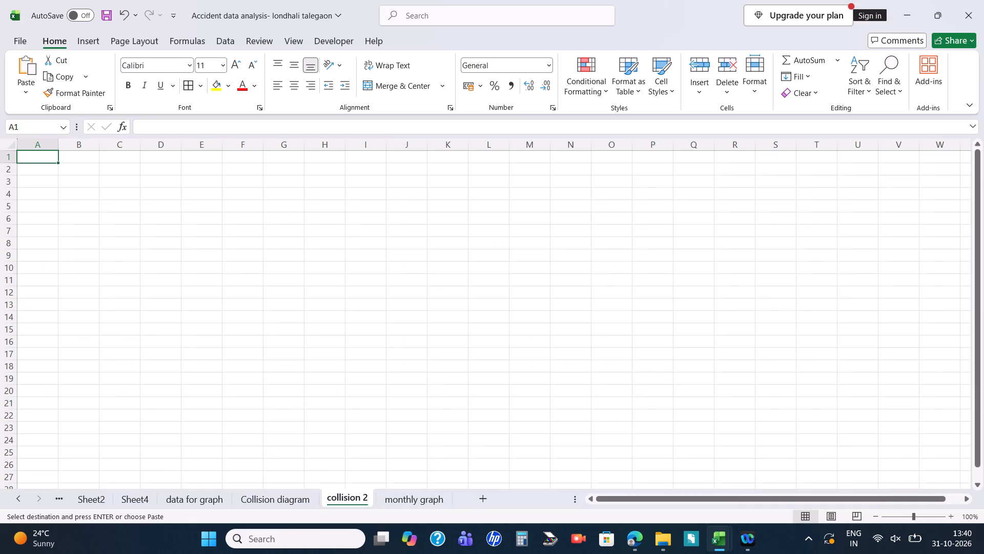
key(ctrl+v)
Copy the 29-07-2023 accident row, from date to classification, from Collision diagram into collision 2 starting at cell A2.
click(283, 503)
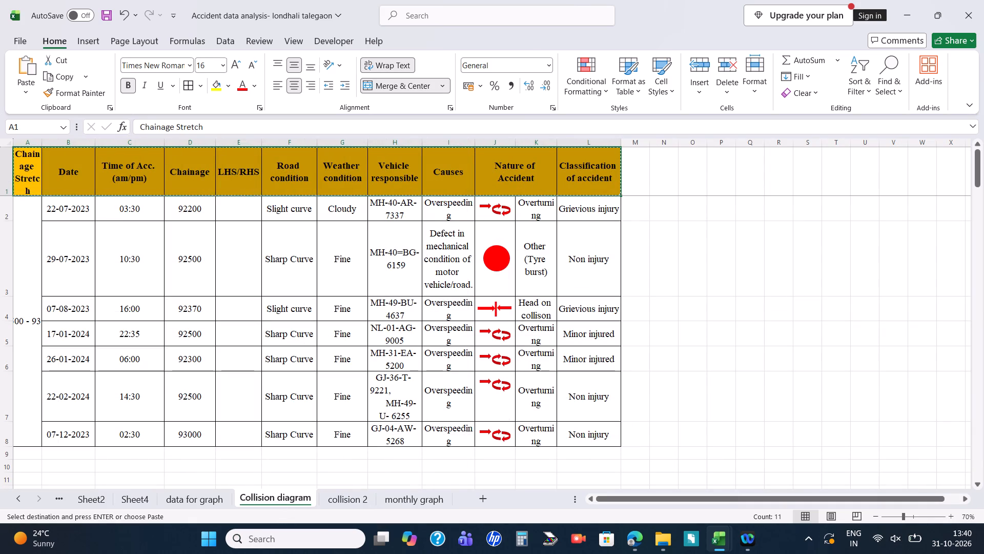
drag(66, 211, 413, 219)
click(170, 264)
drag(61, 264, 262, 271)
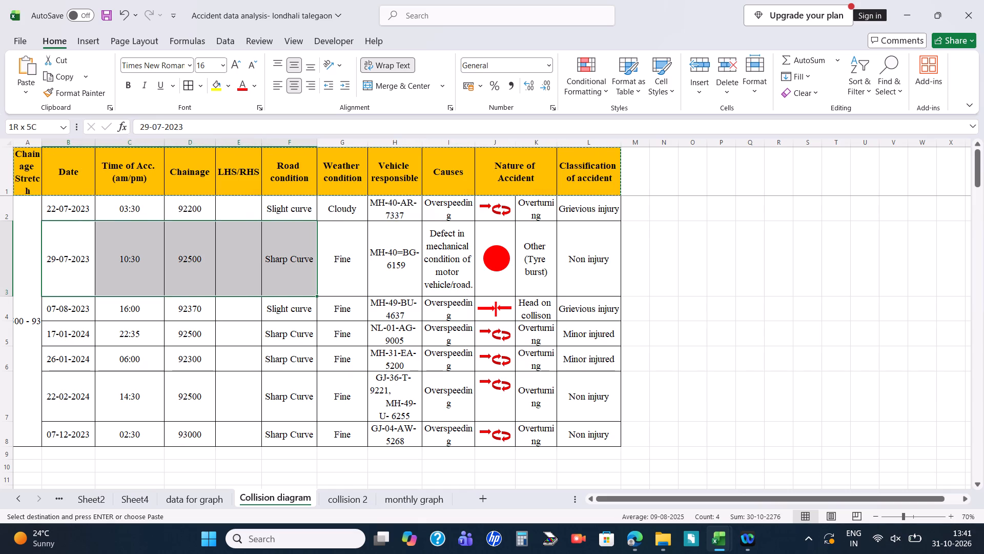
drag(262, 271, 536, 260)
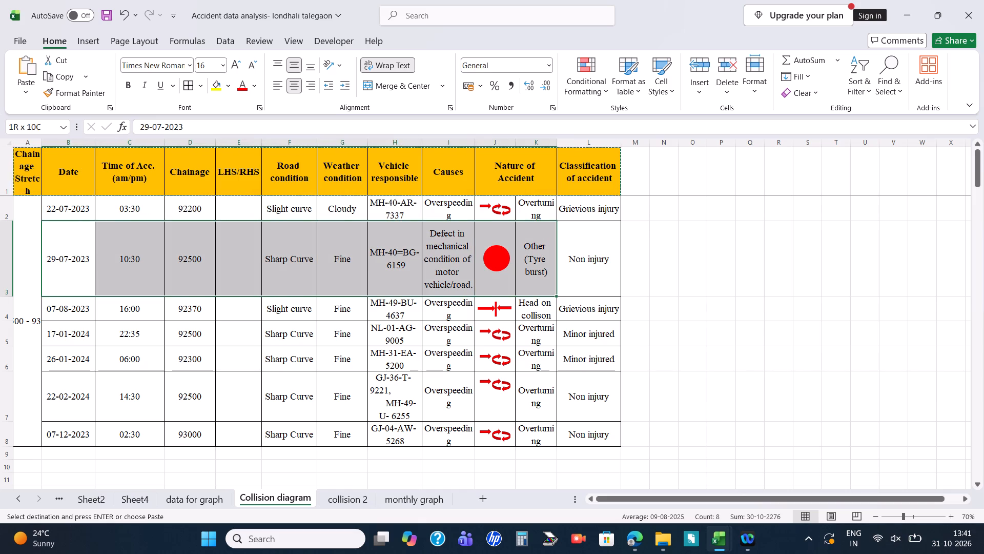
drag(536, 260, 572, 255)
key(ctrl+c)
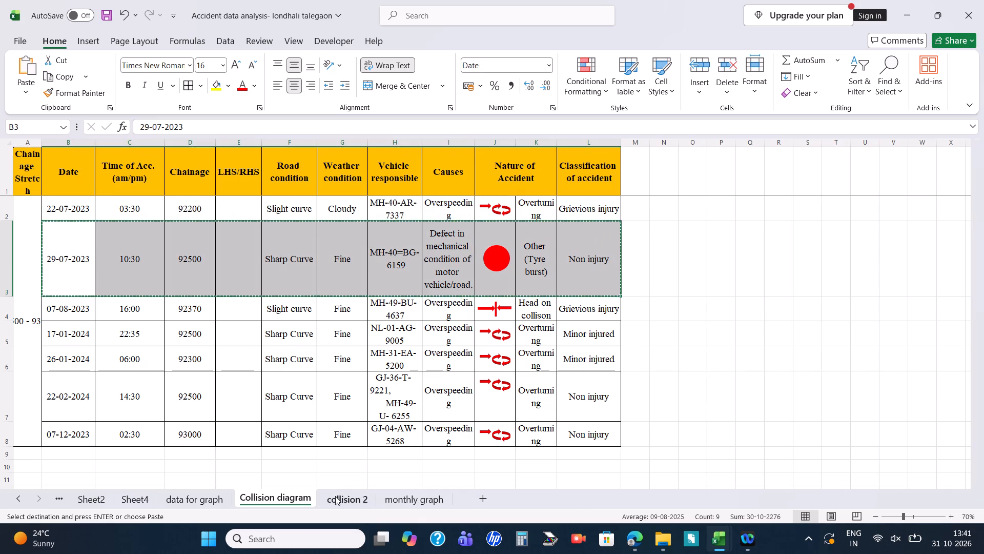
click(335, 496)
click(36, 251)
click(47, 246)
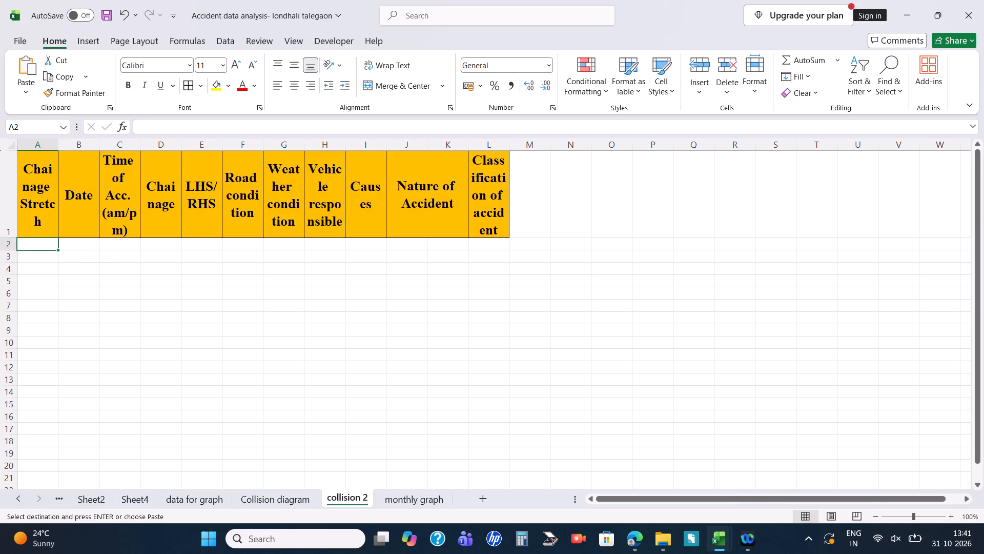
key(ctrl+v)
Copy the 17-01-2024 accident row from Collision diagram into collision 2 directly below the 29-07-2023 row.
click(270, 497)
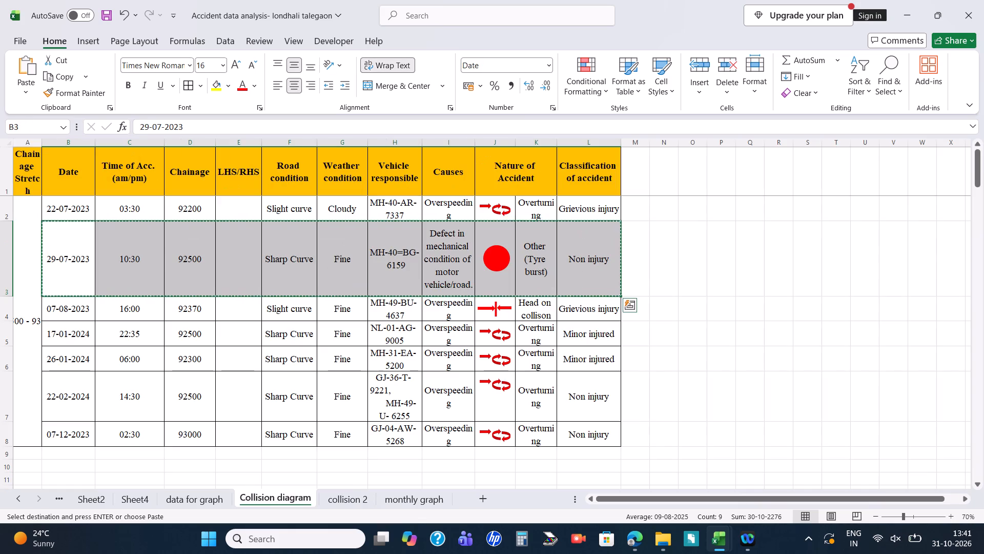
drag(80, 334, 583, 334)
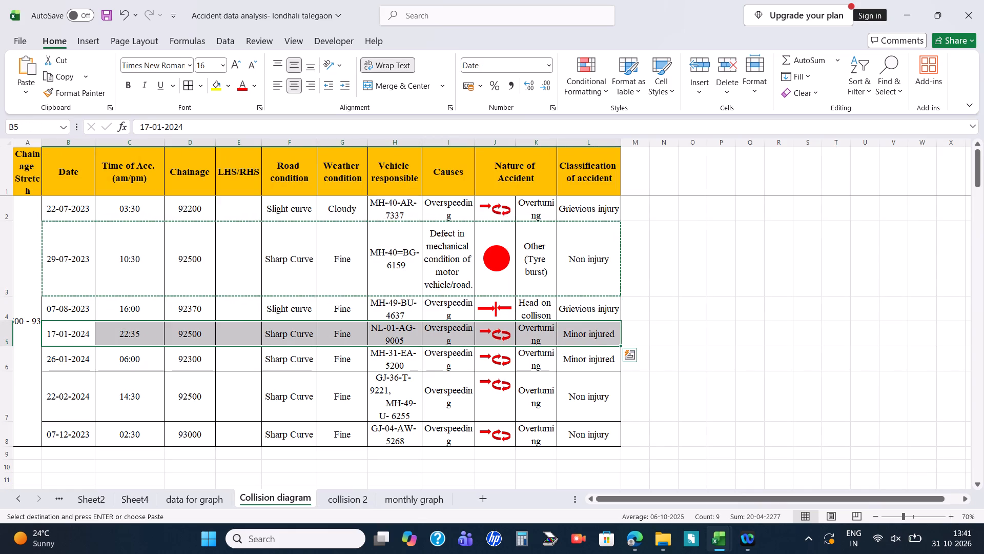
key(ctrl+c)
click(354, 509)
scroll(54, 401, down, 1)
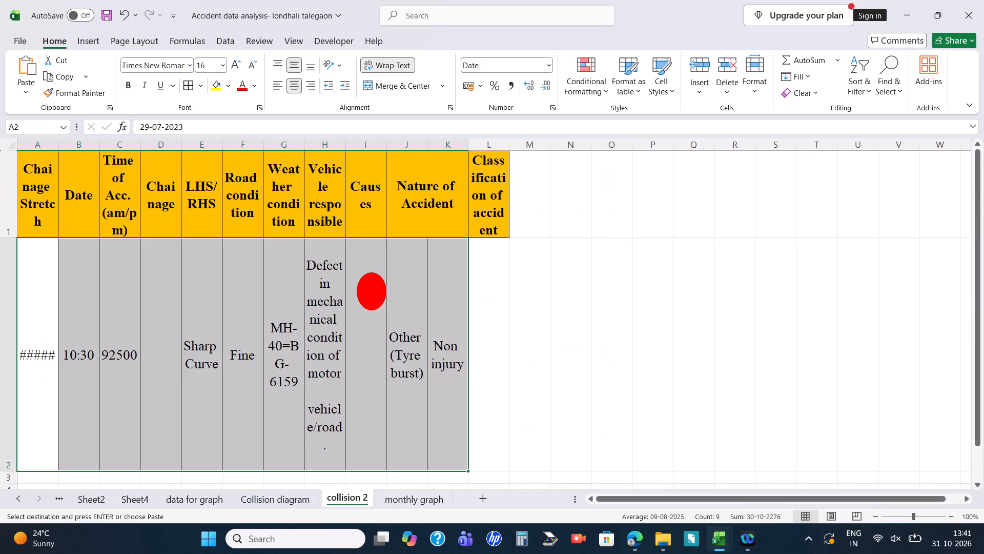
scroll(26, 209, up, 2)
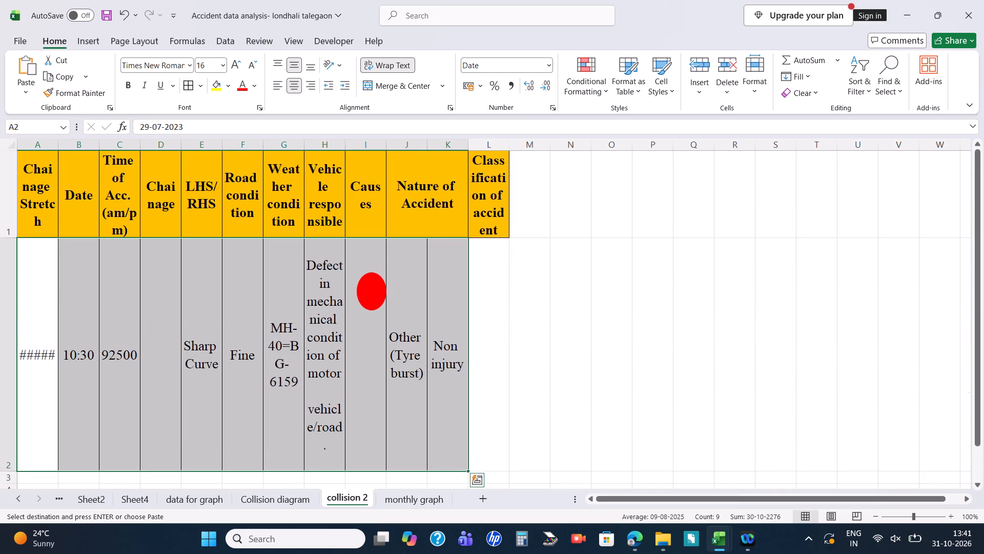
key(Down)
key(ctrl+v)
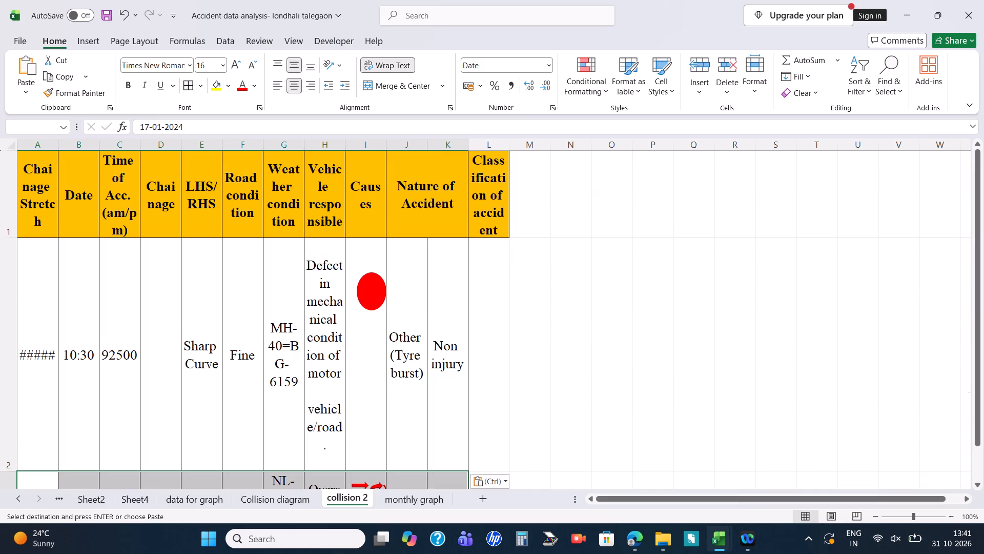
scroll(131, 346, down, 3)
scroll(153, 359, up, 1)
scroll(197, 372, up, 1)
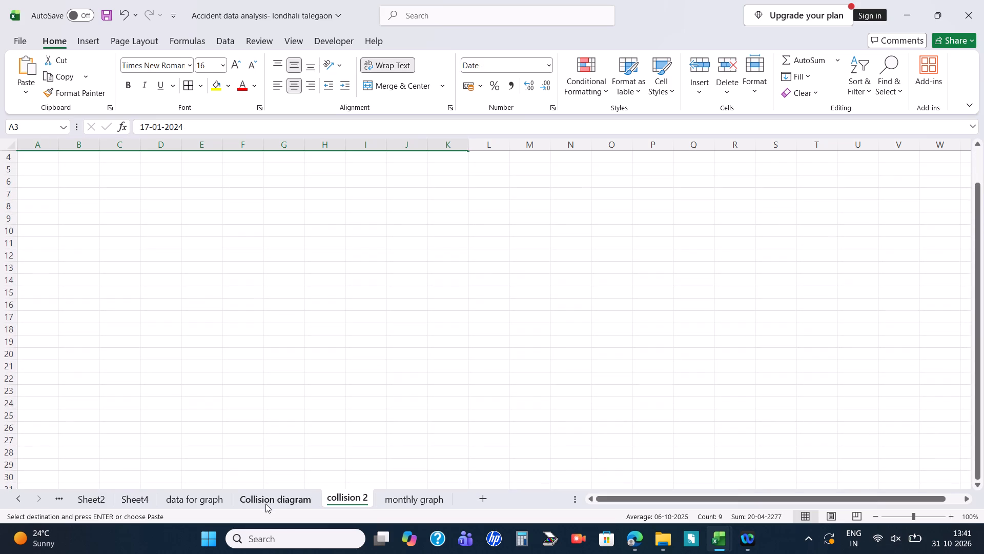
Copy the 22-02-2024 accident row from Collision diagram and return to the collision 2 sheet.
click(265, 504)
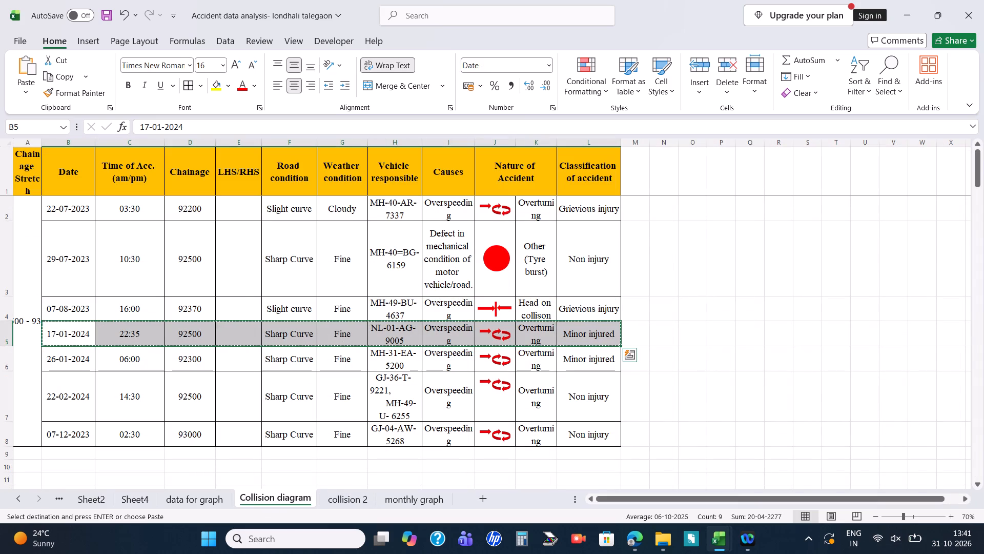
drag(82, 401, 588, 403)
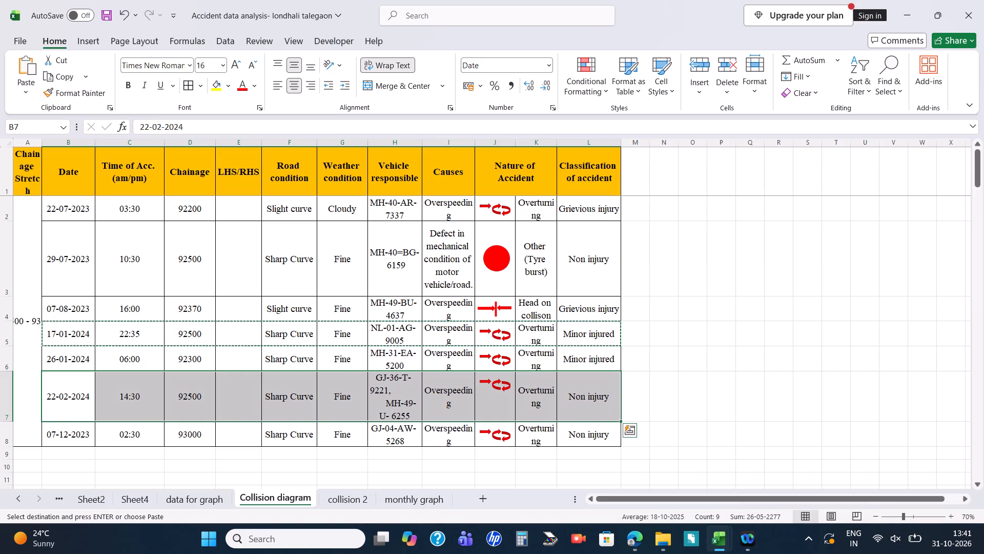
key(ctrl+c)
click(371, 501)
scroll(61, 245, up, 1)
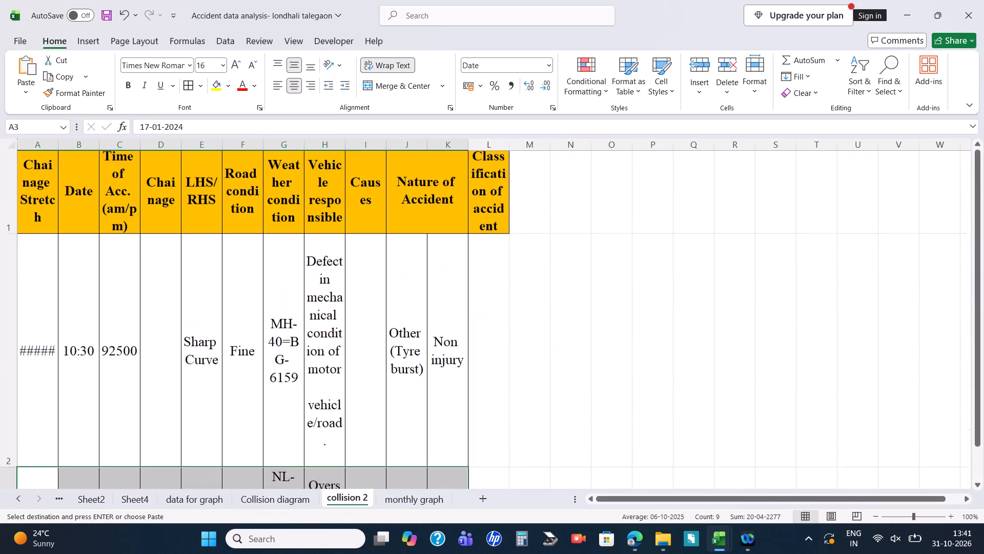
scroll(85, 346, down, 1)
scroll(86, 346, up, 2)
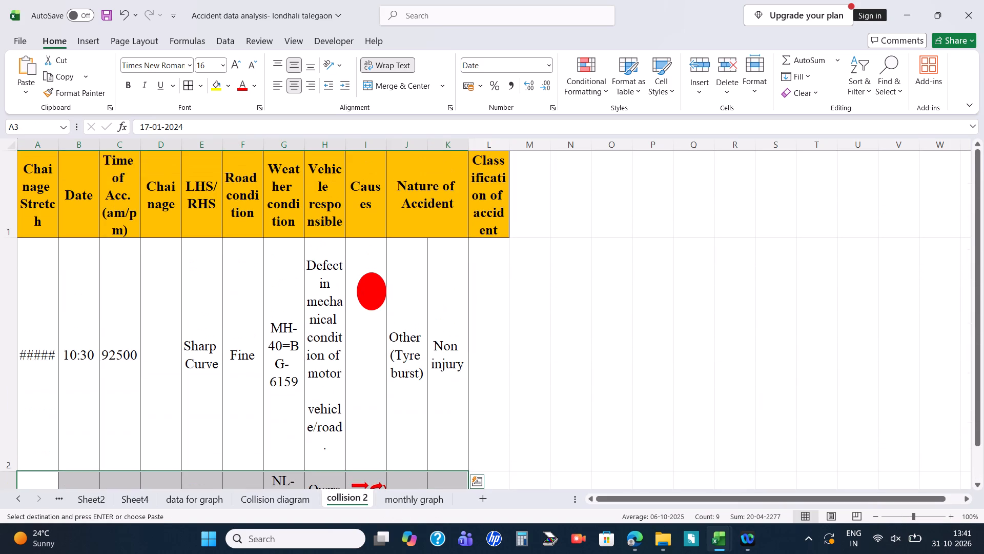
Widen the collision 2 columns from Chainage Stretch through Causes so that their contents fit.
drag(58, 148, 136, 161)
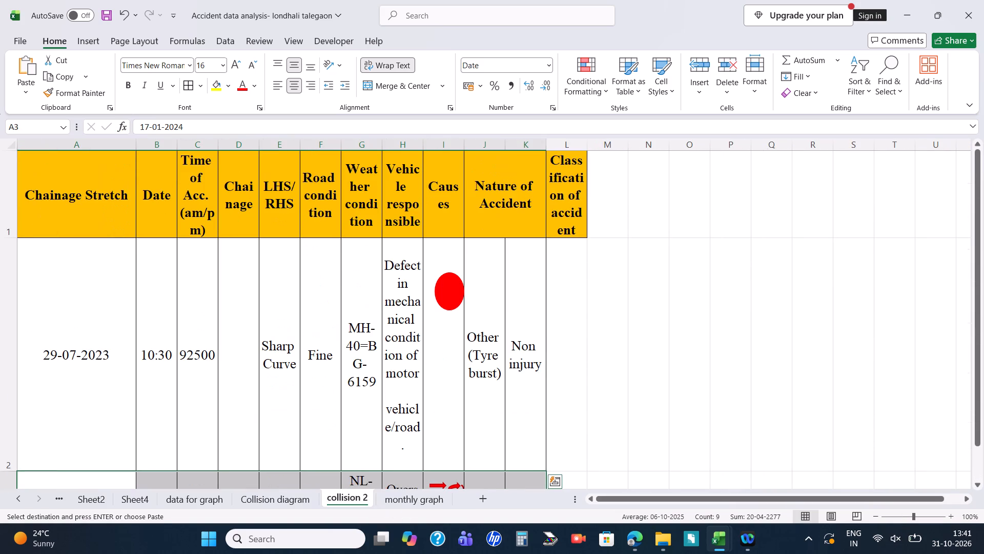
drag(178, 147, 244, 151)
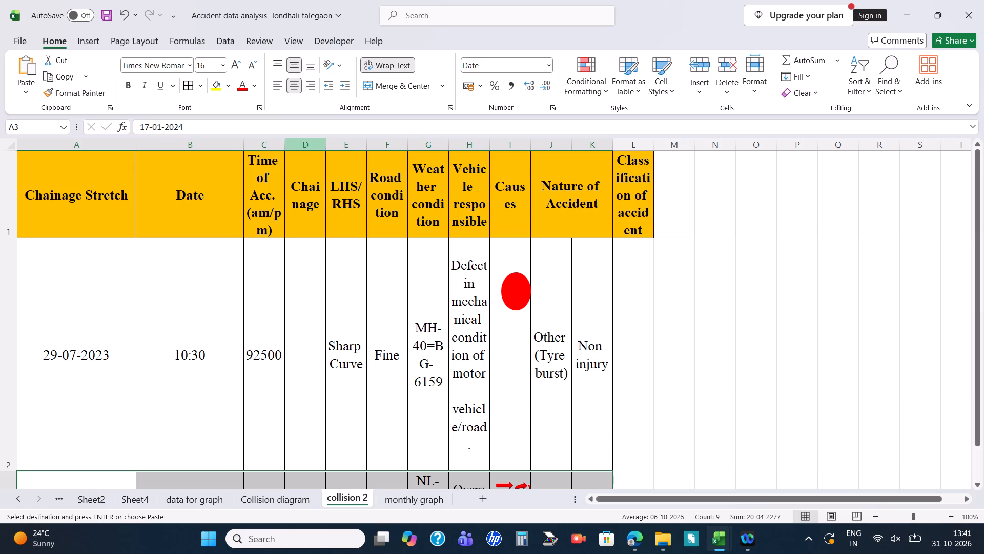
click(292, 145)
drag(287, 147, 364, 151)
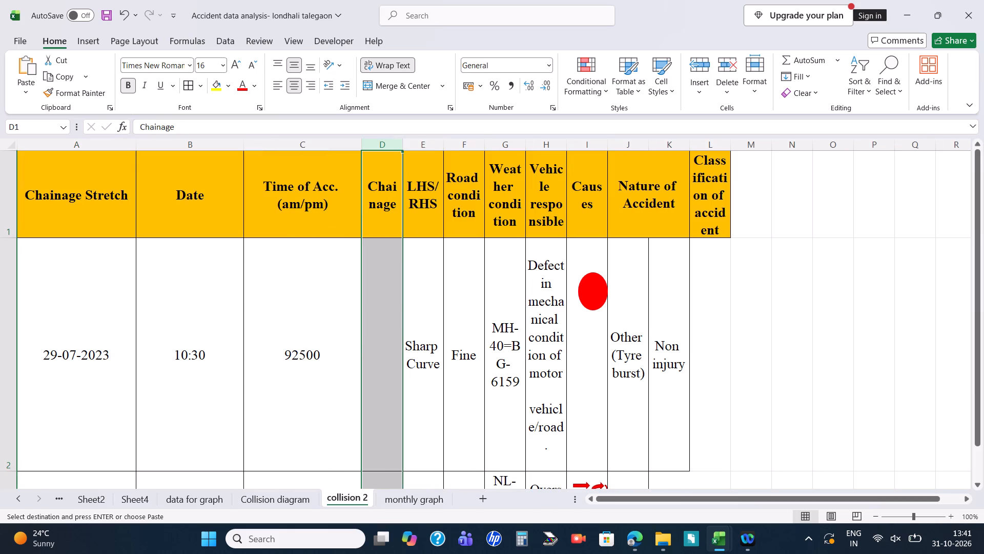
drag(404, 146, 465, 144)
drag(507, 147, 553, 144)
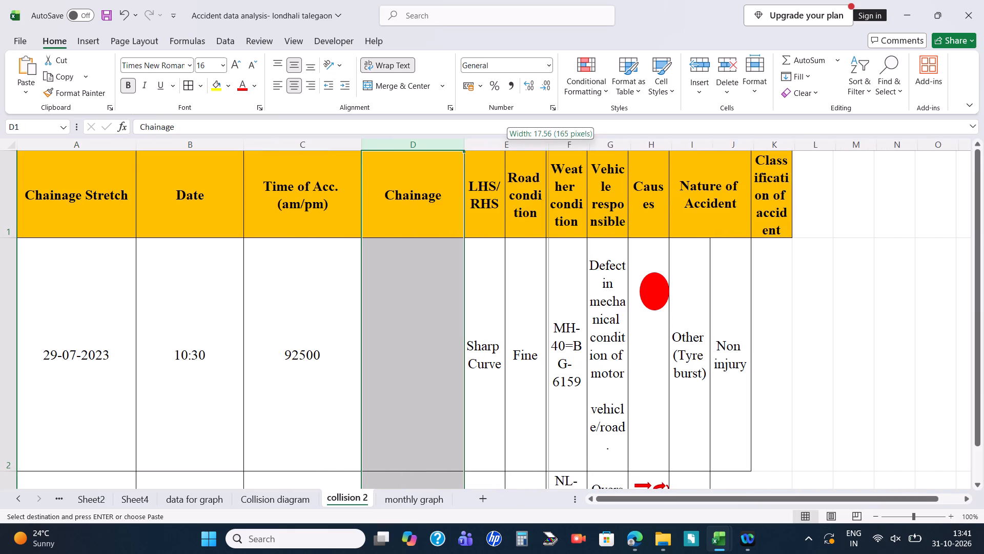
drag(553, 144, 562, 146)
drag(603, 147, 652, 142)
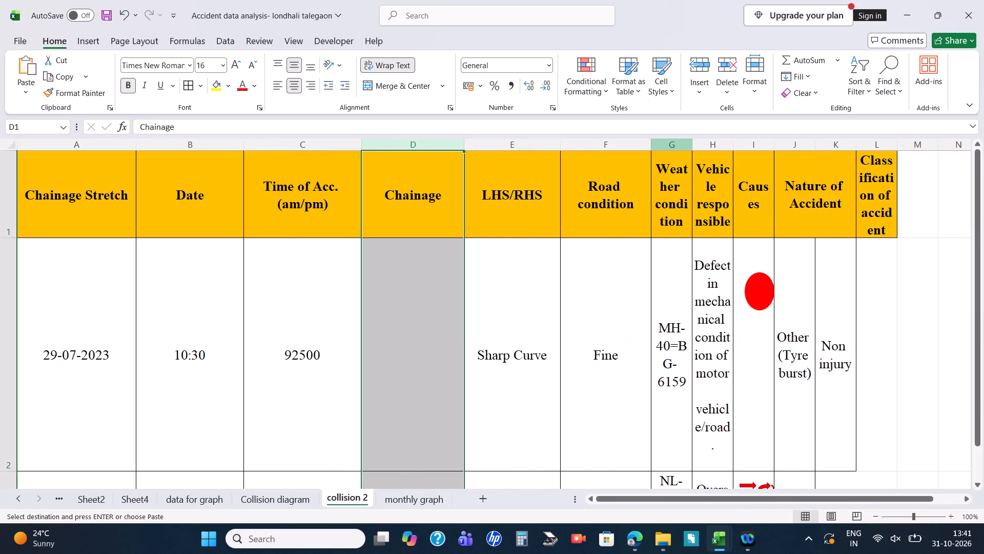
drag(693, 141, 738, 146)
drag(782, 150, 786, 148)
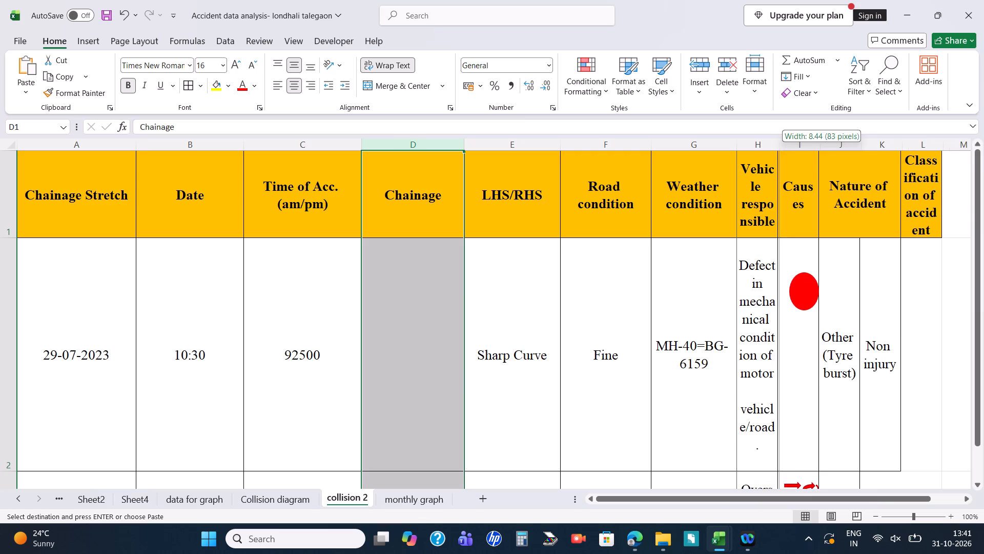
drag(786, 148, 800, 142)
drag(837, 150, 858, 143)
Examine how the pasted accident rows line up with the headings on collision 2.
scroll(707, 329, down, 1)
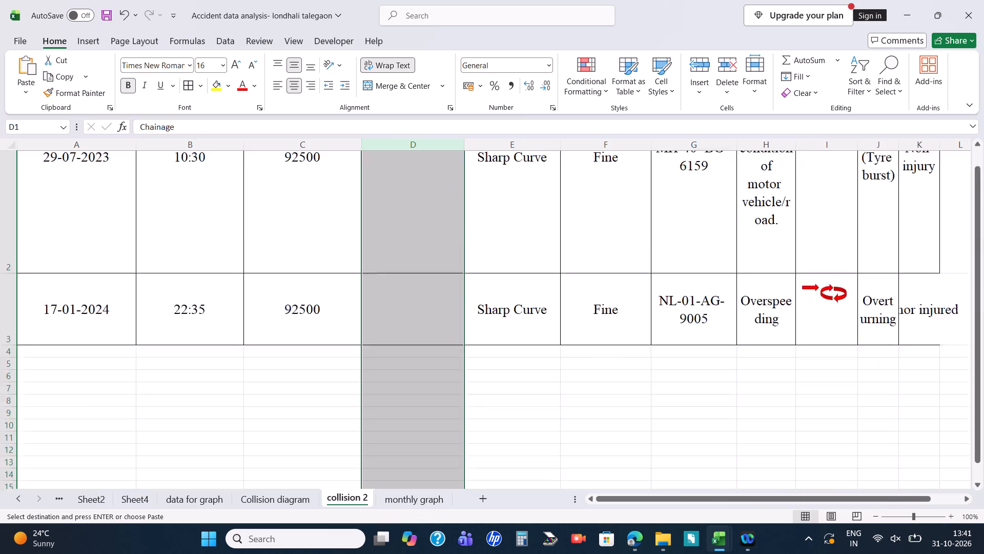
scroll(620, 312, down, 1)
scroll(494, 300, up, 1)
click(200, 327)
scroll(200, 327, up, 3)
scroll(200, 327, down, 1)
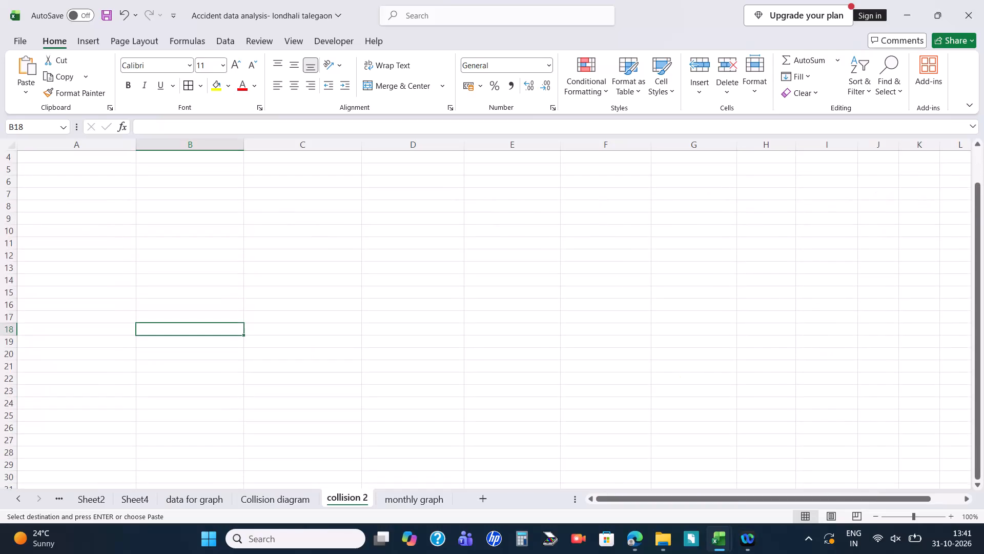
scroll(200, 327, up, 4)
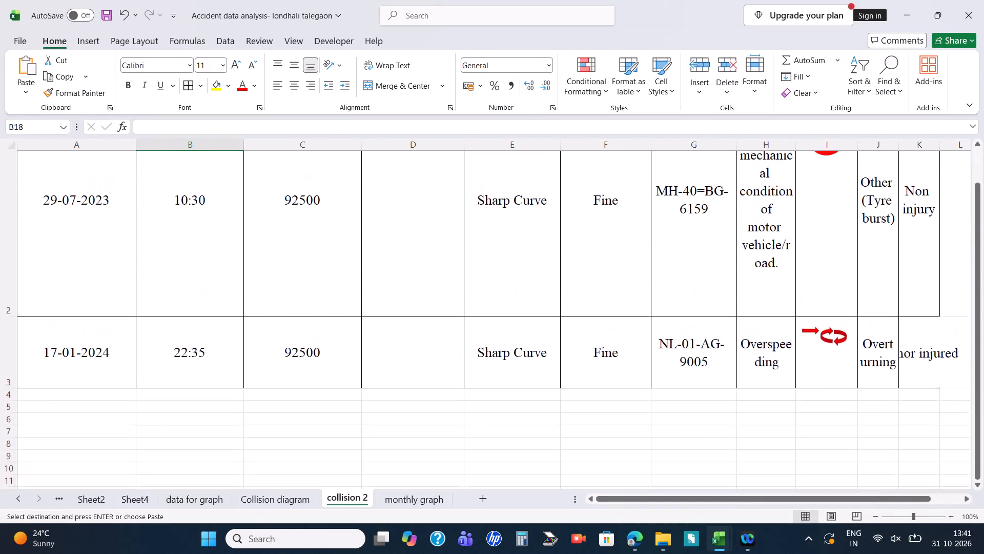
scroll(200, 327, up, 1)
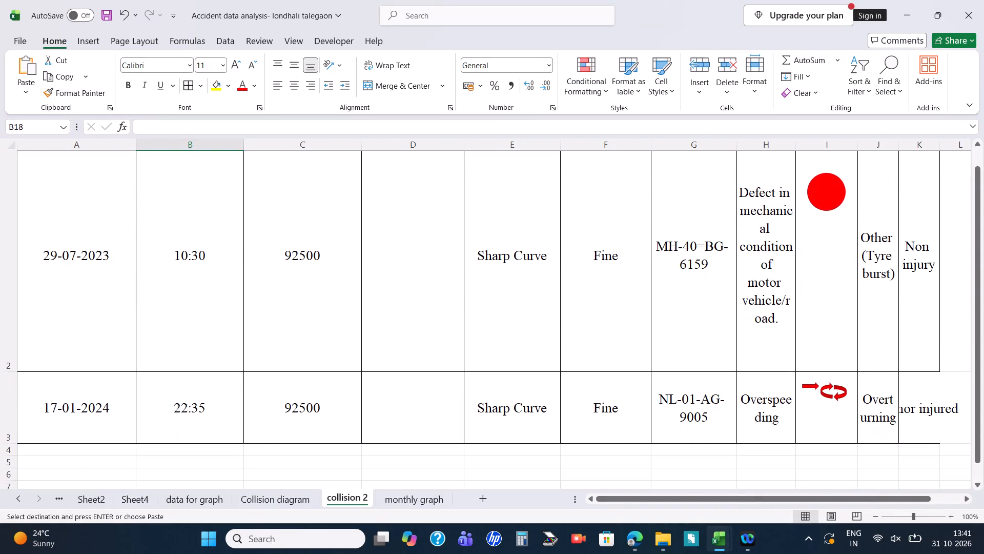
scroll(200, 327, right, 6)
scroll(200, 327, up, 1)
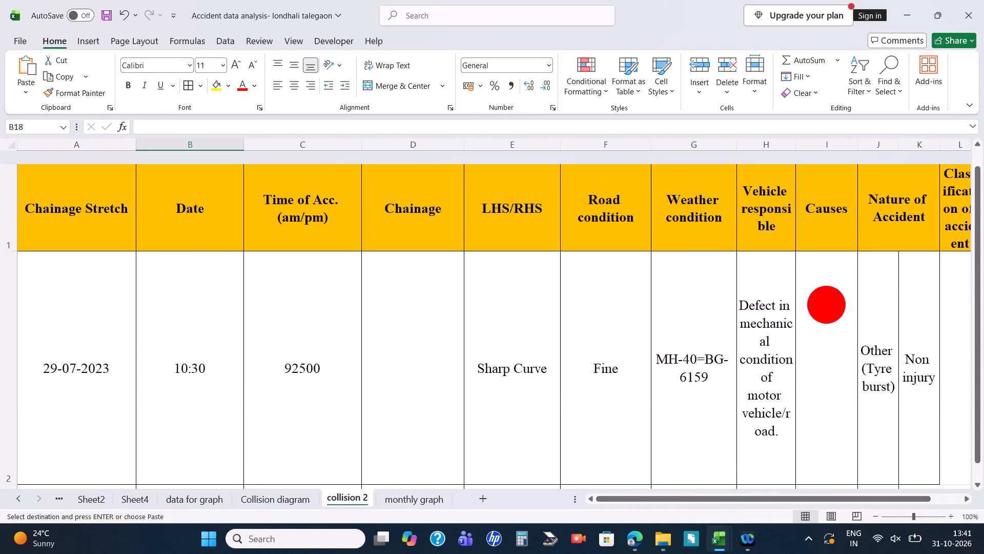
scroll(200, 327, up, 1)
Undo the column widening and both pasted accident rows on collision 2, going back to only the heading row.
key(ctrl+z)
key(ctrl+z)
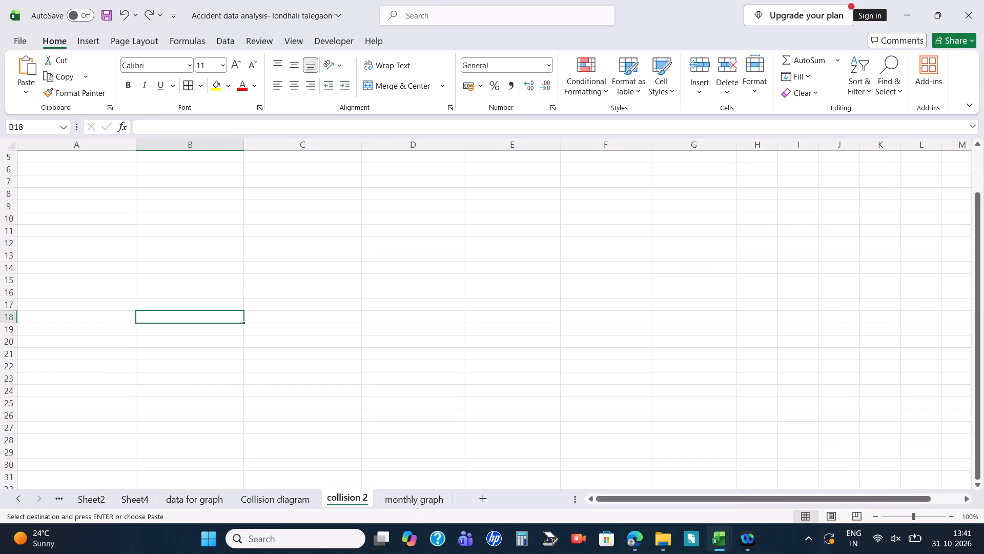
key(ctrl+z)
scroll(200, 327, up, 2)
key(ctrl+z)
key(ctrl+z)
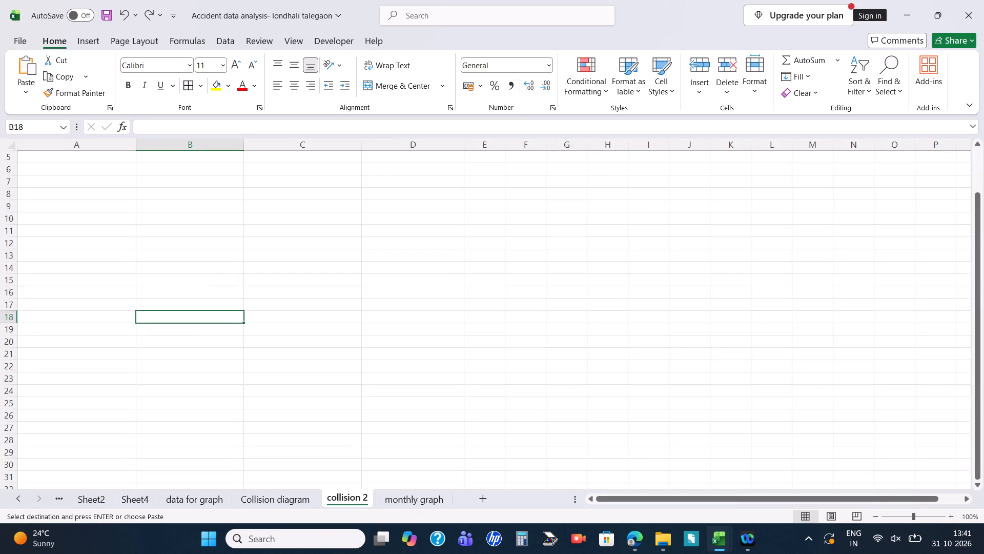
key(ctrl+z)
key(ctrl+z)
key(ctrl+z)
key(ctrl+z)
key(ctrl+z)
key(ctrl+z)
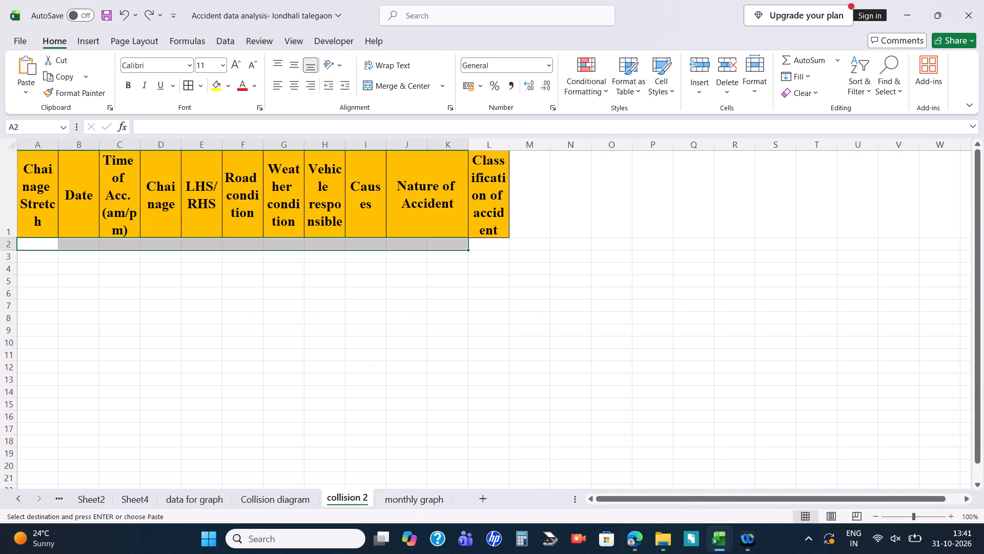
Widen the Chainage Stretch, Date, Time of Acc. and Chainage columns on collision 2 so their headings fit without breaking words.
drag(59, 147, 63, 146)
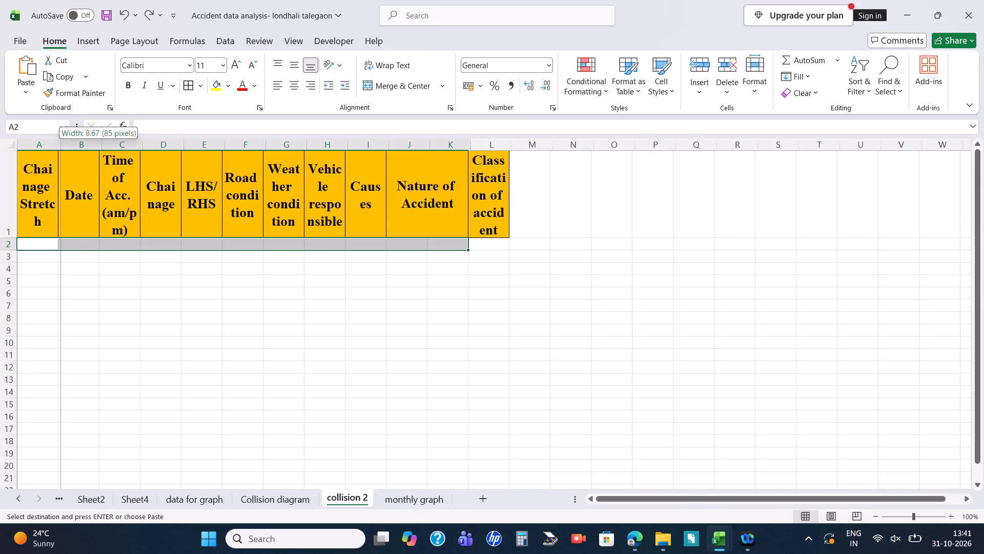
drag(63, 146, 94, 146)
drag(136, 145, 183, 142)
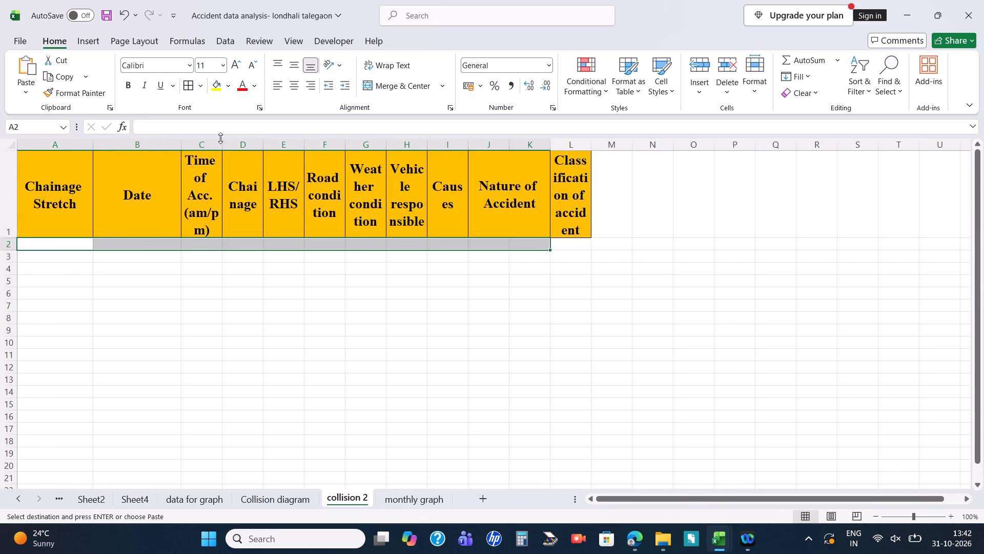
drag(219, 143, 273, 146)
drag(312, 147, 373, 145)
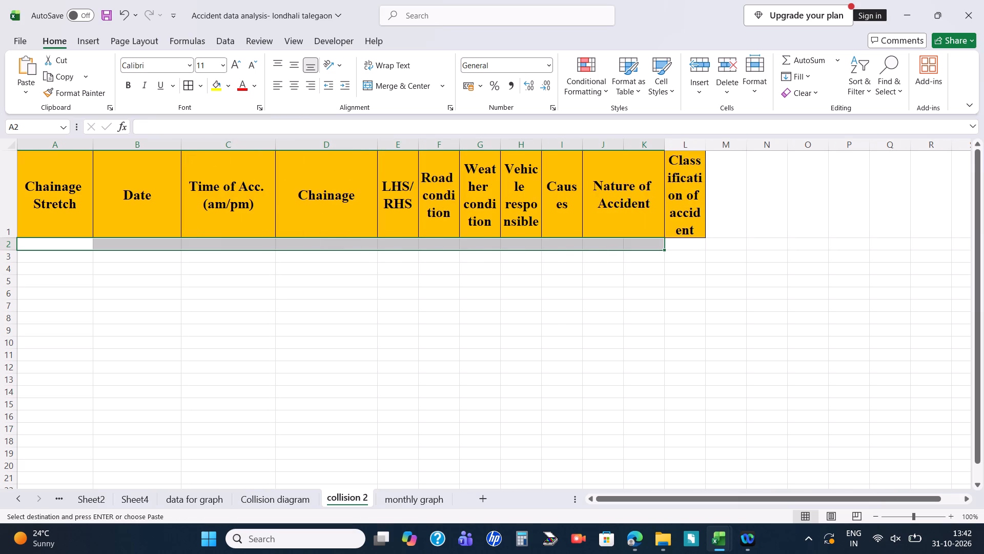
Copy the merged Chainage Stretch cell 92+500 - 93+000 from Collision diagram to below the Chainage Stretch heading on collision 2.
click(253, 496)
click(178, 308)
click(80, 274)
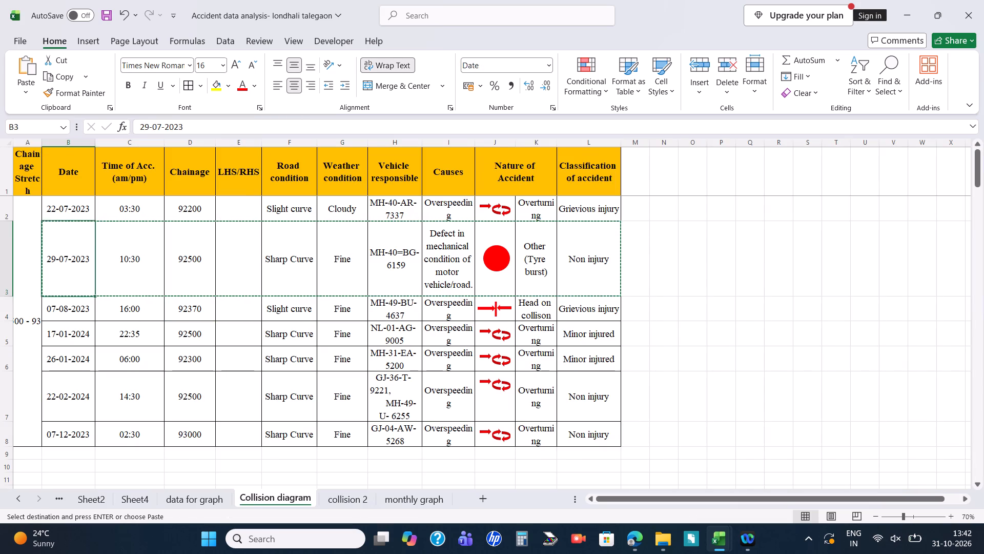
click(29, 174)
click(47, 179)
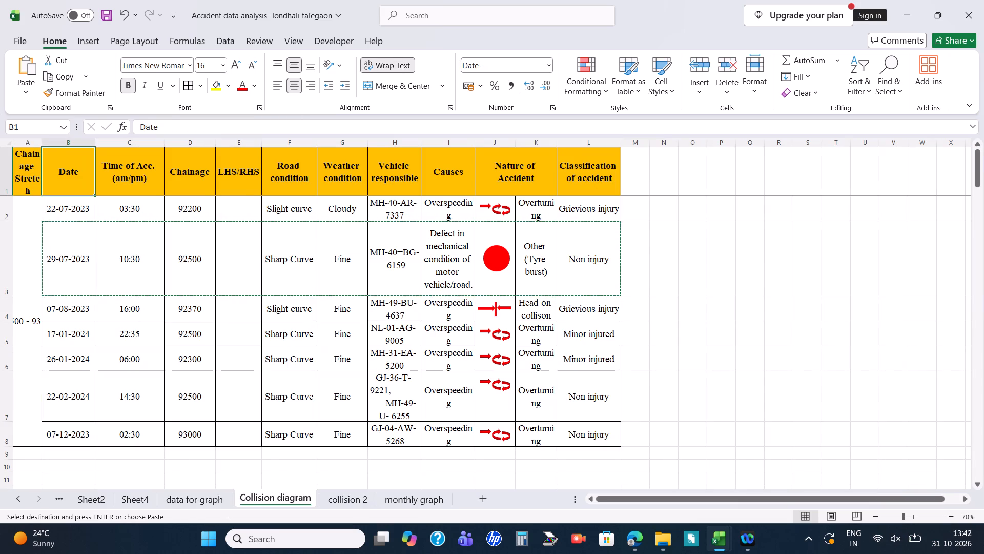
click(32, 292)
key(ctrl+c)
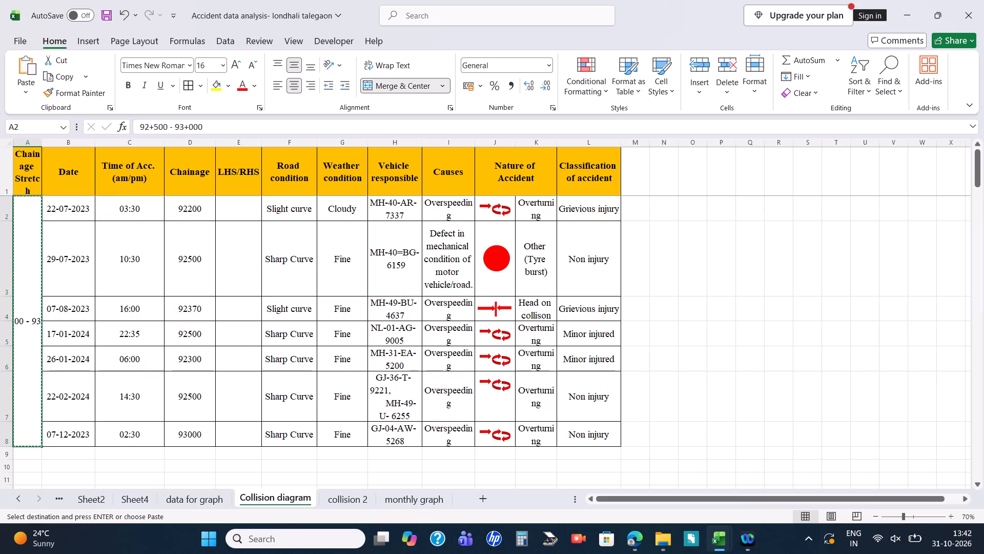
click(354, 499)
click(54, 243)
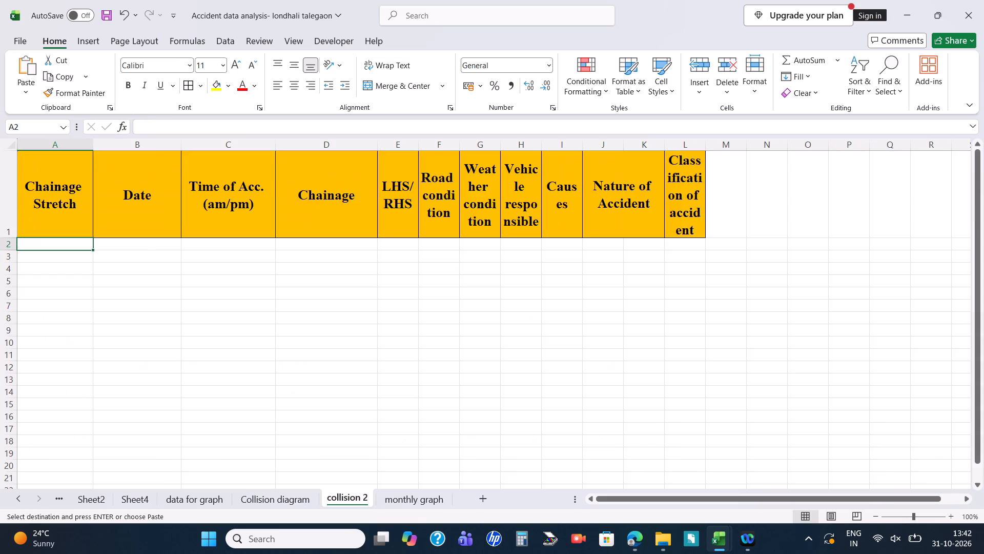
key(ctrl+v)
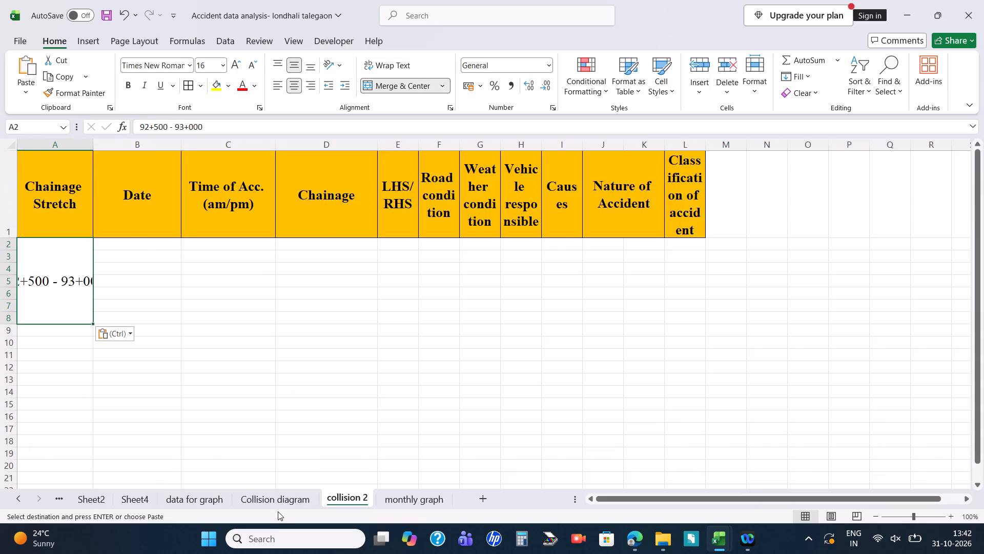
Copy the 29-07-2023, 17-01-2024, 22-02-2024 and 07-12-2023 accident rows from Collision diagram to below the Date heading on collision 2.
click(275, 500)
click(79, 212)
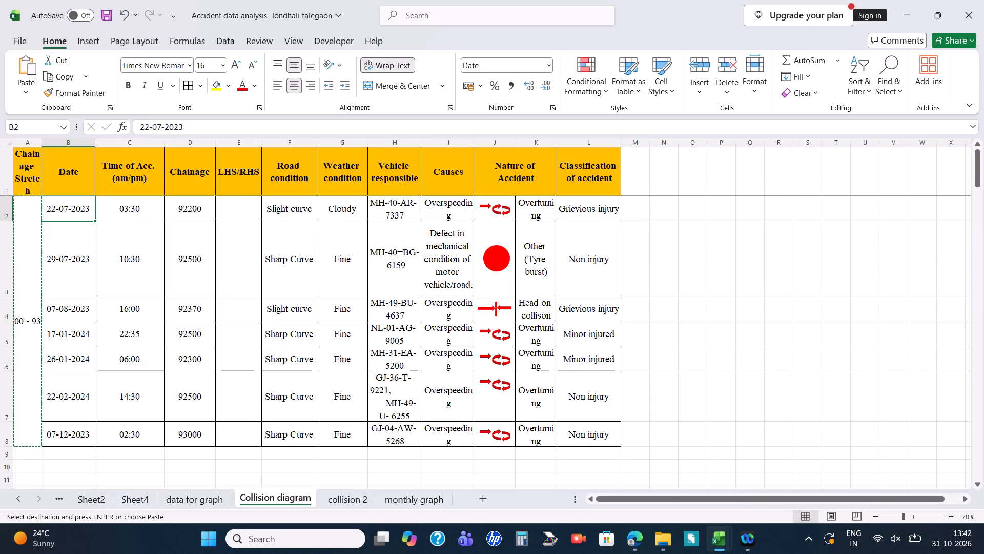
drag(86, 259, 599, 256)
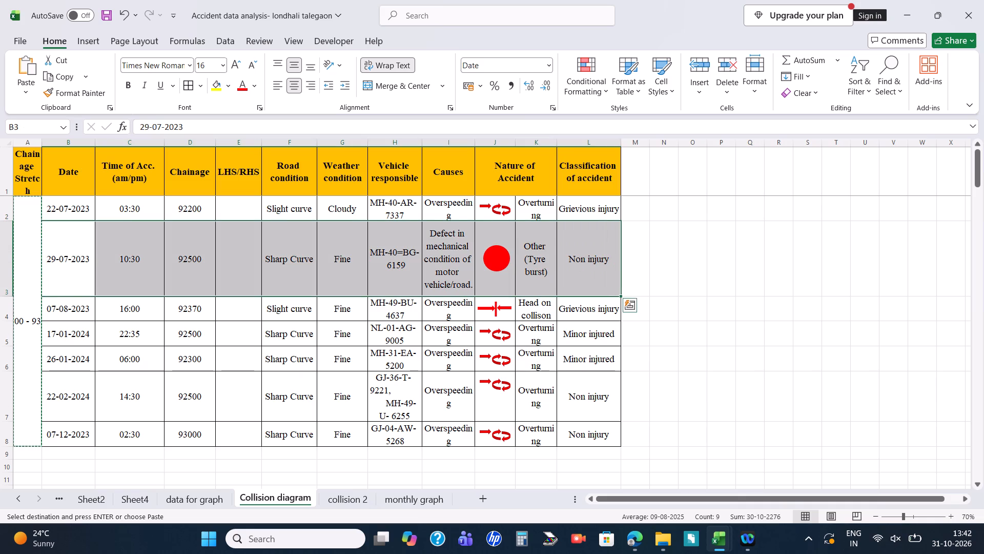
ctrl+drag(88, 335, 94, 335)
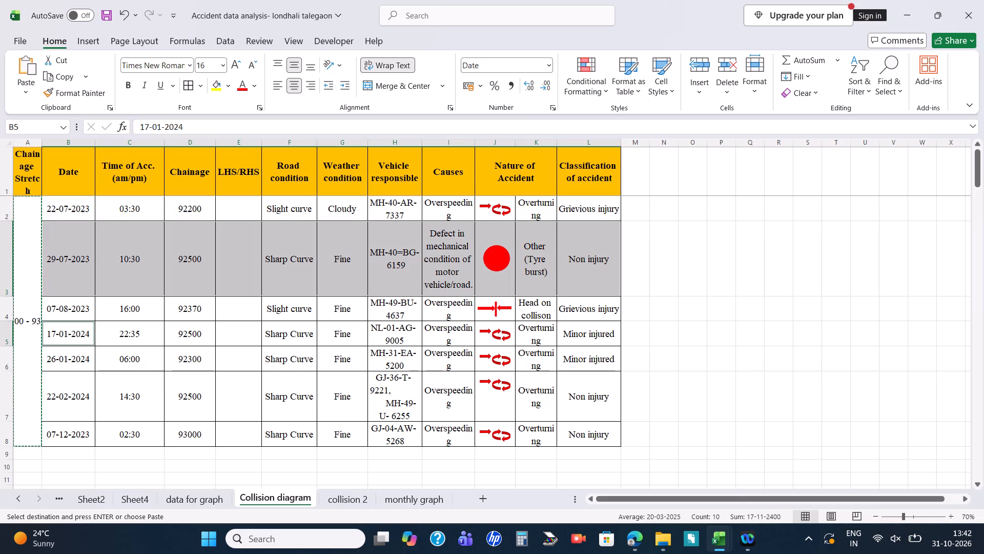
ctrl+drag(94, 335, 575, 337)
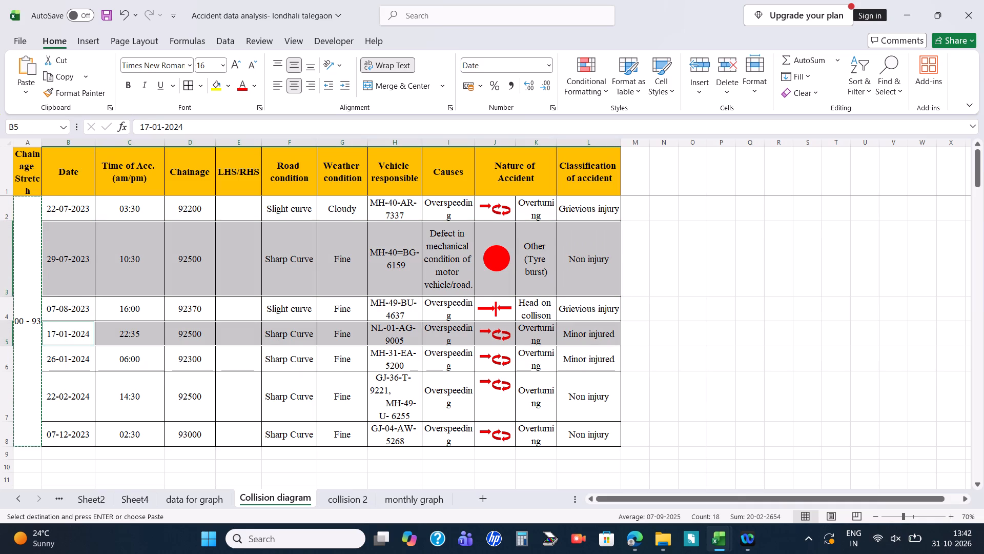
ctrl+drag(70, 406, 571, 392)
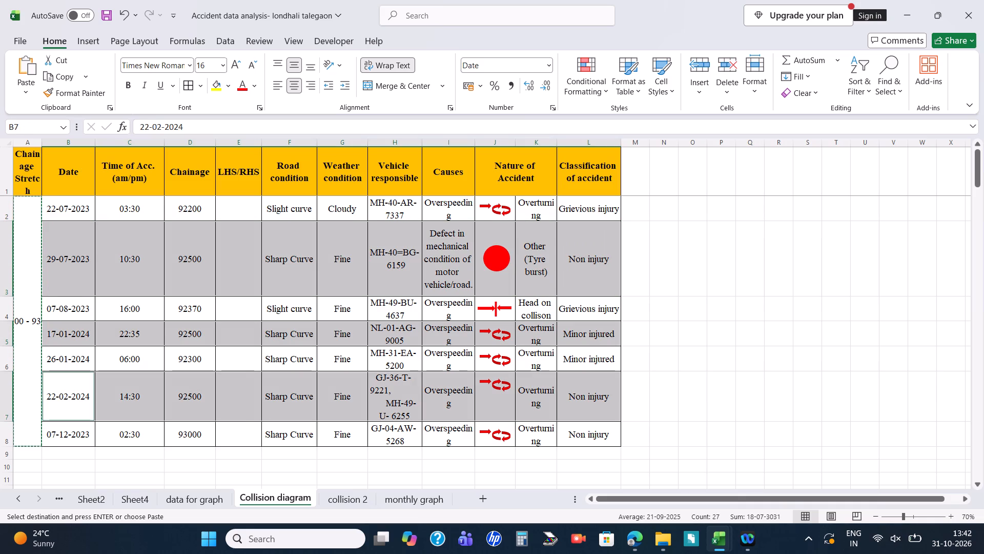
ctrl+drag(78, 435, 576, 433)
key(ctrl+c)
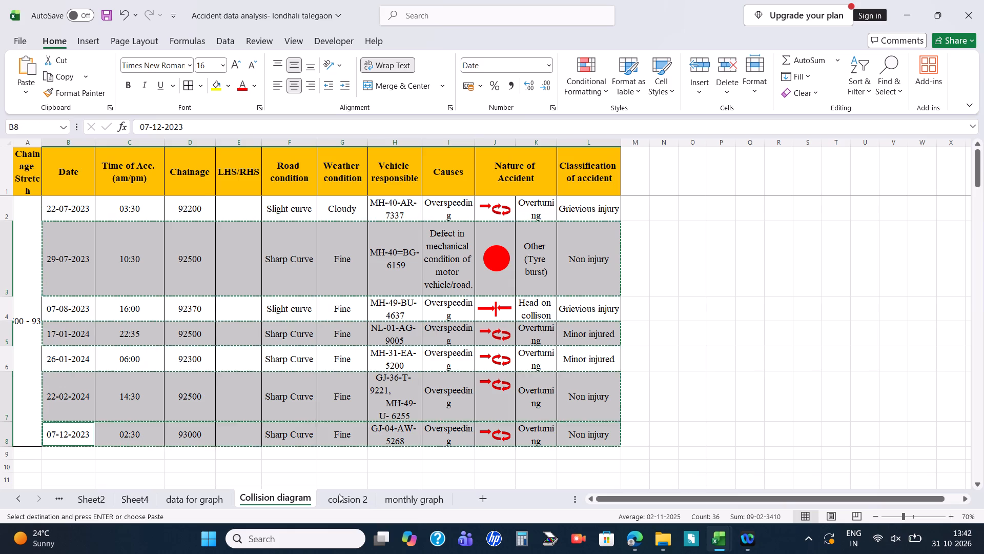
click(326, 498)
click(119, 246)
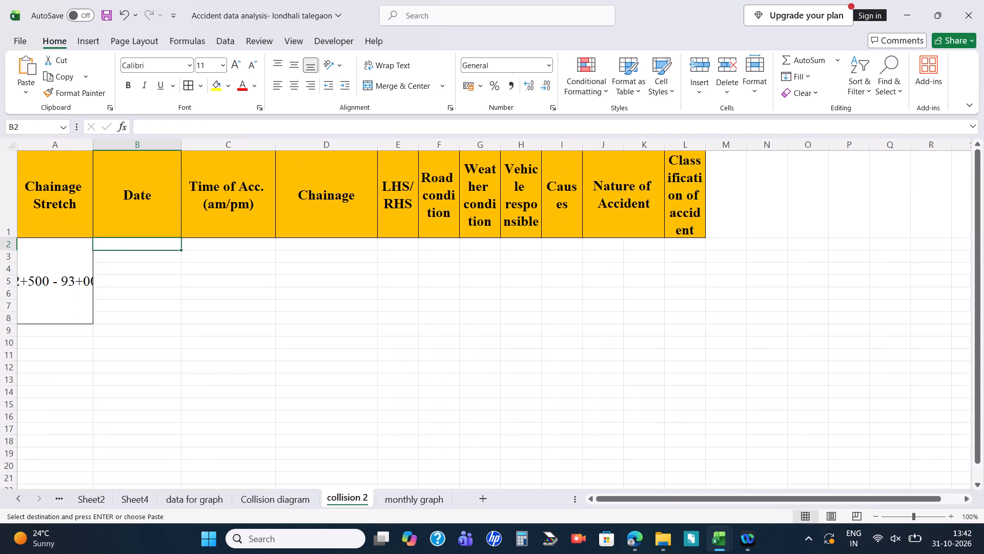
key(ctrl+v)
scroll(176, 286, down, 3)
ctrl+scroll(176, 286, down, 3)
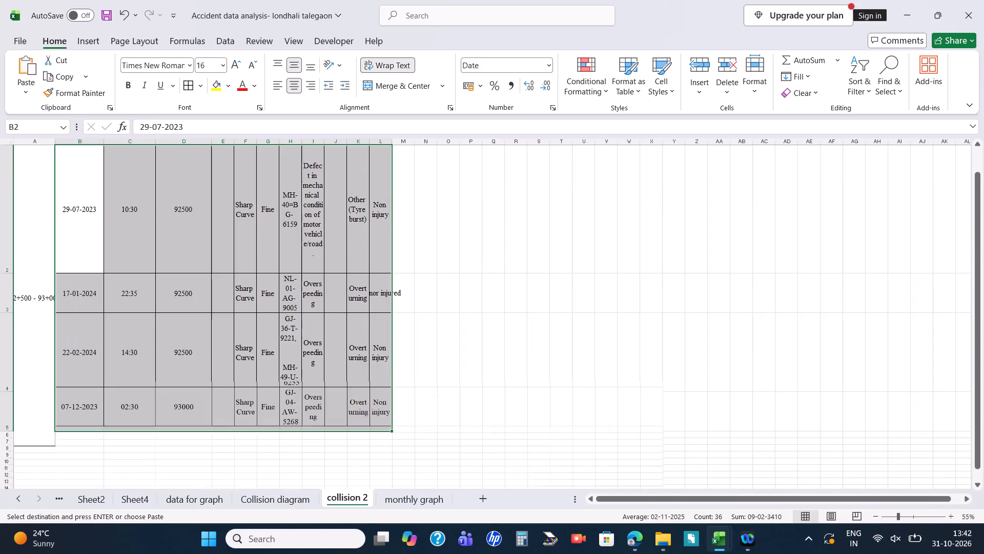
scroll(178, 288, down, 1)
scroll(179, 288, up, 1)
click(393, 252)
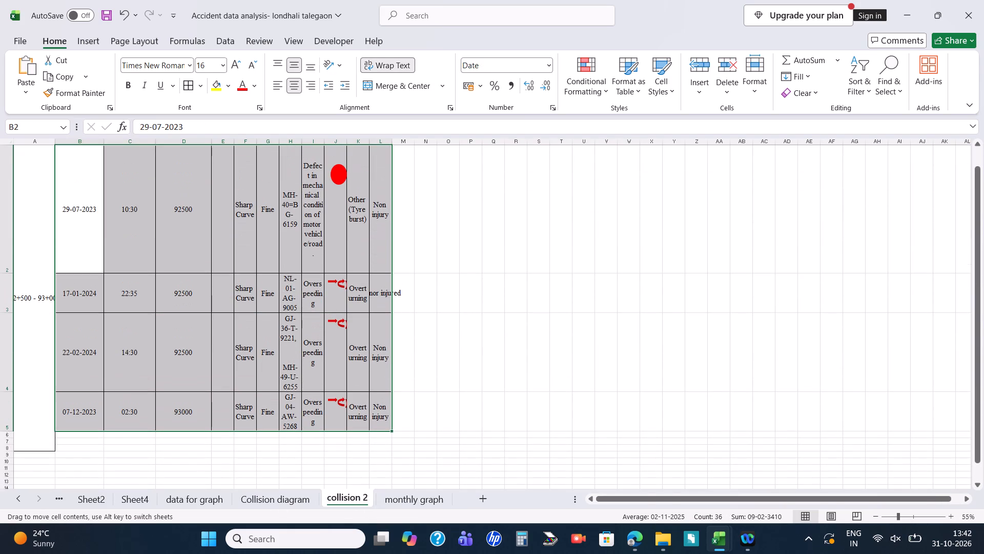
Unmerge the pasted Chainage Stretch cell and merge and centre it again across only the four accident rows.
drag(39, 186, 49, 240)
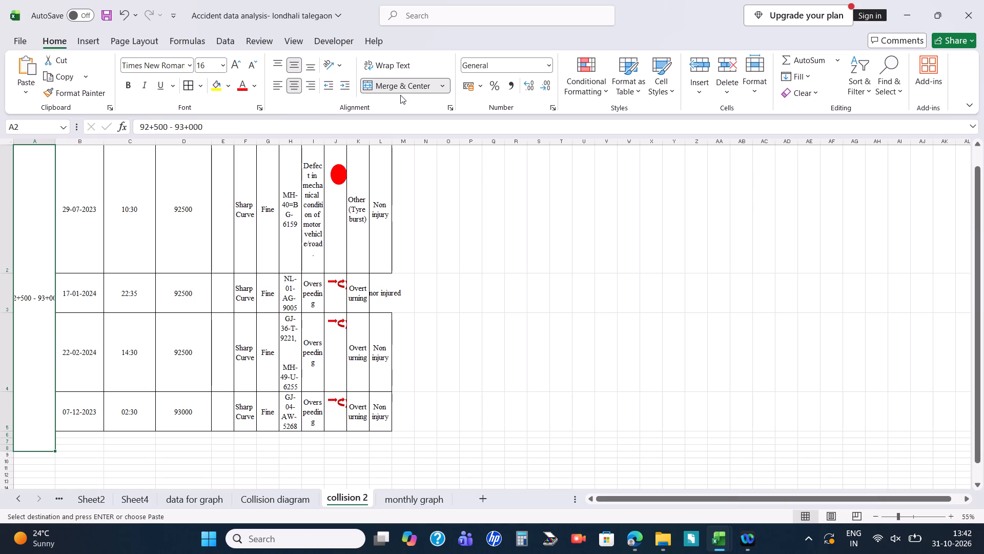
click(404, 87)
drag(40, 175, 38, 381)
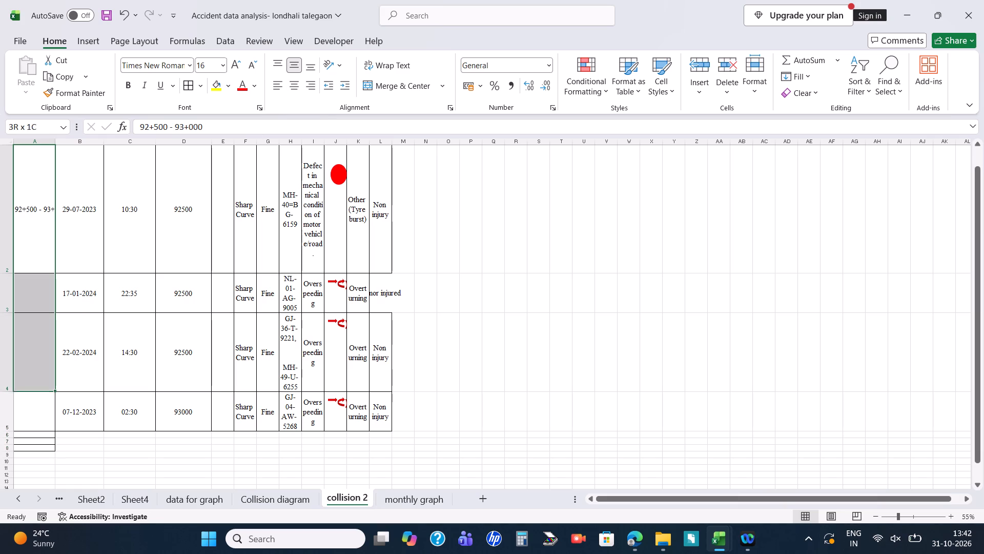
drag(38, 381, 35, 412)
click(370, 90)
click(497, 273)
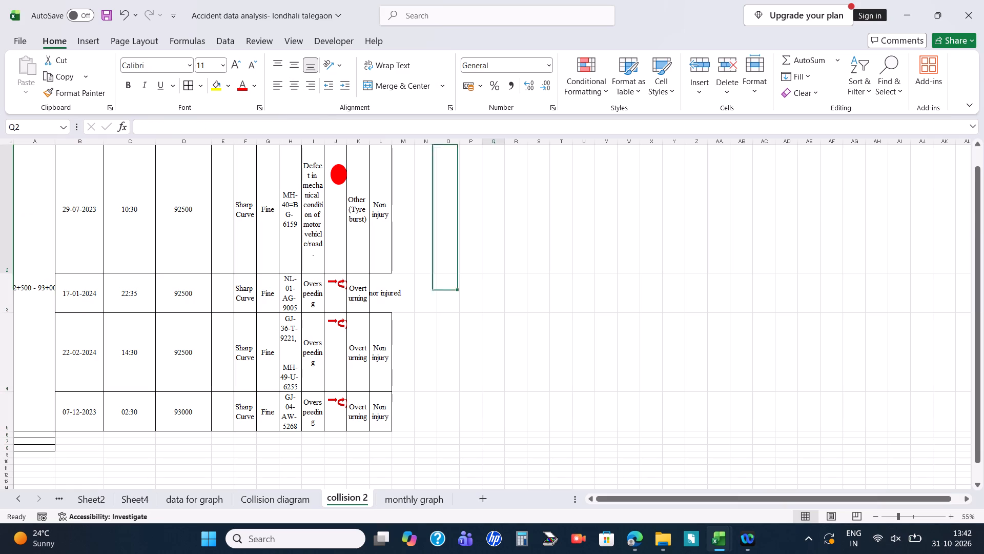
Remove all borders from the four accident rows and the leftover bordered cells beneath them.
drag(46, 164, 449, 458)
click(199, 81)
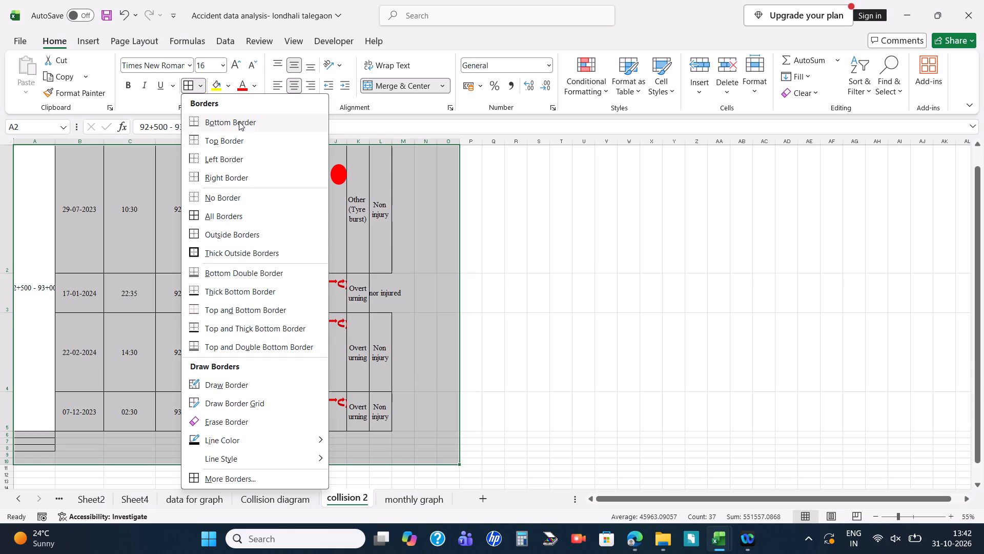
click(218, 190)
Apply all borders to the four accident rows from Chainage Stretch through Classification of accident.
drag(47, 196, 153, 201)
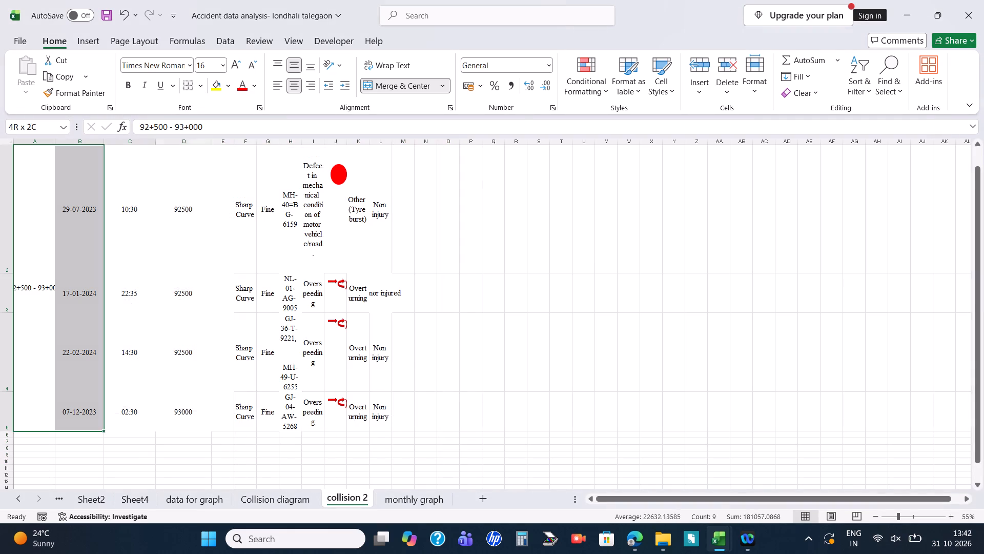
drag(153, 201, 378, 227)
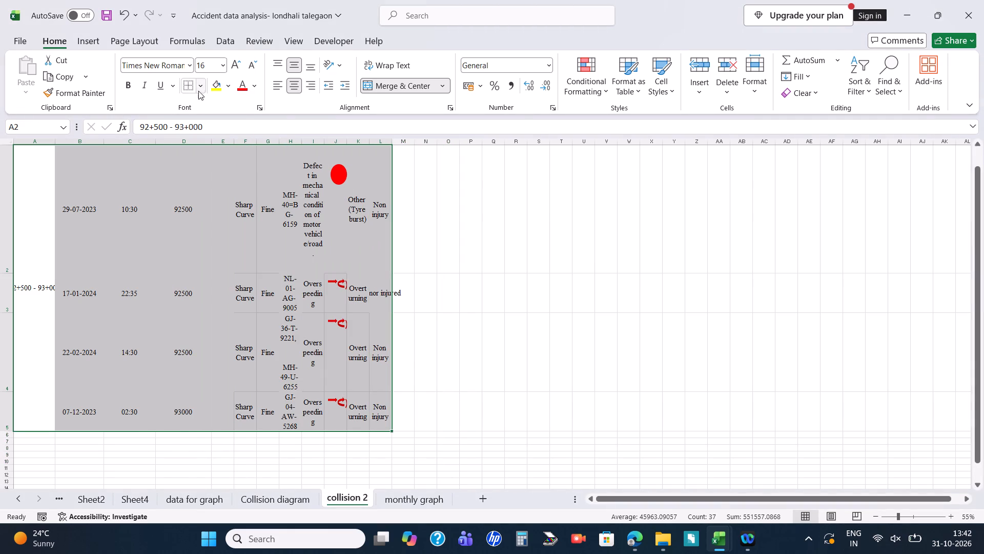
click(202, 90)
click(228, 219)
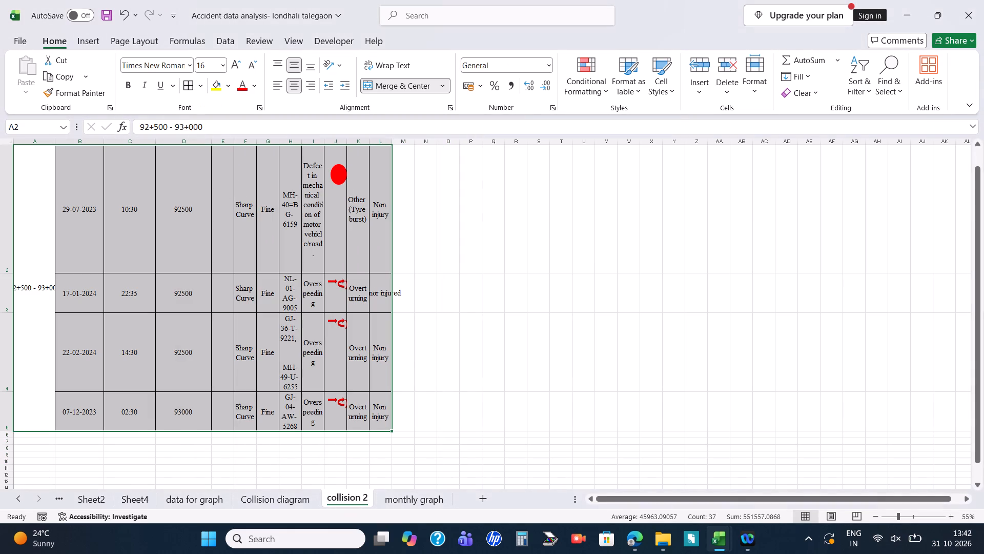
click(477, 216)
click(417, 262)
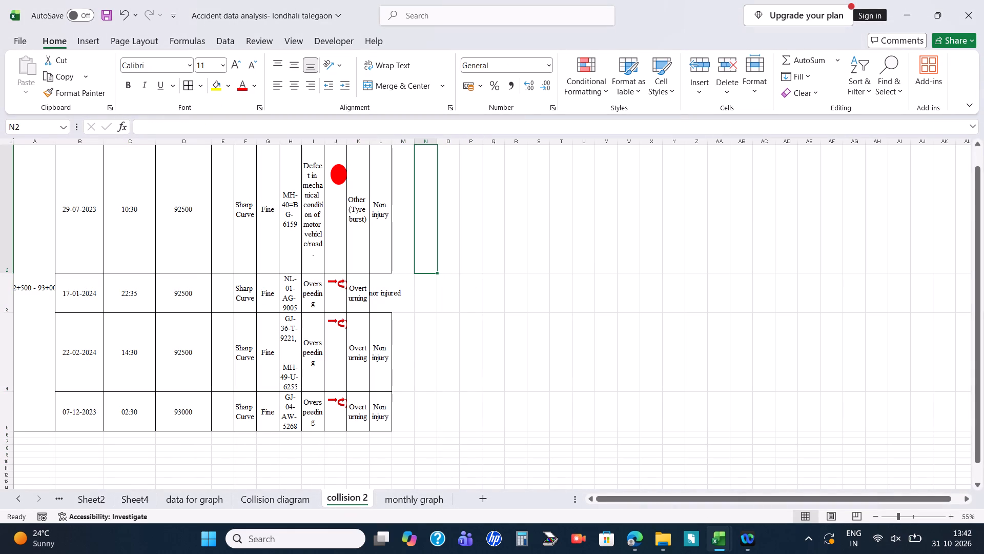
click(433, 307)
Widen the Classification of accident column and both Nature of Accident columns so their text and symbols fit.
drag(393, 142, 434, 137)
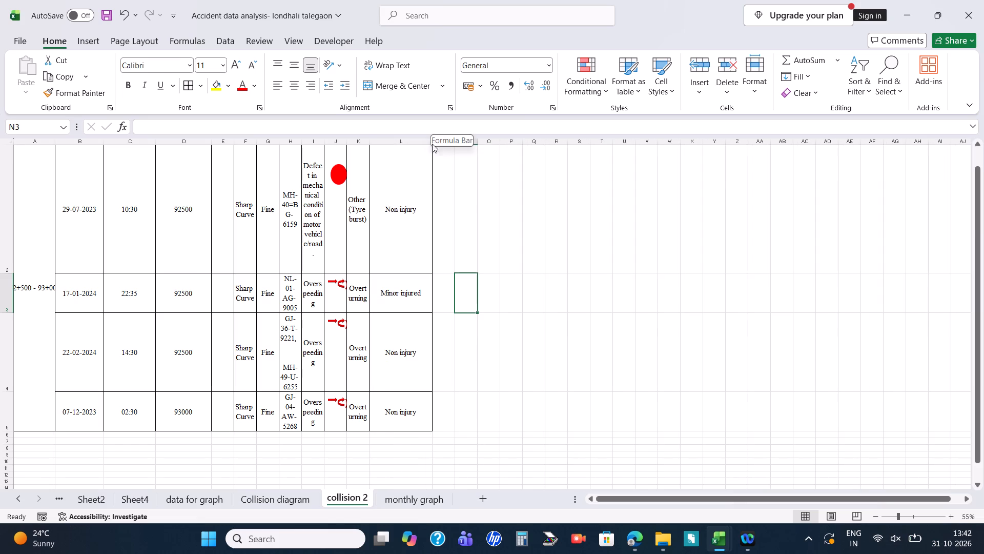
drag(370, 142, 399, 140)
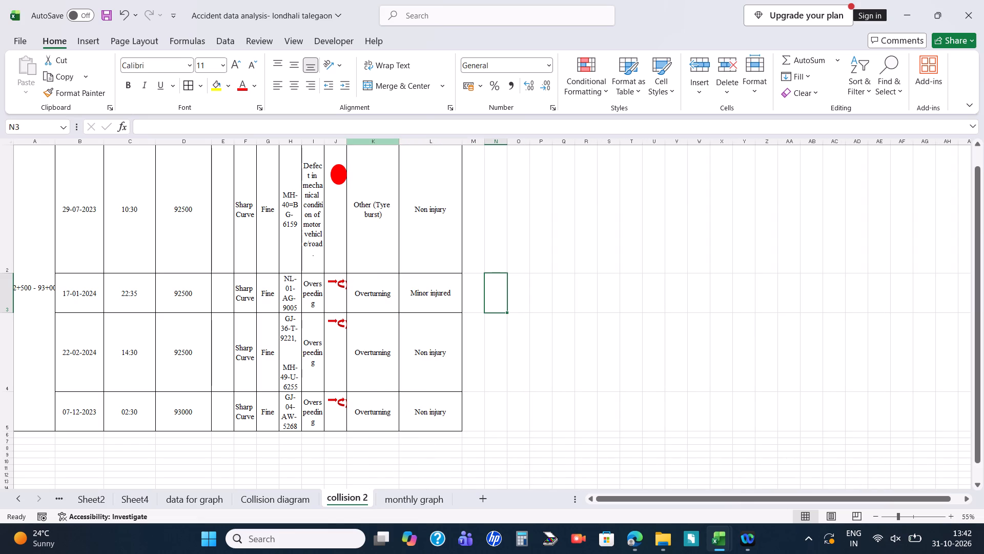
drag(348, 142, 374, 143)
Widen the Causes, Vehicle responsible, Weather condition, Road condition, LHS/RHS and Chainage columns so headings and entries fit without breaking words.
scroll(339, 202, up, 2)
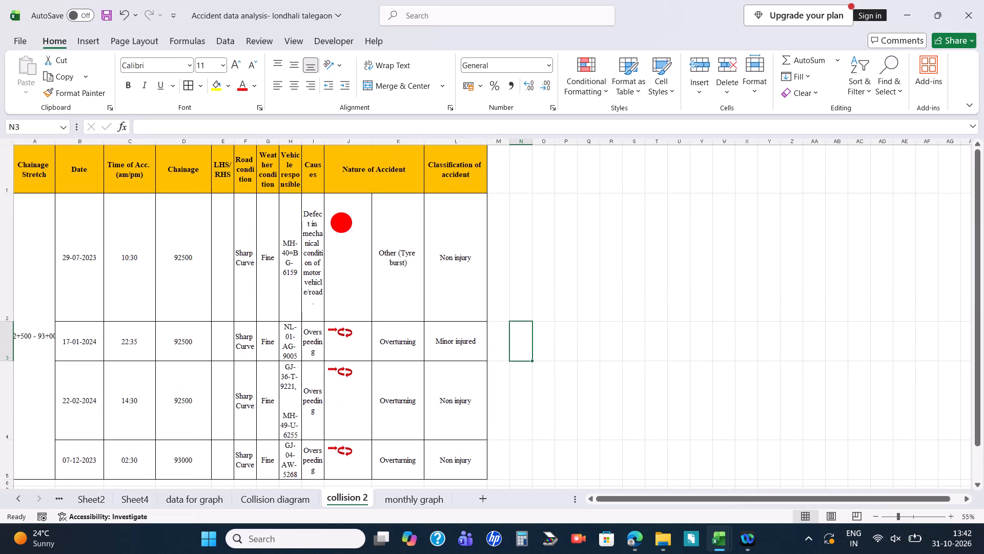
scroll(324, 251, down, 1)
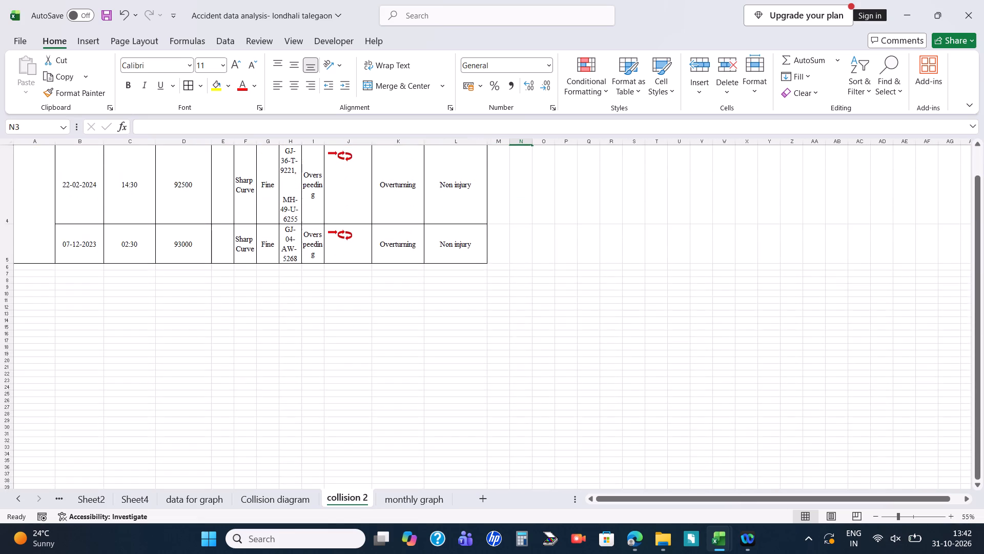
scroll(324, 251, up, 1)
drag(324, 141, 353, 135)
drag(300, 141, 325, 140)
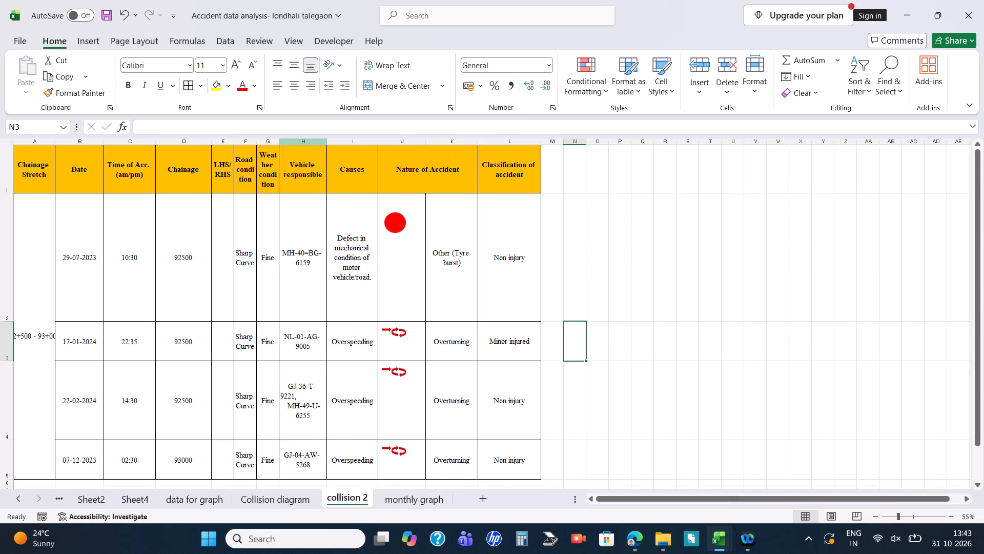
drag(278, 143, 307, 143)
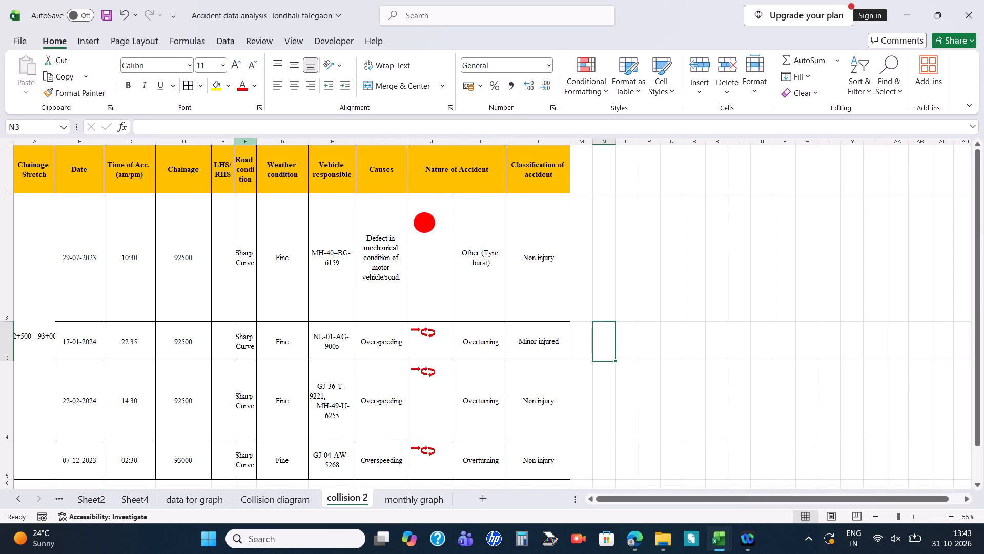
drag(256, 140, 278, 142)
drag(232, 138, 251, 142)
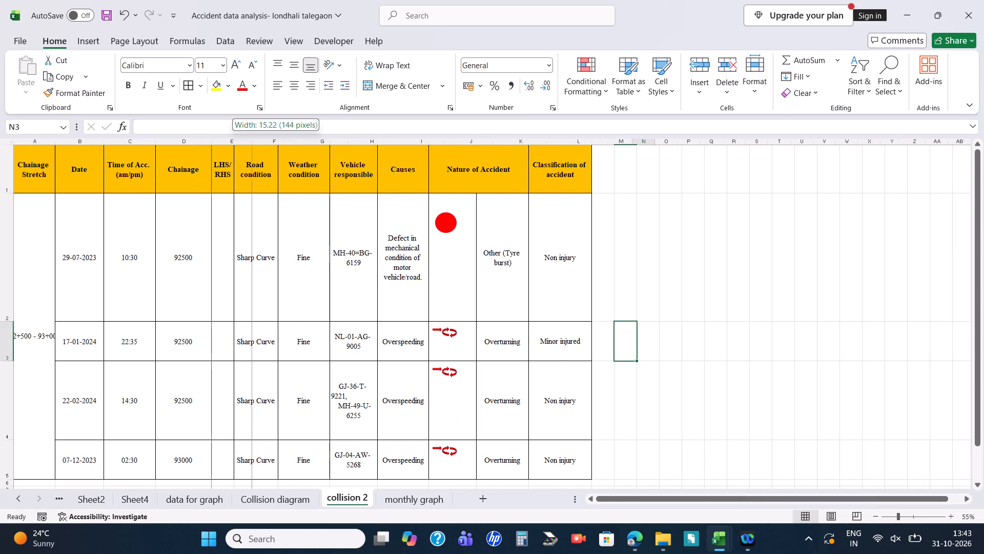
drag(251, 142, 252, 142)
click(210, 145)
drag(210, 143, 228, 143)
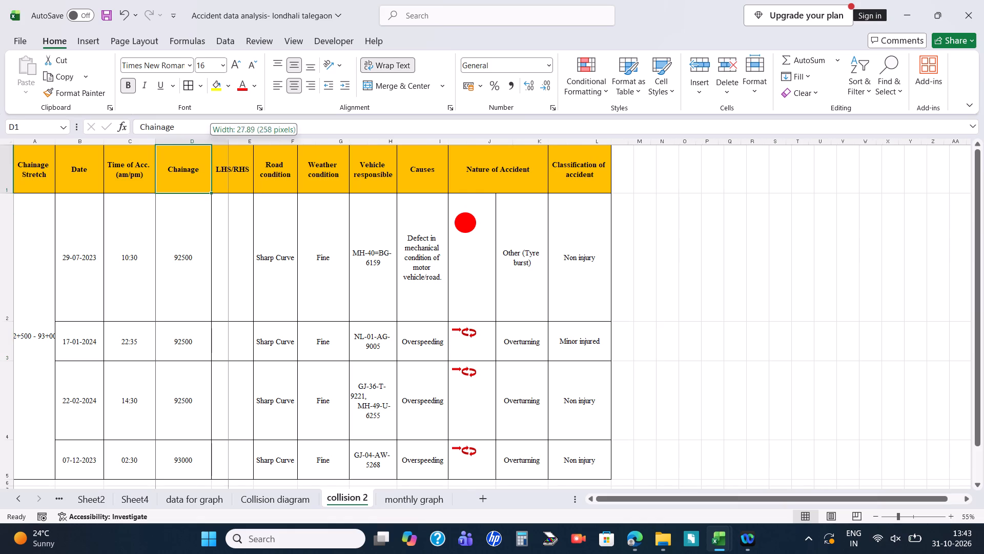
drag(228, 143, 228, 143)
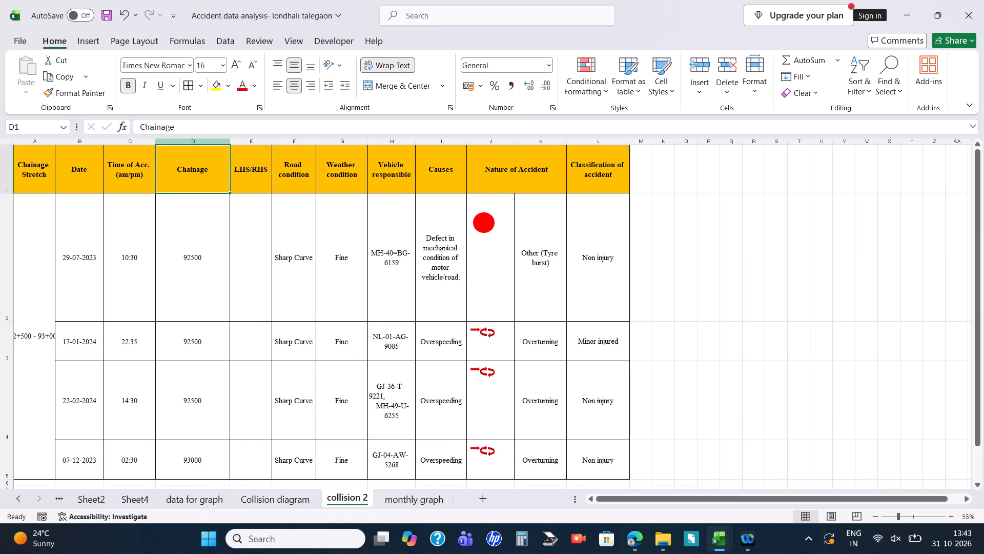
Move the red circle to the middle of its Nature of Accident cell in the 29-07-2023 row.
drag(483, 226, 489, 256)
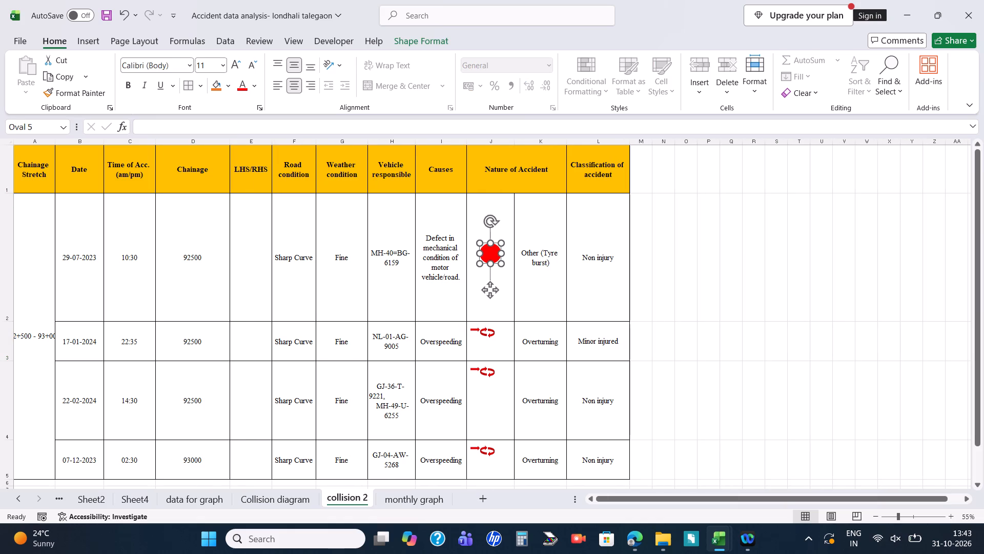
click(711, 238)
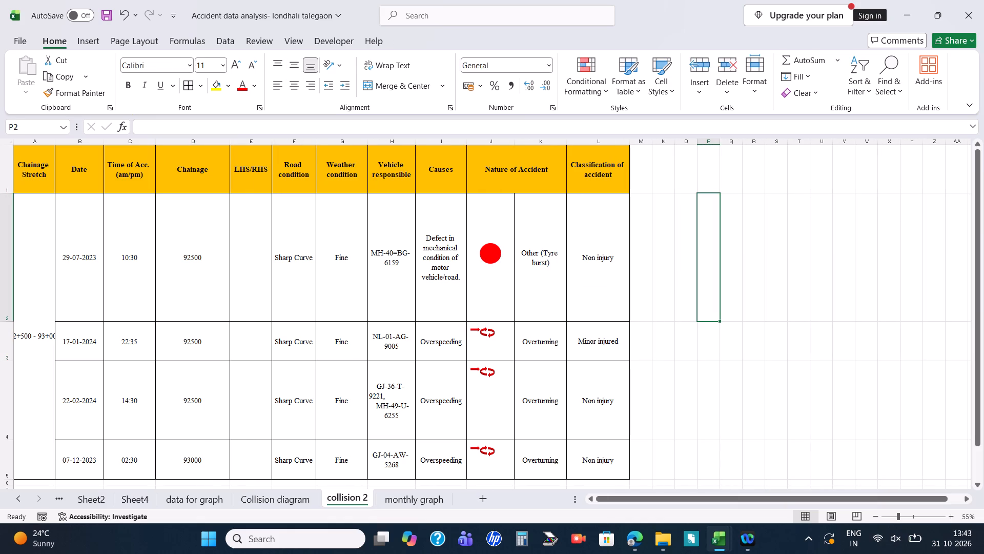
Reapply font size 16 to the four accident rows on collision 2 so their row heights refit.
drag(52, 228, 590, 266)
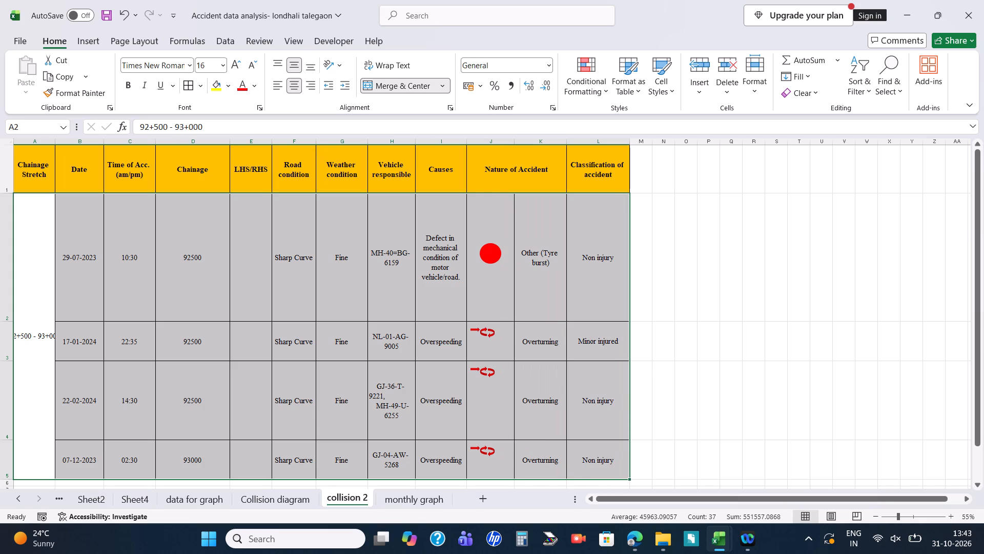
click(210, 63)
key(Return)
click(251, 349)
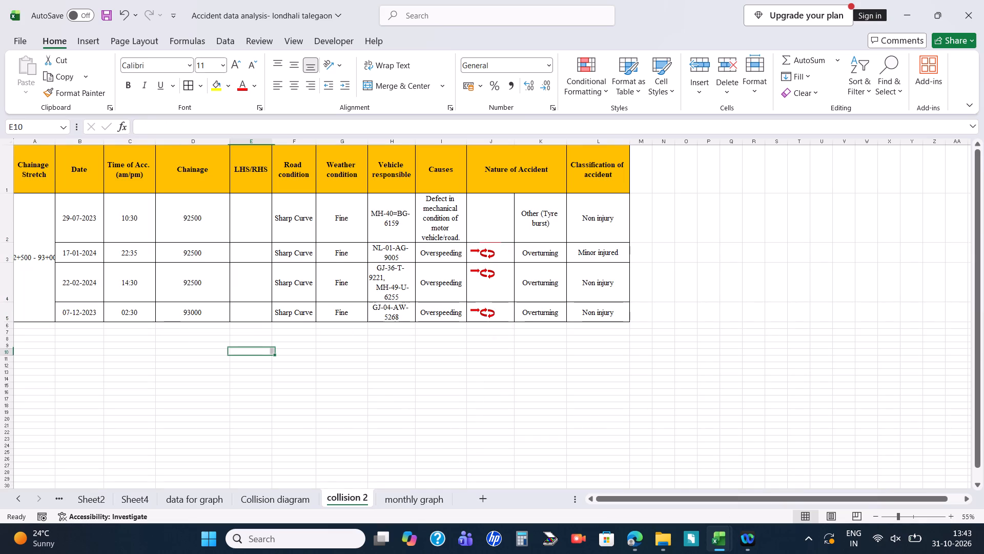
Move the red circle back to the middle of its Nature of Accident cell in the 29-07-2023 row.
click(493, 242)
drag(491, 239, 493, 215)
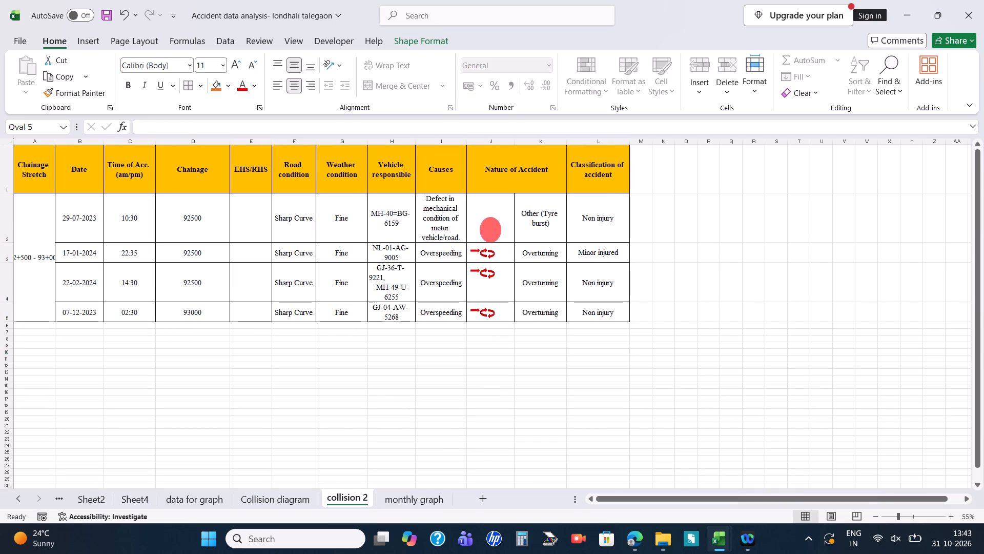
drag(493, 215, 491, 220)
drag(490, 231, 489, 218)
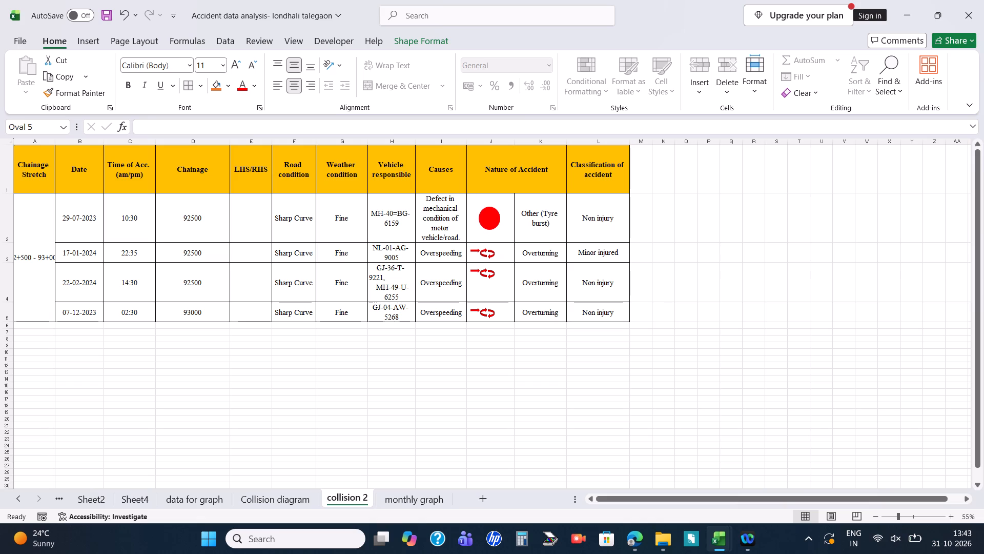
drag(489, 218, 489, 217)
Delete the overturning symbol's arrows from the Nature of Accident cell in the 17-01-2024 row.
click(514, 258)
click(488, 252)
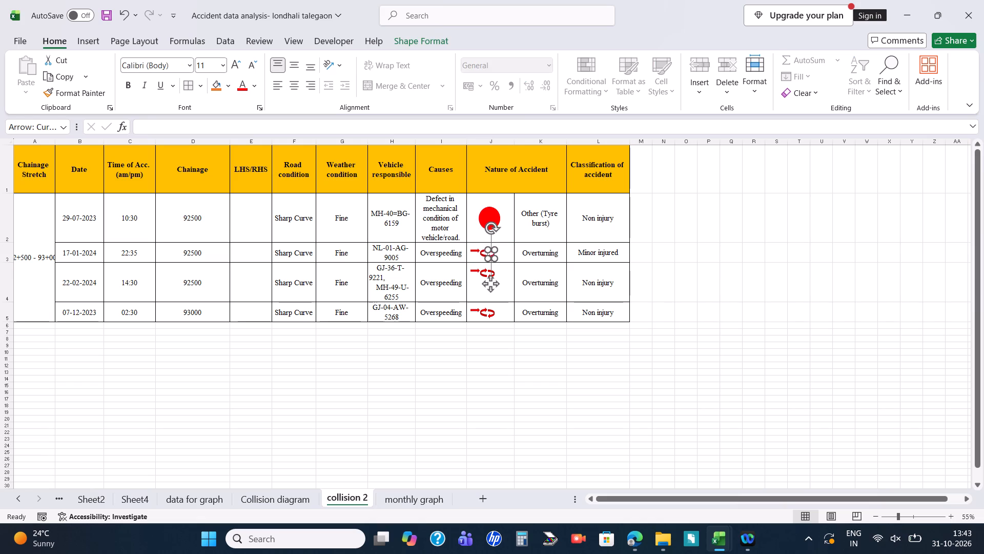
click(798, 329)
click(477, 250)
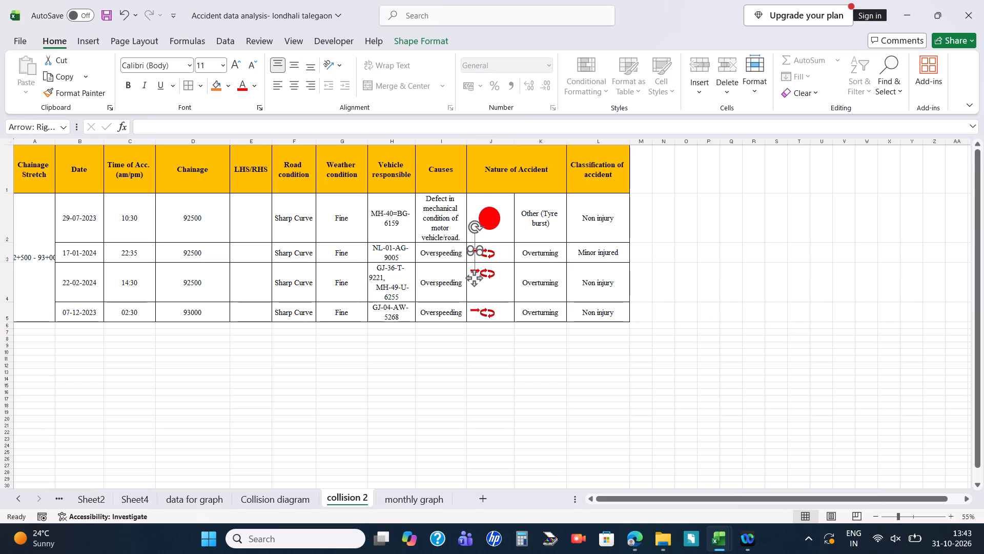
ctrl+click(491, 252)
ctrl+click(483, 254)
key(Delete)
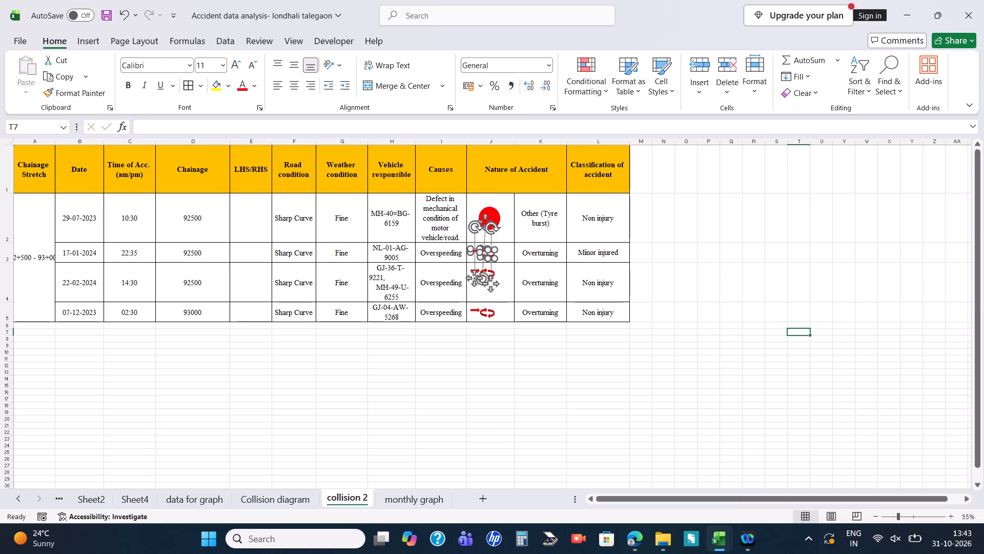
Delete the overturning symbol's arrows from the Nature of Accident cell in the 22-02-2024 row.
ctrl+click(476, 269)
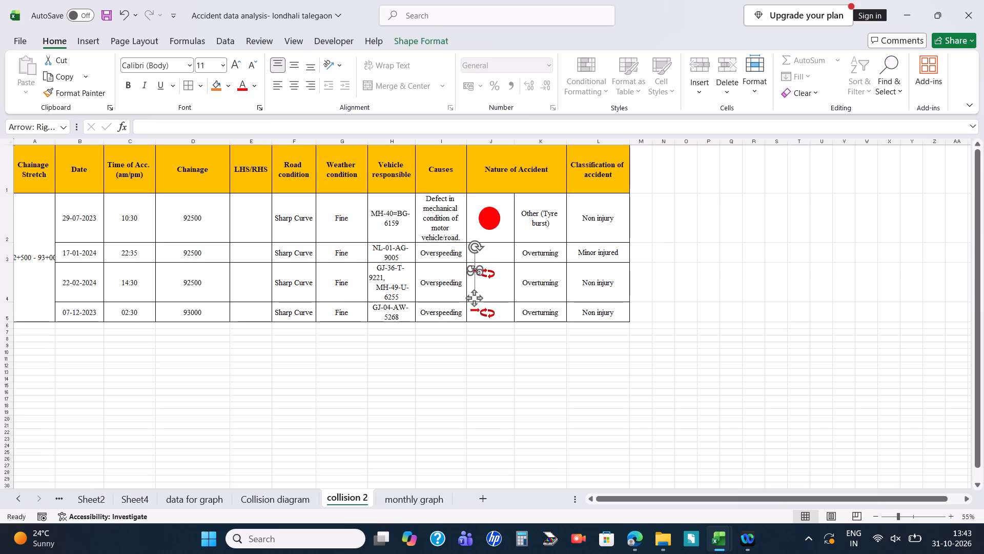
ctrl+click(476, 276)
ctrl+click(485, 276)
ctrl+click(497, 274)
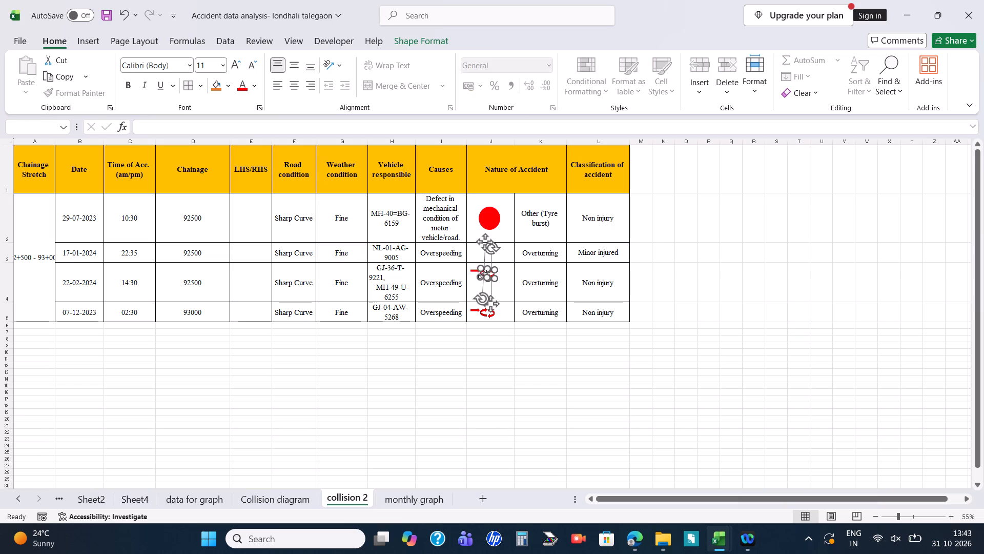
ctrl+click(469, 271)
key(Delete)
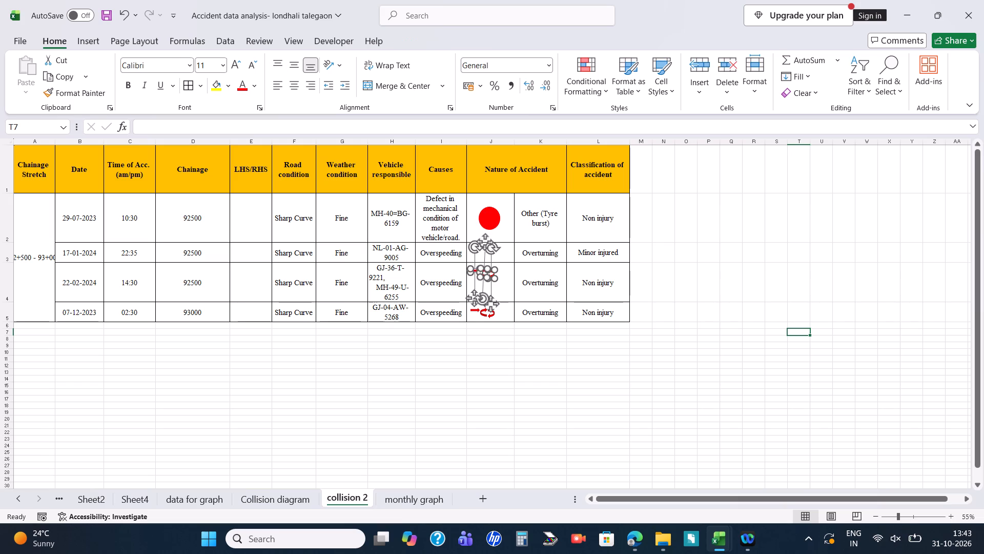
Delete the overturning symbol's arrows from the Nature of Accident cell in the 07-12-2023 row.
ctrl+click(473, 310)
ctrl+click(495, 316)
ctrl+click(485, 318)
ctrl+click(483, 314)
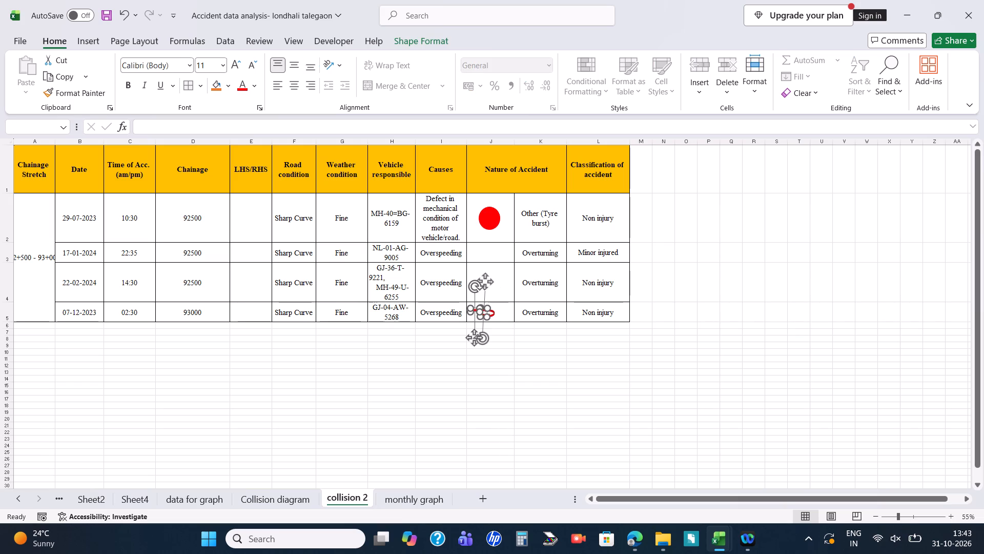
key(BackSpace)
key(Delete)
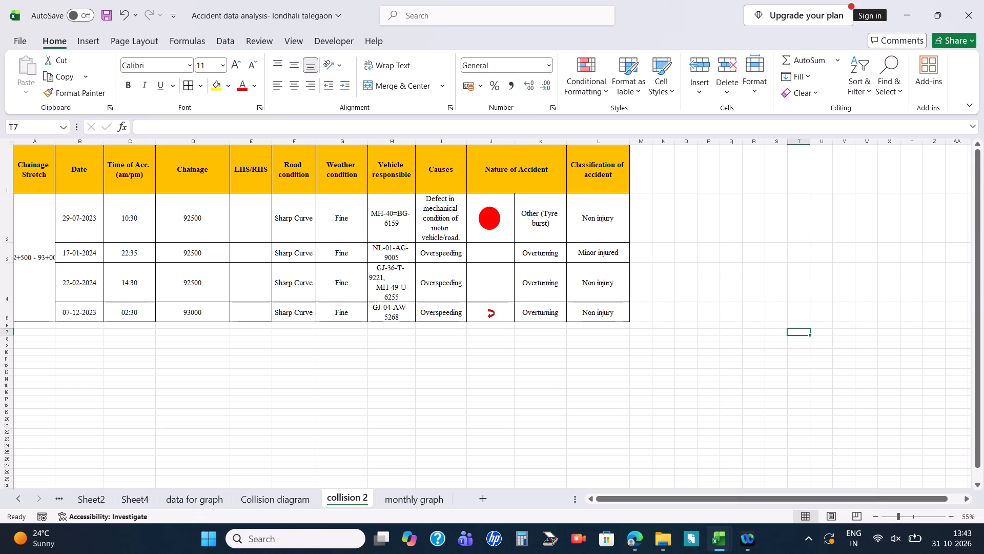
click(493, 311)
key(Delete)
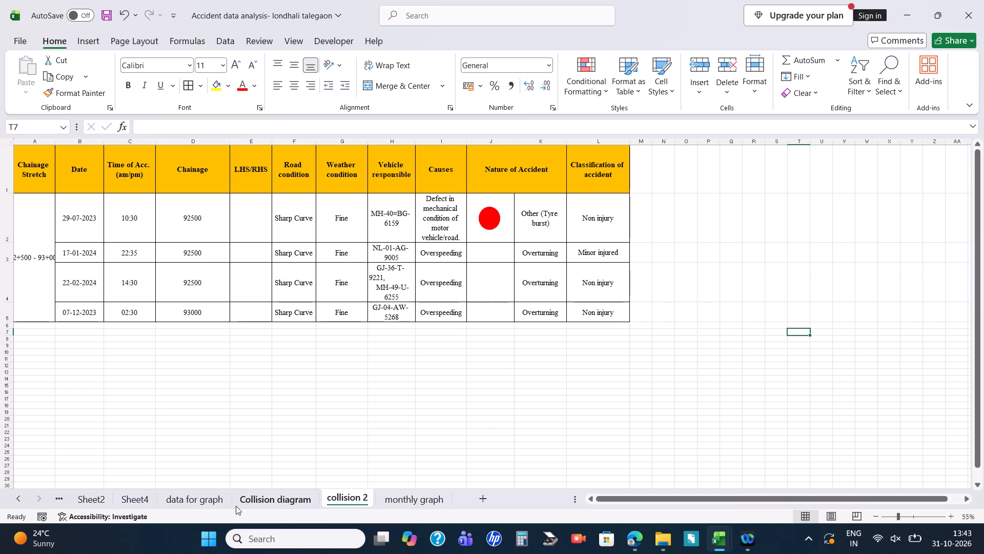
Copy the overturning symbol from Collision diagram's 22-07-2023 row and centre it in collision 2's Nature of Accident cell for 17-01-2024.
click(252, 500)
click(486, 207)
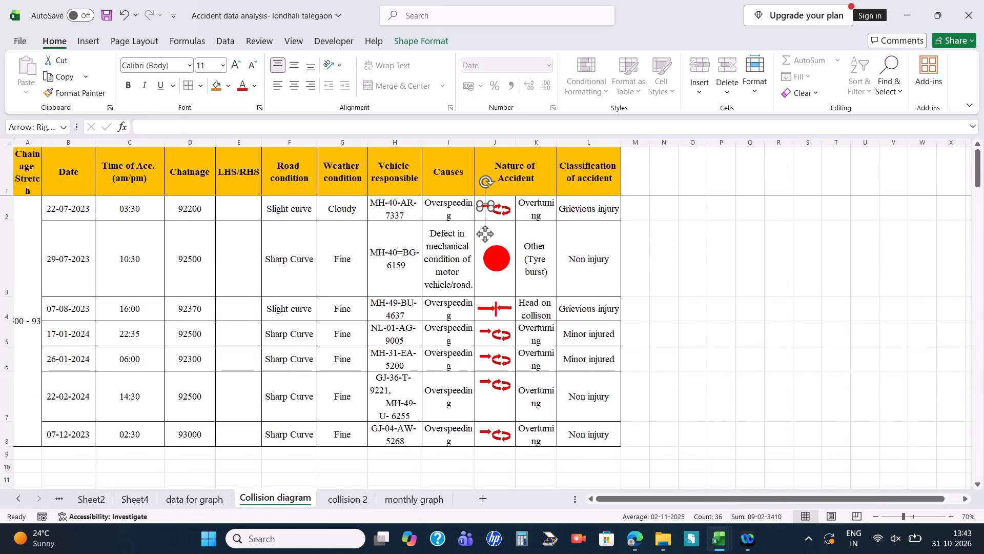
ctrl+click(496, 211)
ctrl+click(507, 211)
key(ctrl+c)
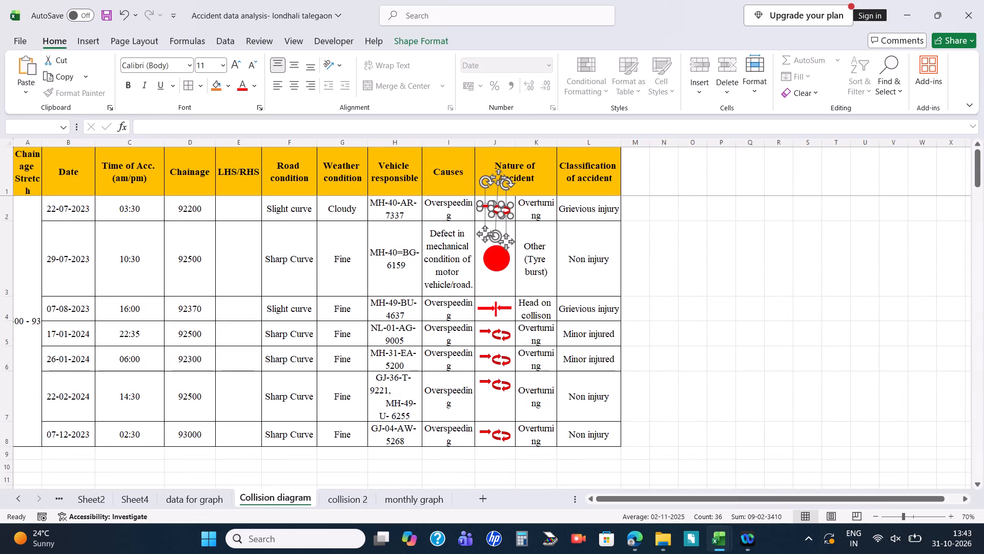
click(345, 500)
click(496, 253)
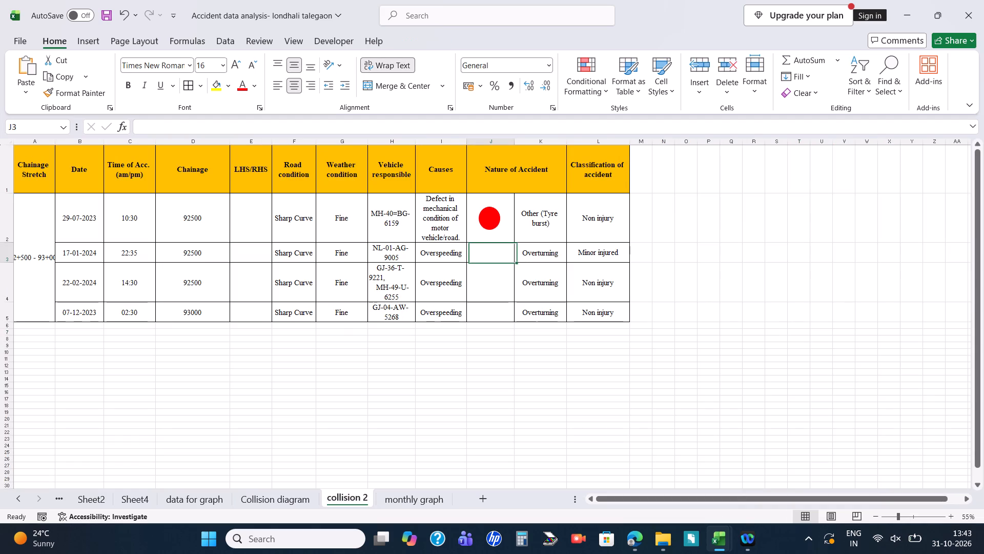
key(ctrl+v)
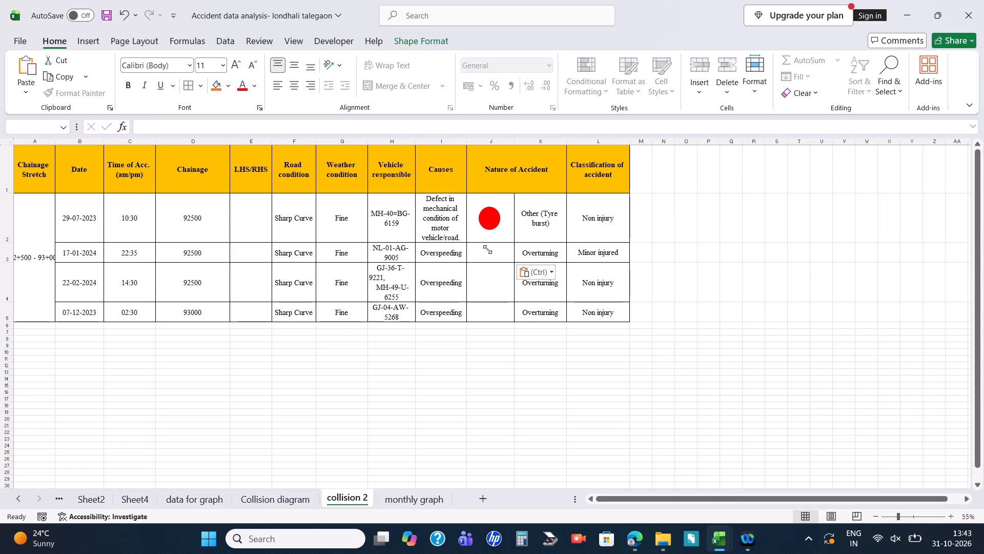
drag(490, 253, 491, 259)
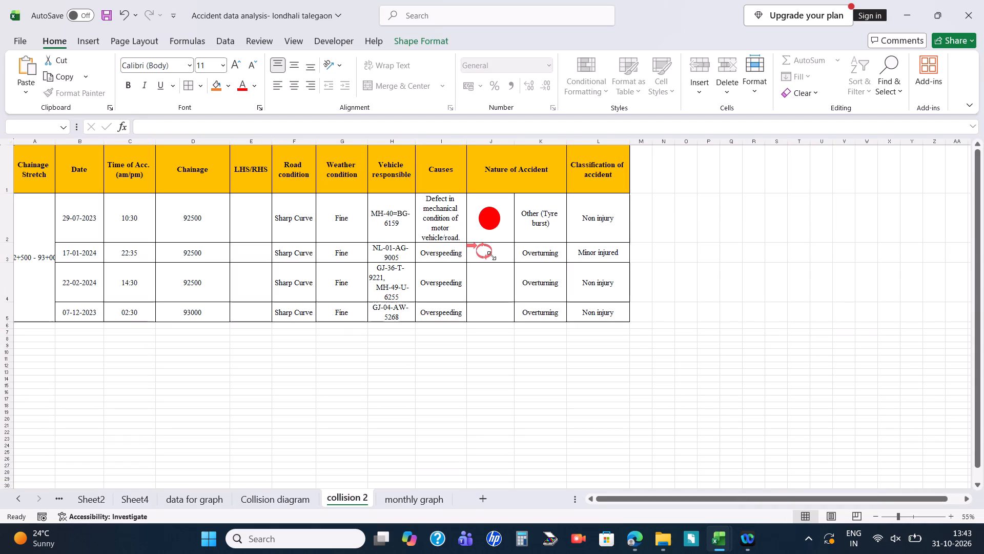
drag(490, 252, 496, 255)
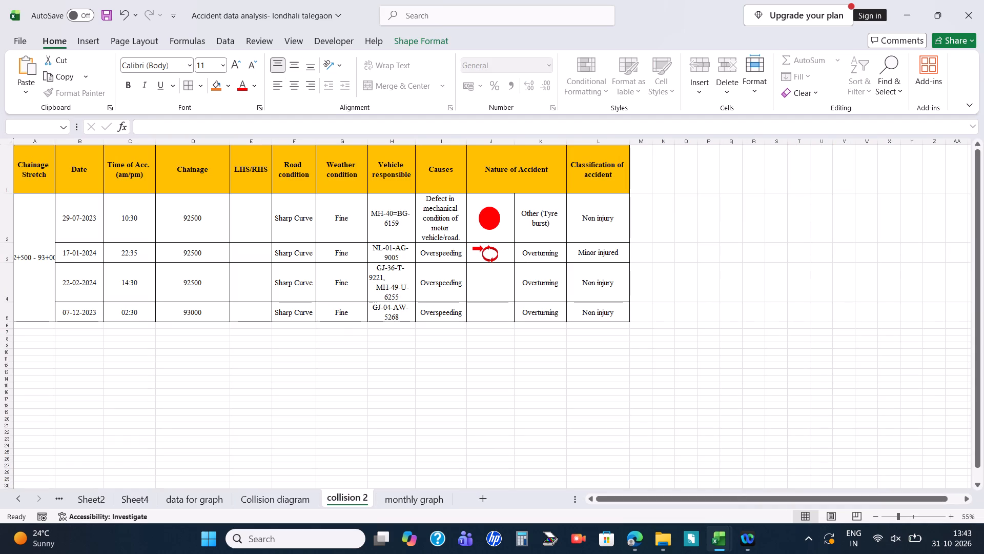
drag(496, 255, 497, 254)
ctrl+drag(500, 251, 504, 253)
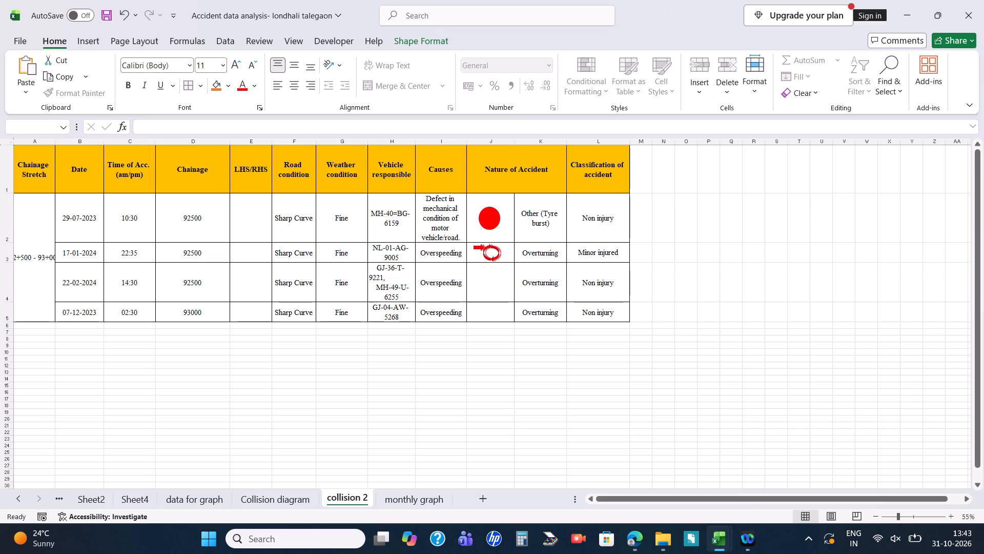
Duplicate the overturning symbol from the 17-01-2024 row and place it in the 07-12-2023 row's Nature of Accident cell.
ctrl+drag(504, 253, 501, 280)
ctrl+drag(501, 280, 501, 280)
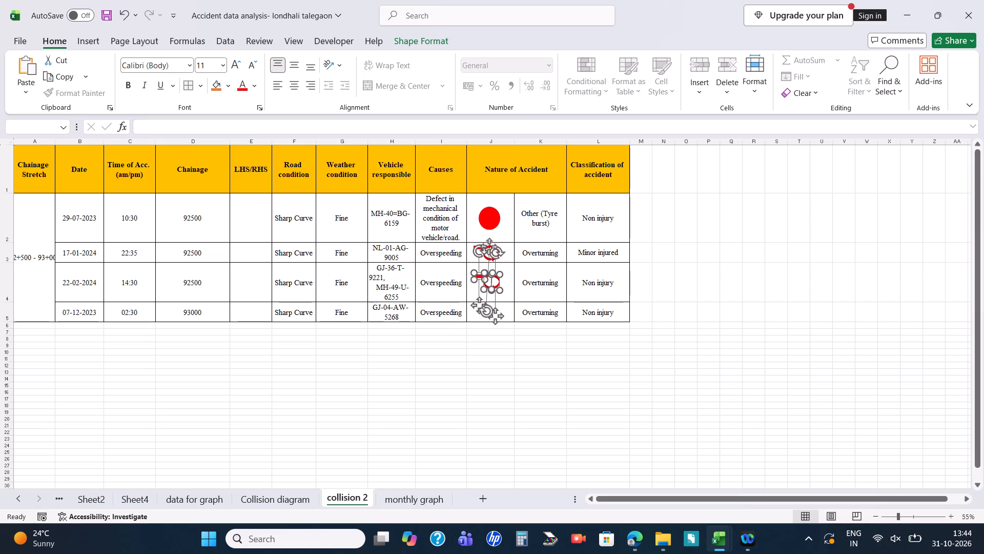
ctrl+drag(499, 281, 503, 310)
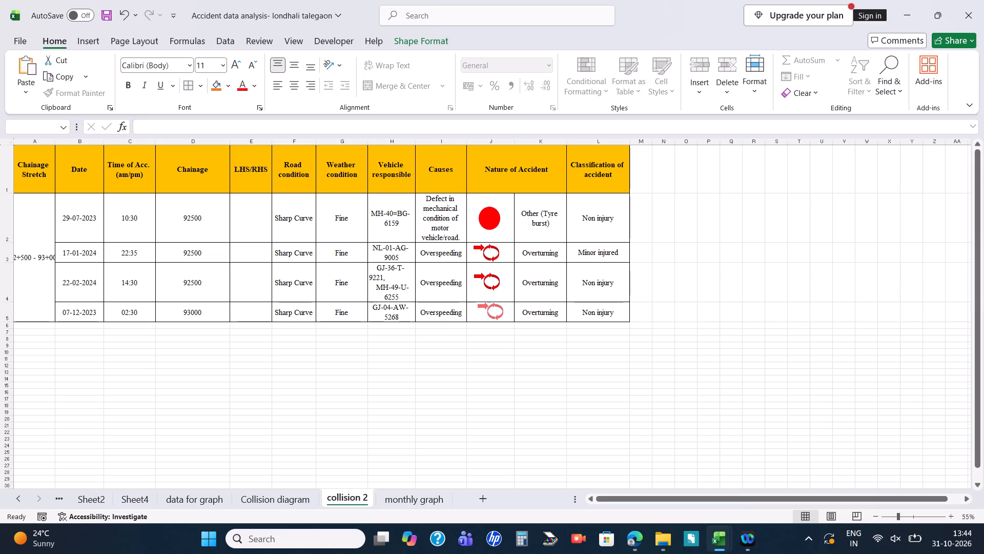
ctrl+drag(503, 310, 500, 311)
click(638, 273)
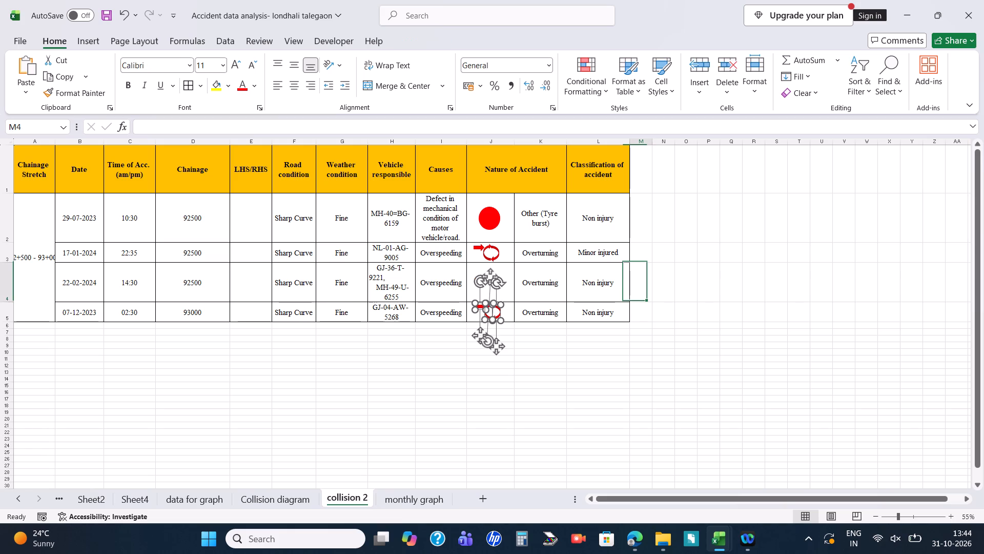
Copy the Nature of Accident symbol cell of the 07-12-2023 row into the same column of the 22-02-2024 row.
click(501, 284)
click(493, 307)
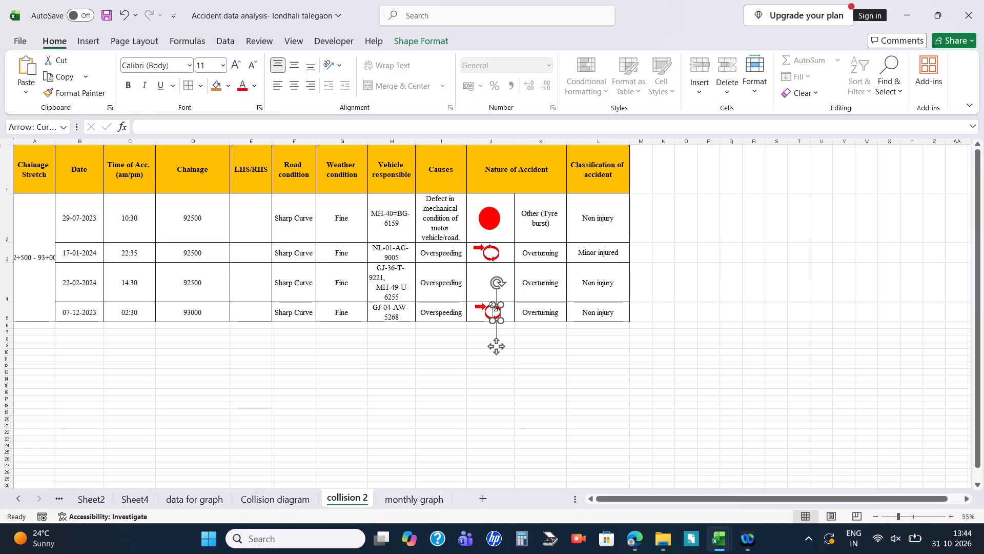
click(508, 309)
key(ctrl+c)
click(497, 290)
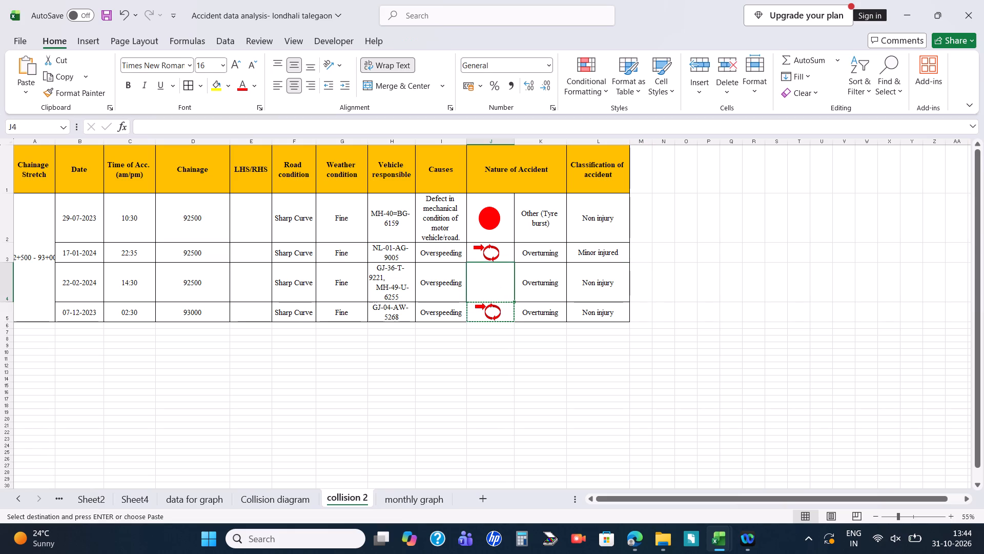
key(ctrl+v)
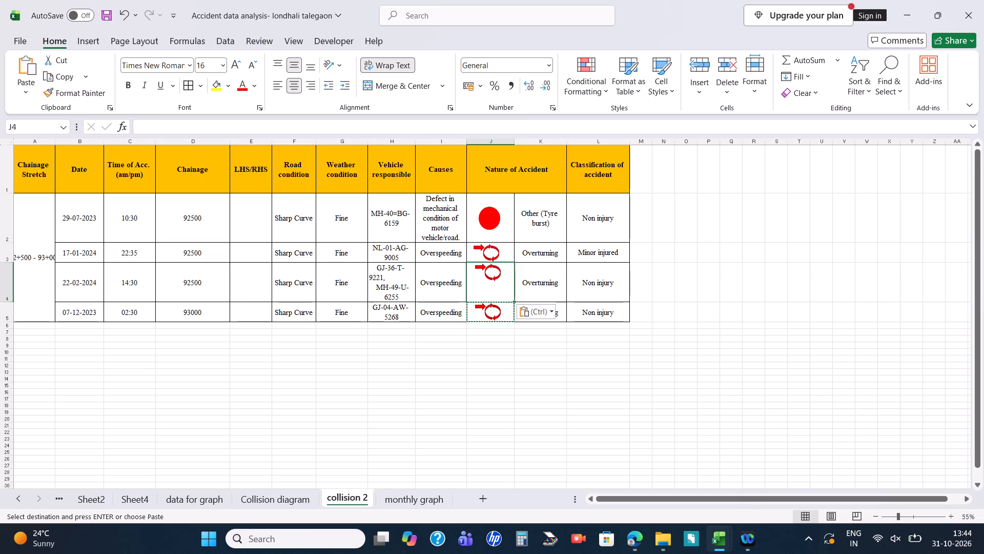
click(502, 295)
Reduce the height of the 22-02-2024 row so its overturning symbol sits centred in the cell.
drag(7, 302, 8, 294)
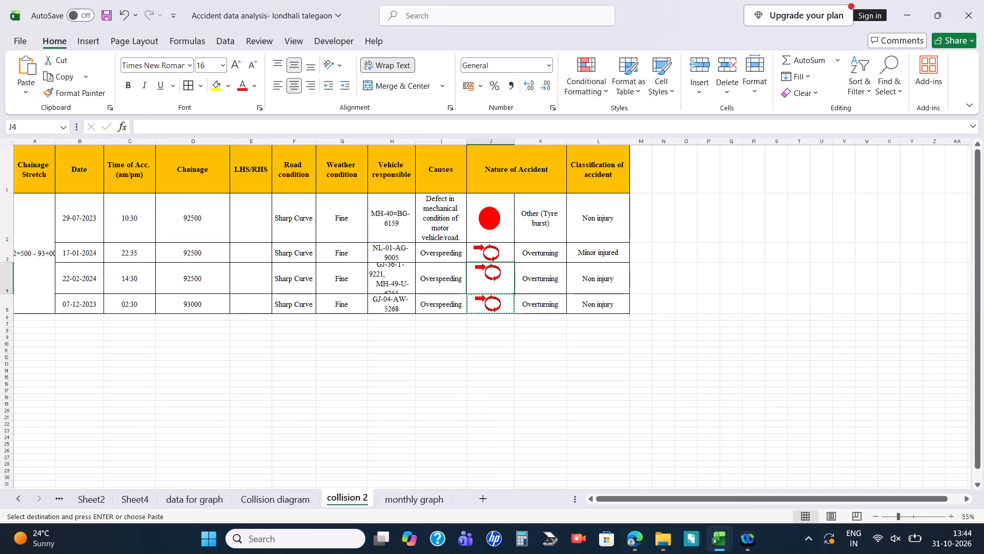
drag(8, 293, 9, 284)
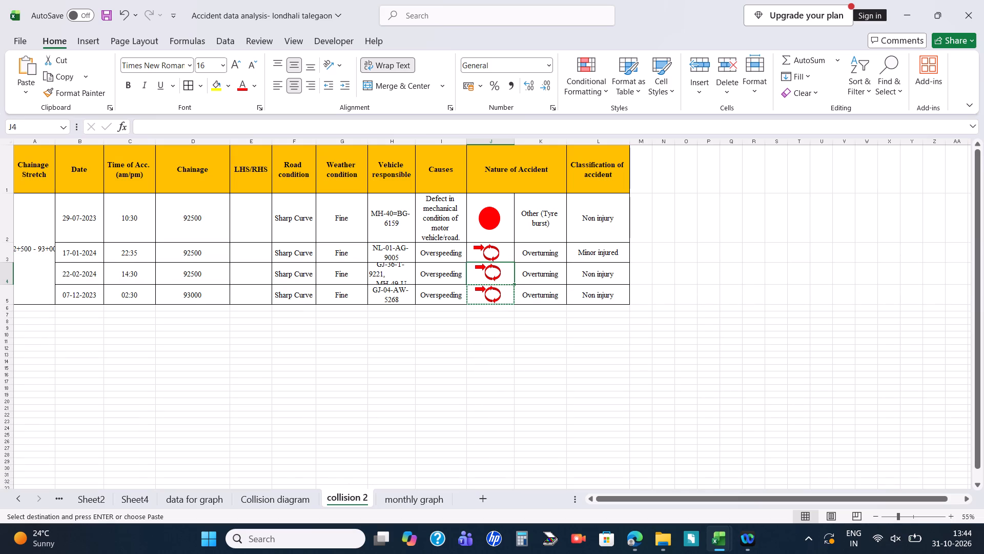
click(666, 238)
Save the workbook.
click(552, 328)
key(ctrl+s)
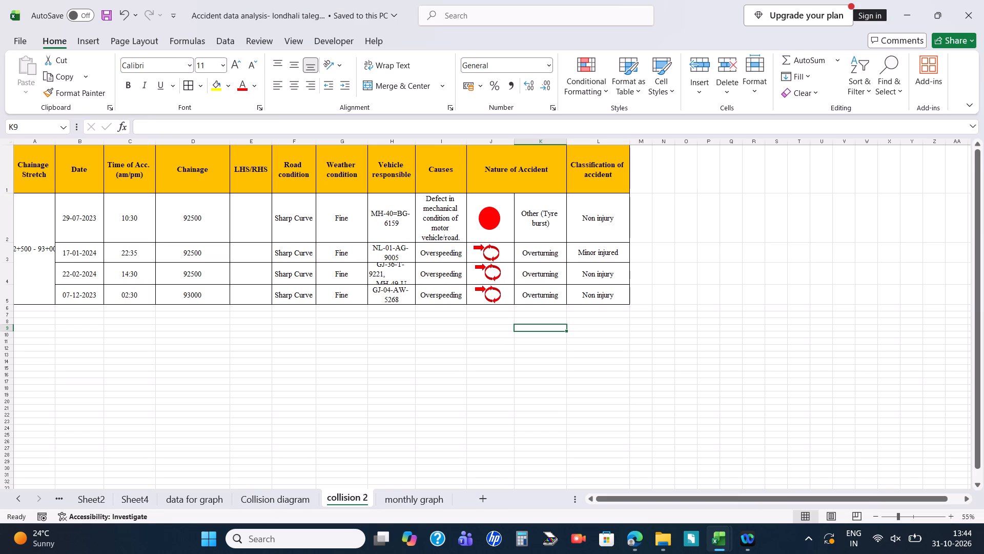
Merge and centre cells A9 to A18 in the Chainage Stretch column of the Collision diagram sheet.
click(264, 505)
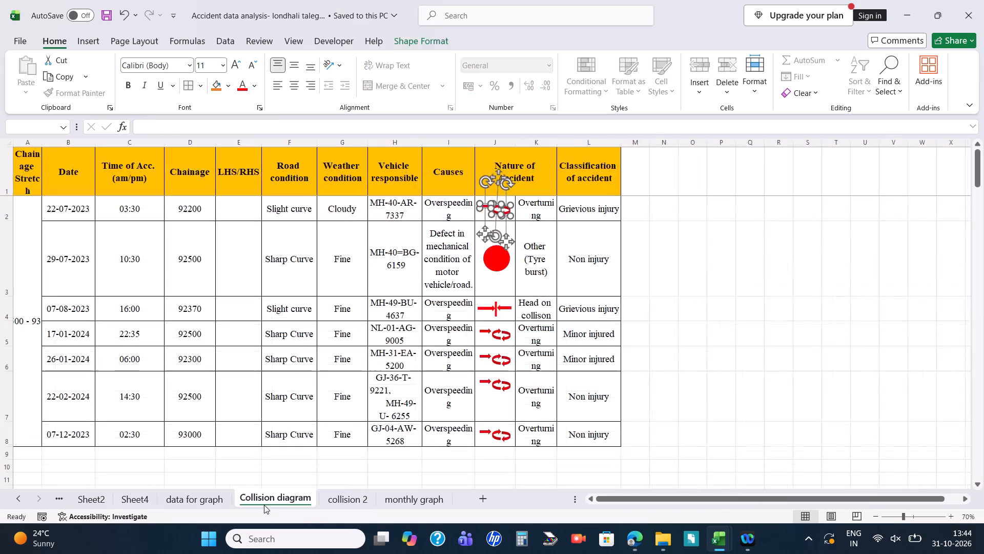
scroll(232, 460, down, 1)
scroll(137, 399, down, 1)
click(31, 236)
click(32, 230)
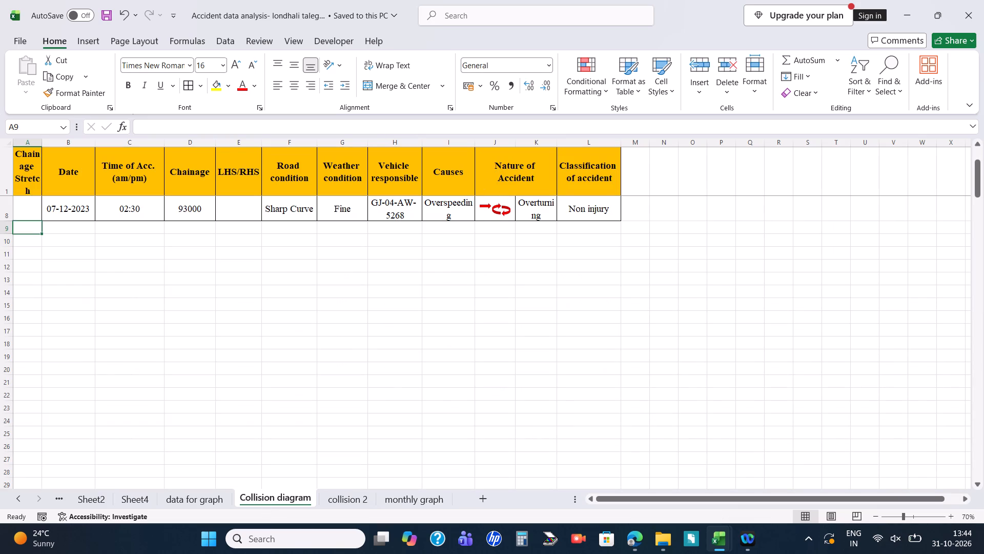
drag(33, 231, 32, 304)
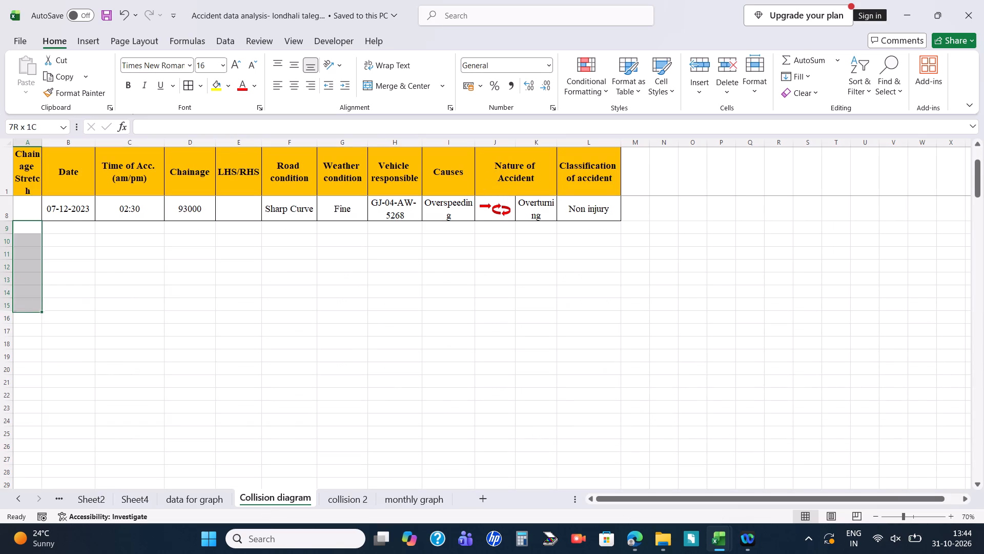
drag(32, 304, 26, 346)
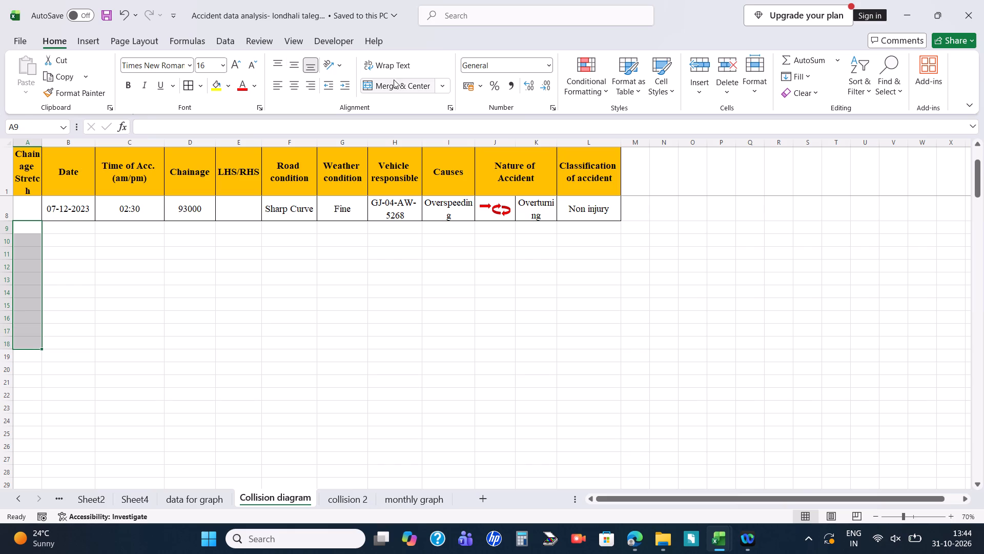
click(394, 81)
Enter the chainage stretch 69+000 - 69+500 in the merged cell below the first stretch.
click(23, 281)
click(210, 125)
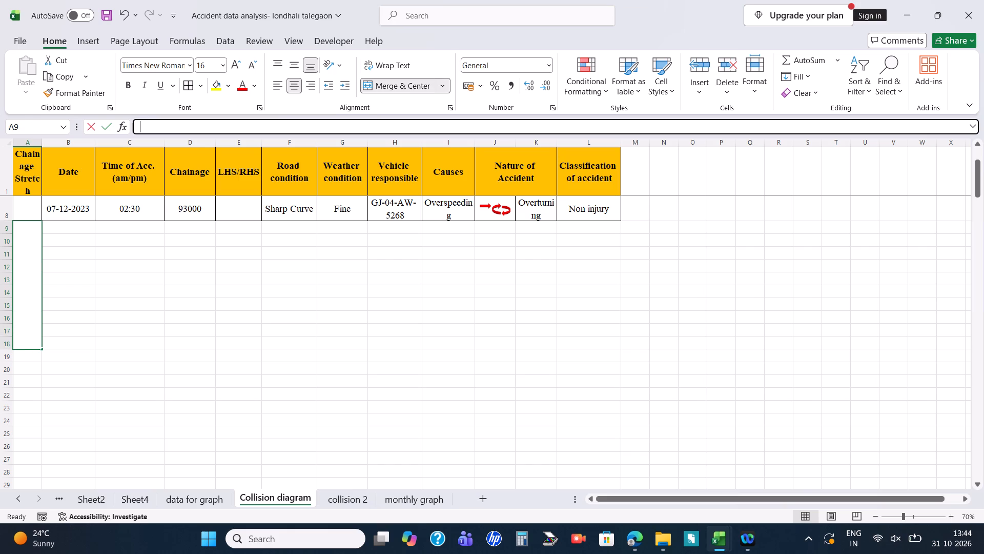
text(69+)
text(000 -)
key(space)
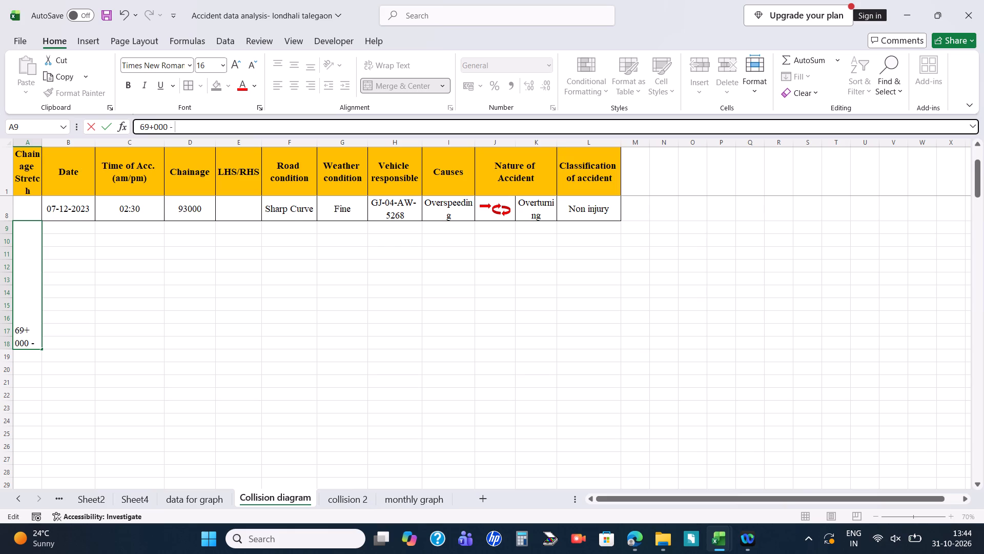
key(9)
key(BackSpace)
text(69+)
text(500)
key(Return)
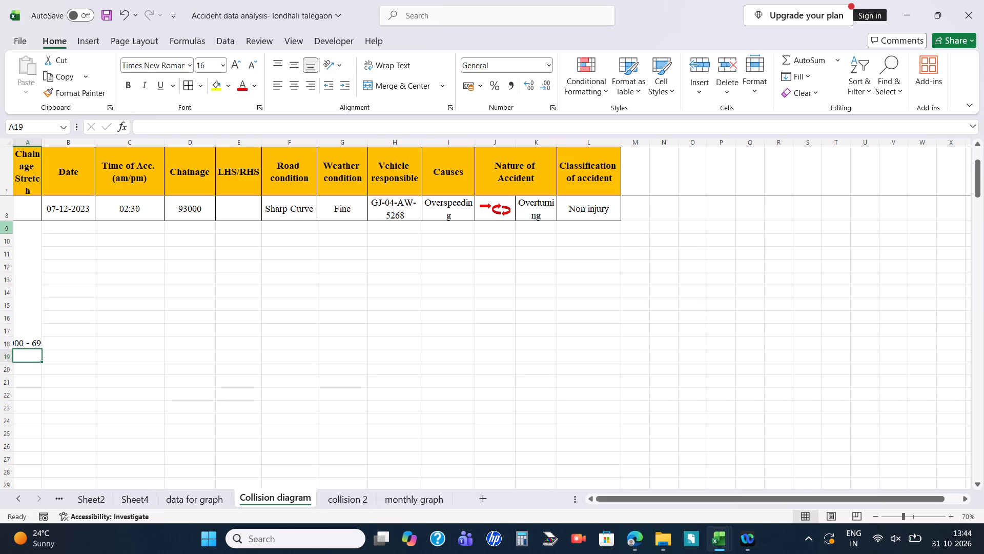
Middle-align the 69+000 - 69+500 label vertically in its merged cell.
click(33, 315)
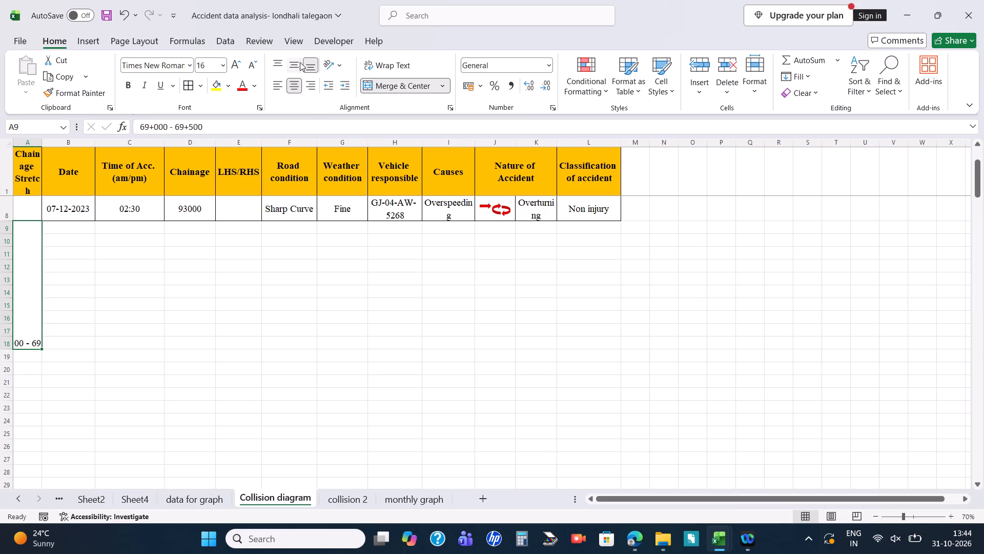
click(300, 62)
click(118, 276)
click(59, 230)
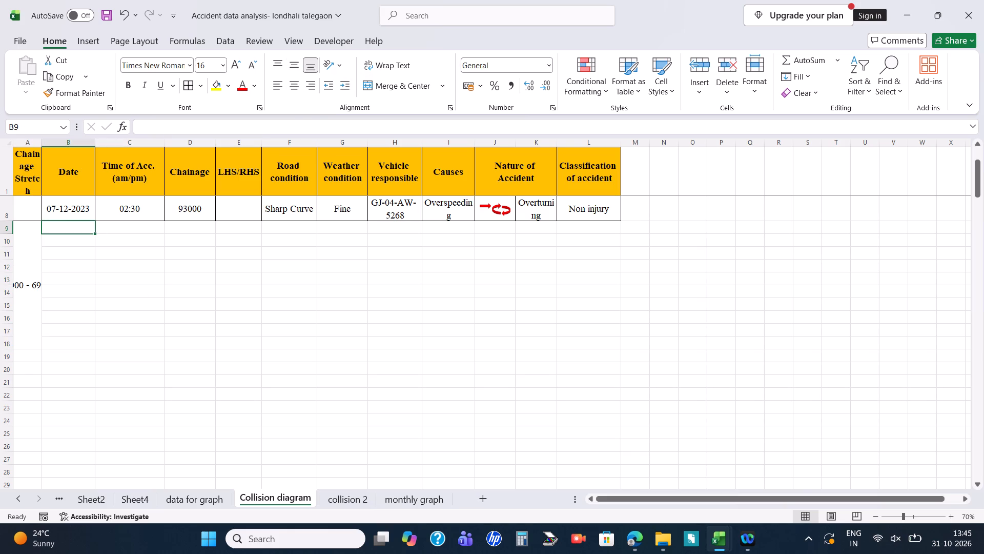
click(24, 290)
Find 69 on the data for graph sheet and copy the 29-04-2026 accident's date, time and location into B9:D9 of Collision diagram.
click(202, 494)
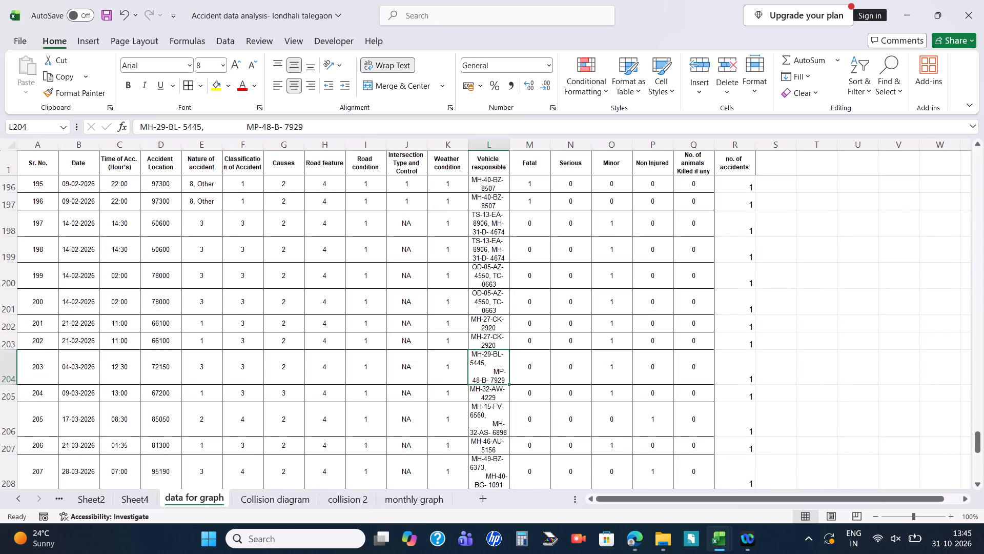
click(903, 71)
click(886, 114)
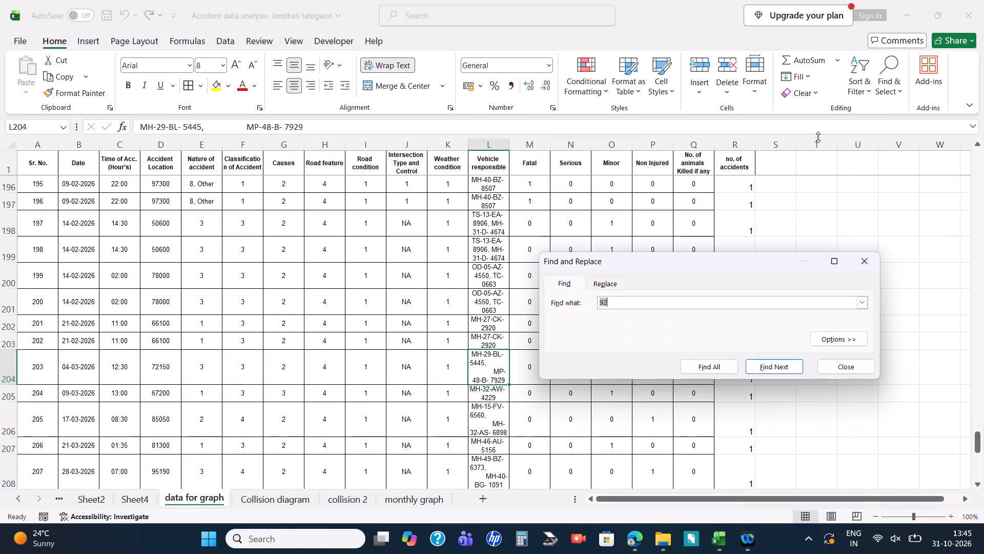
double_click(680, 300)
key(BackSpace)
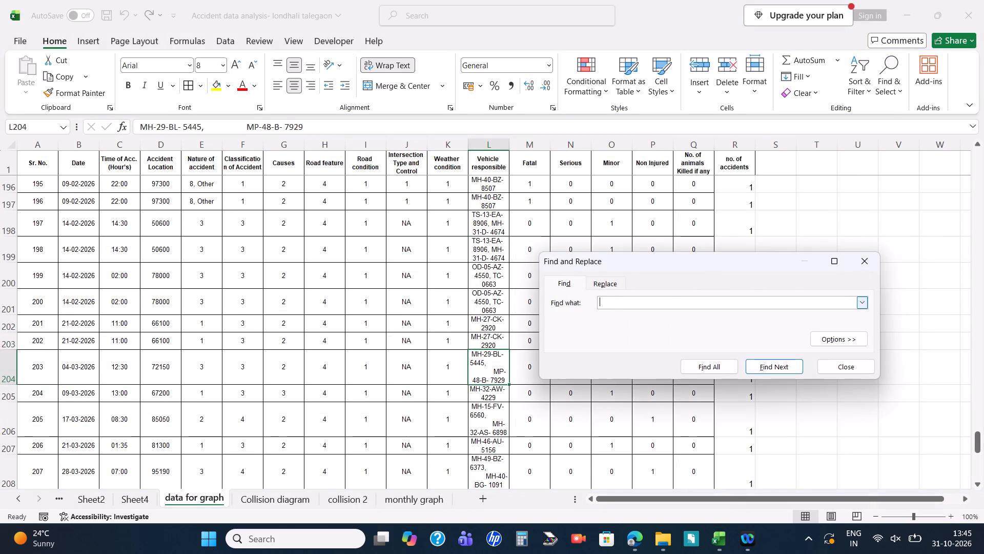
text(69)
key(Return)
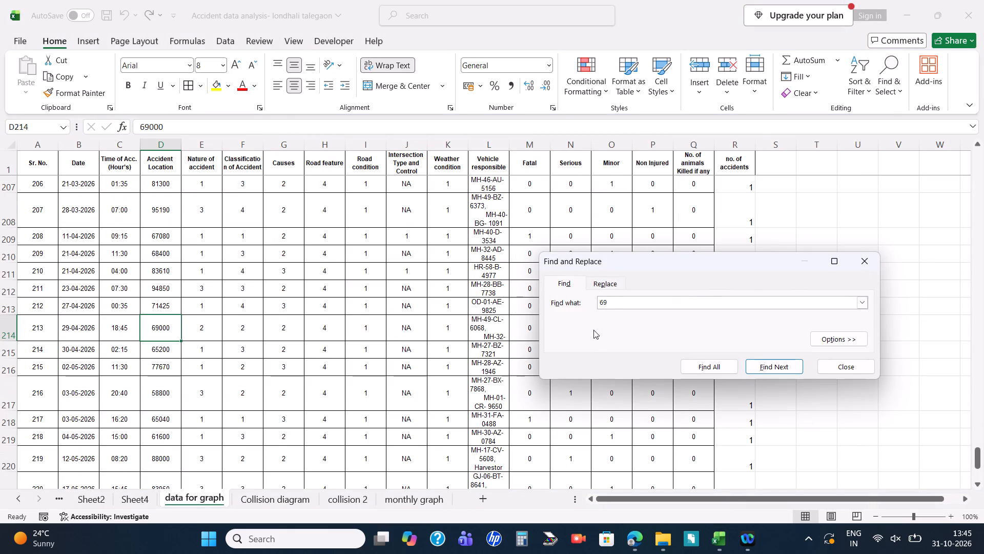
click(874, 266)
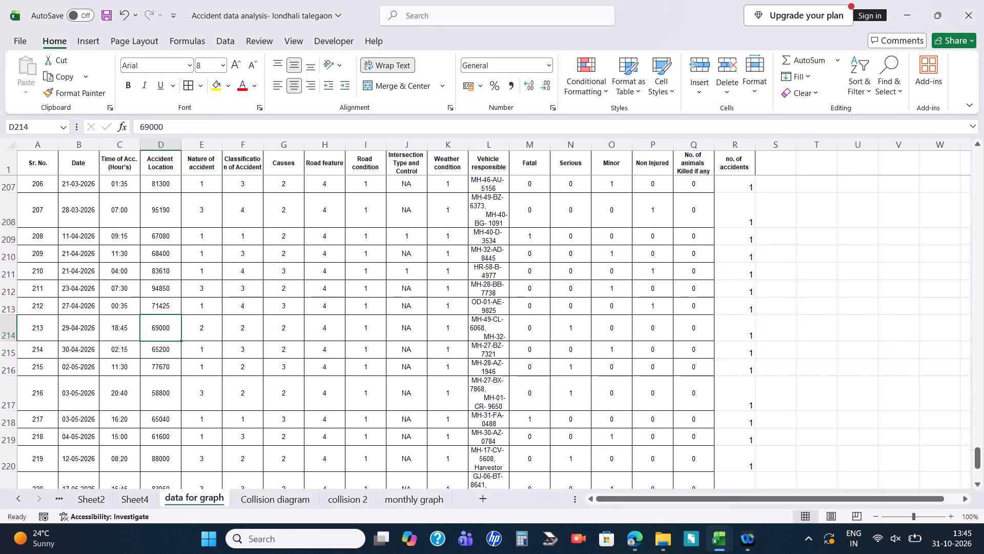
drag(75, 323, 159, 322)
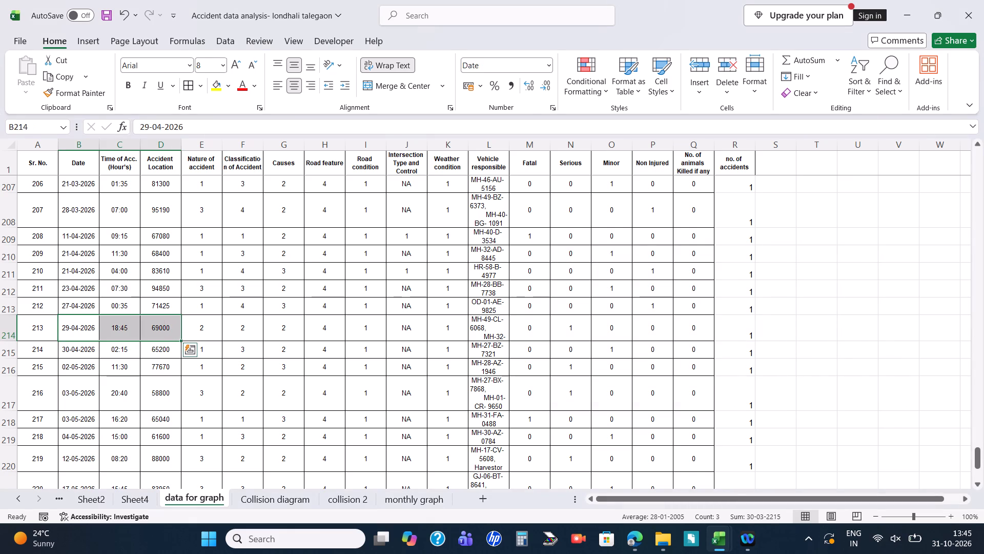
key(ctrl+c)
click(242, 490)
click(60, 224)
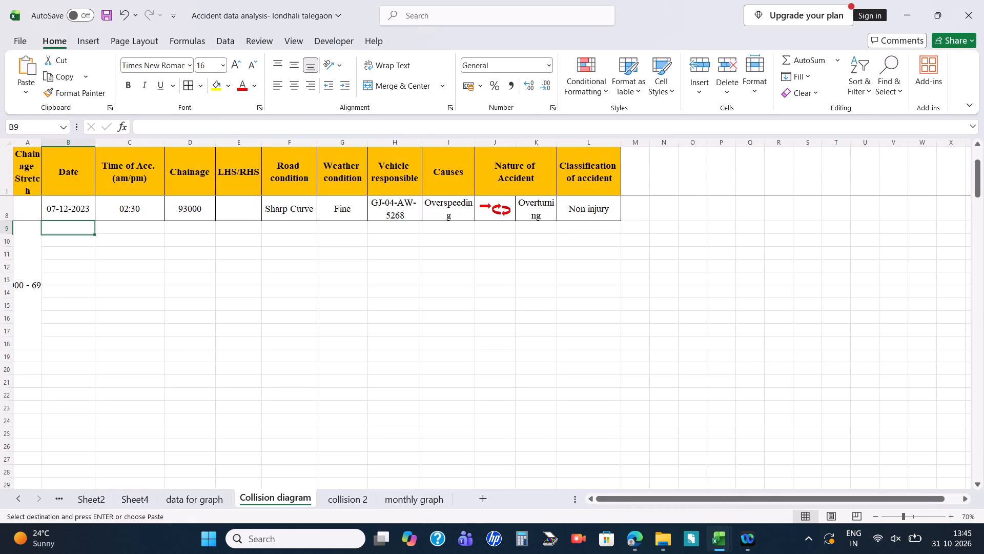
key(ctrl+v)
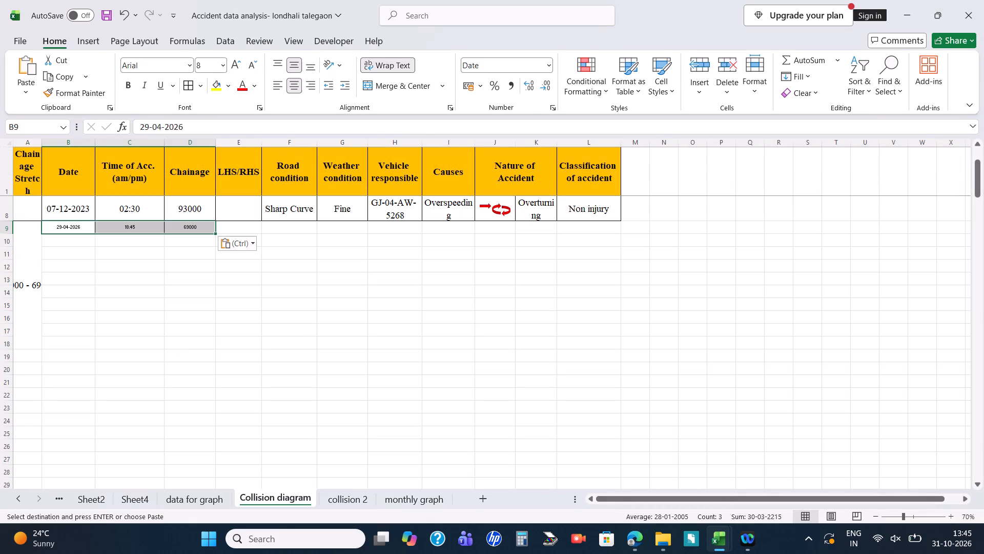
Check the 29-04-2026 accident's codes on data for graph against the legend in the Lucknow to sitapur accident data workbook.
click(245, 230)
click(313, 231)
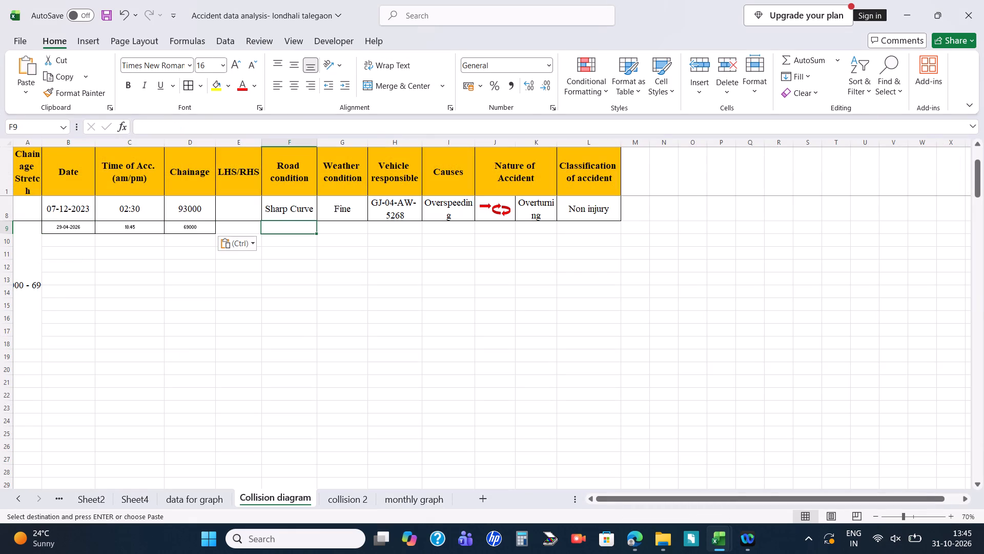
click(212, 506)
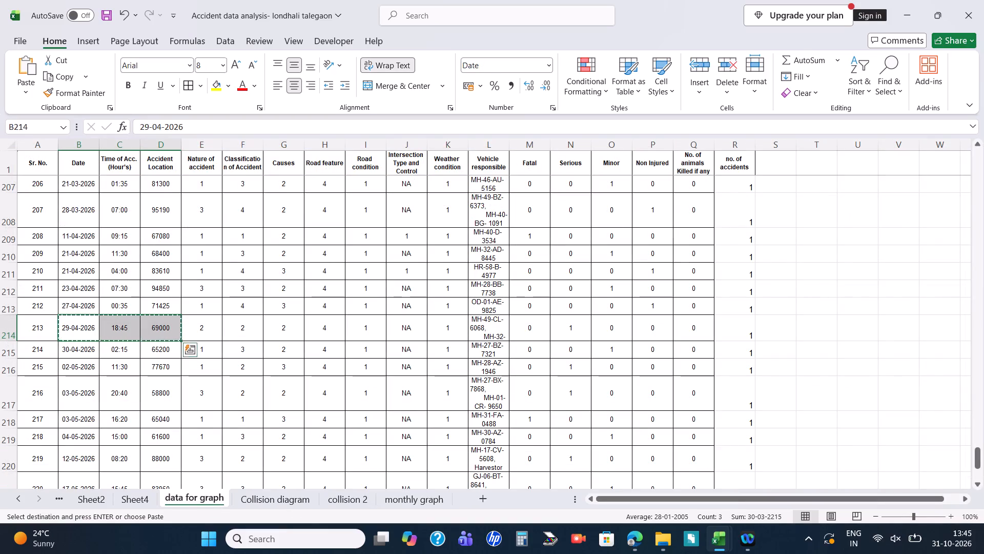
key(alt+Tab)
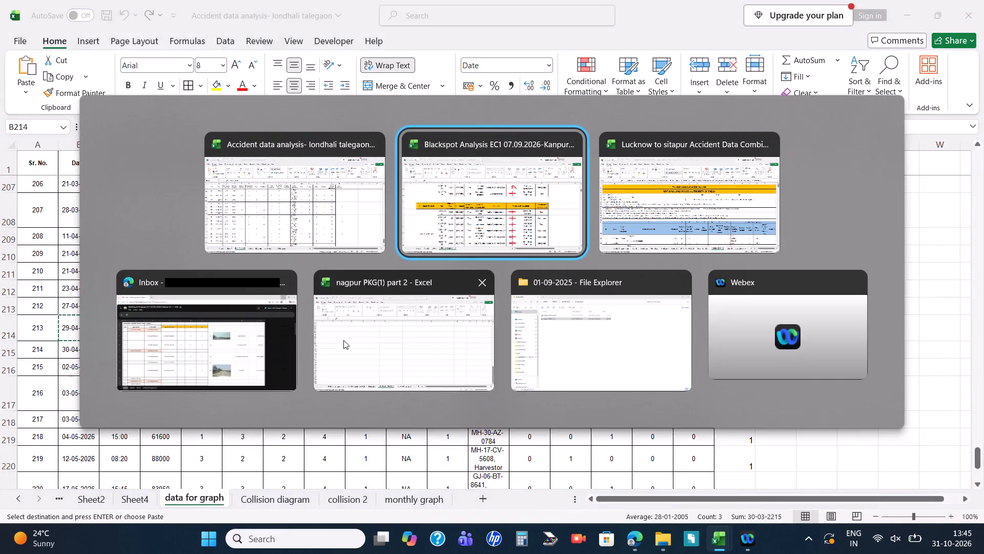
key(alt+Tab)
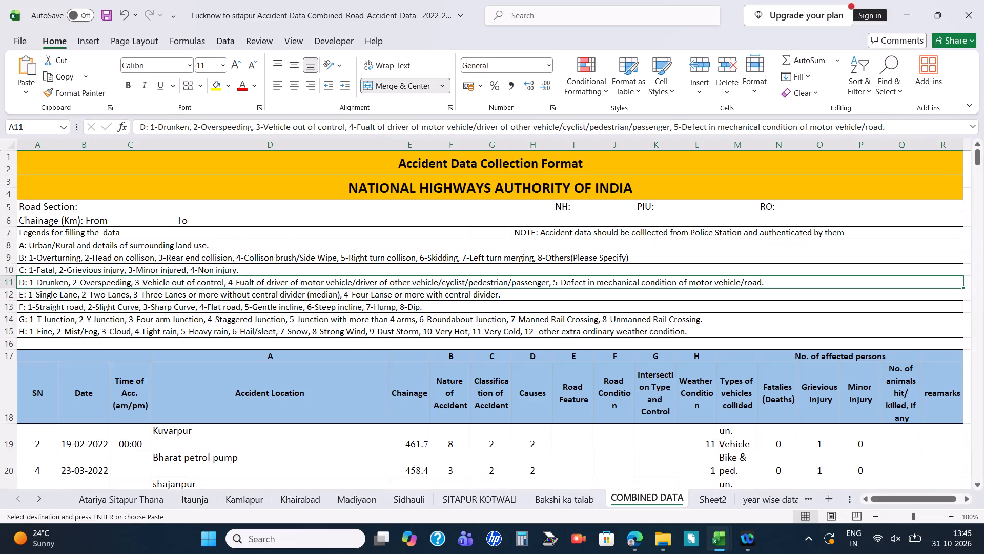
key(alt+Tab)
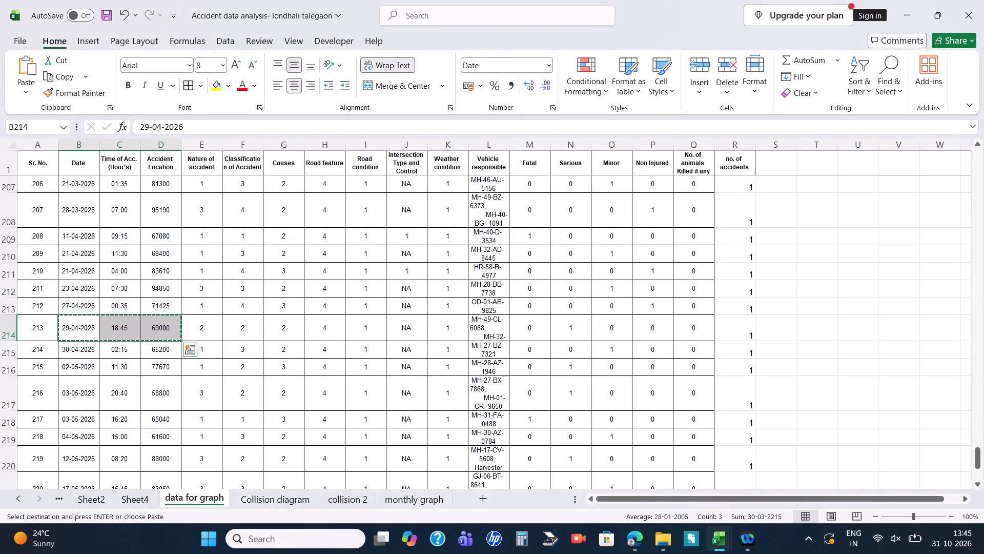
click(265, 504)
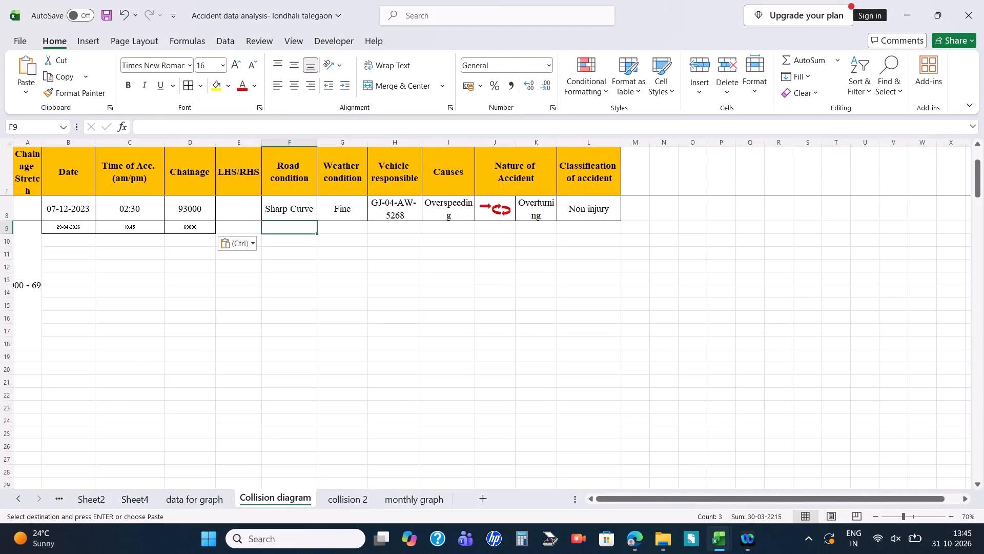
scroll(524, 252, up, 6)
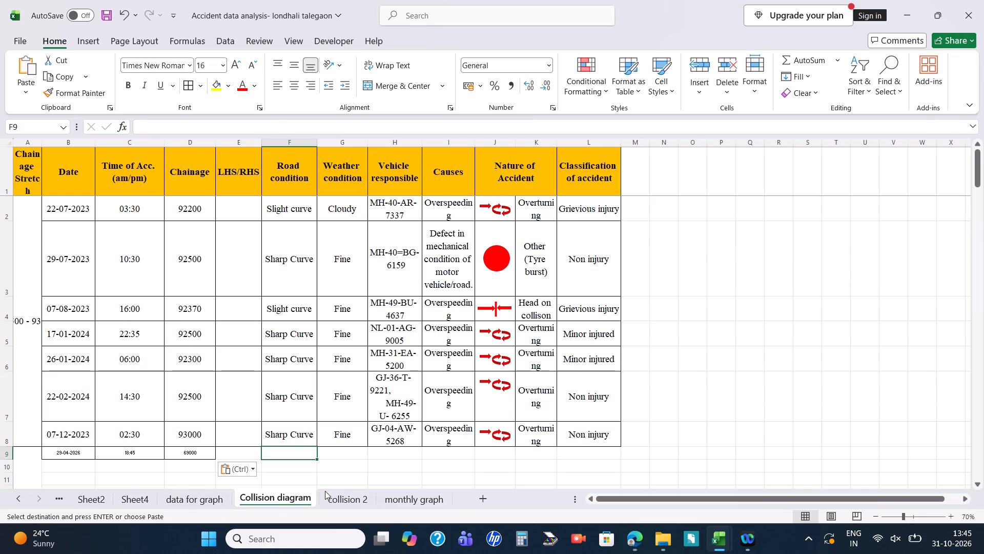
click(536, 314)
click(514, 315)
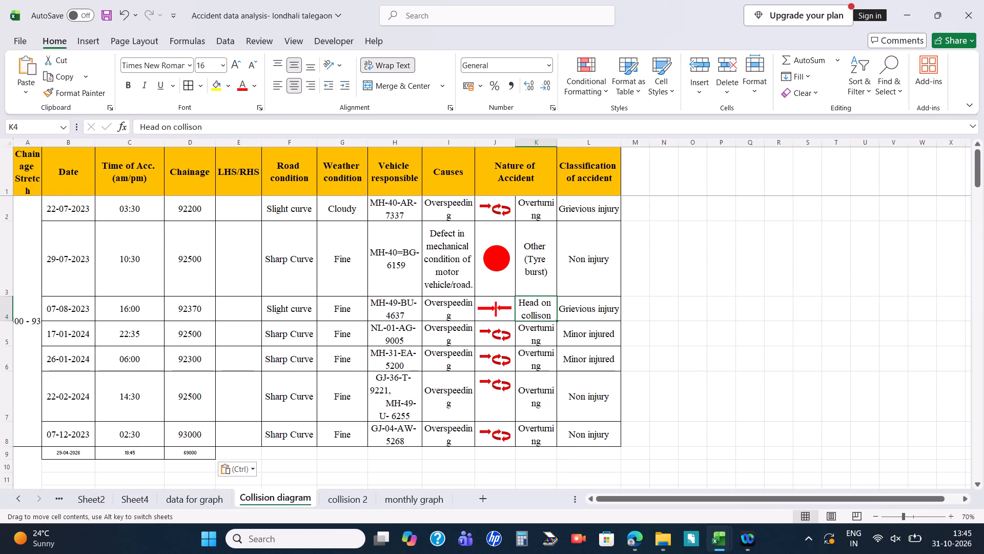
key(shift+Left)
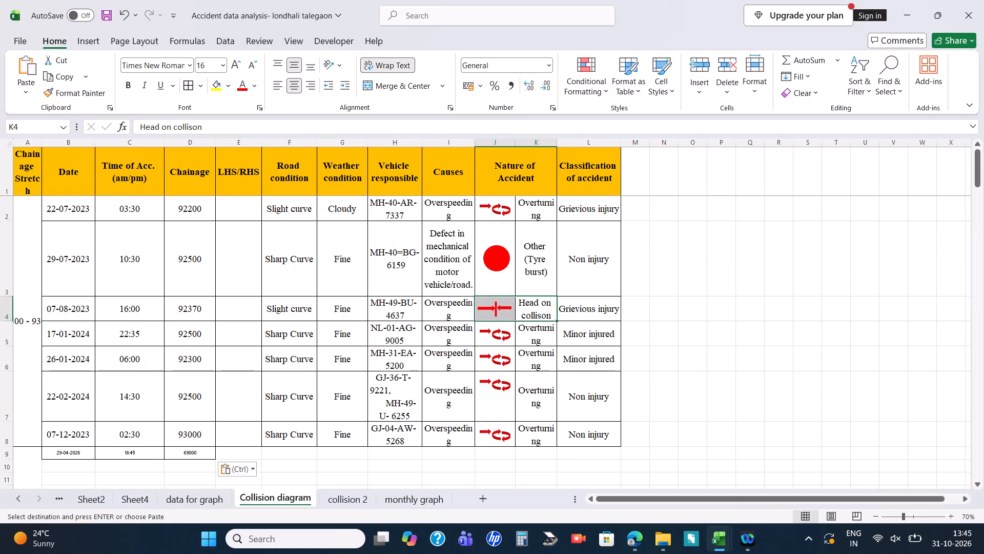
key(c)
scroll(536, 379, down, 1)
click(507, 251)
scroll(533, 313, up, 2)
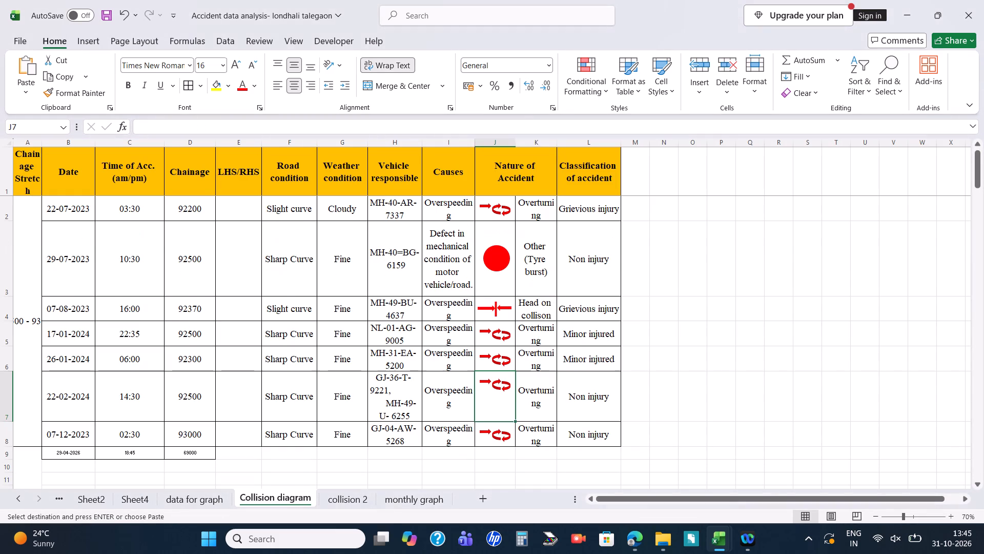
Copy the Head on collison symbol and label from the 07-08-2023 row into the 29-04-2026 row's Nature of Accident cells.
drag(549, 312, 507, 314)
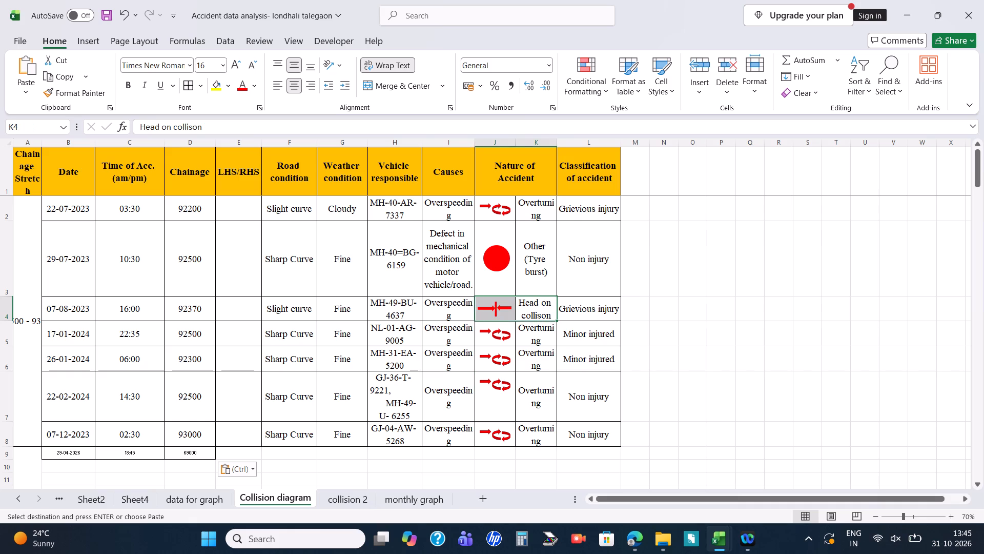
key(ctrl+c)
click(533, 456)
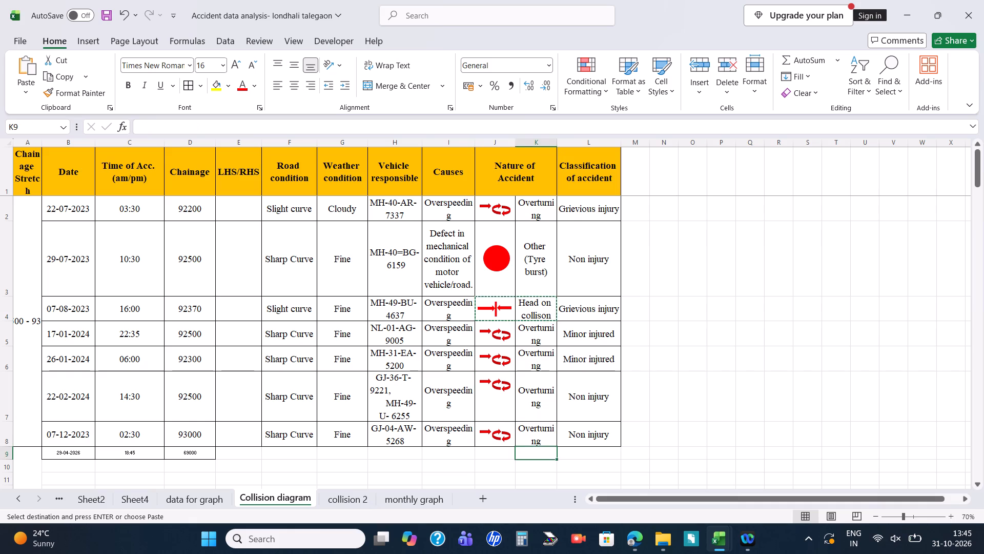
key(ctrl+v)
key(ctrl+x)
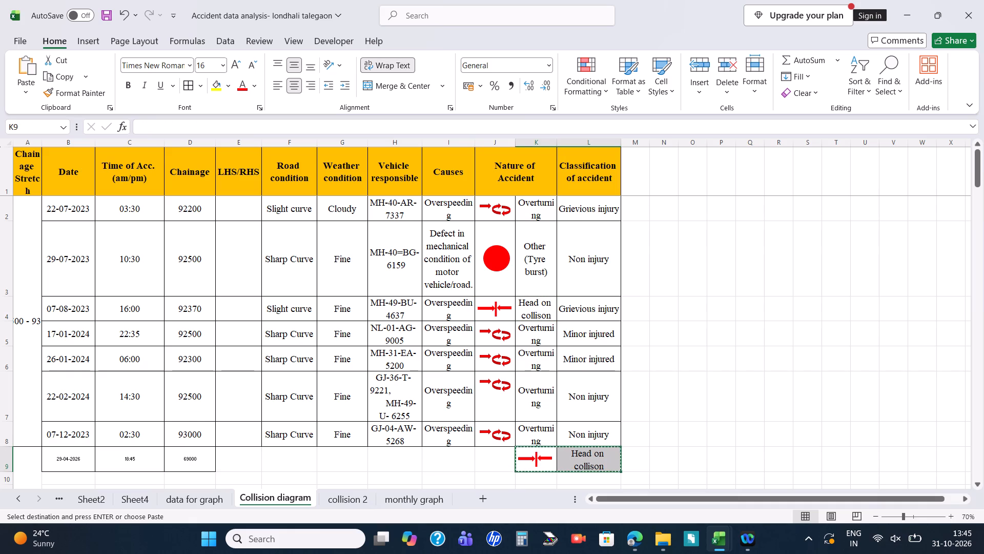
click(491, 465)
key(ctrl+v)
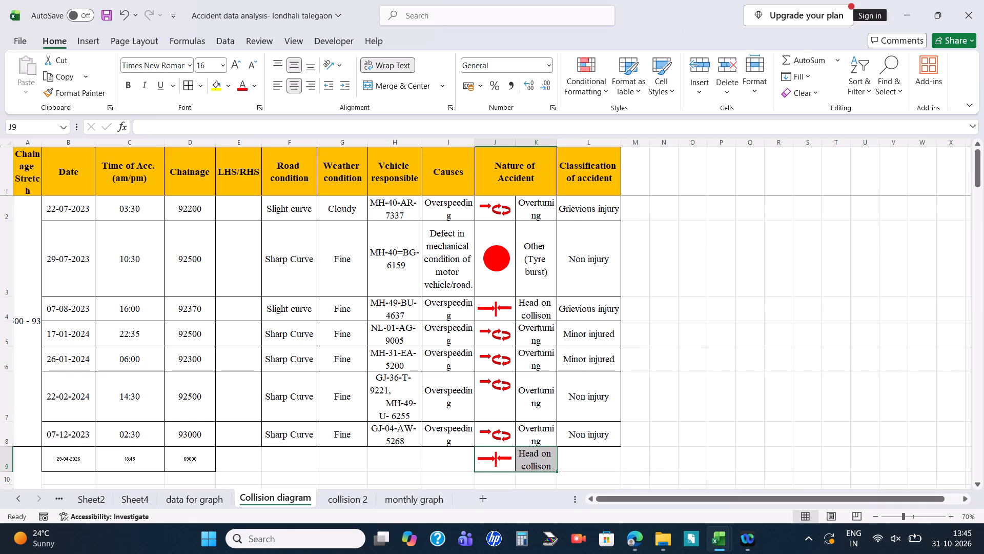
click(714, 387)
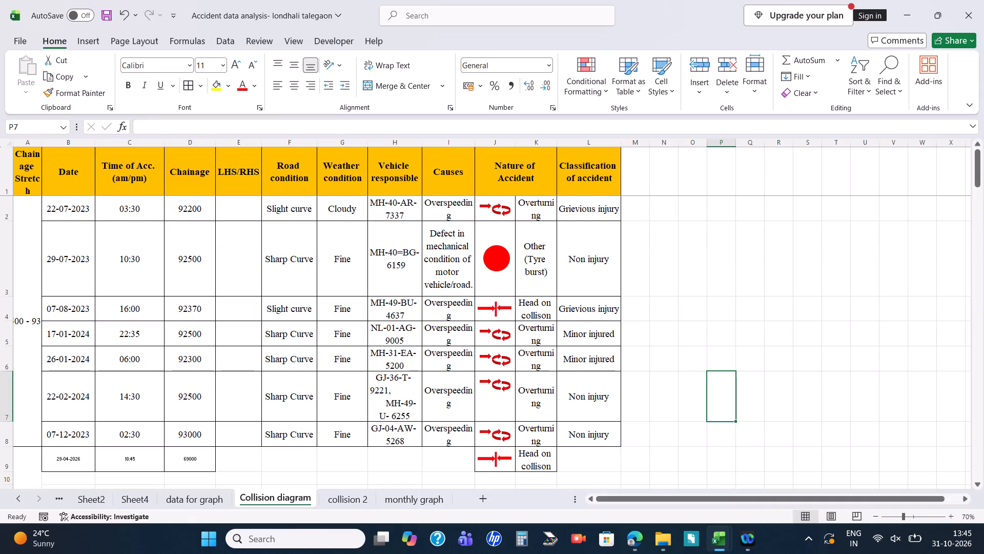
Check the 29-04-2026 accident's classification code against the legend and copy Grievious injury from the 22-07-2023 row into its Classification of accident cell.
click(200, 508)
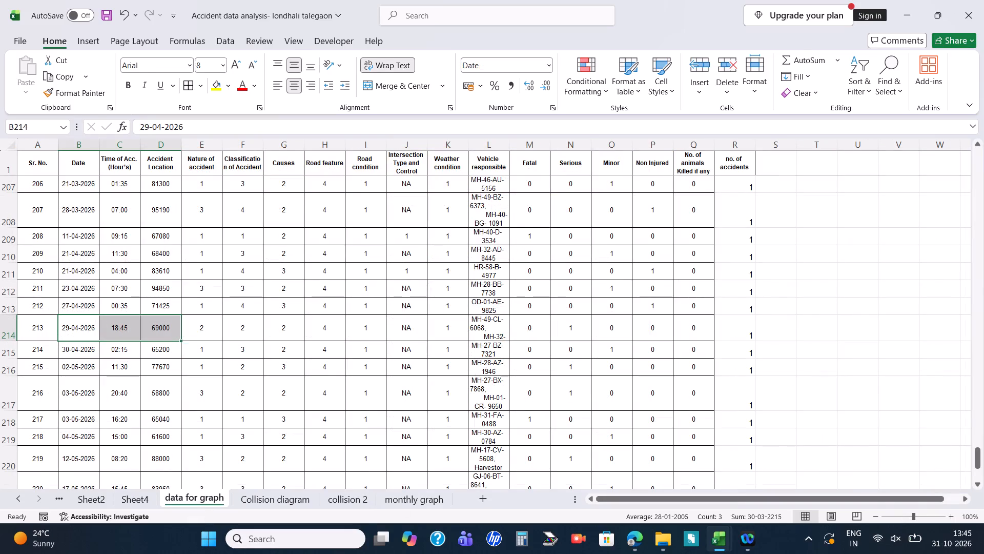
key(alt+Tab)
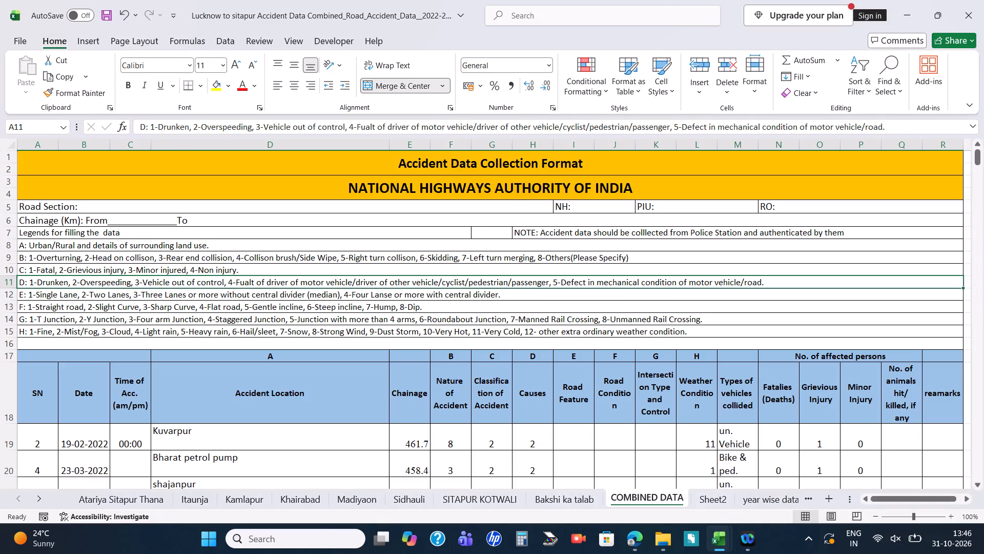
key(alt+Tab)
click(342, 504)
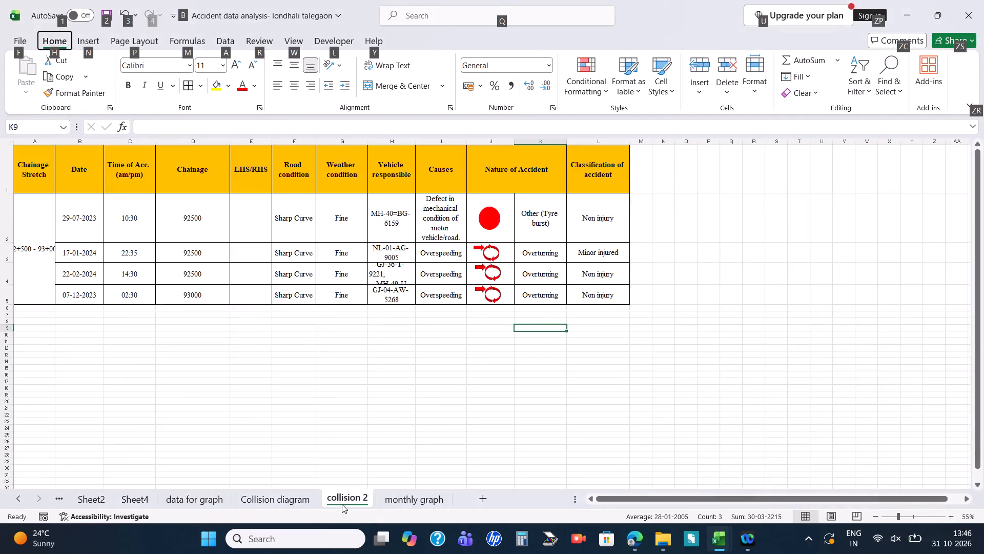
click(272, 500)
click(592, 225)
click(591, 209)
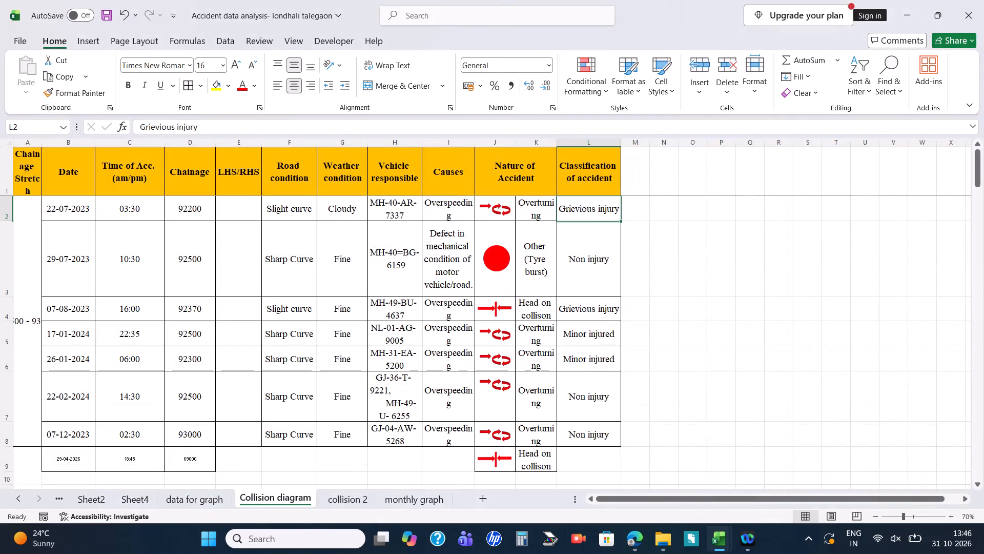
key(ctrl+c)
click(587, 459)
key(ctrl+v)
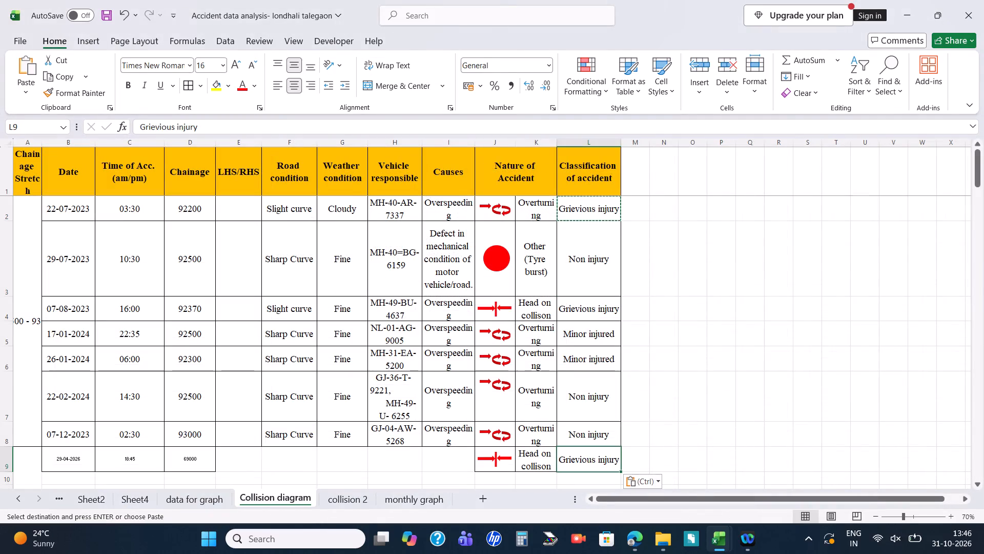
Check the 29-04-2026 accident's cause code against the legend and fill Overspeeding from the 07-12-2023 row into its Causes cell.
click(204, 498)
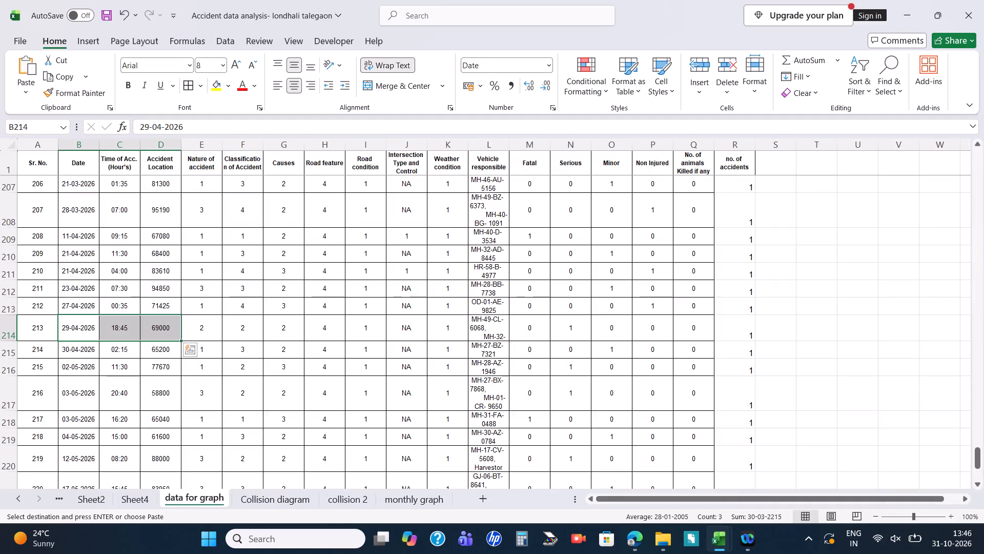
key(alt+Tab)
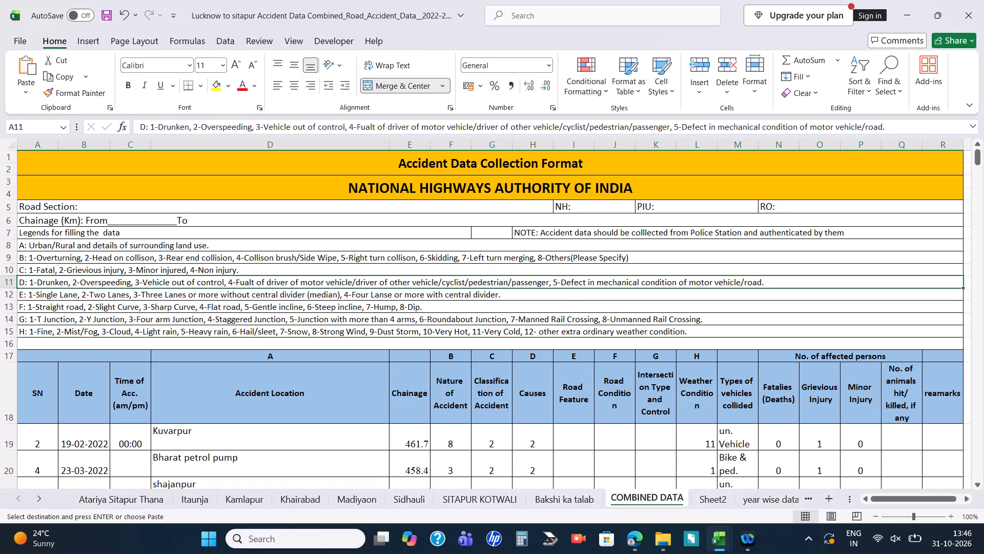
key(alt+Tab)
click(278, 503)
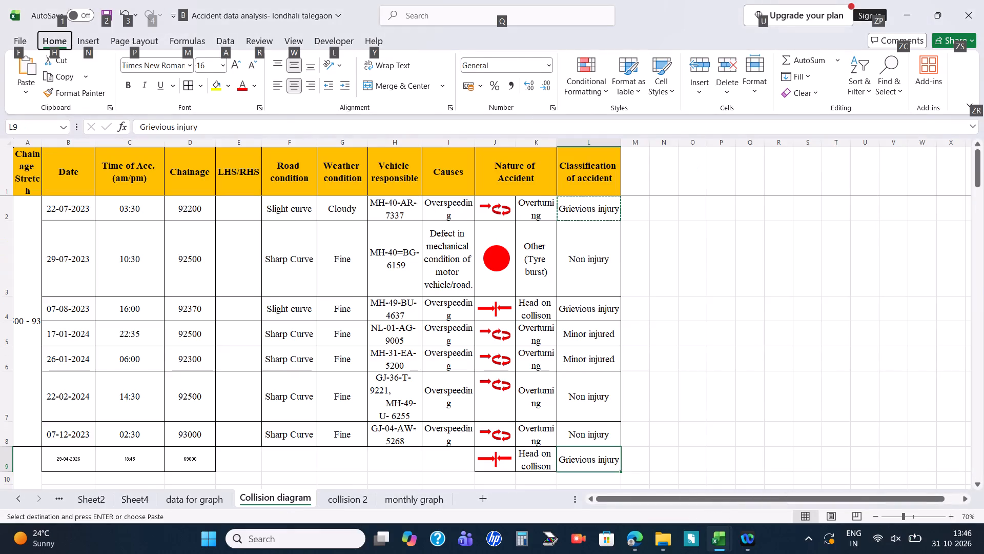
click(442, 442)
drag(475, 446, 469, 465)
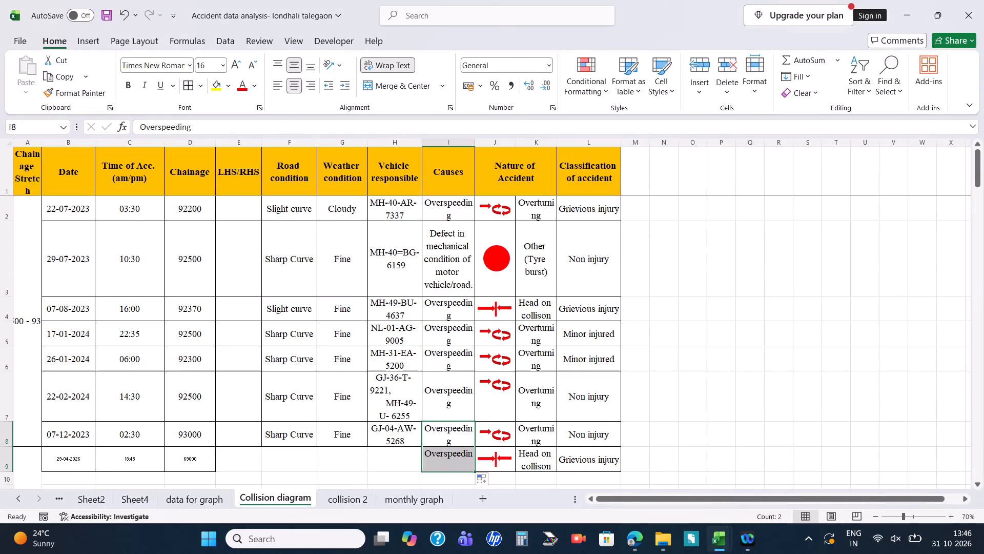
Copy Straight road from legend F of the Lucknow to sitapur workbook into the 29-04-2026 row's Road condition cell on Collision diagram.
key(alt+Tab)
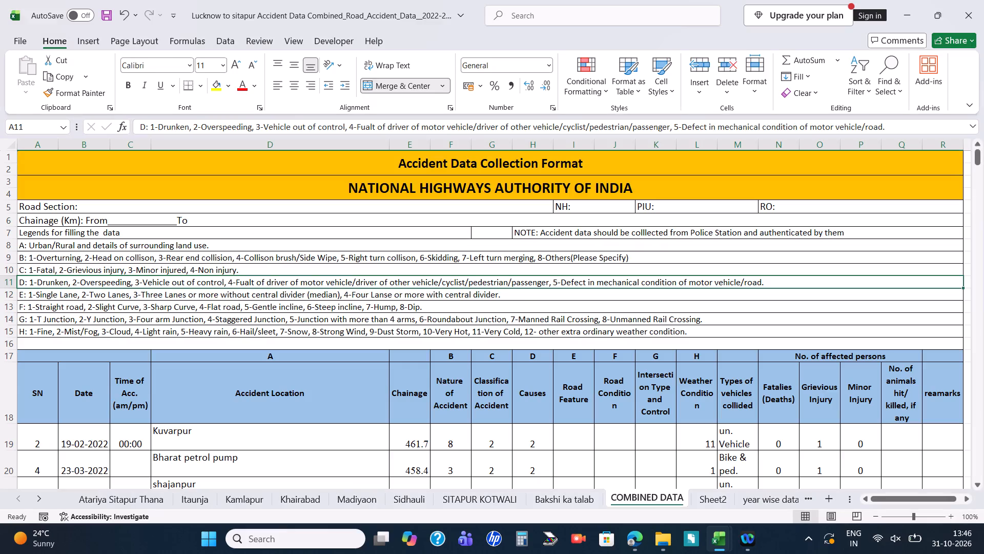
key(alt+Tab)
click(207, 500)
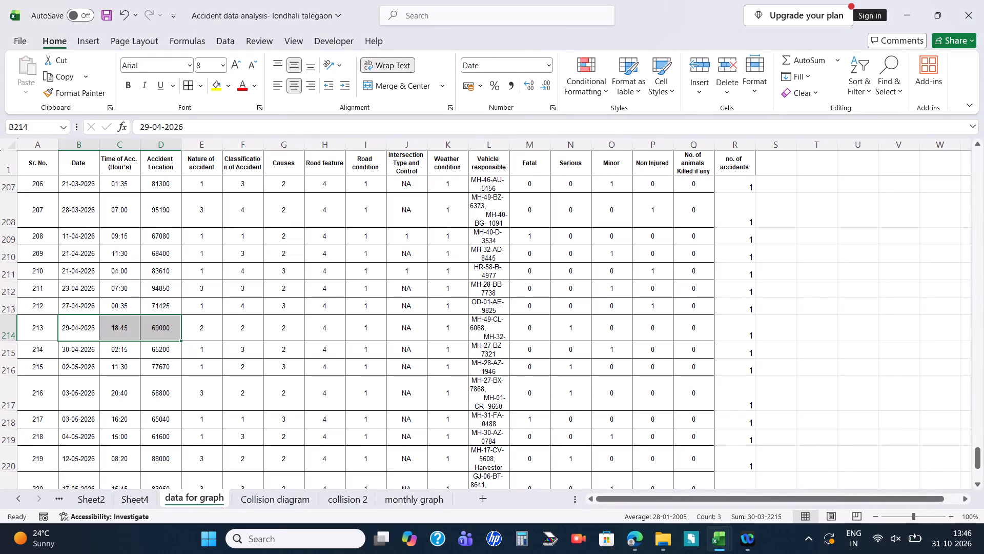
key(alt+Tab)
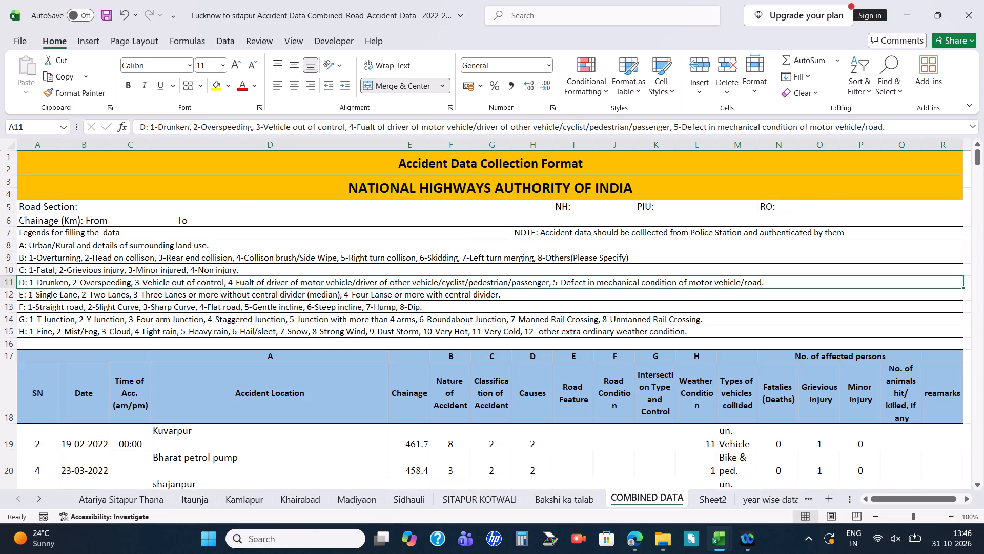
key(alt+Tab)
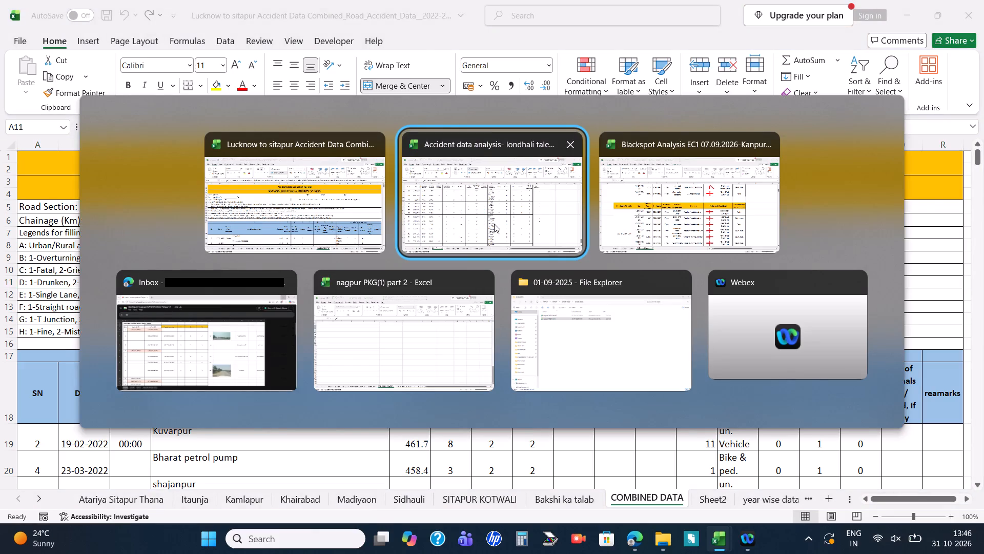
alt+click(334, 235)
click(62, 305)
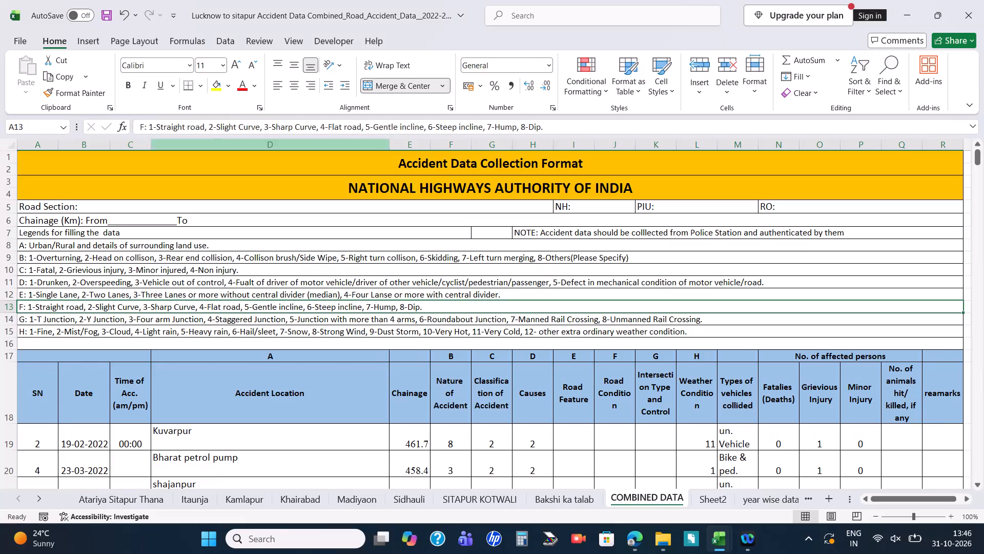
drag(204, 130, 159, 129)
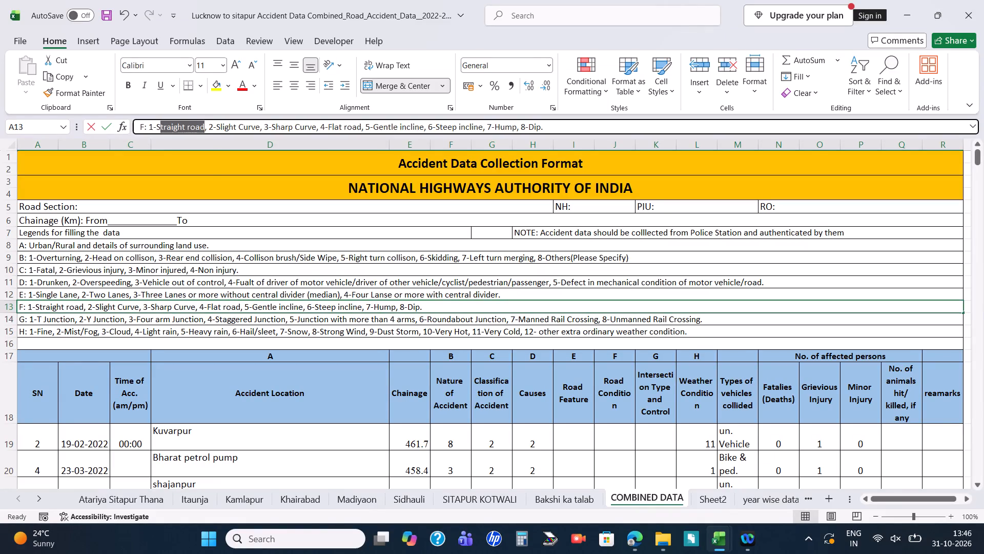
drag(159, 129, 156, 130)
key(ctrl+c)
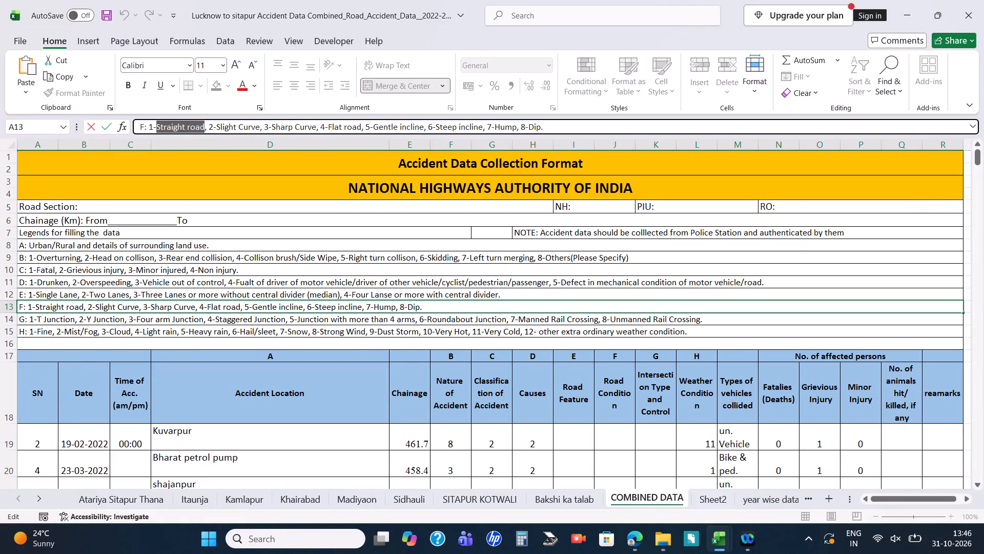
key(alt+Tab)
click(332, 504)
click(266, 492)
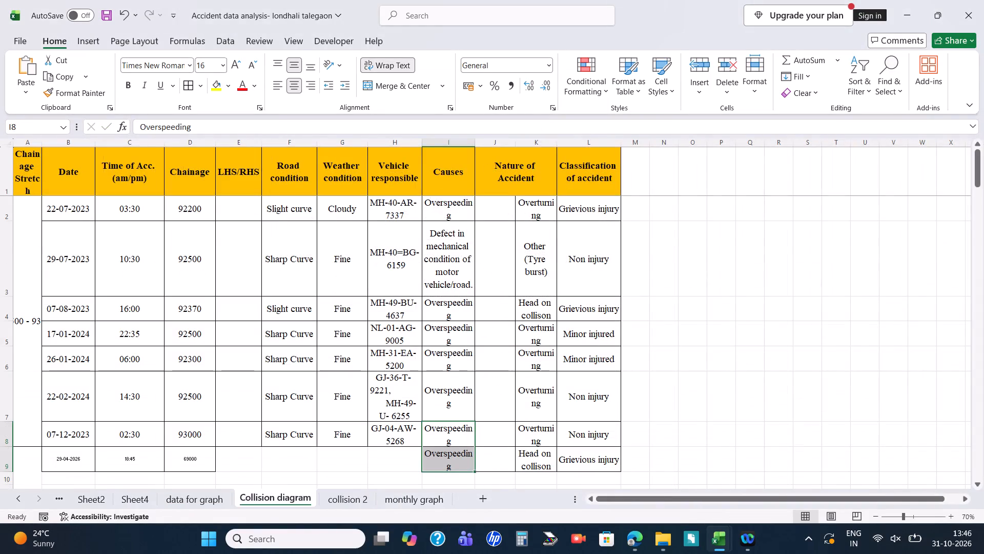
click(297, 465)
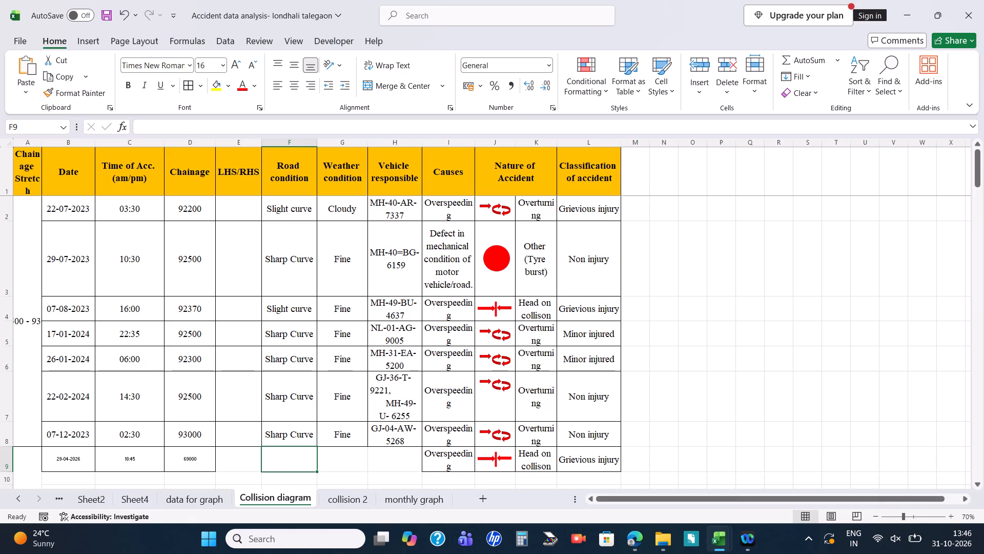
key(ctrl+v)
Fill Fine down the Weather condition column from the 07-12-2023 row.
click(346, 434)
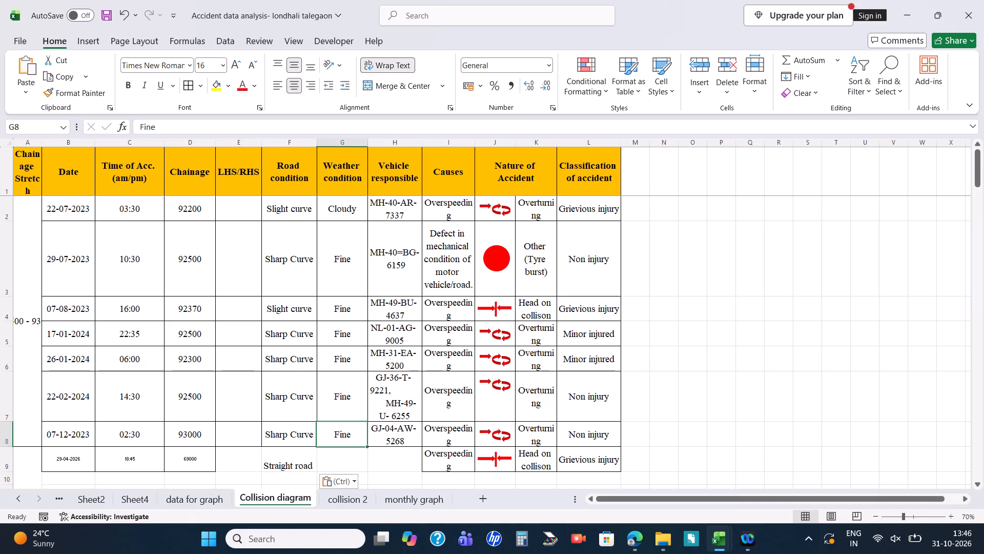
double_click(367, 446)
Copy the 29-04-2026 accident's vehicle responsible entry from data for graph into H9 of Collision diagram.
click(207, 499)
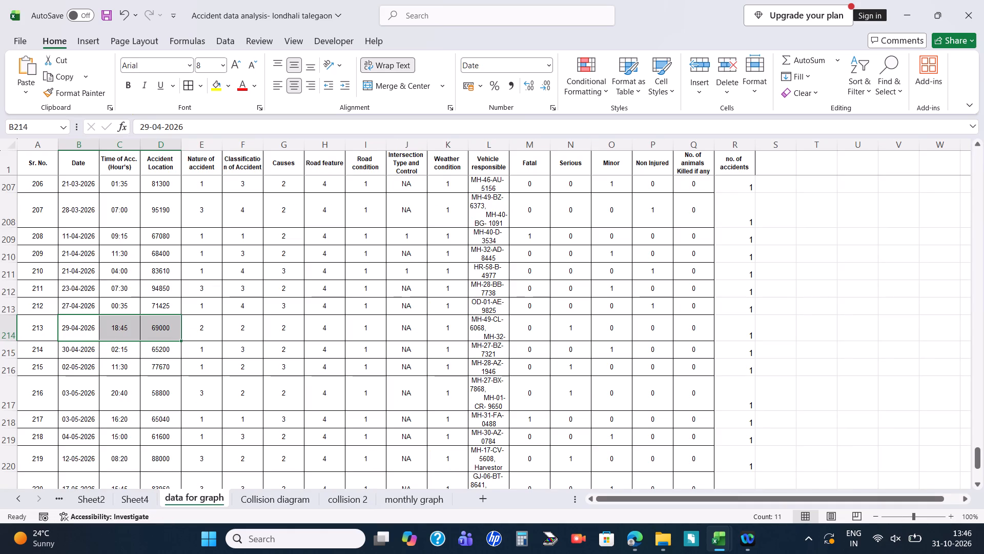
click(504, 327)
key(ctrl+c)
click(286, 501)
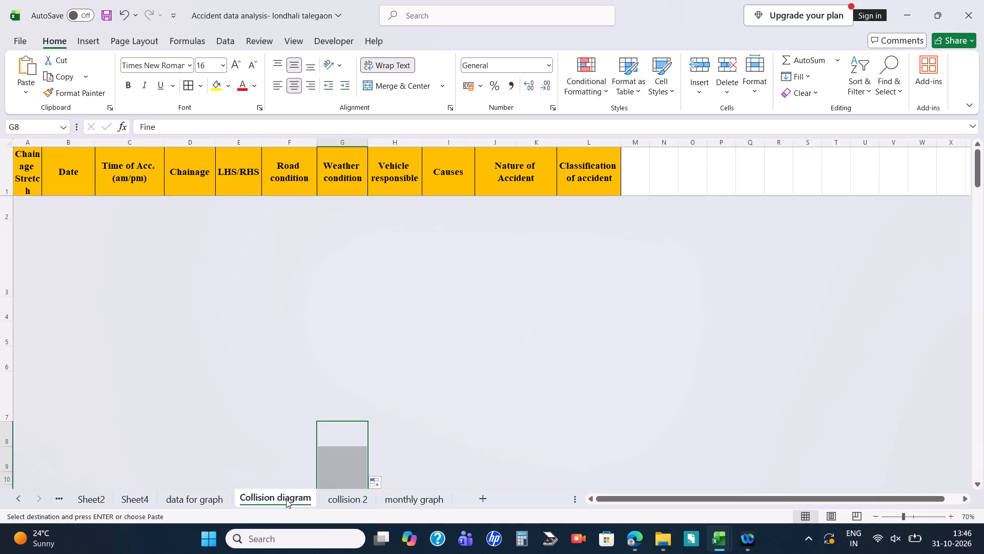
click(387, 456)
key(ctrl+v)
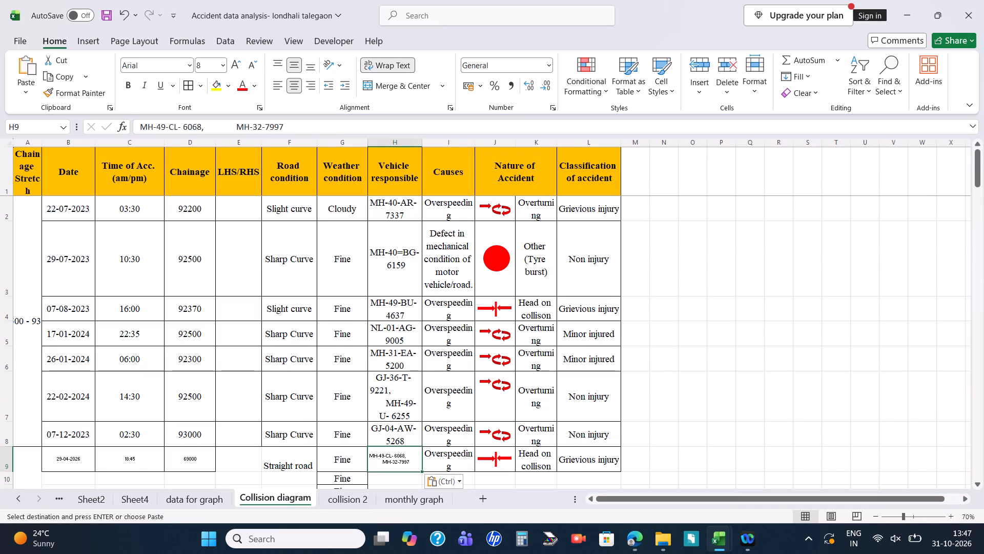
Clear the surplus Fine entries below the 29-04-2026 row in the Weather condition column.
scroll(362, 423, down, 2)
drag(376, 385, 334, 258)
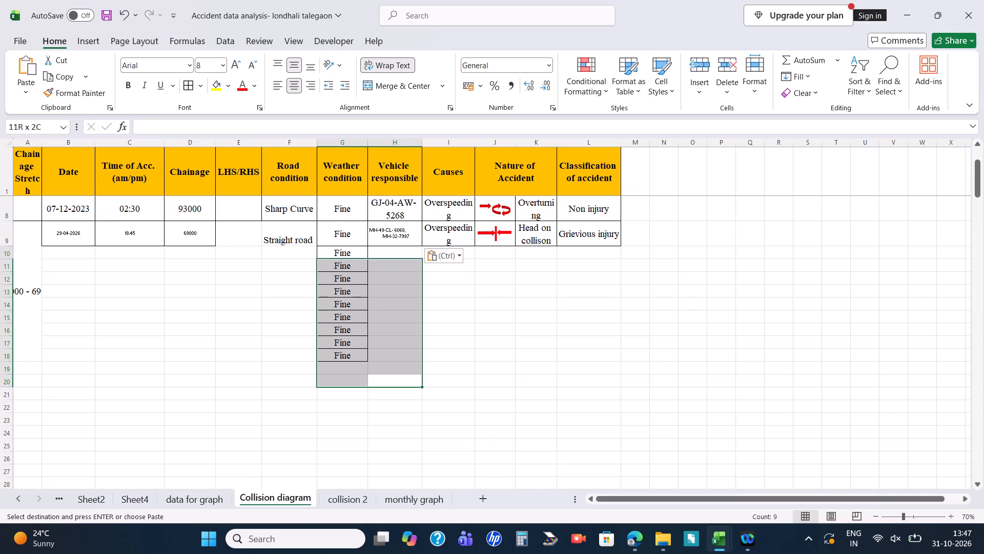
drag(334, 258, 333, 256)
key(Delete)
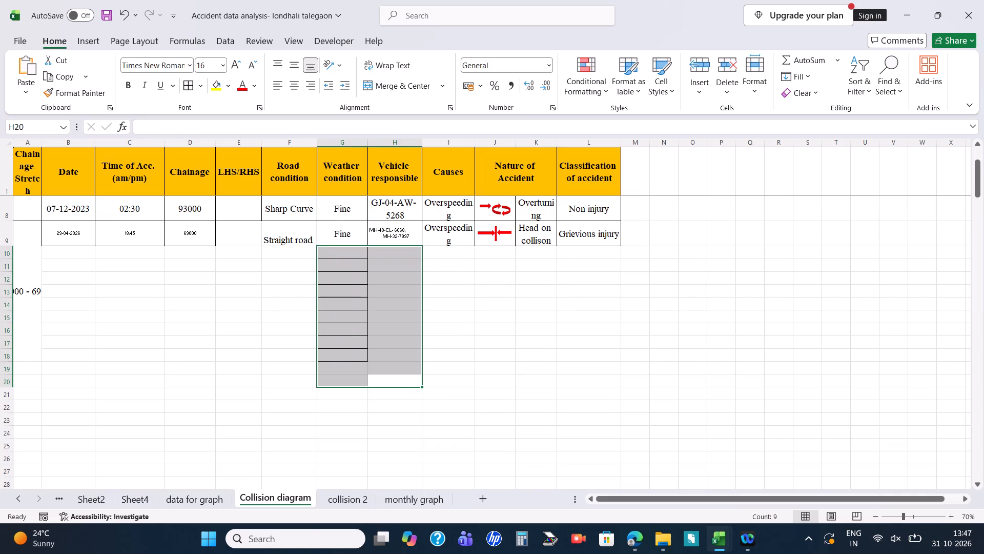
click(575, 341)
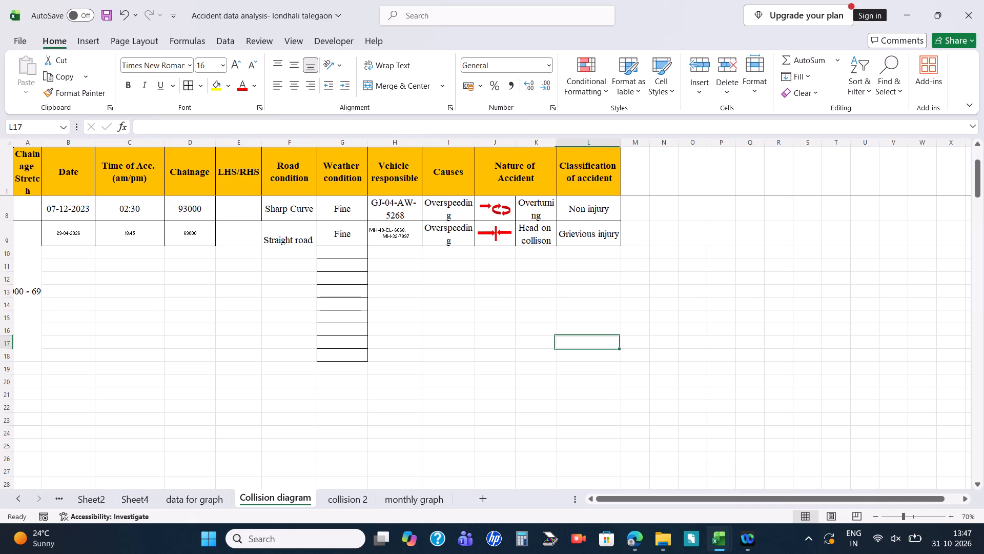
Format the 29-04-2026 row, B9:L9, in Times New Roman at size 16.
drag(64, 236, 580, 231)
click(144, 60)
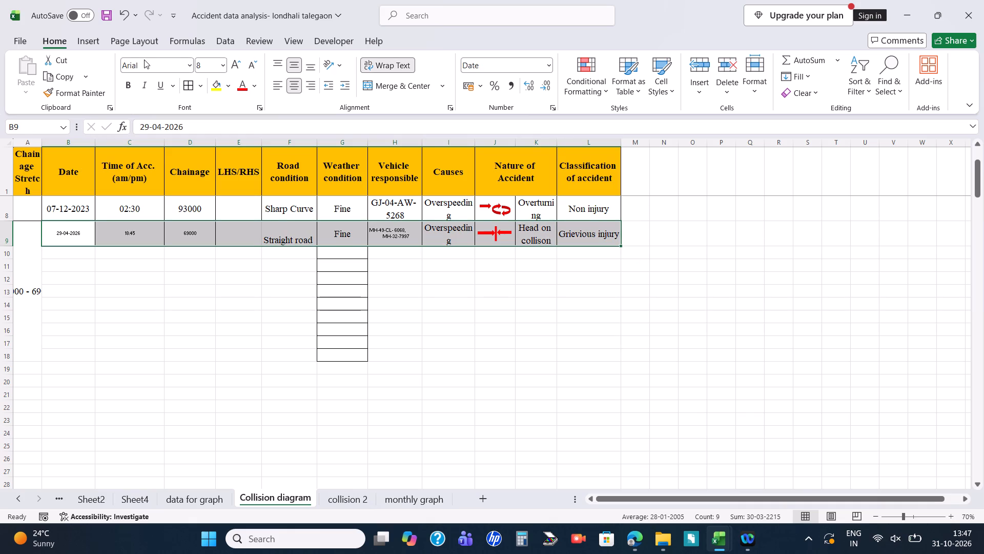
click(145, 62)
key(BackSpace)
text(tim)
key(Return)
click(213, 61)
text(16)
key(Return)
click(722, 322)
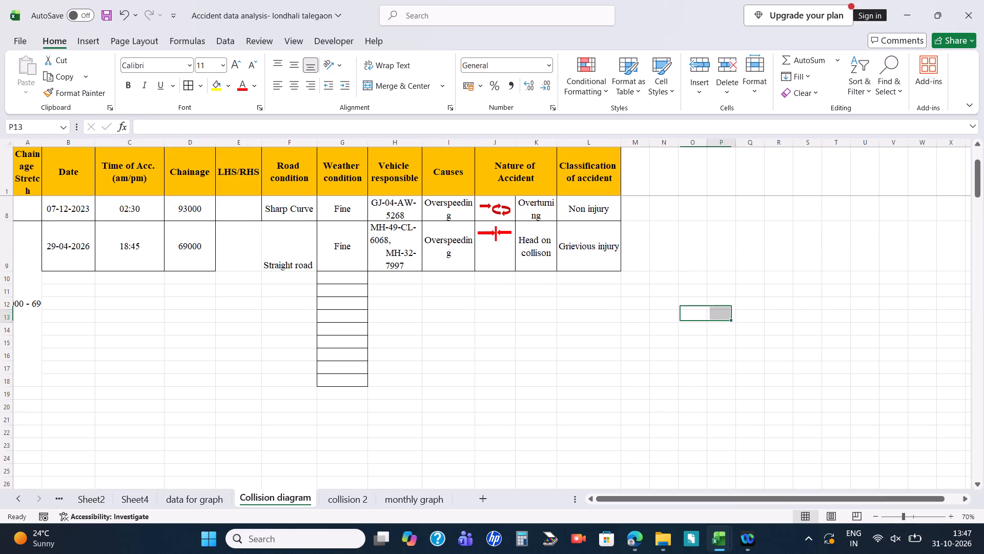
Search data for graph for 69 to locate the next accidents within the 69+000 - 69+500 stretch.
click(79, 277)
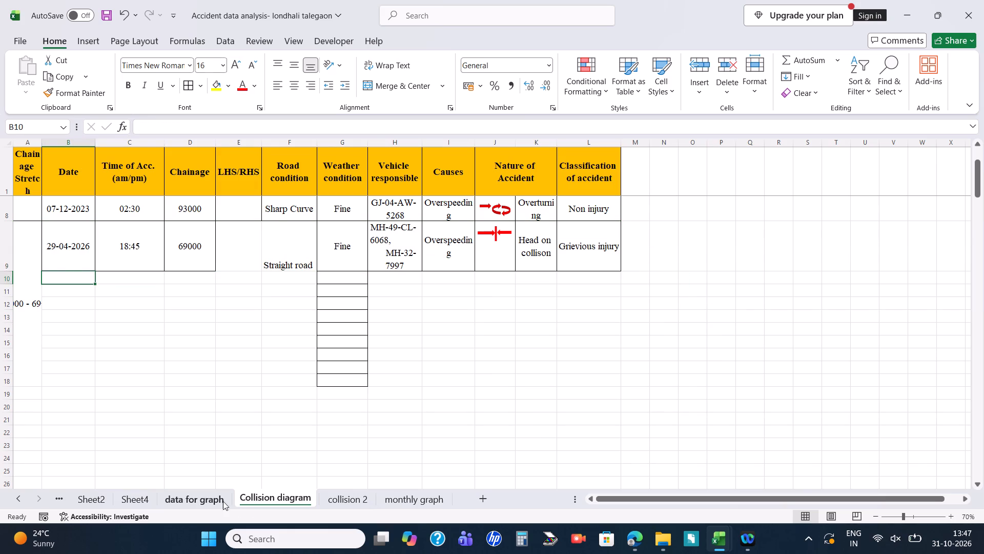
click(204, 499)
click(879, 74)
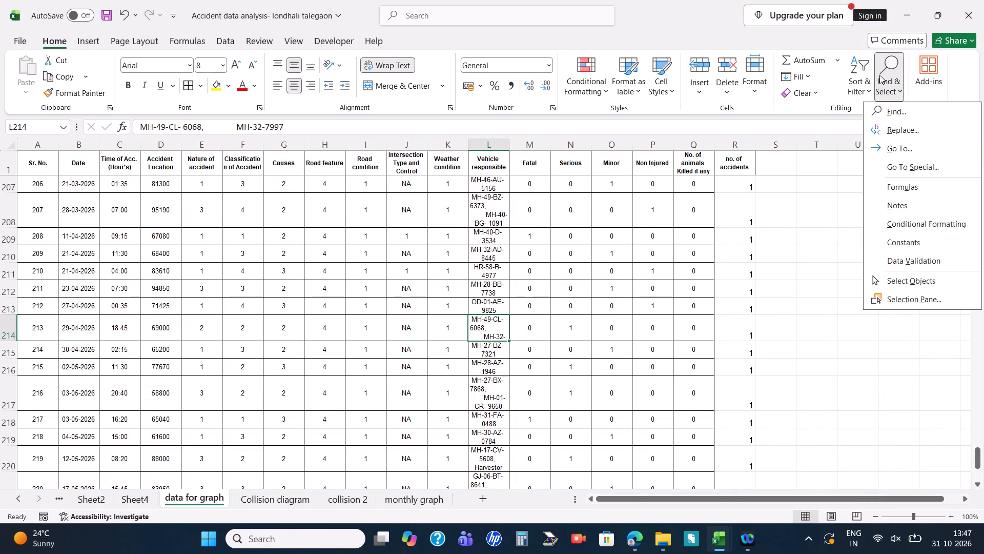
click(896, 113)
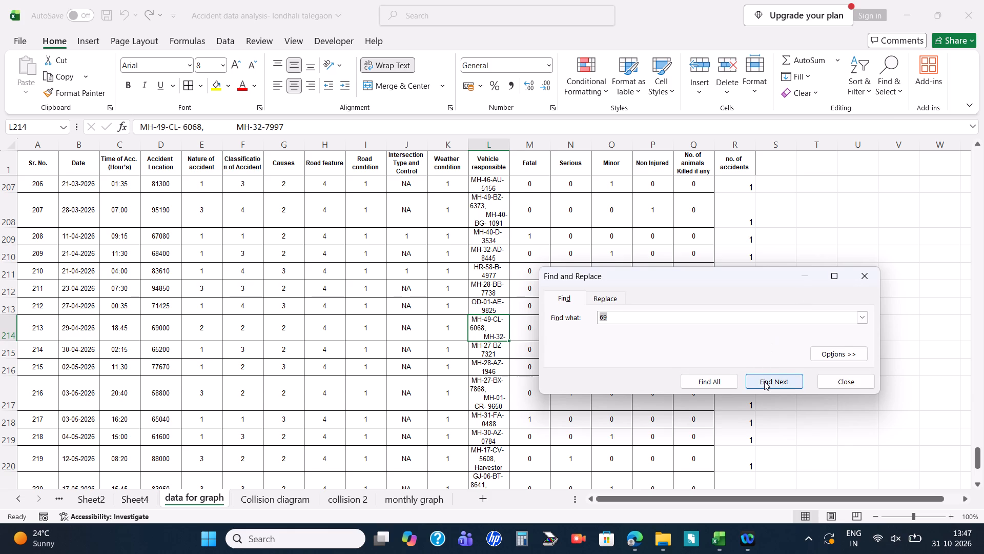
click(764, 381)
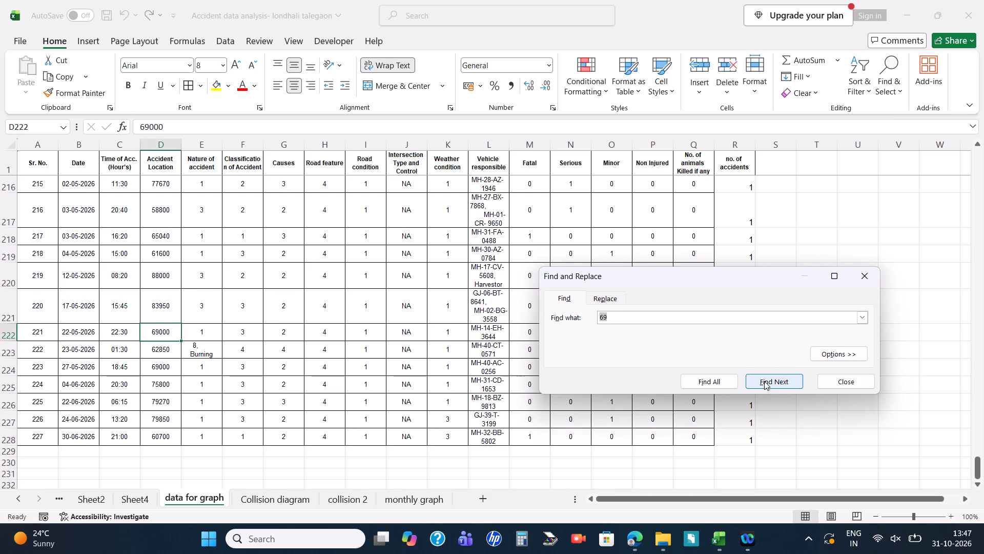
click(764, 381)
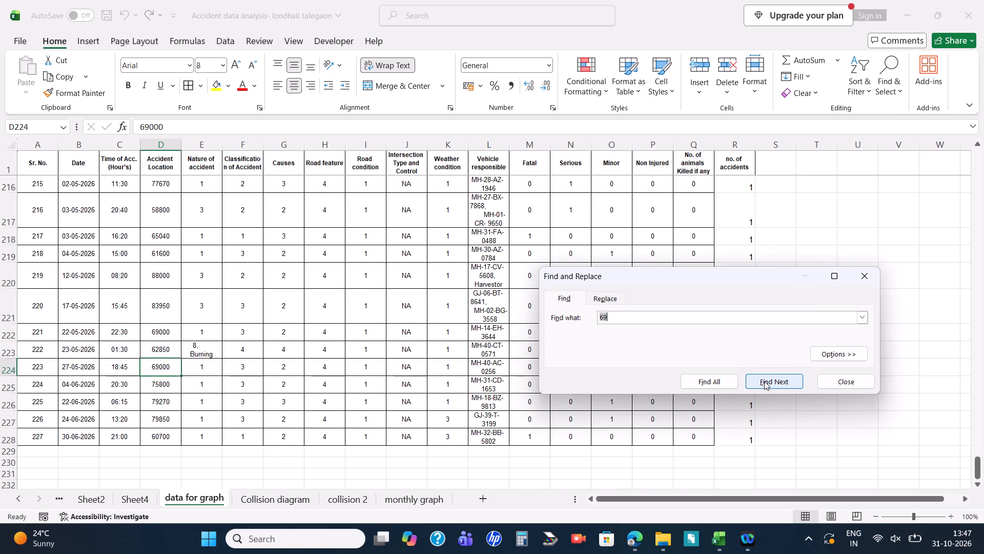
click(764, 381)
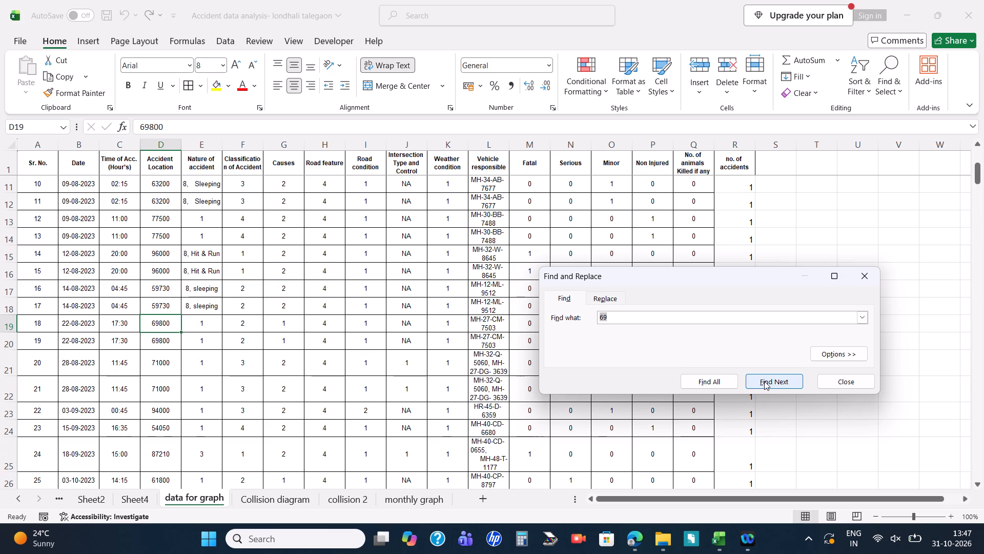
click(764, 381)
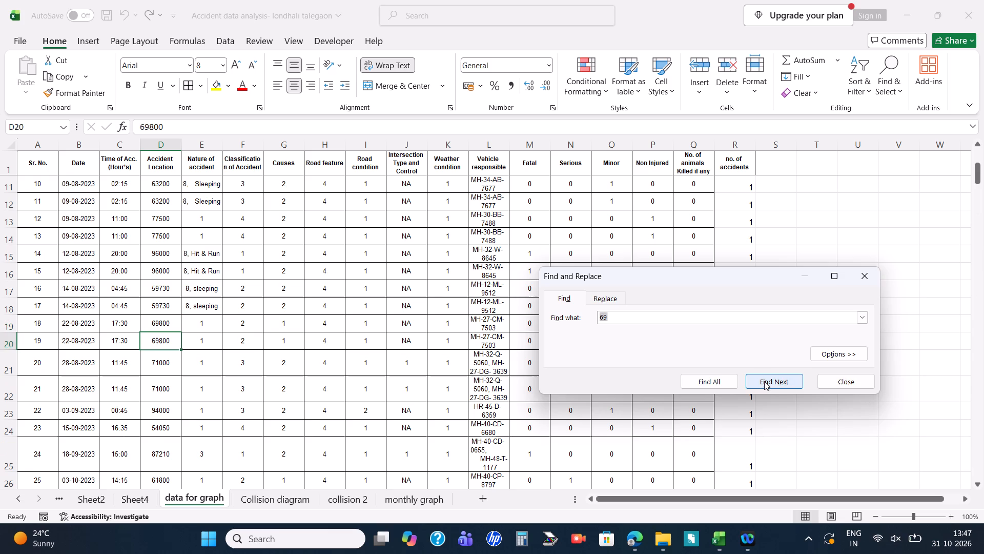
click(764, 381)
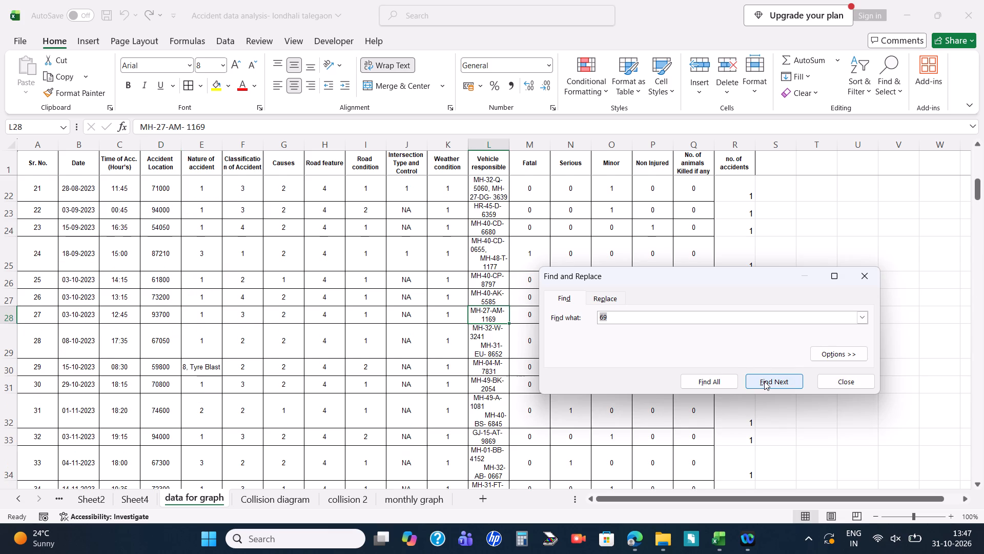
click(764, 381)
click(764, 381)
click(764, 381)
click(764, 381)
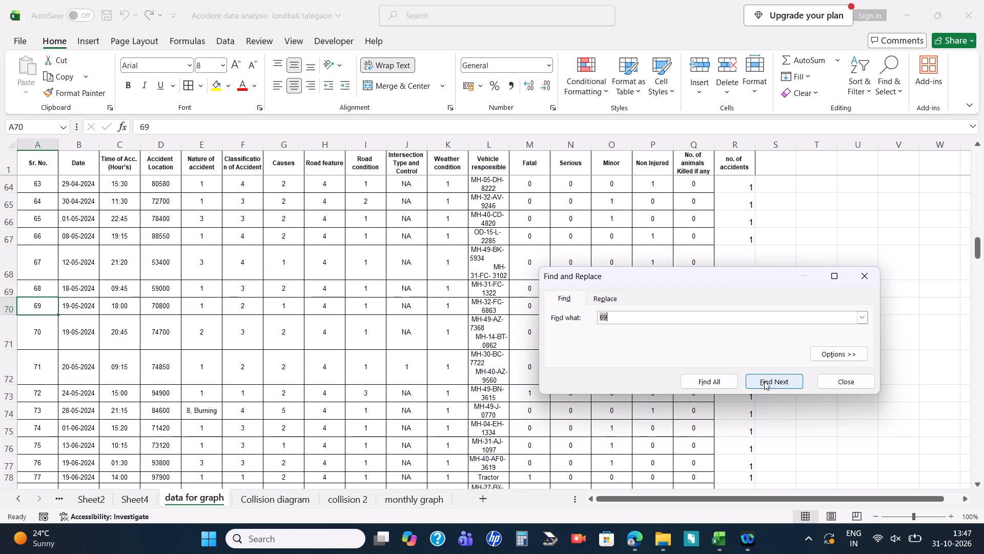
click(764, 381)
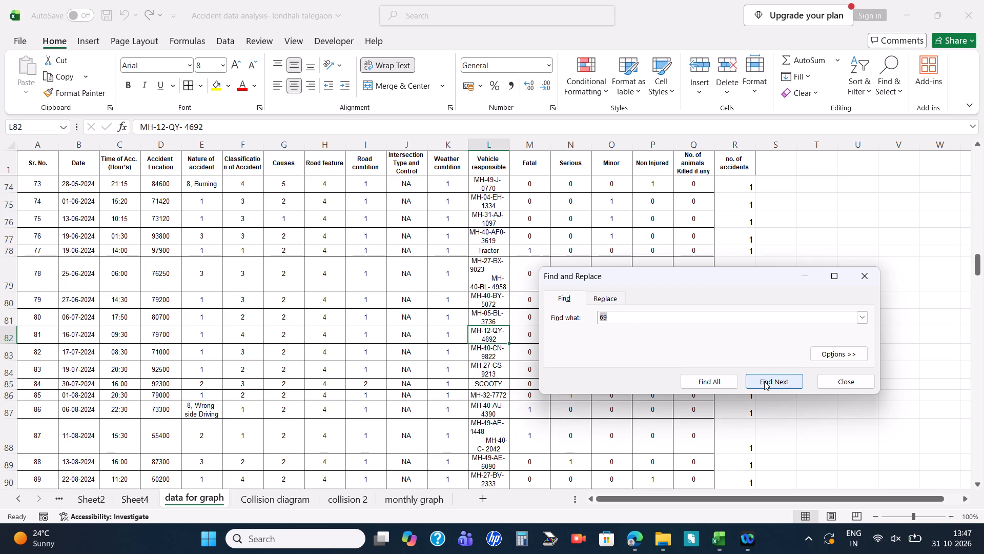
click(764, 381)
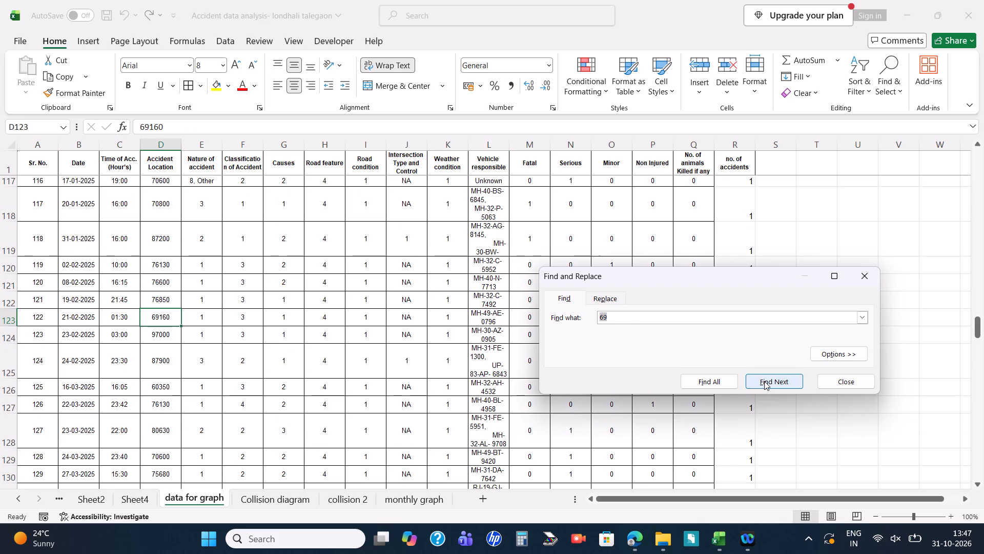
click(275, 494)
click(22, 287)
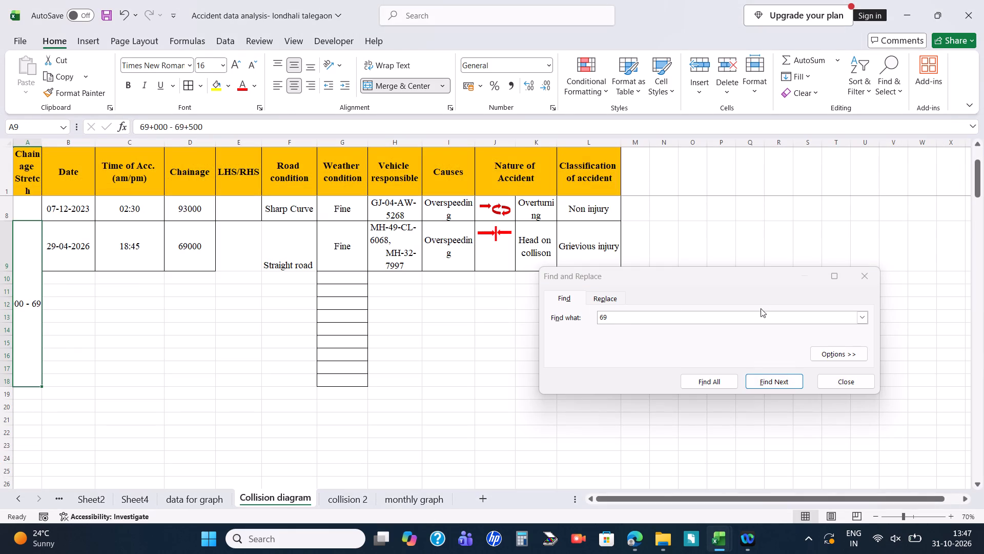
click(215, 500)
click(764, 378)
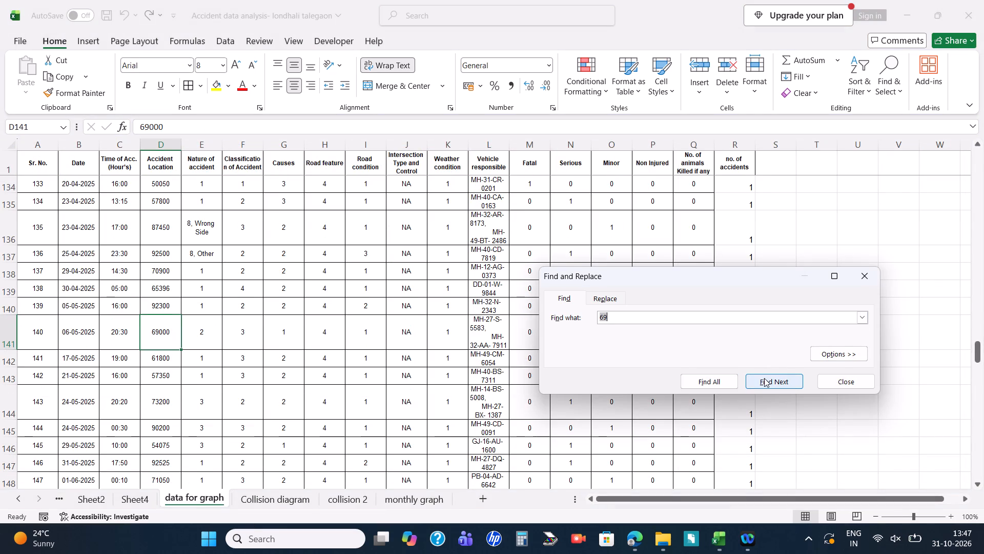
click(764, 378)
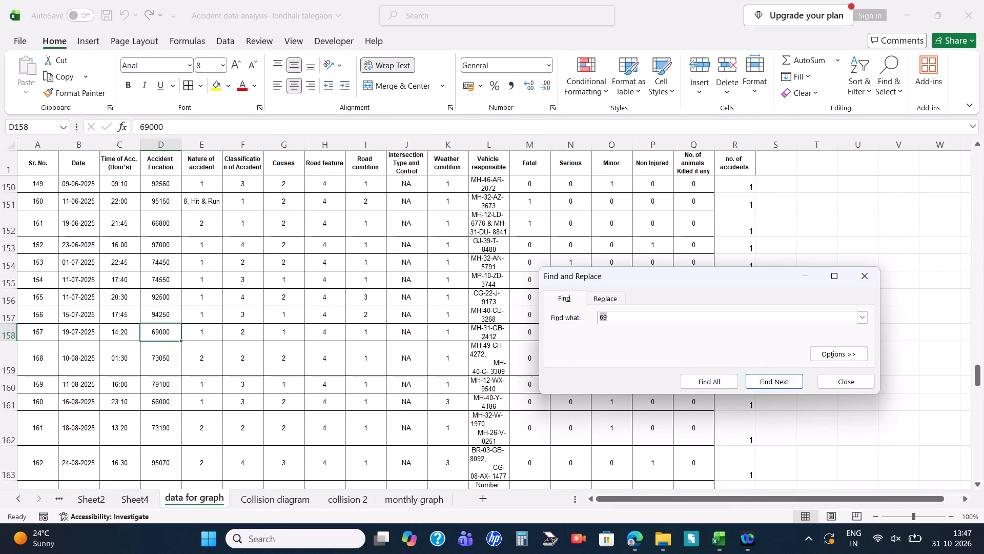
Copy the 19-07-2025 accident's date, time and chainage from data for graph into B10:D10 of Collision diagram.
click(399, 357)
drag(83, 336, 178, 334)
key(ctrl+c)
click(284, 495)
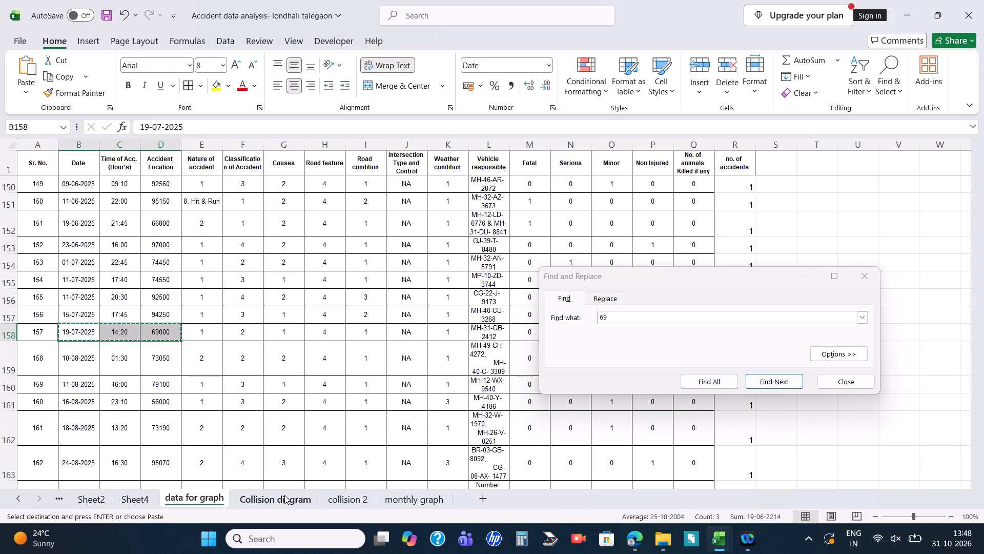
click(62, 282)
key(ctrl+v)
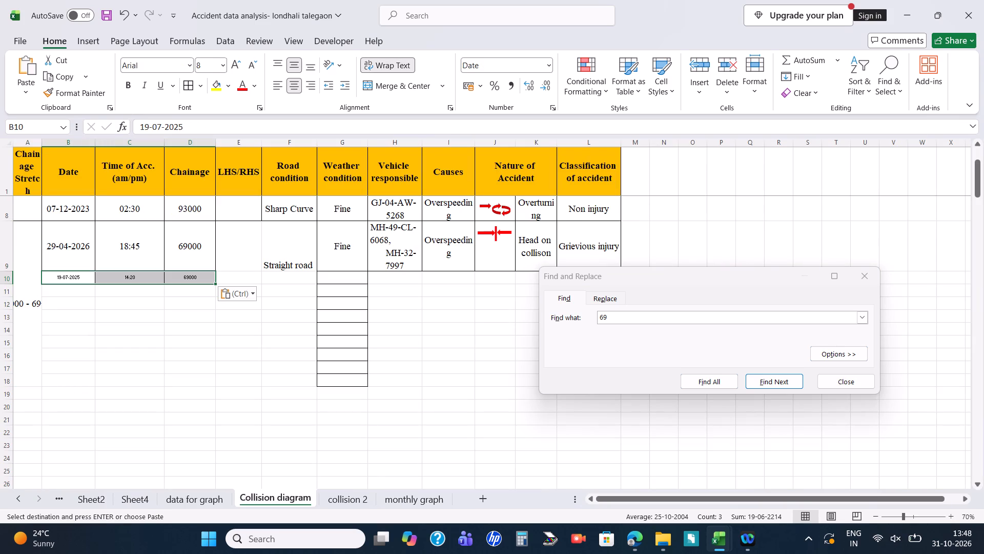
Check the 19-07-2025 accident's road condition code and fill Straight road from F9 into F10 of Collision diagram.
click(270, 275)
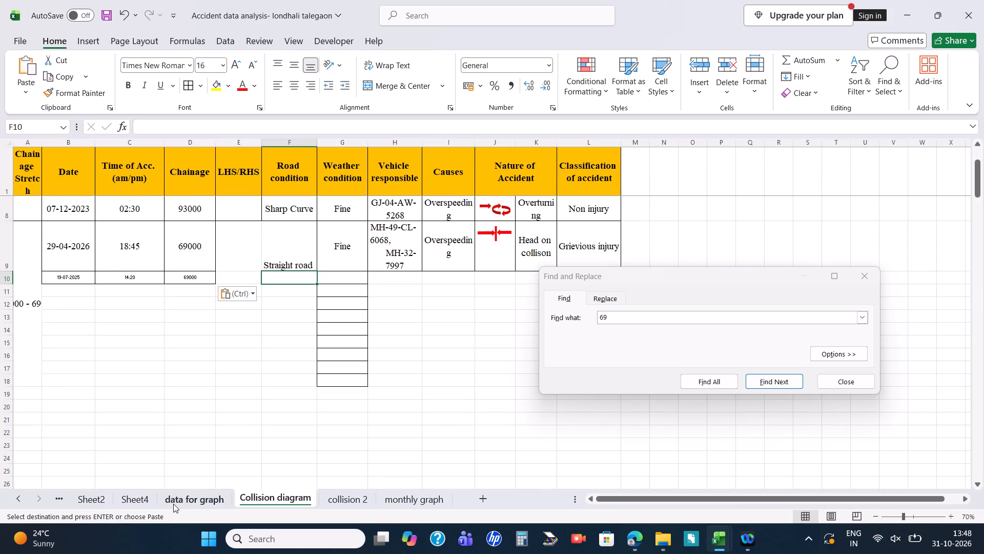
click(174, 504)
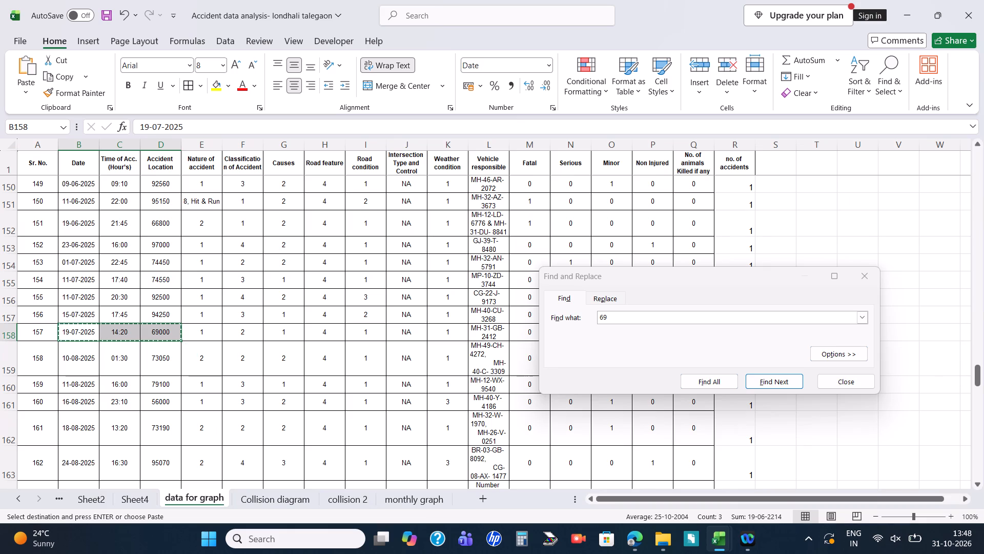
click(373, 326)
click(270, 496)
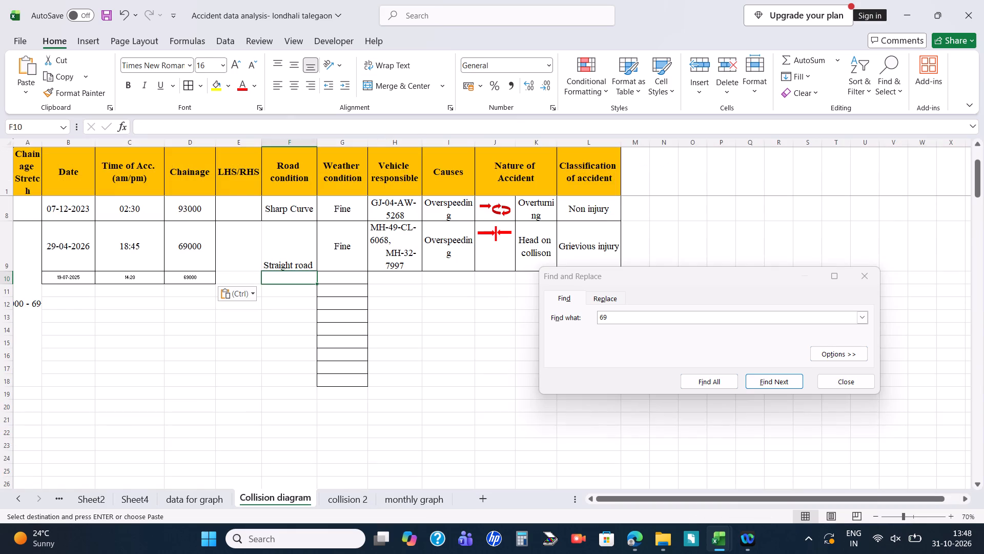
click(282, 262)
double_click(314, 268)
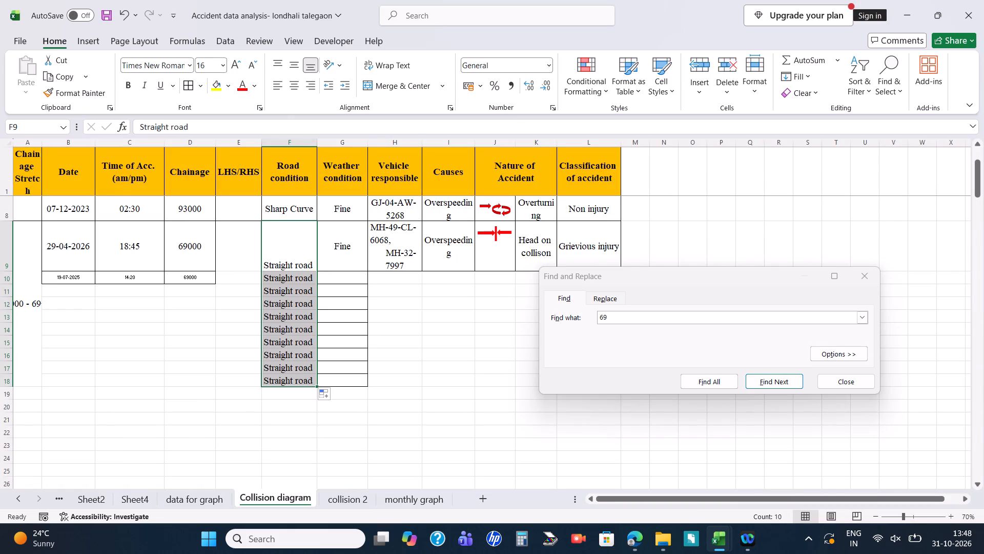
key(ctrl+z)
click(311, 251)
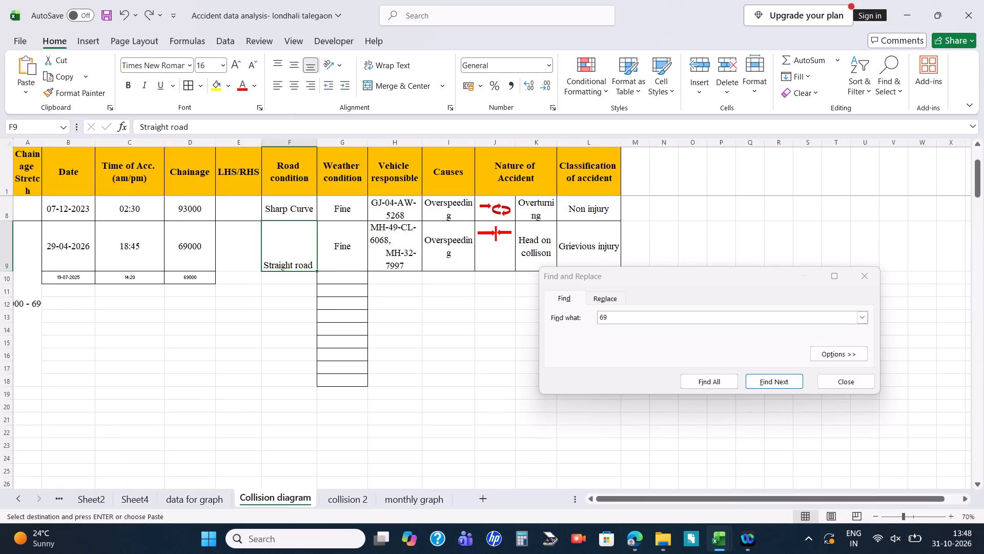
drag(317, 270, 307, 282)
Fill Fine from G9 into G10 as the 19-07-2025 accident's weather condition on Collision diagram.
click(169, 499)
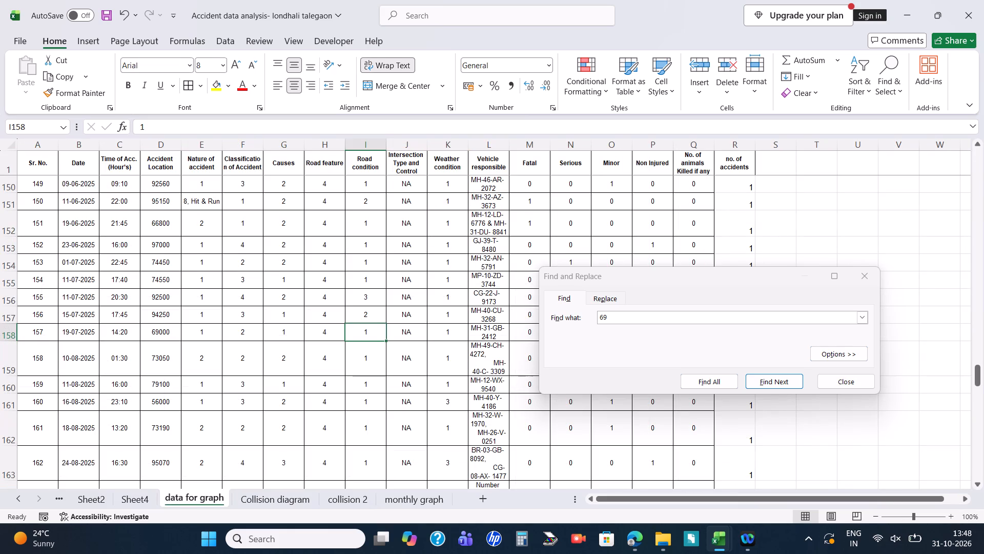
click(272, 490)
click(358, 243)
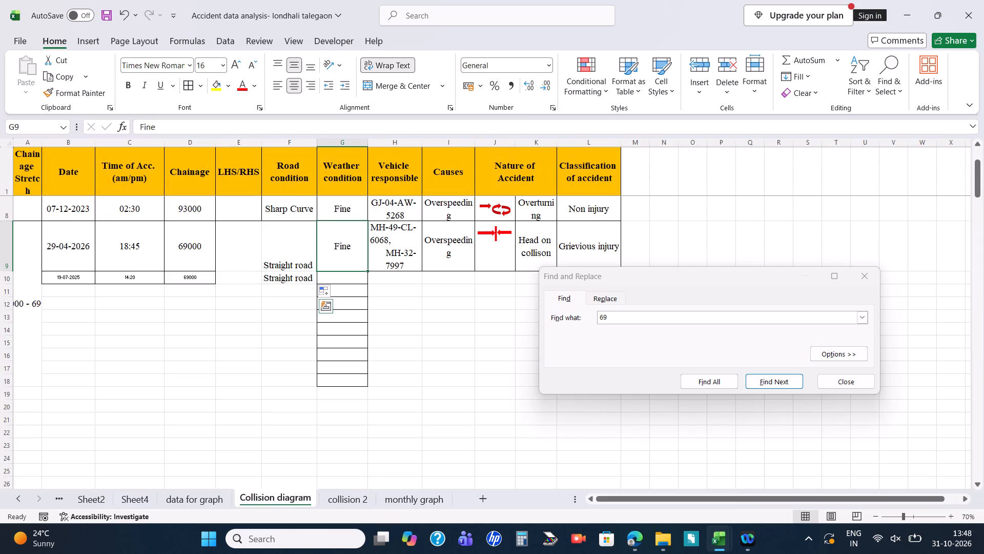
click(365, 267)
drag(365, 270, 364, 276)
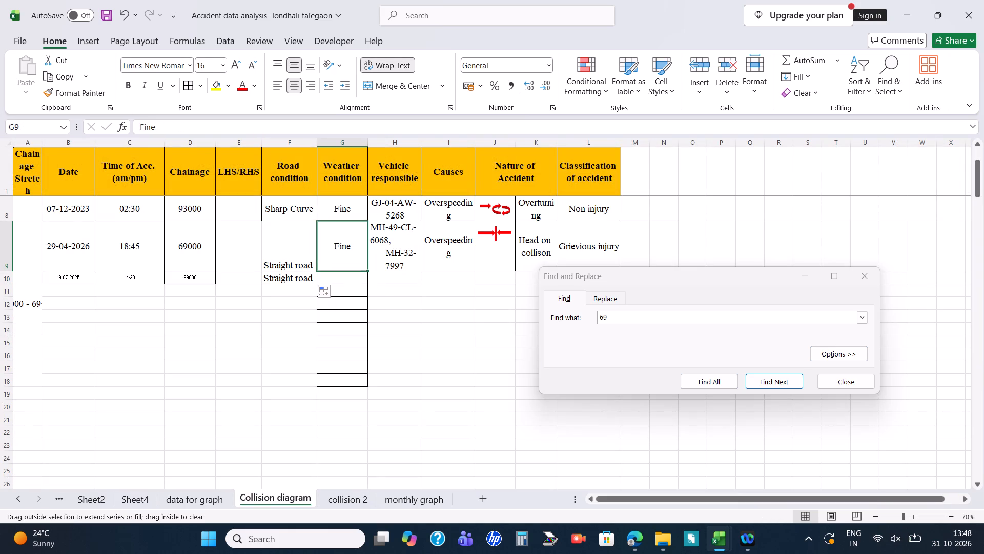
drag(364, 276, 363, 280)
Copy the 19-07-2025 accident's vehicle responsible entry from data for graph into H10 of Collision diagram.
click(198, 493)
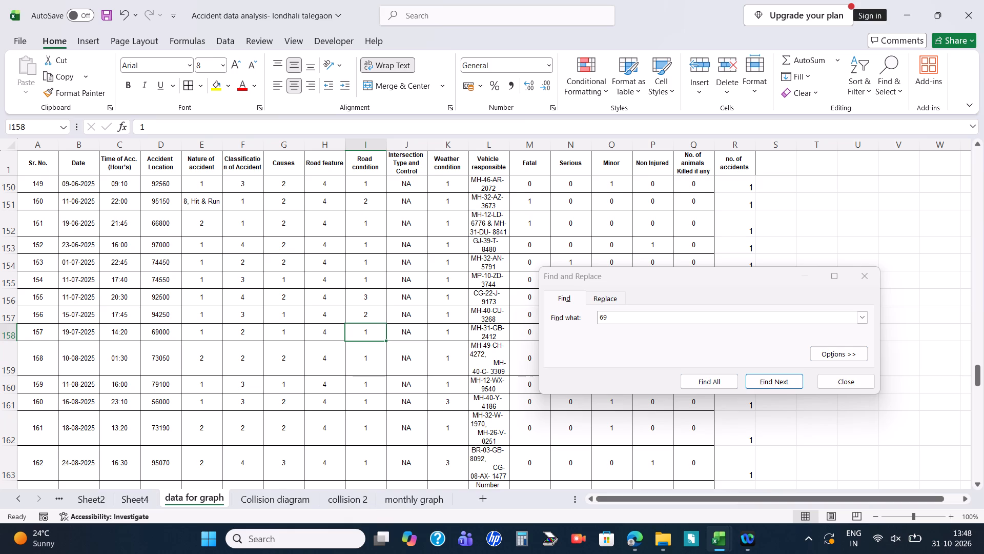
click(269, 504)
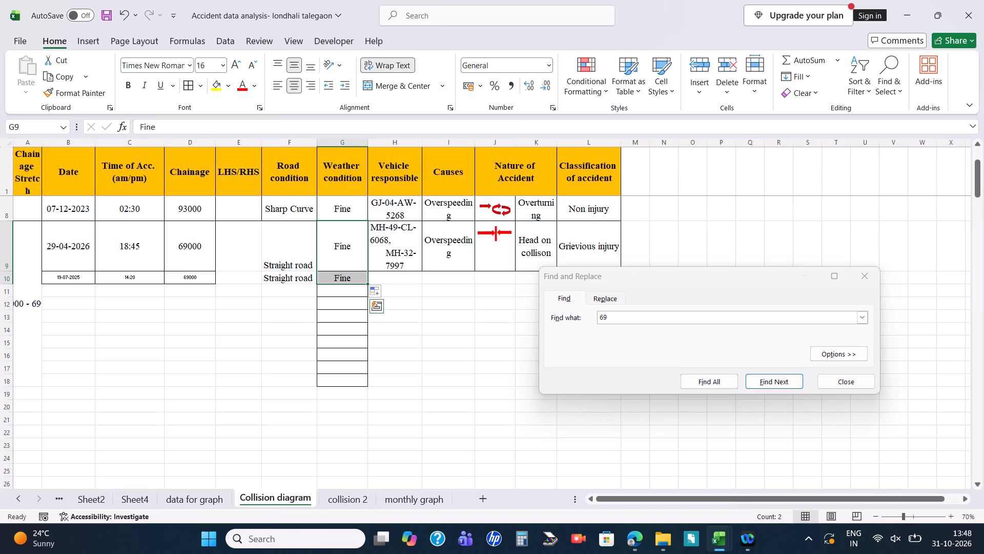
click(192, 494)
click(478, 329)
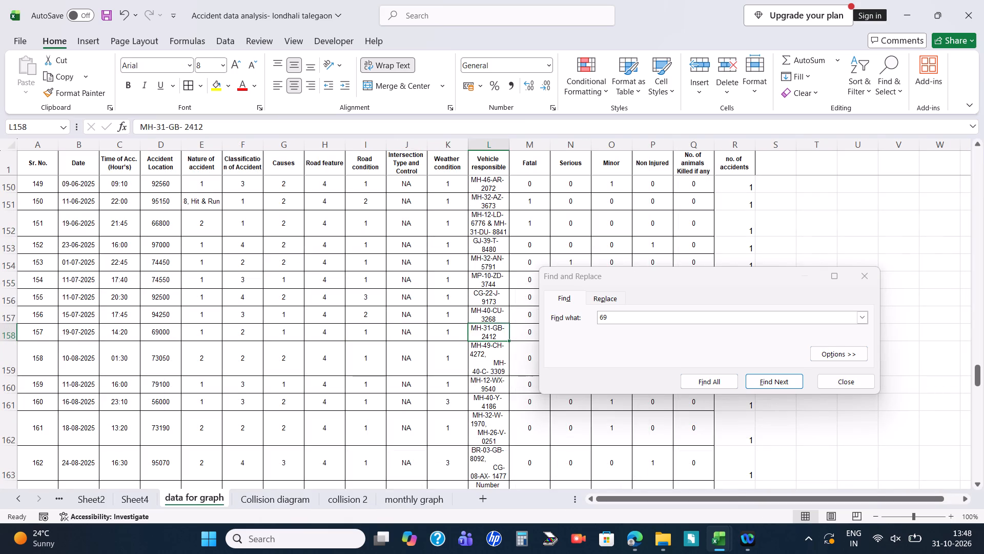
key(ctrl+c)
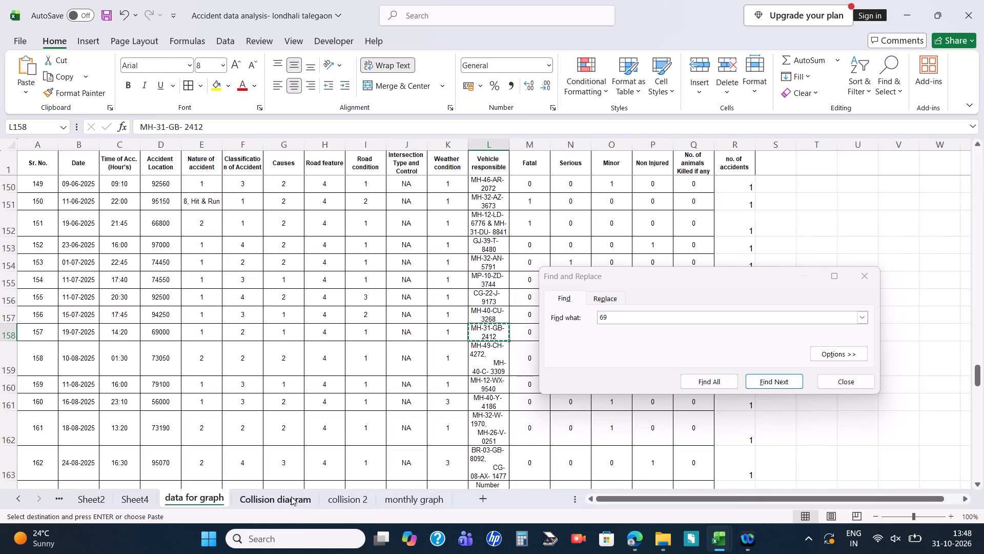
click(291, 497)
click(402, 282)
key(ctrl+v)
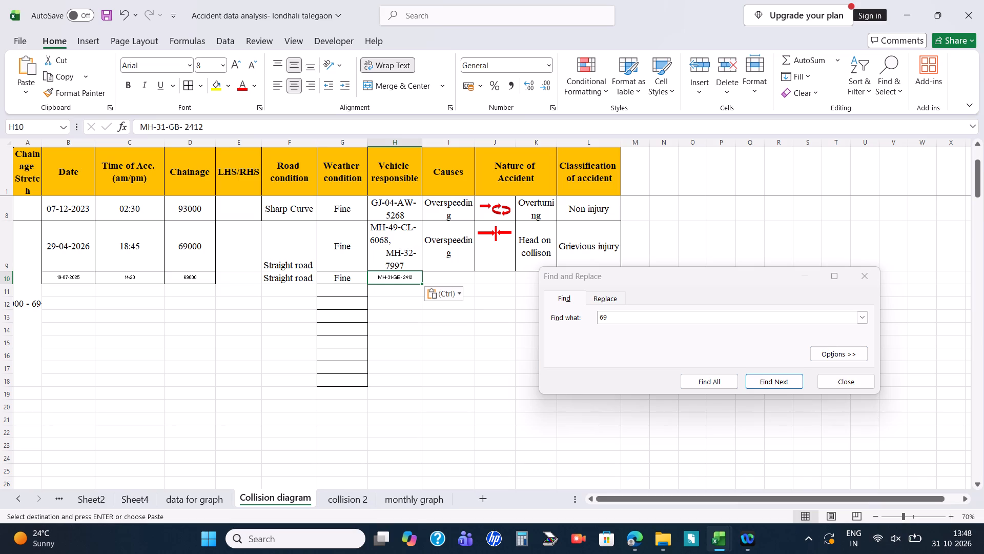
Close the Find and Replace dialog.
click(217, 505)
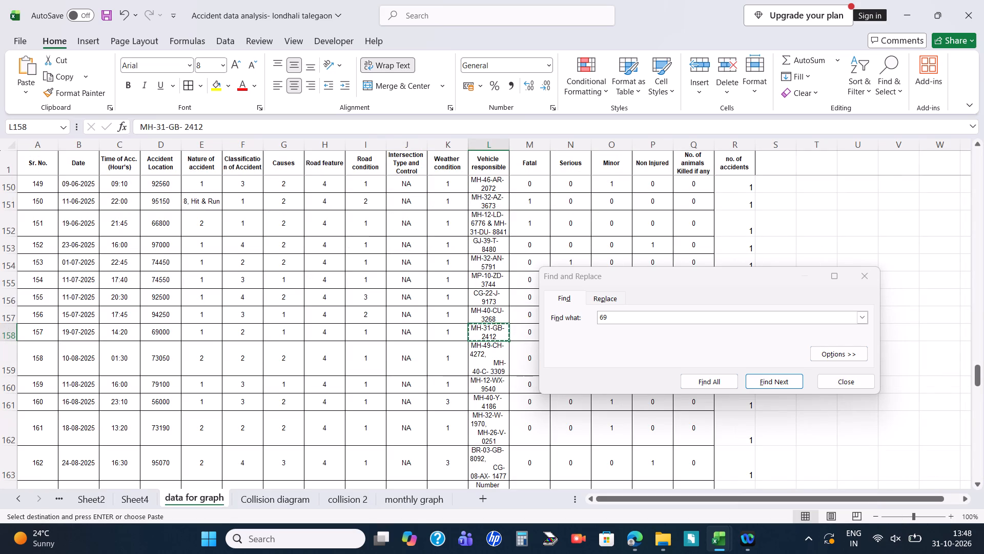
click(294, 493)
drag(738, 290, 925, 260)
click(855, 279)
Copy Drunken from legend D of the Lucknow to sitapur workbook into I10 of Collision diagram as the 19-07-2025 accident's cause.
click(207, 501)
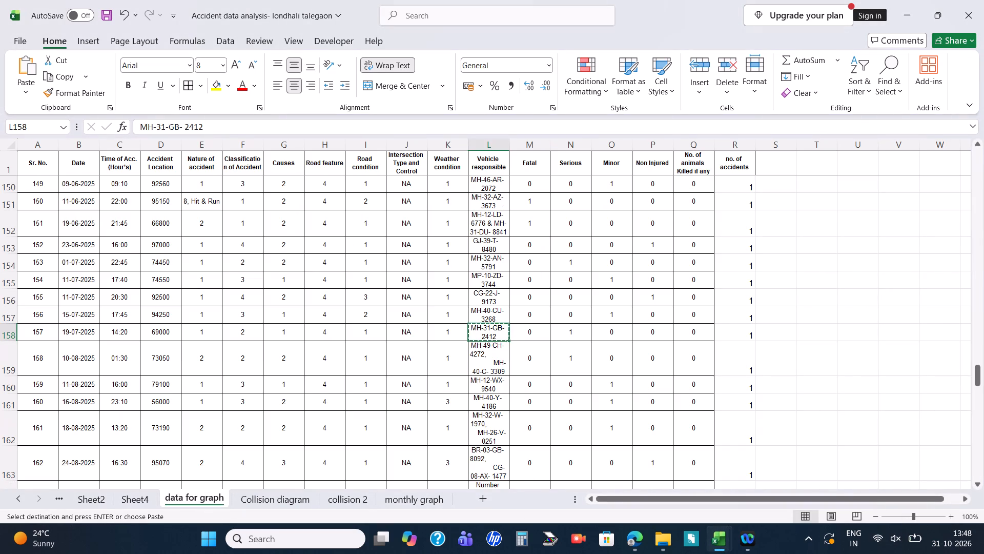
key(alt+Tab)
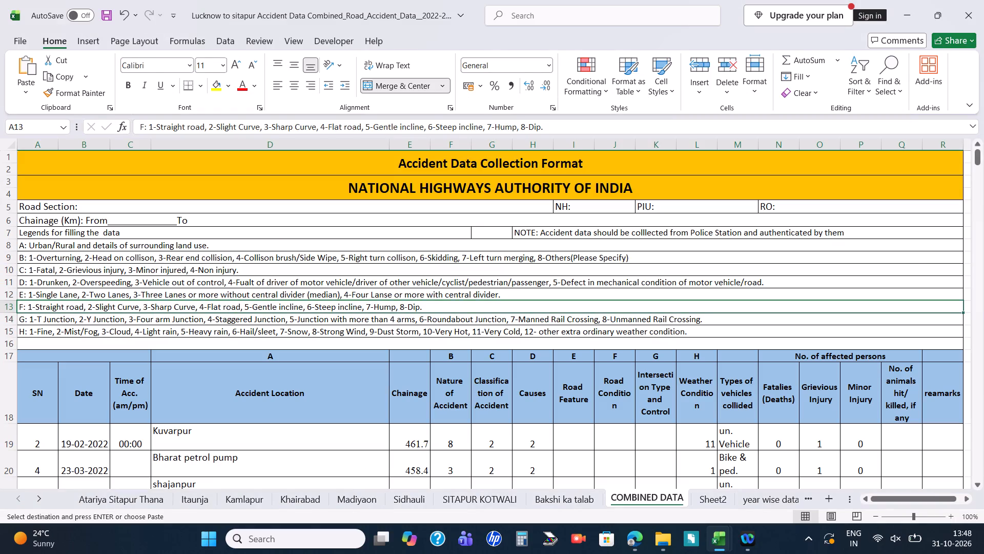
key(alt+Tab)
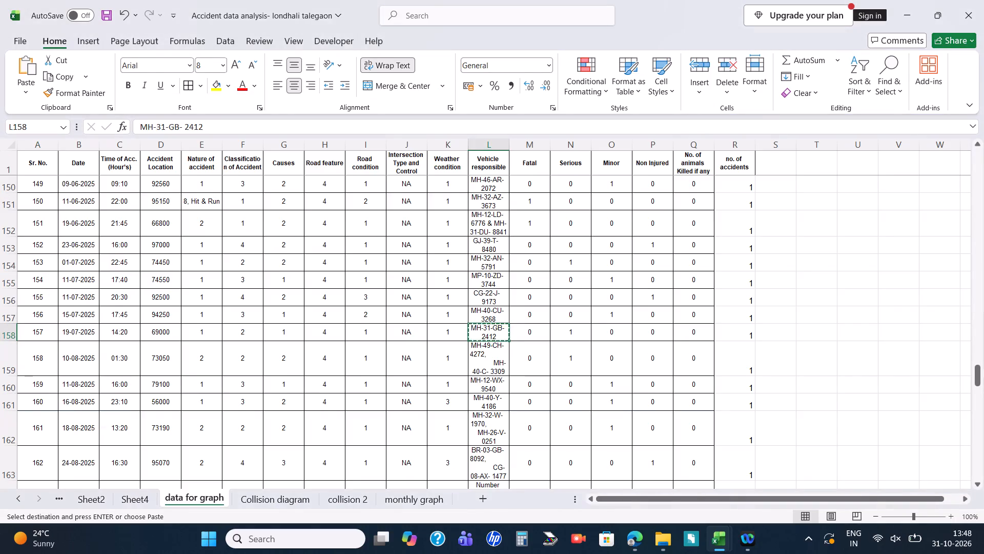
key(alt+Tab)
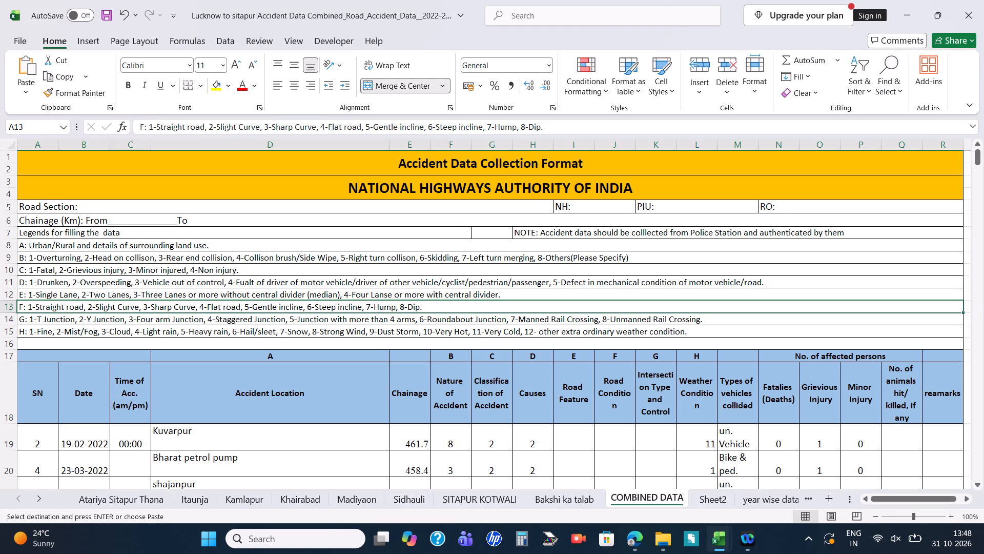
click(54, 284)
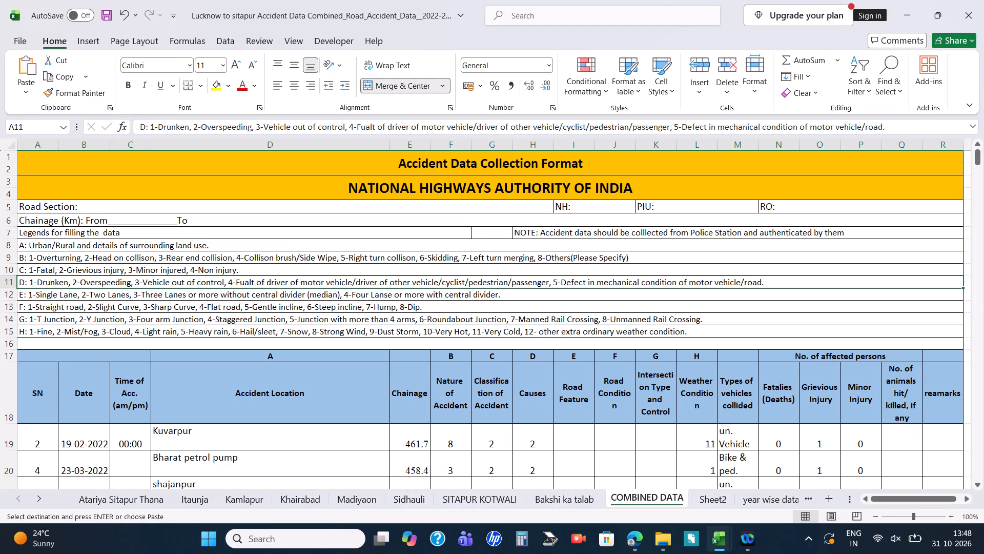
drag(188, 129, 159, 130)
key(ctrl+c)
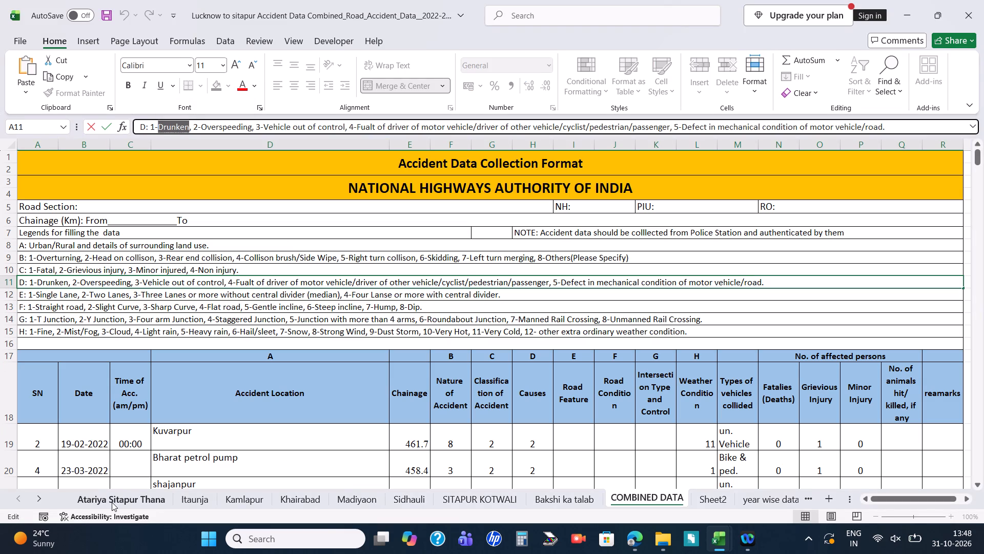
key(alt+Tab)
click(277, 499)
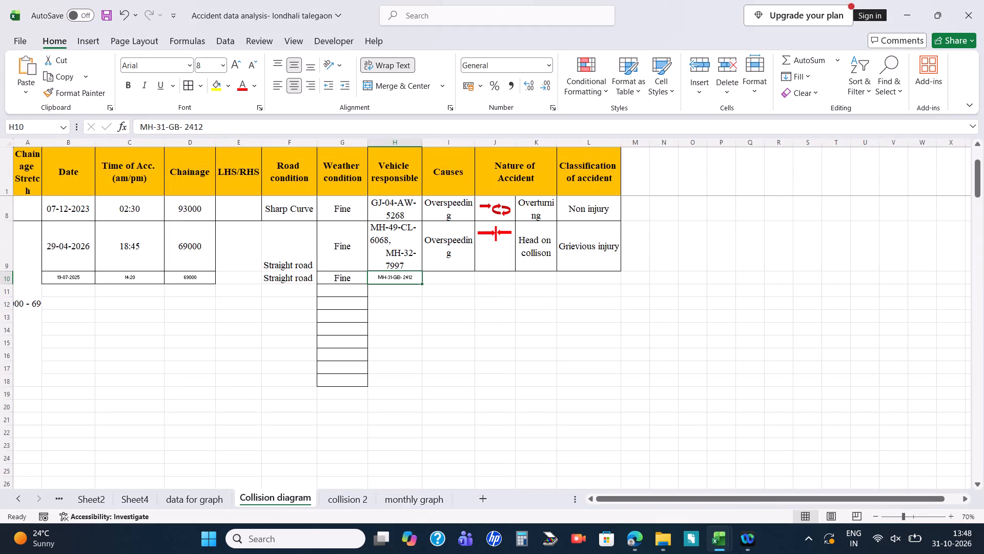
click(431, 272)
key(ctrl+v)
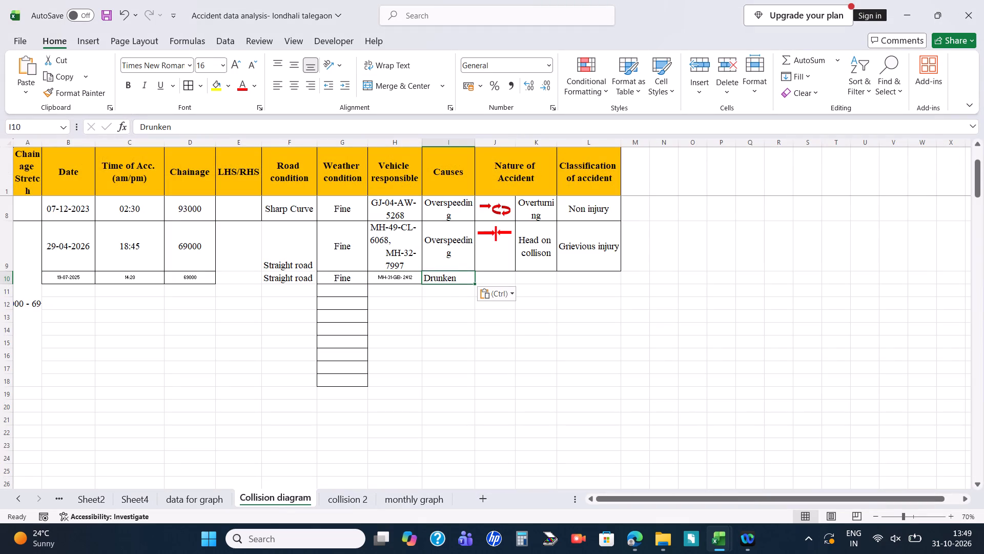
Check the 19-07-2025 accident's classification code against the legend and fill Grievious injury from L9 into L10 of Collision diagram.
click(191, 496)
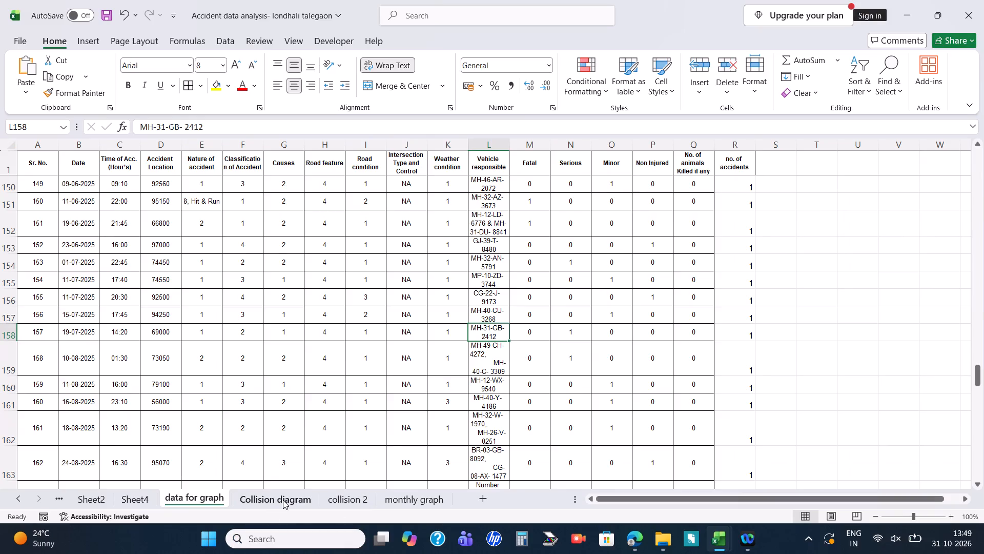
key(alt+Tab)
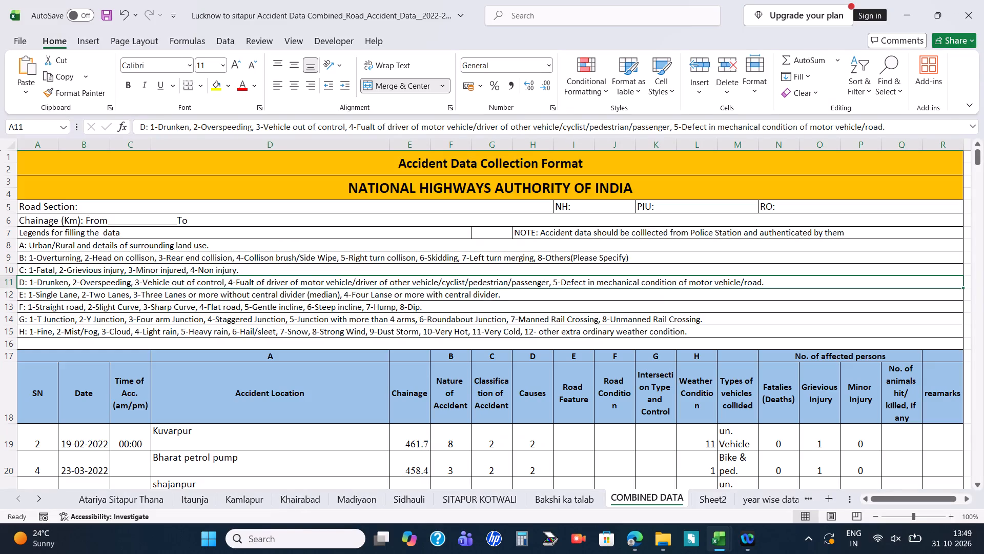
key(alt+Tab)
click(270, 505)
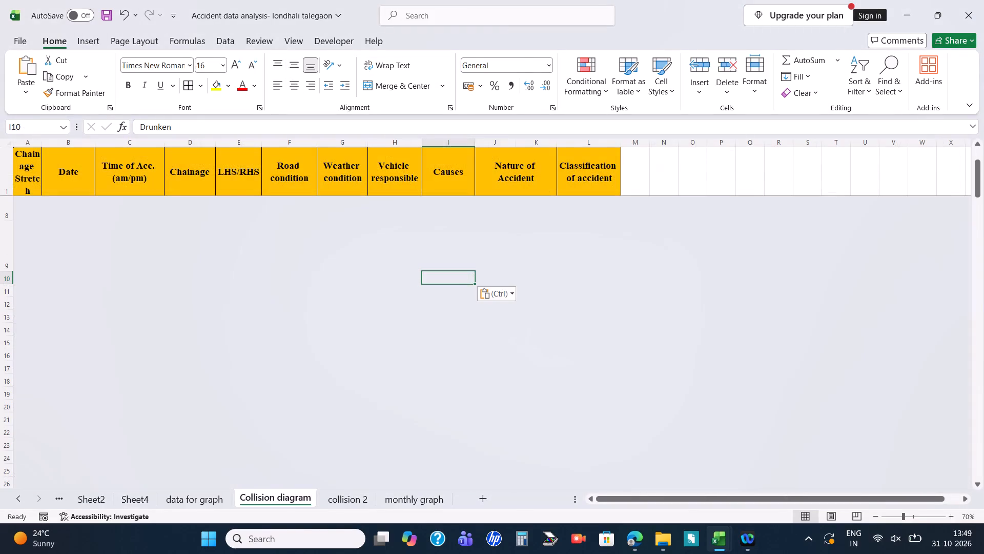
click(582, 253)
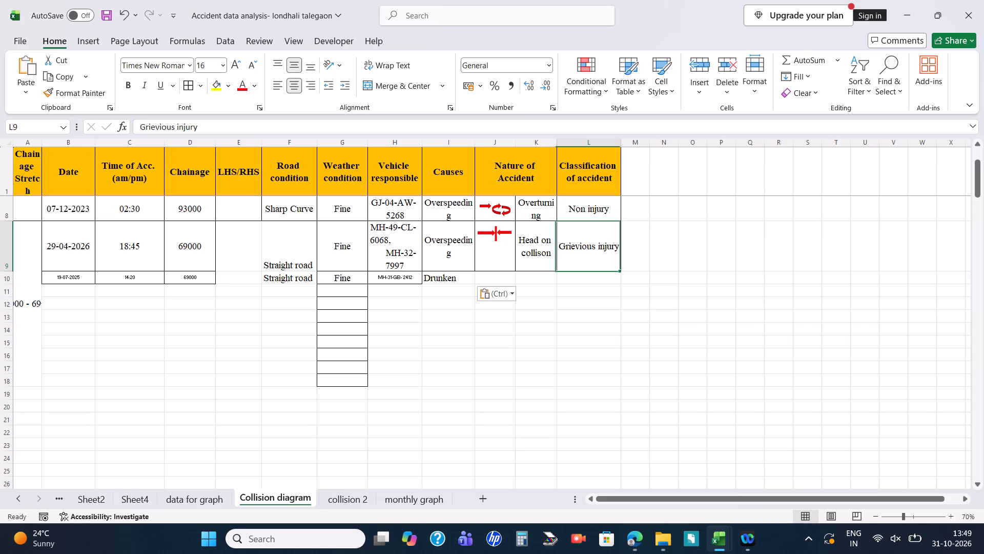
drag(621, 271, 616, 285)
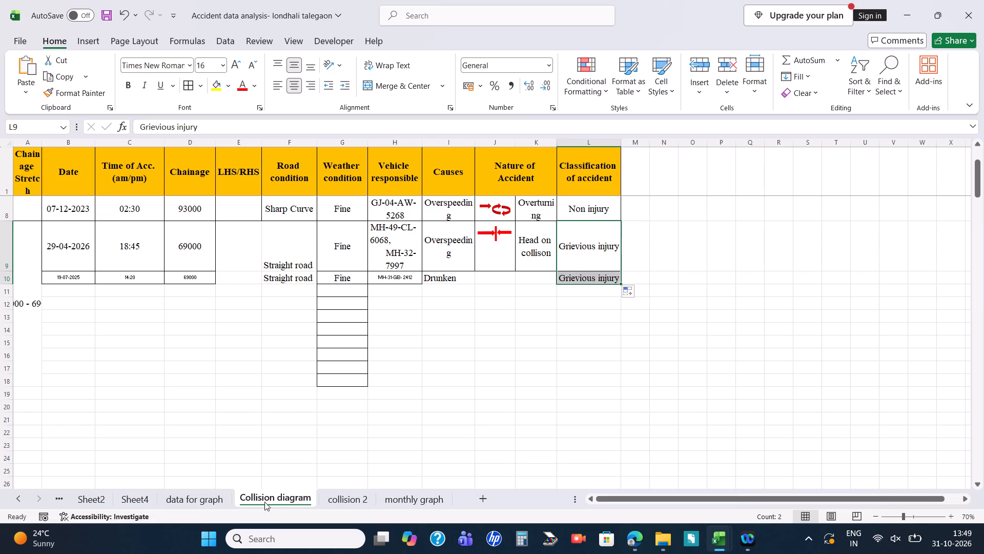
Look up the 19-07-2025 accident's nature of accident code on data for graph and compare it with the Lucknow to sitapur legend.
click(207, 505)
key(Left)
key(Left)
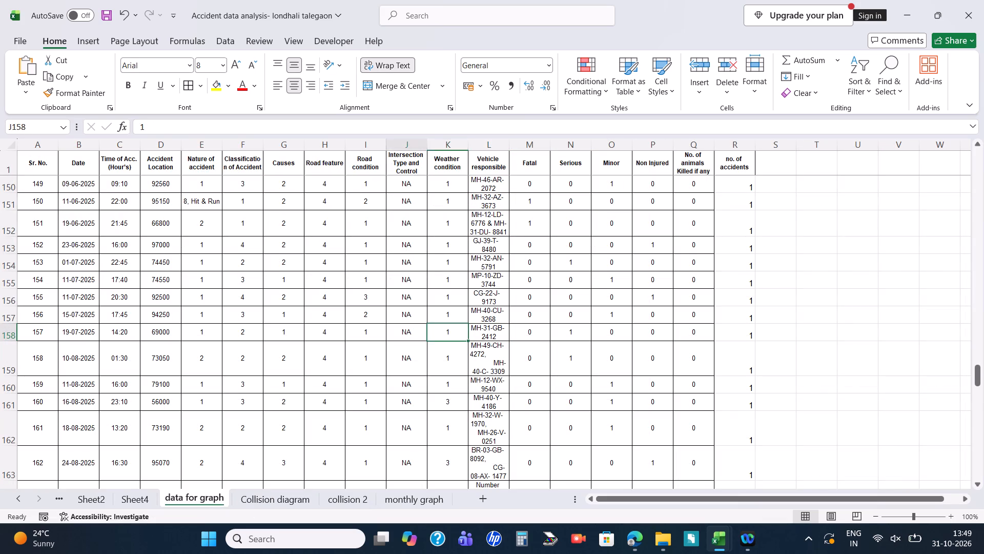
key(Left)
key(Left)
key(Left)
key(Left)
key(Left)
key(Left)
key(Right)
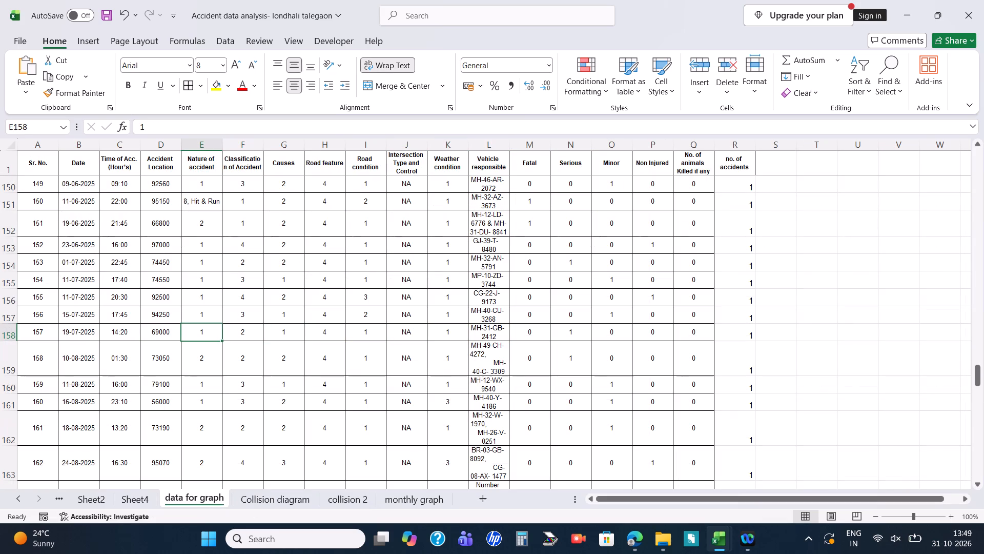
click(307, 501)
key(alt+Tab)
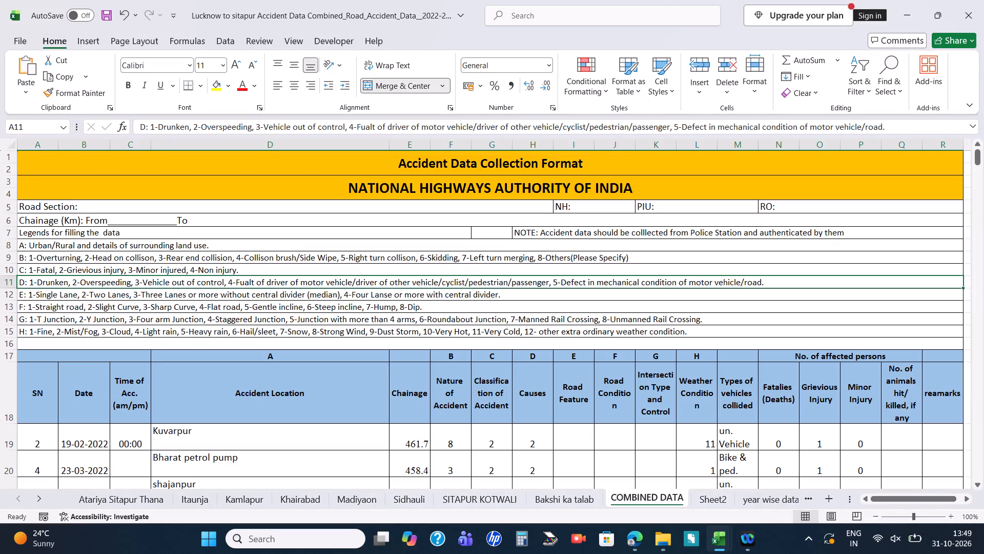
key(alt+Tab)
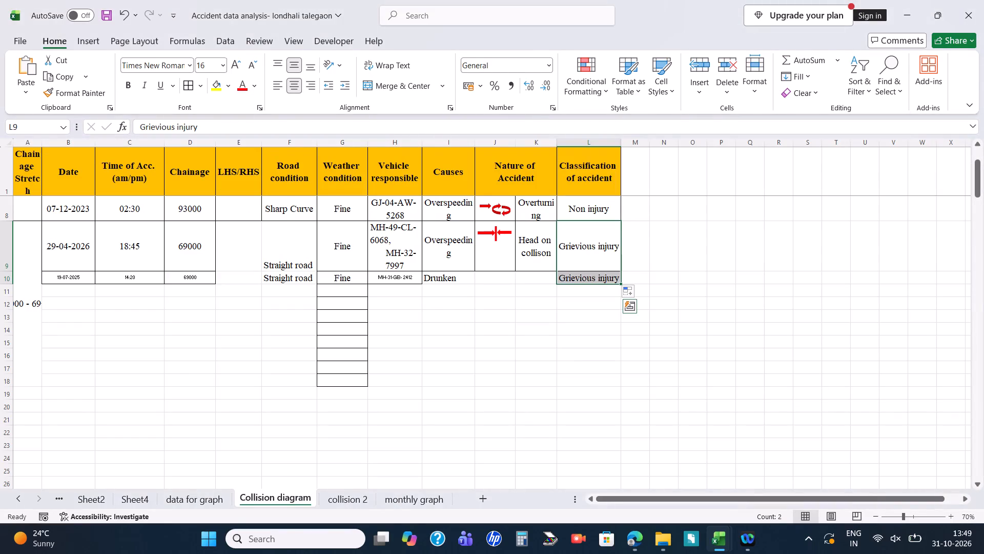
click(497, 269)
key(shift+Right)
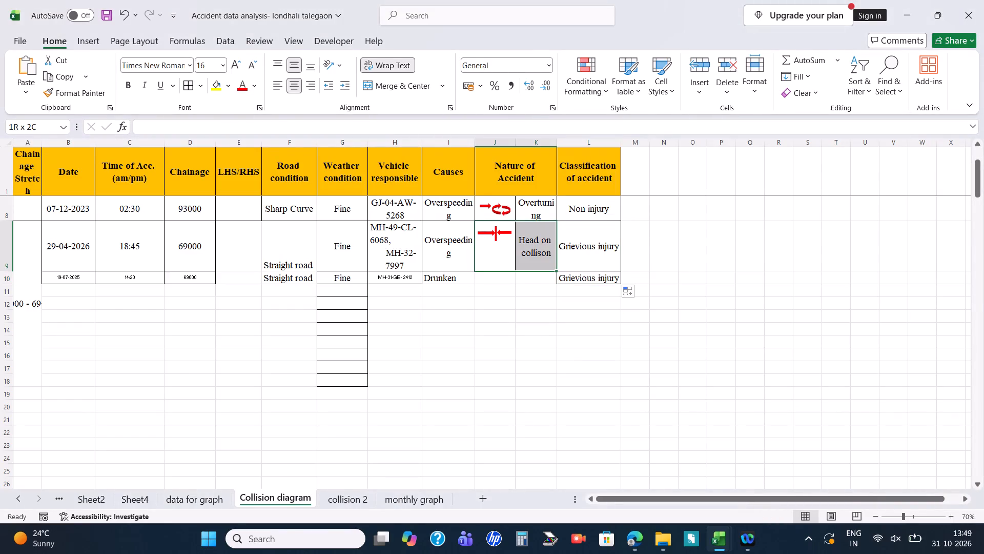
key(Left)
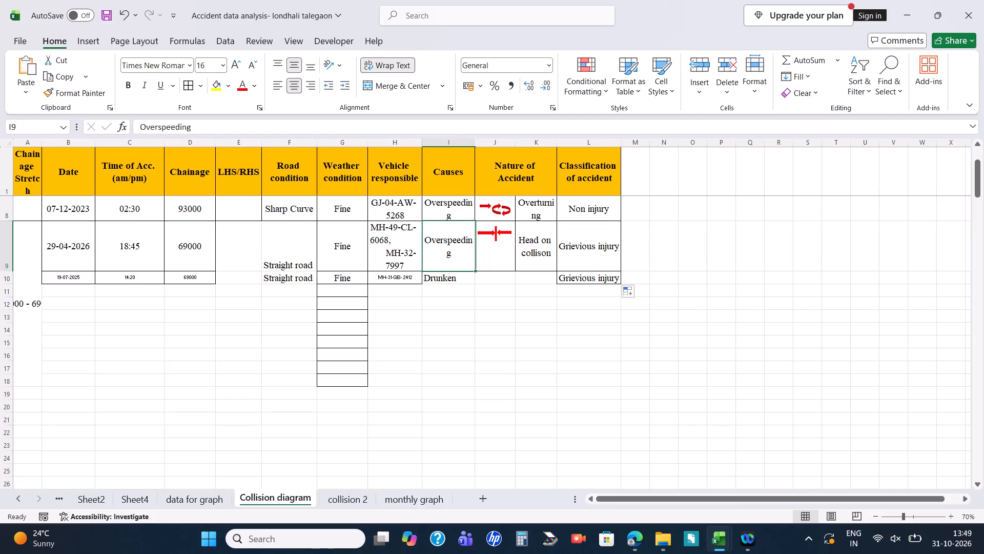
key(Down)
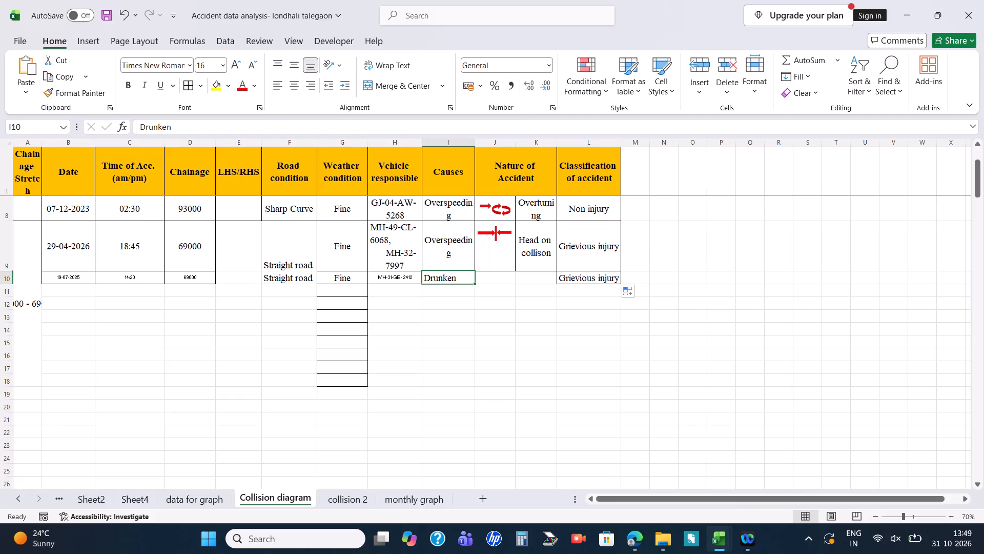
key(alt+Tab)
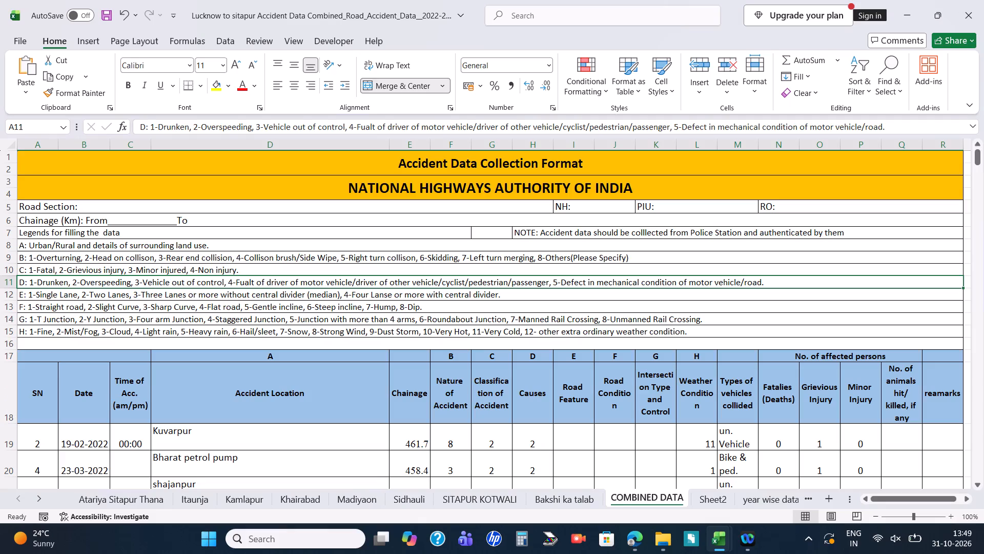
key(alt+Tab)
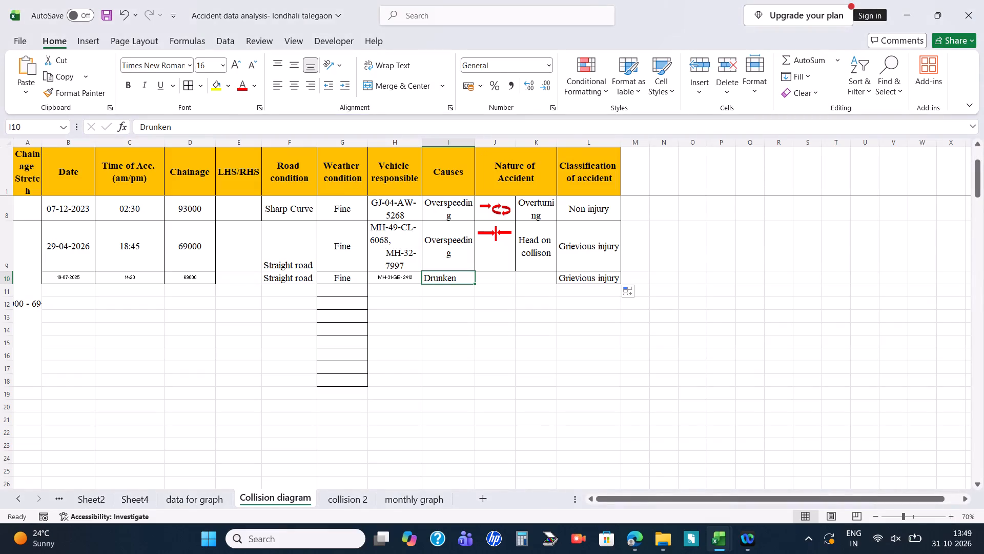
Copy the Overturning symbol and label from J8:K8 into J10:K10 of Collision diagram for the 19-07-2025 accident.
click(539, 205)
key(shift+Left)
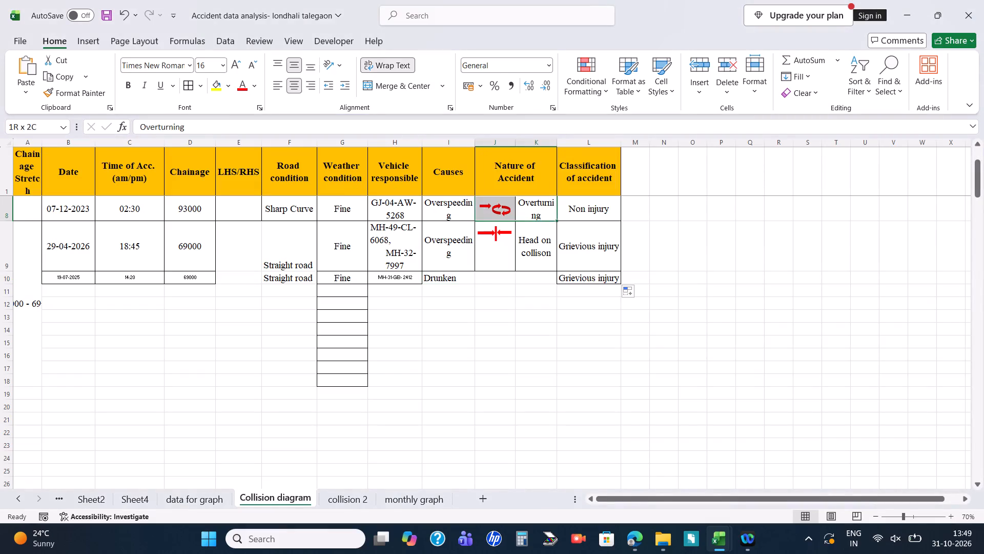
key(ctrl+c)
click(491, 271)
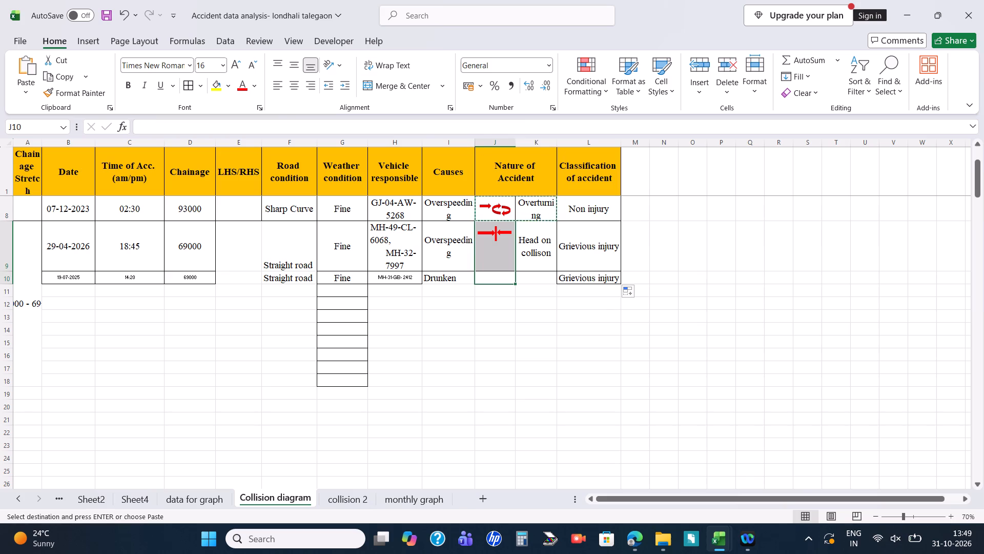
click(498, 281)
key(ctrl+v)
click(496, 350)
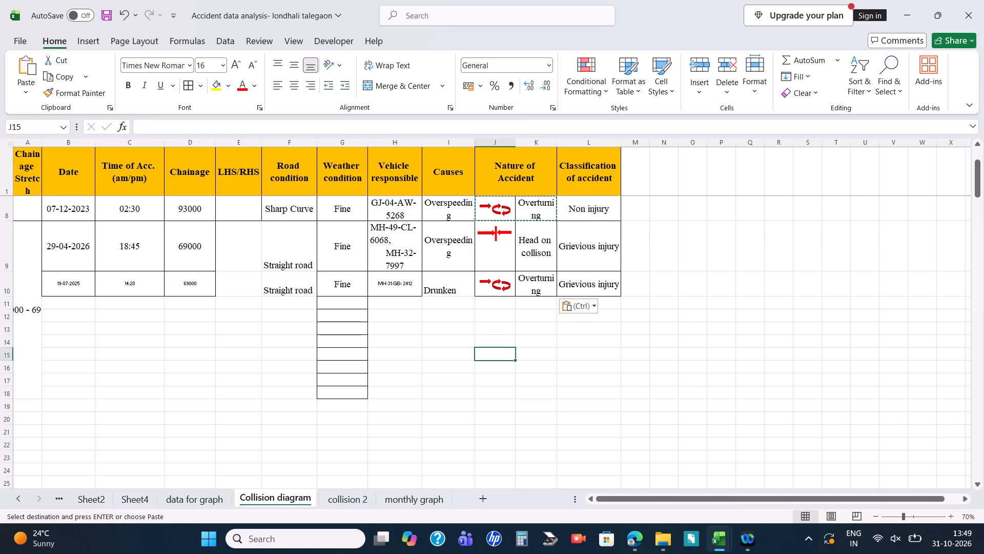
Save the londhali talegaon accident analysis workbook.
click(105, 21)
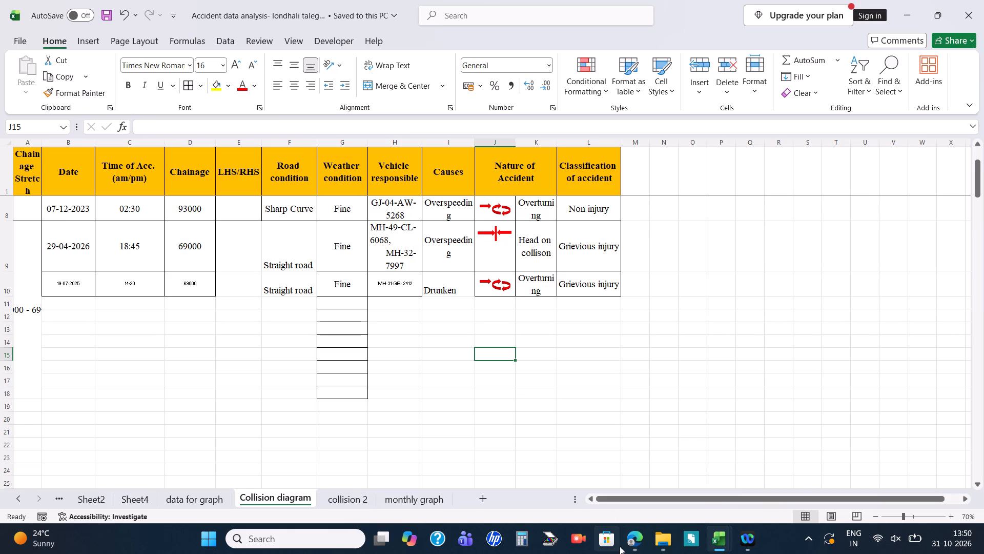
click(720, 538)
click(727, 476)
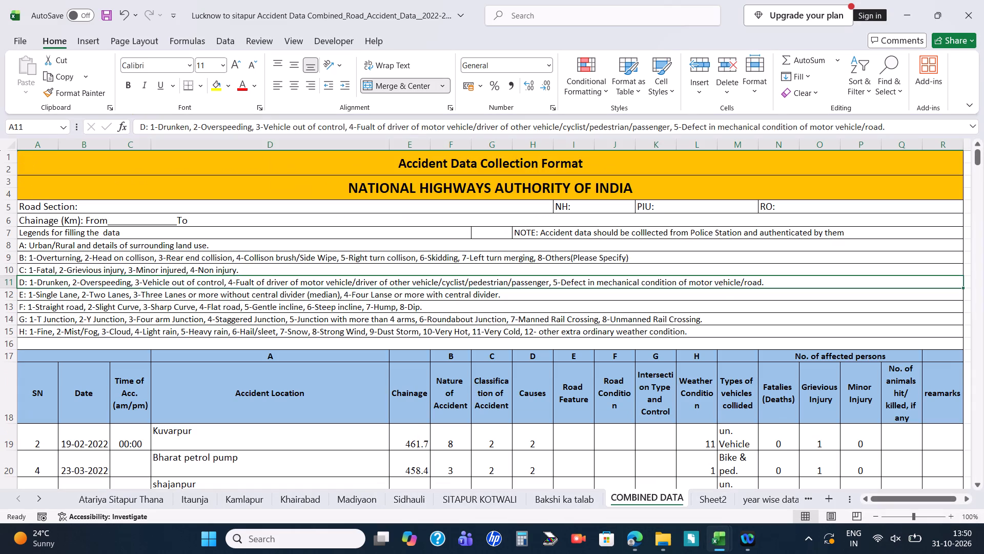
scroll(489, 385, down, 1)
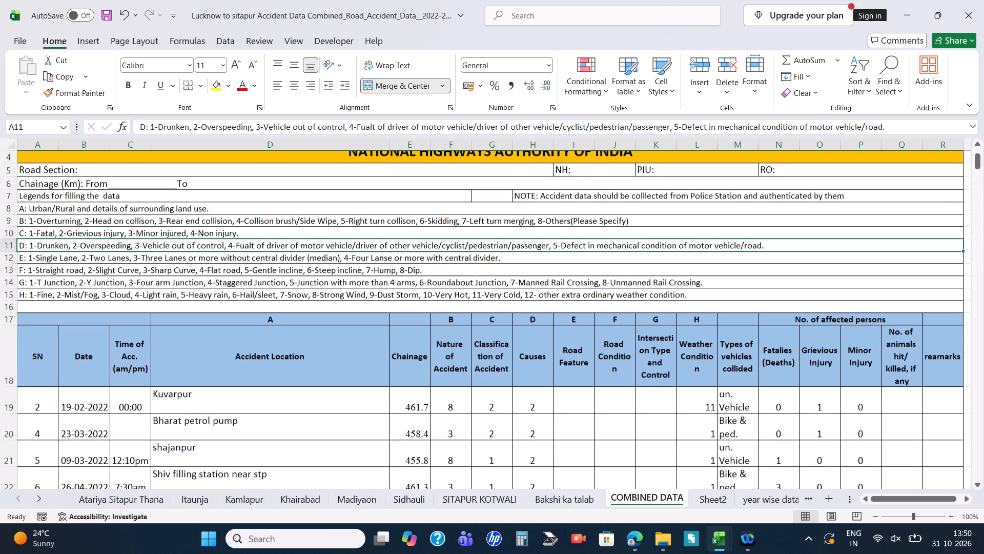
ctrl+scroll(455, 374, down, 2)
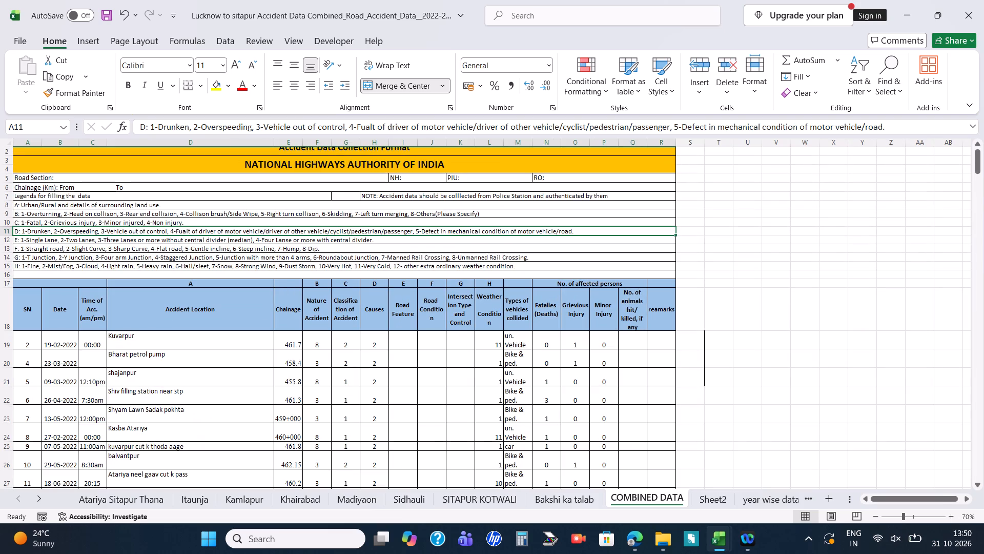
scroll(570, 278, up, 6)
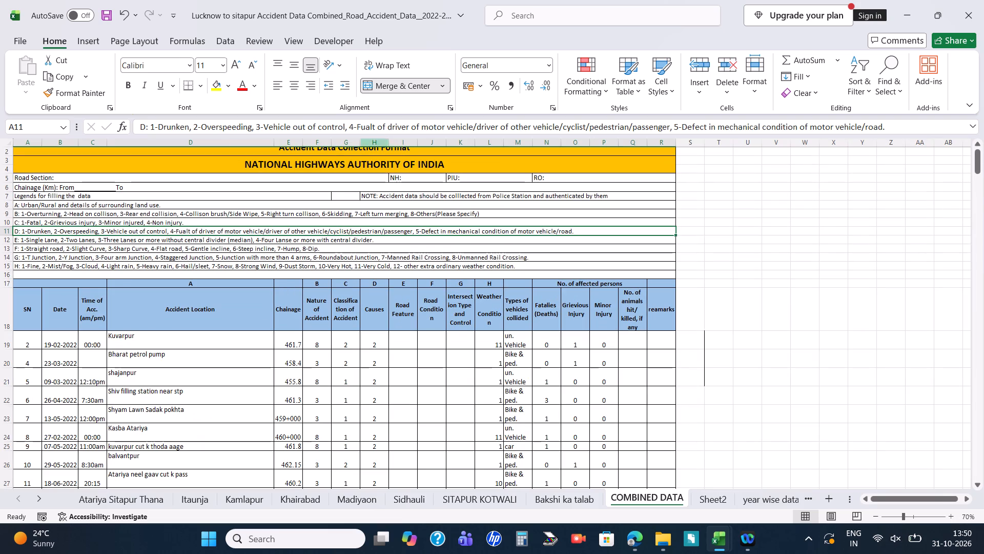
Switch to File Explorer and look through the 02-09-2025 and 29-08-2025 subfolders of the 28-08-2025 folder.
click(661, 533)
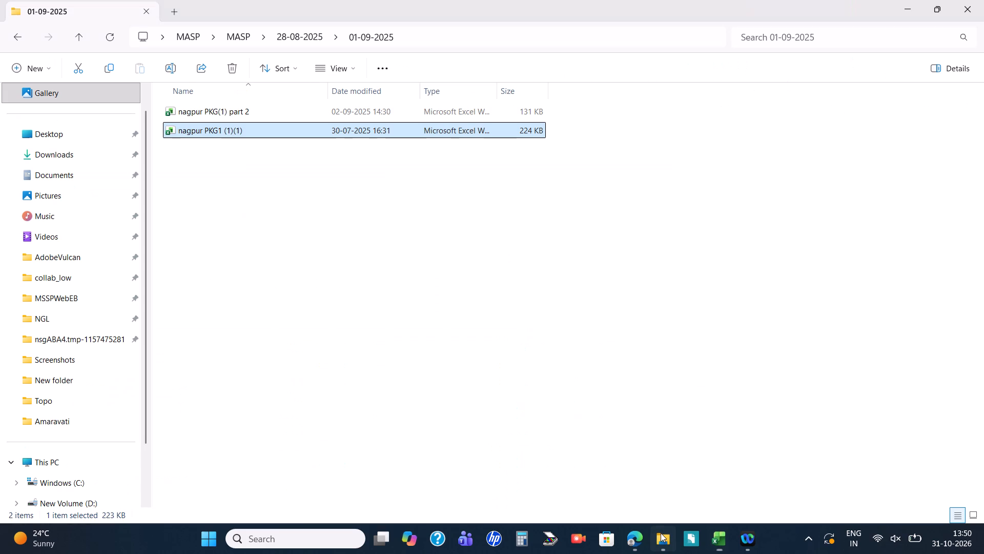
click(18, 40)
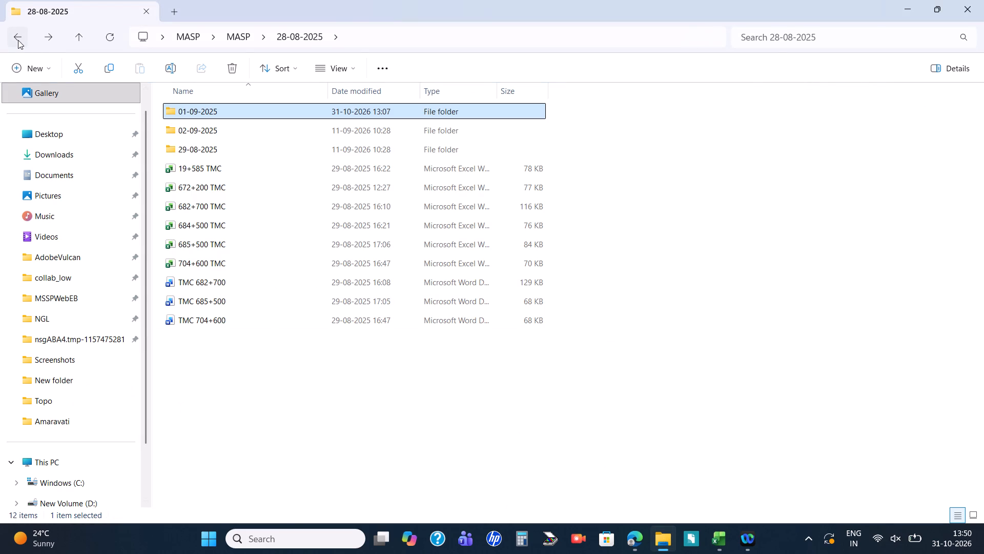
click(233, 121)
double_click(233, 128)
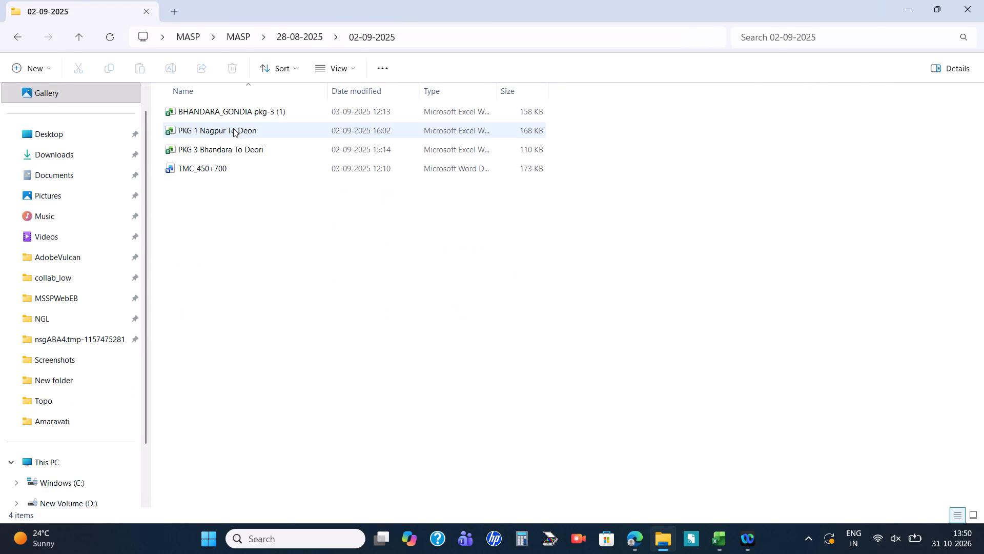
click(2, 32)
click(7, 34)
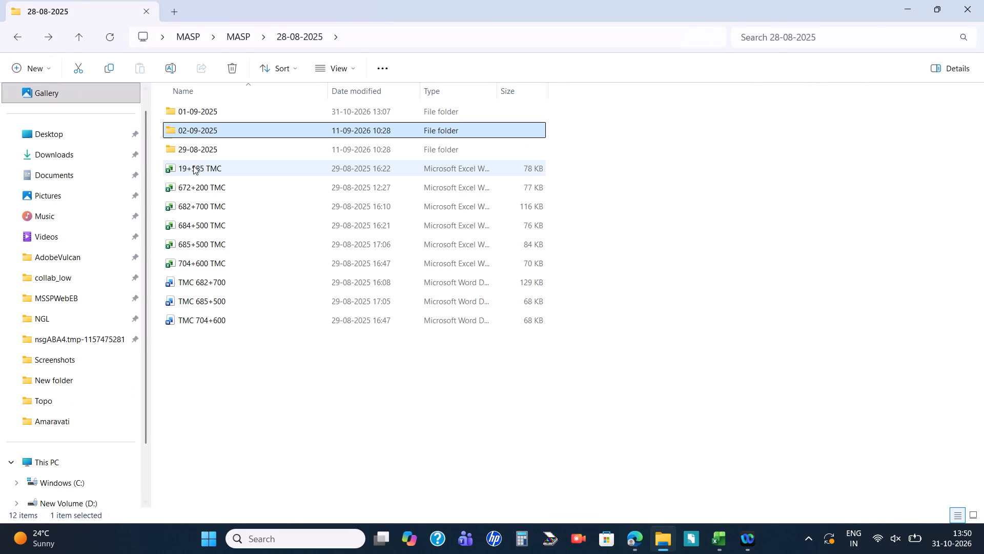
double_click(212, 152)
click(16, 34)
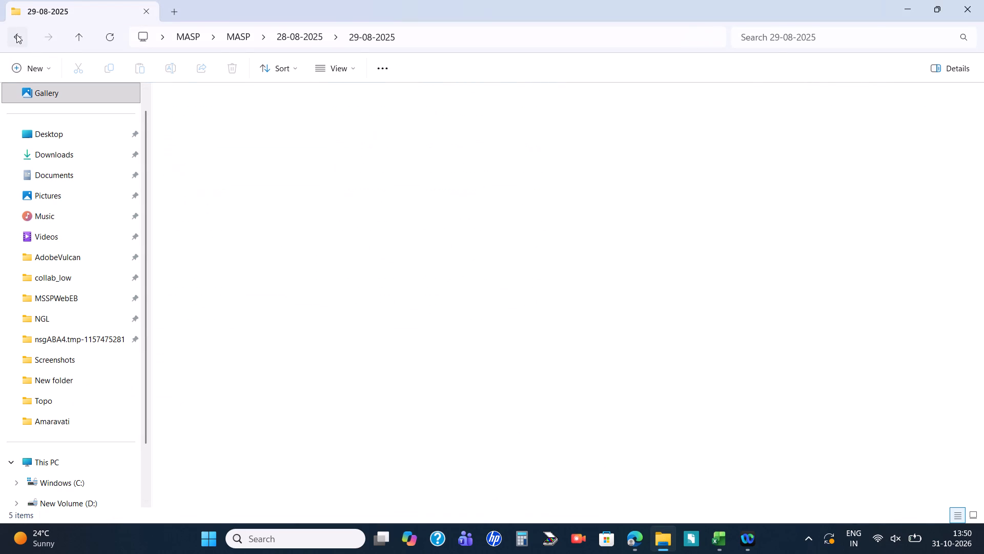
scroll(462, 305, up, 3)
click(892, 0)
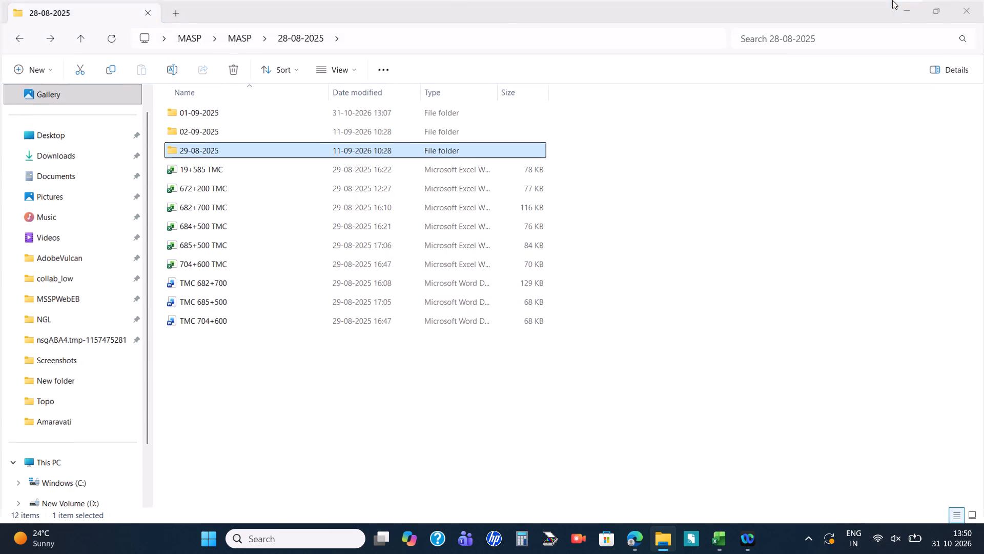
Capture a screen snip of the Accident Data Collection Format heading and legend rows on the COMBINED DATA sheet.
scroll(306, 330, up, 2)
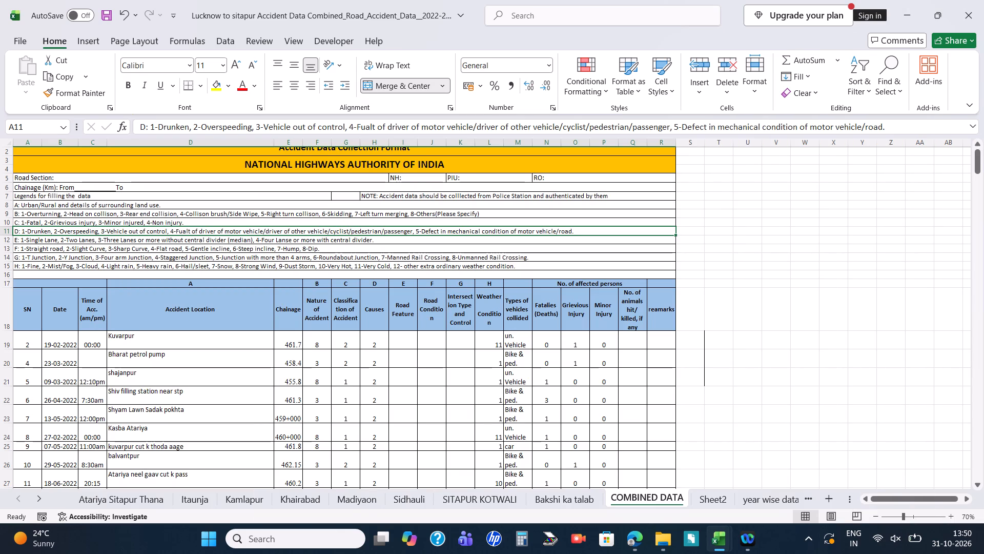
drag(872, 499, 796, 501)
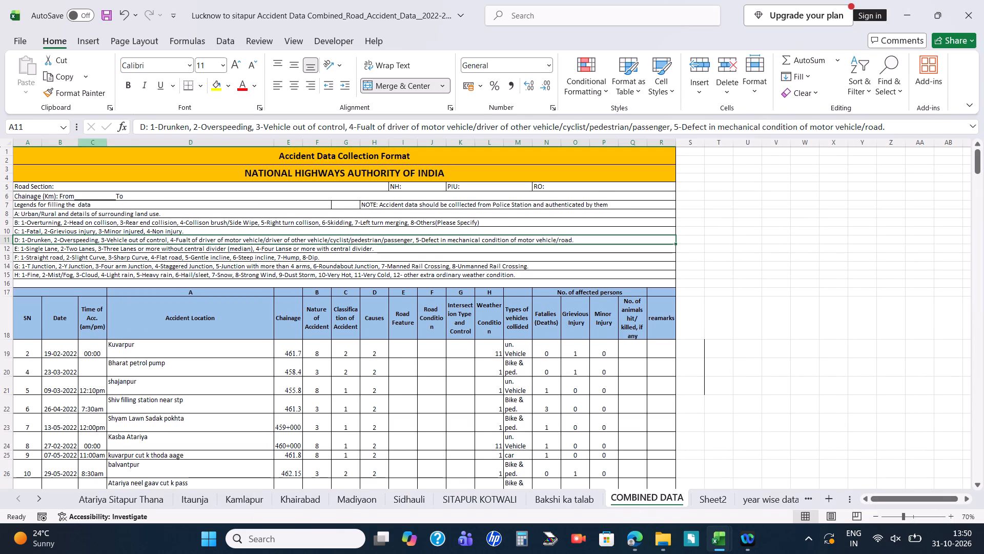
drag(59, 154, 247, 224)
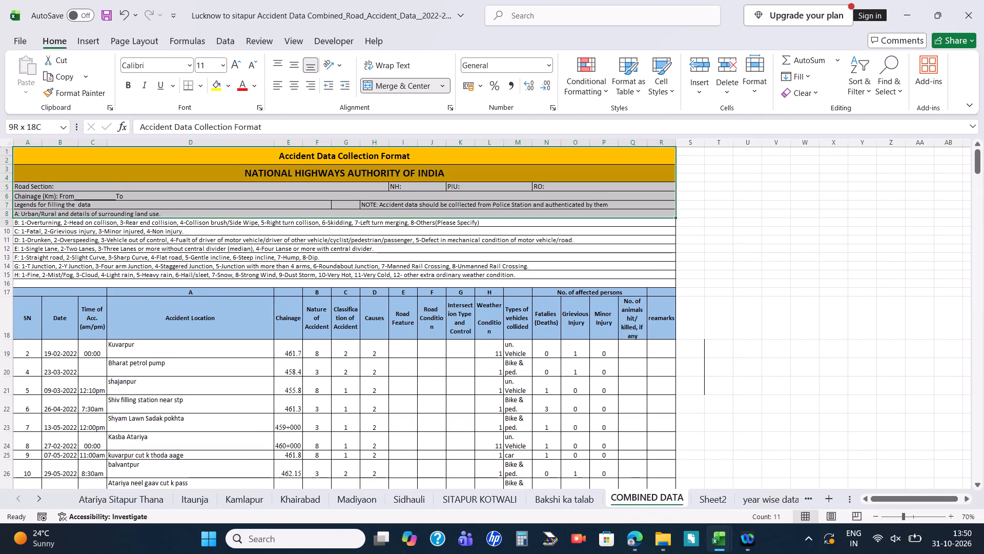
drag(247, 224, 398, 342)
click(834, 256)
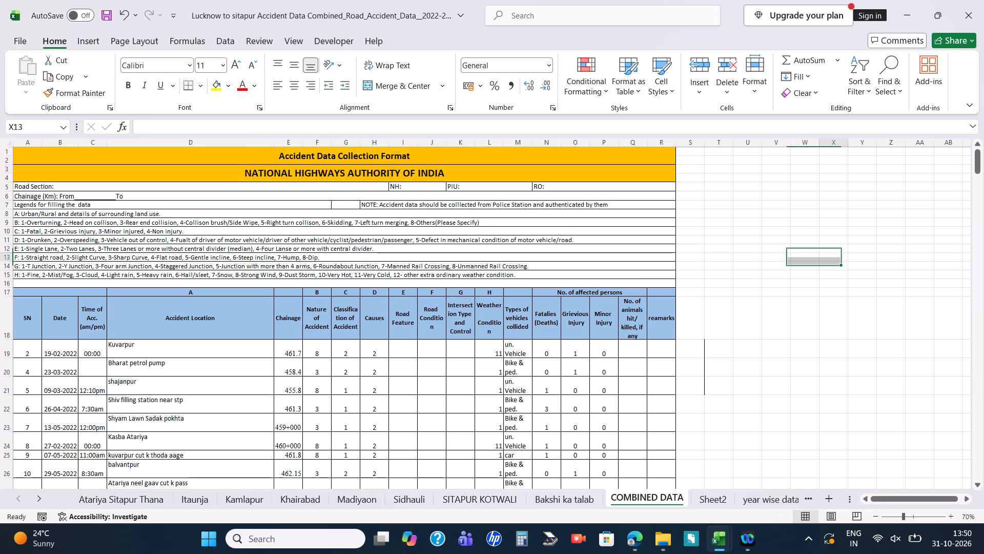
key(shift+super+s)
drag(13, 147, 475, 250)
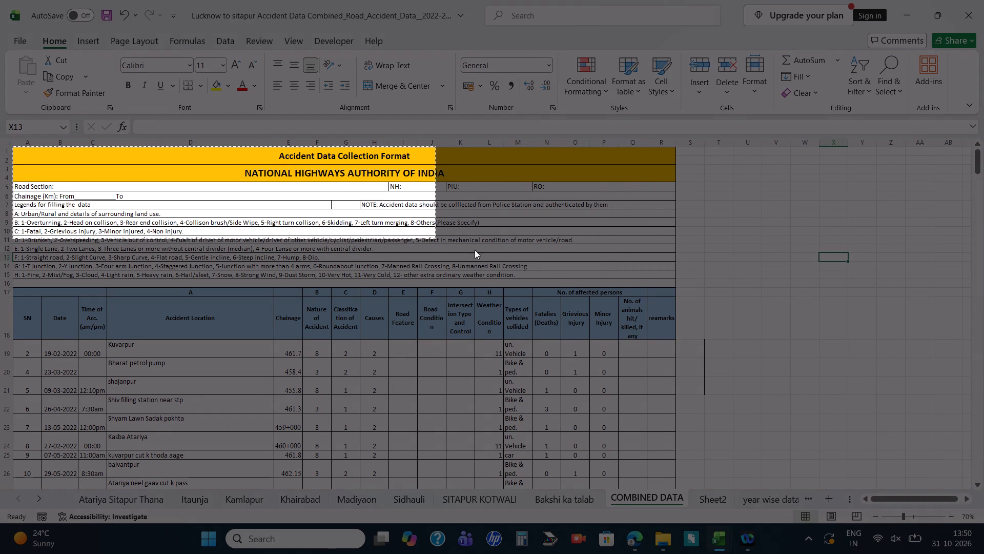
Snip the Accident Data Collection Format sheet from its heading through the legend and column-header rows, and copy the snip to the clipboard.
drag(475, 250, 674, 339)
click(884, 350)
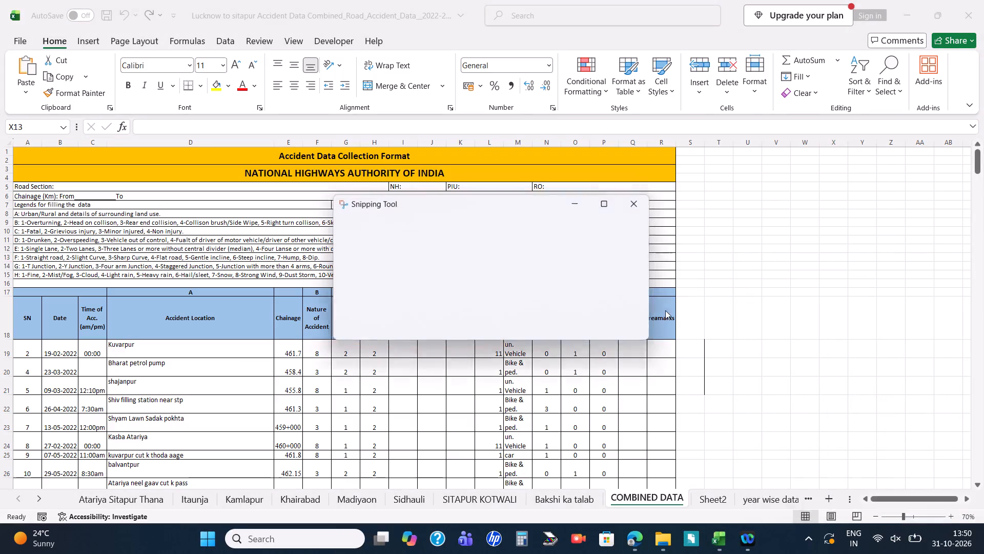
scroll(725, 326, down, 1)
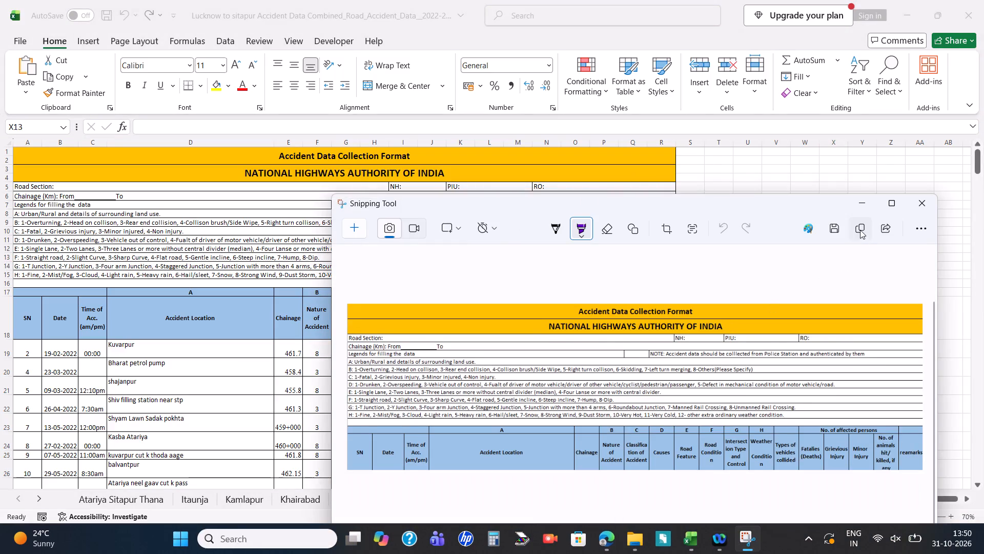
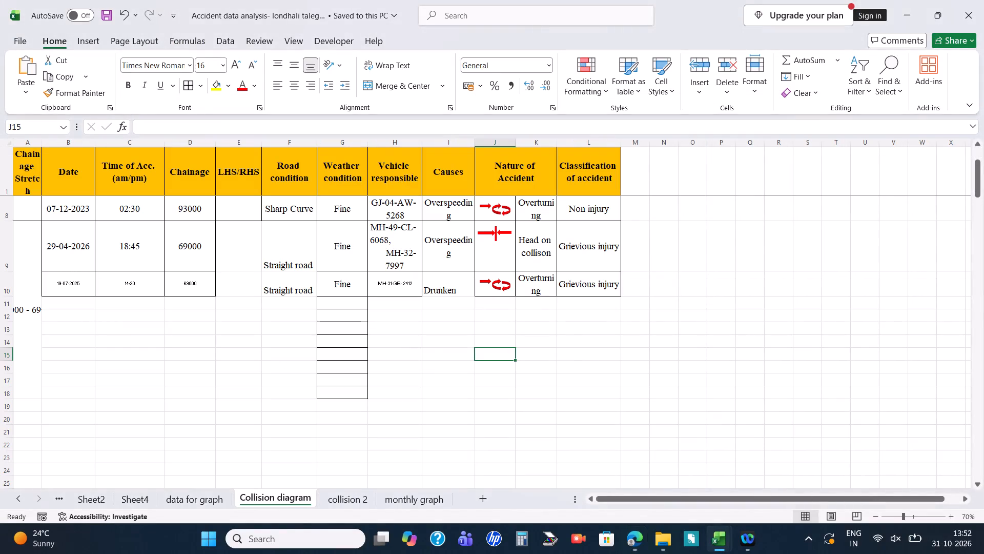
Check the next empty row at B11 of Collision diagram and start a search on the data for graph sheet.
click(180, 498)
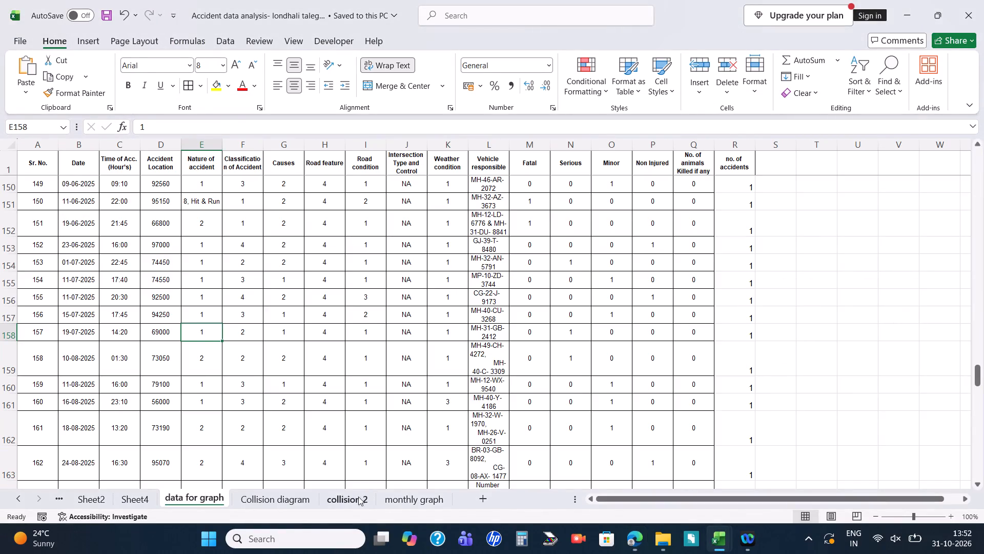
click(353, 497)
click(270, 507)
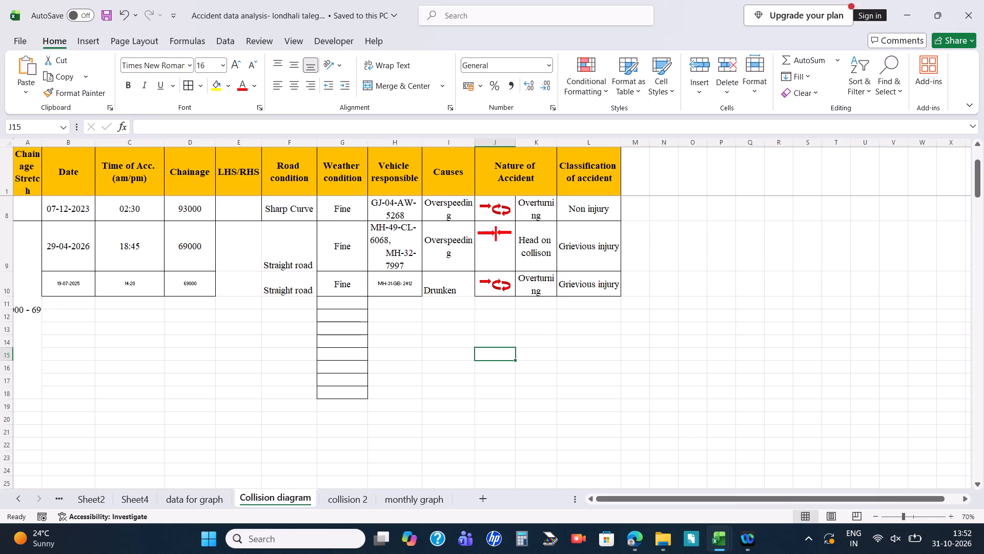
click(89, 307)
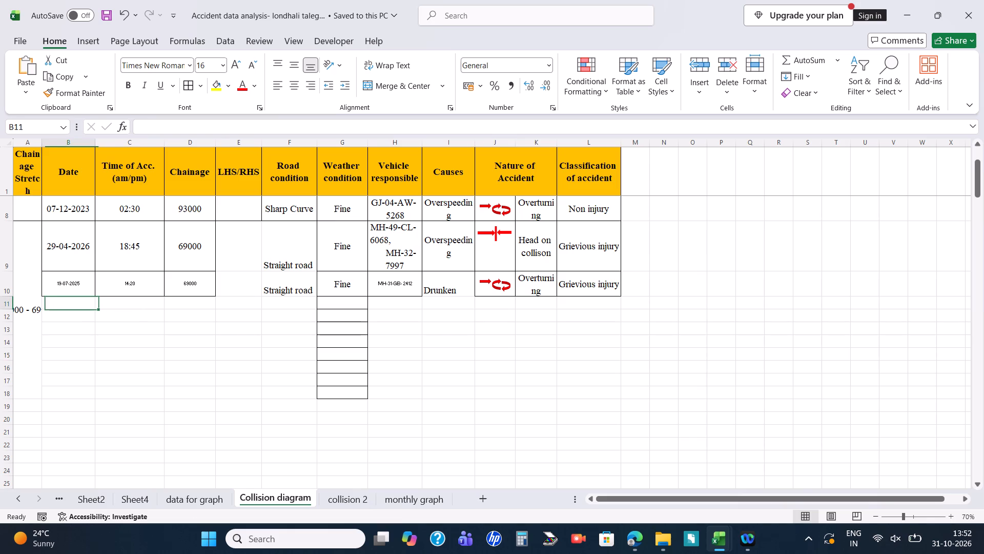
click(190, 506)
click(885, 85)
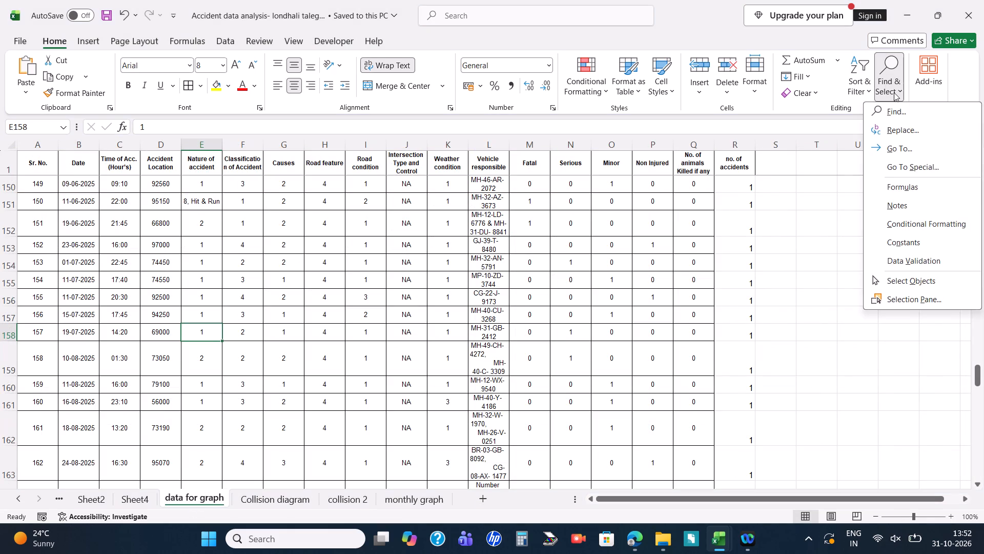
Search the 'data for graph' sheet for further accident locations containing 69, starting from the 69000 entry of accident 157.
click(905, 115)
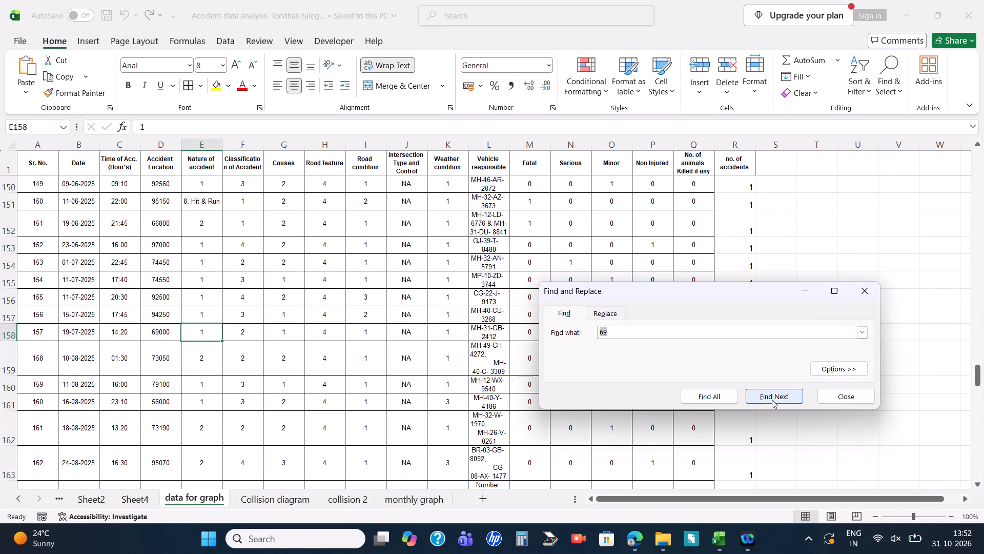
click(159, 326)
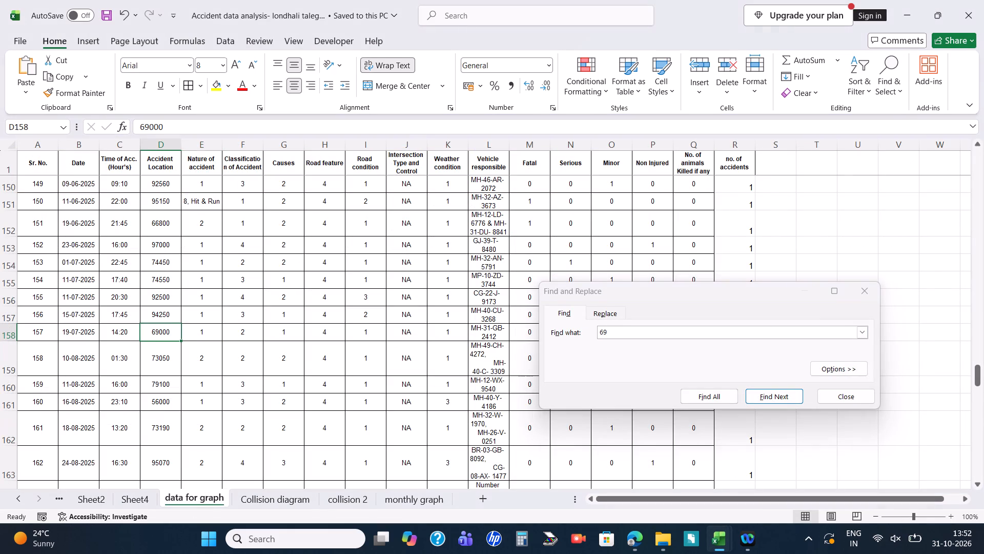
click(763, 399)
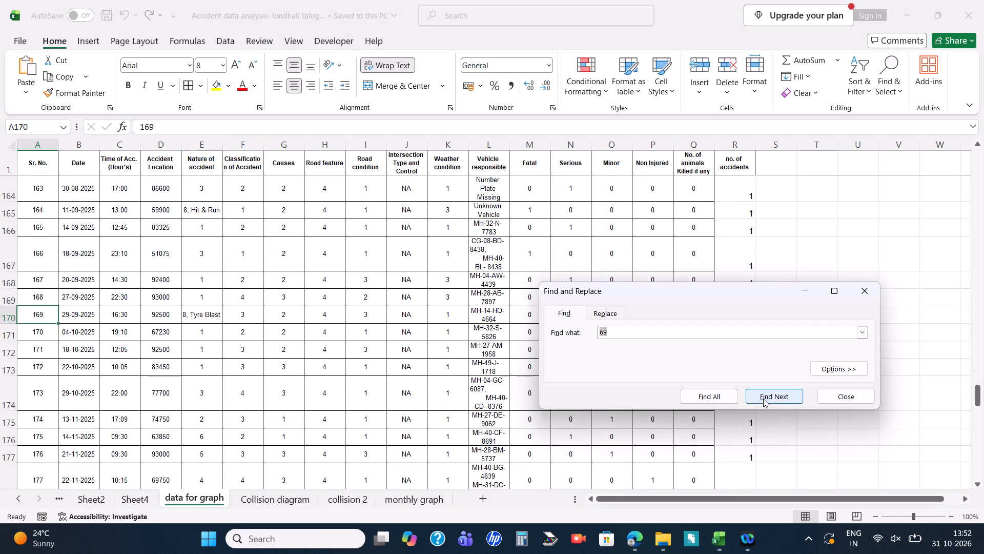
click(763, 399)
click(763, 399)
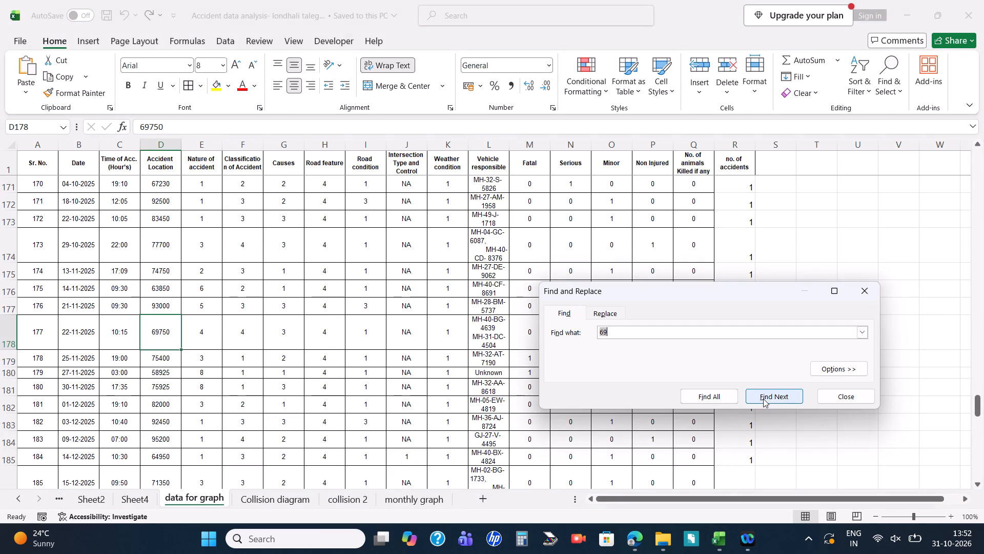
click(763, 399)
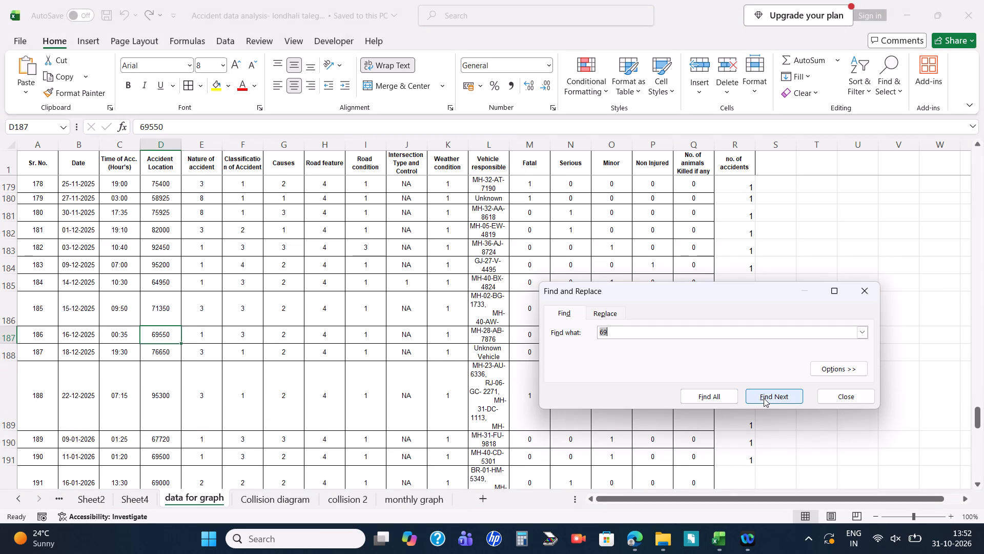
click(764, 398)
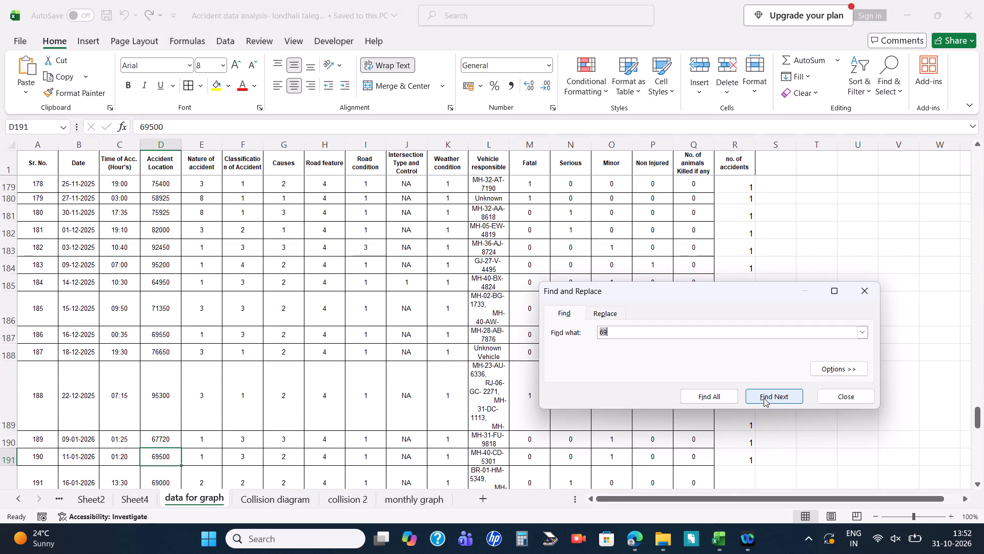
click(864, 284)
scroll(319, 391, down, 2)
drag(67, 356, 68, 355)
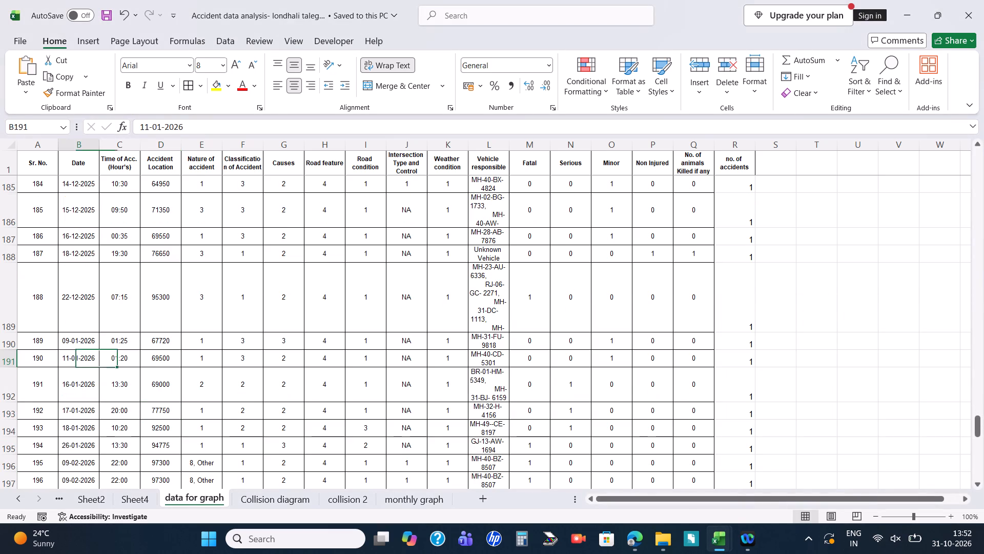
drag(68, 355, 153, 361)
key(ctrl+c)
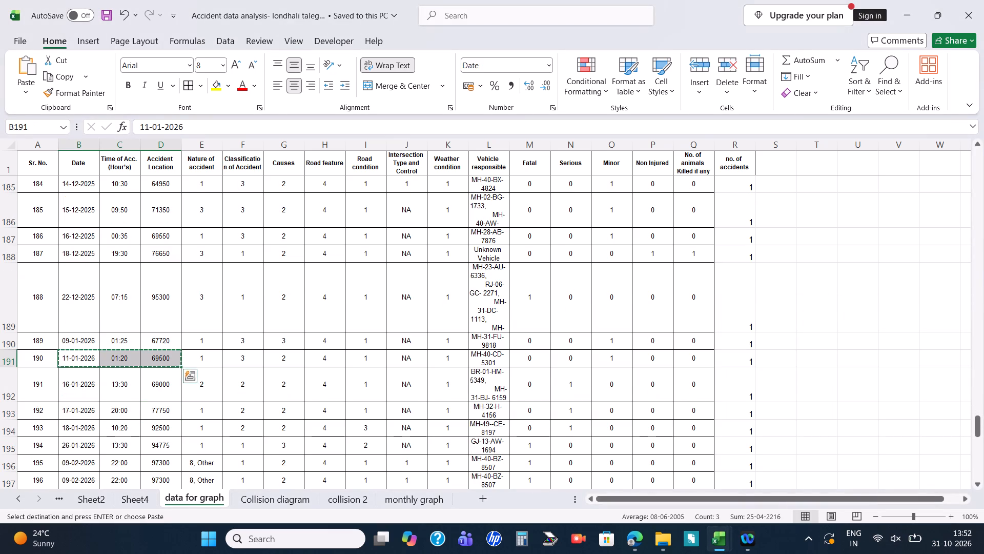
click(283, 493)
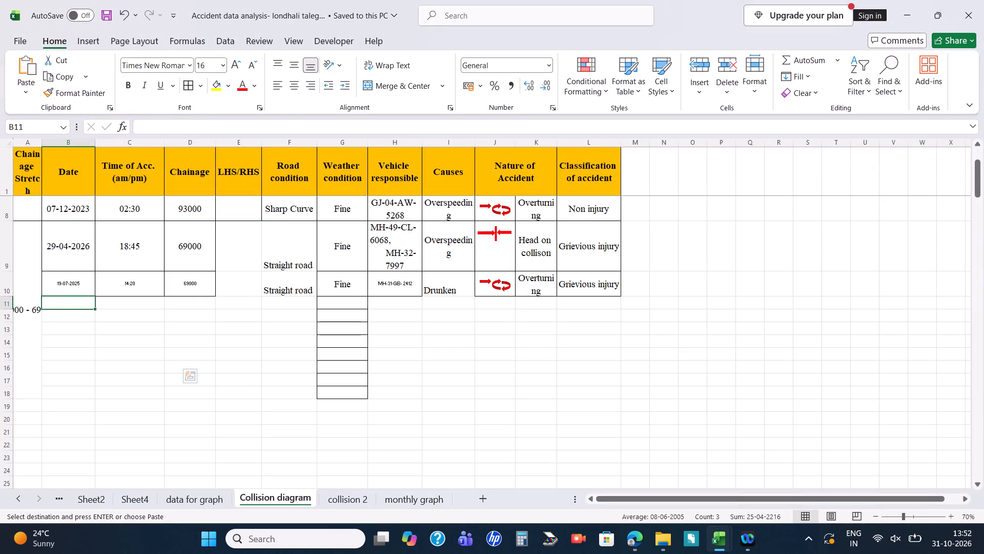
key(ctrl+v)
Check accident 190's road condition against the Lucknow to Sitapur workbook's legend and fill 'Straight road' down into row 11 of the Collision diagram.
click(302, 306)
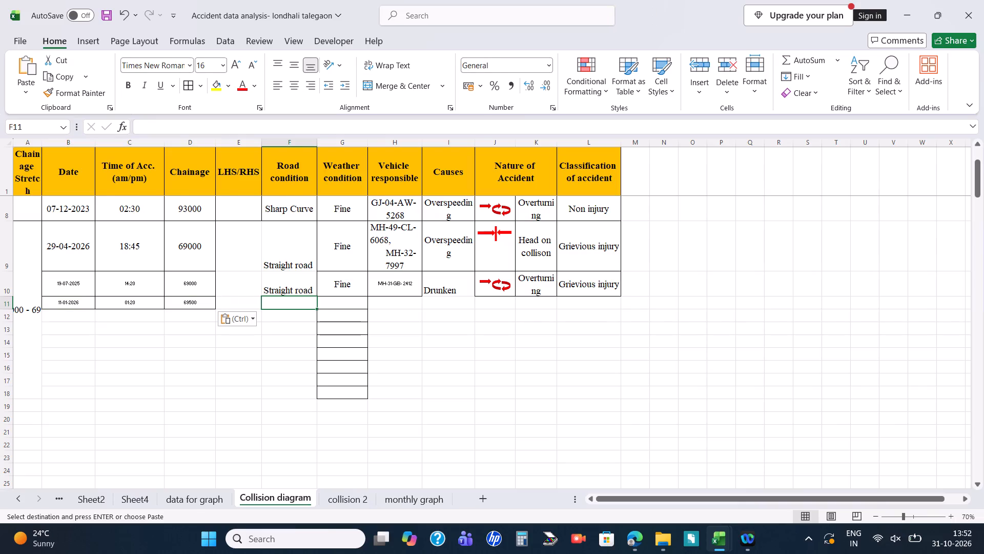
click(192, 500)
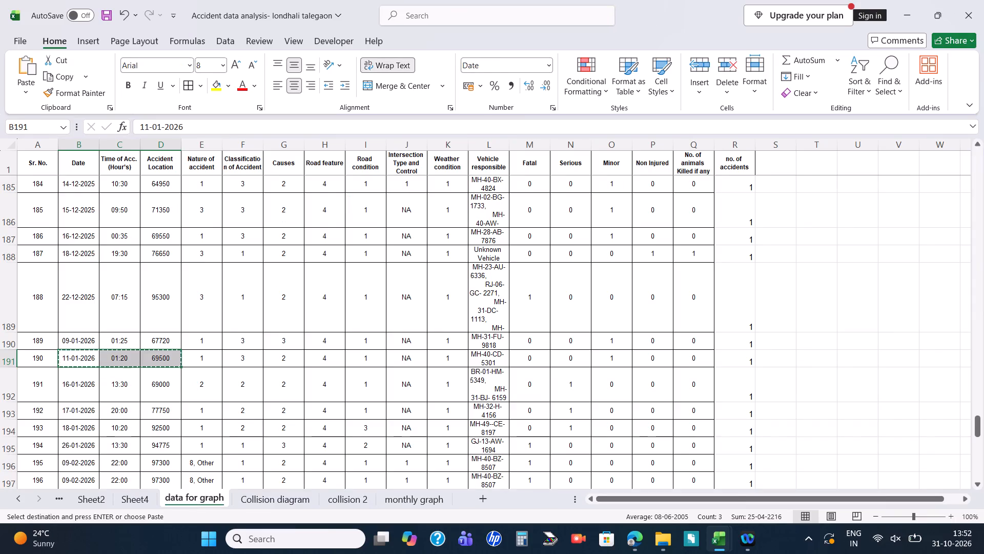
key(alt+Tab)
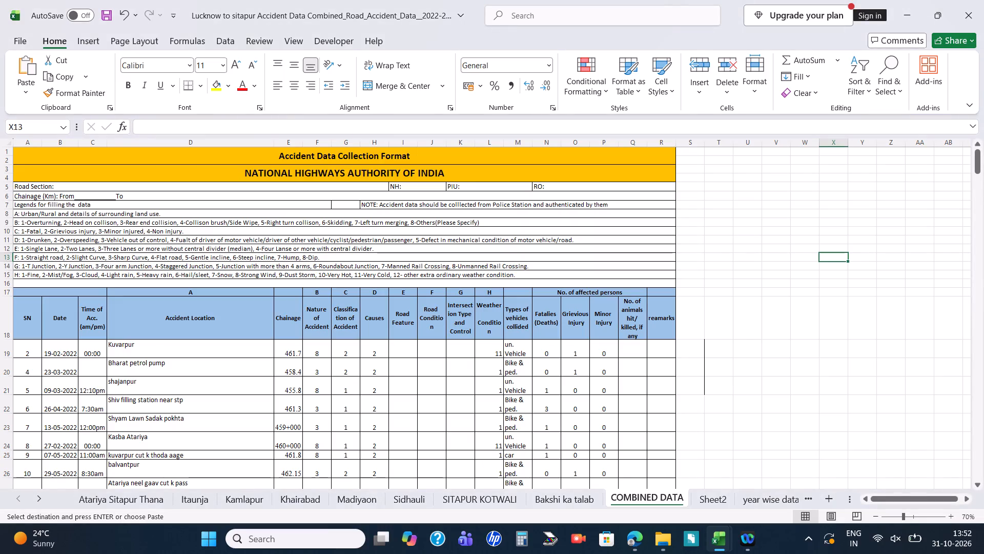
key(alt+Tab)
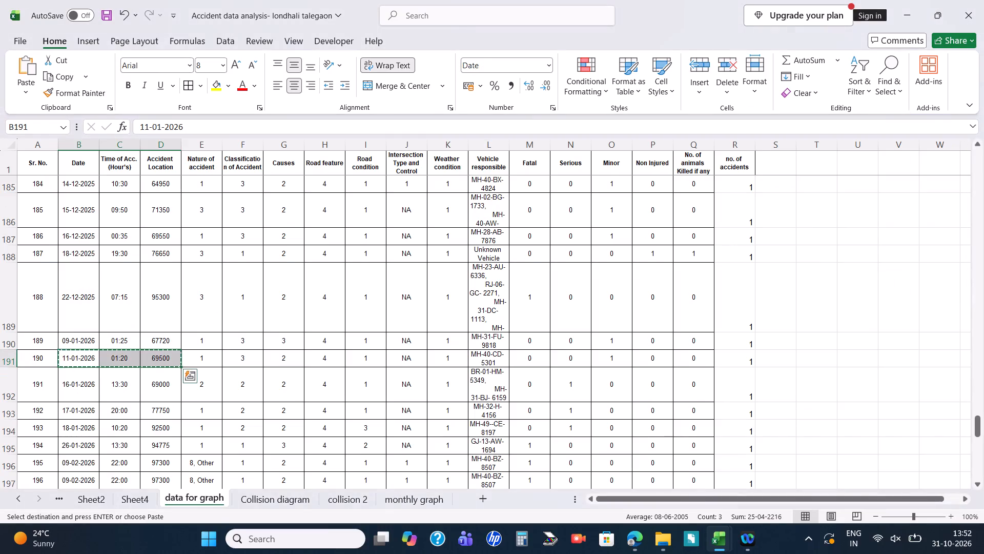
click(273, 490)
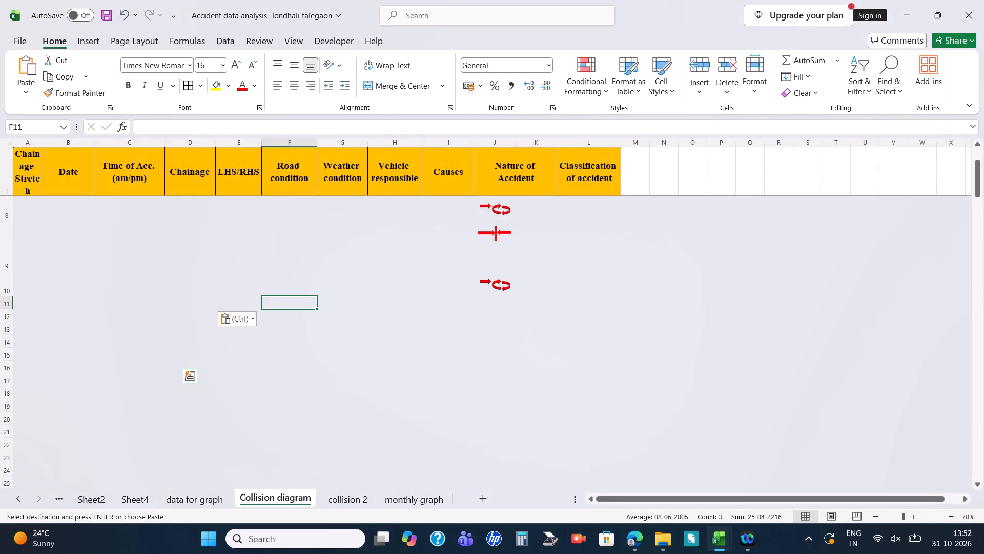
click(299, 293)
drag(315, 293, 311, 305)
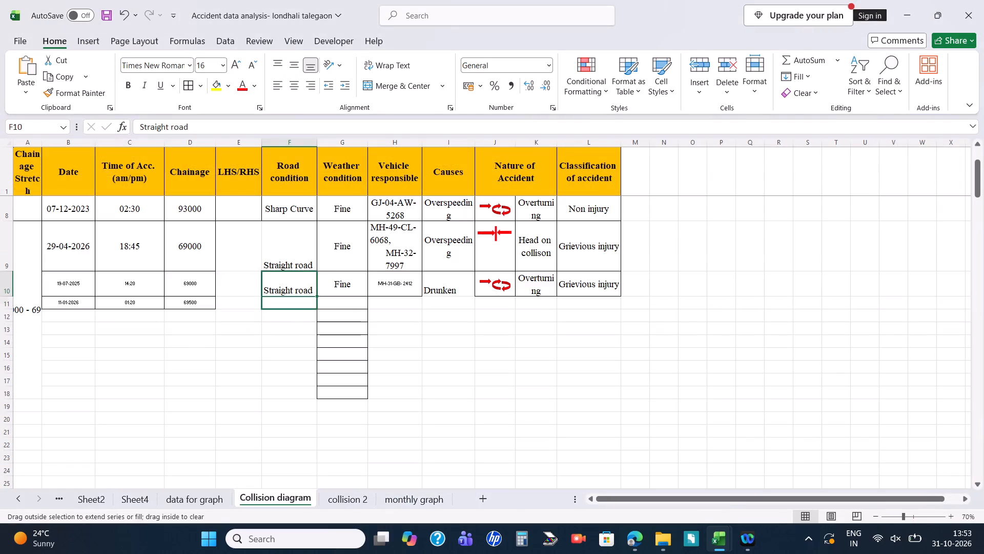
Check accident 190's codes against the other workbook's legend and copy the Overturning symbol and label from row 10 to row 11 of the Collision diagram.
key(alt+Tab)
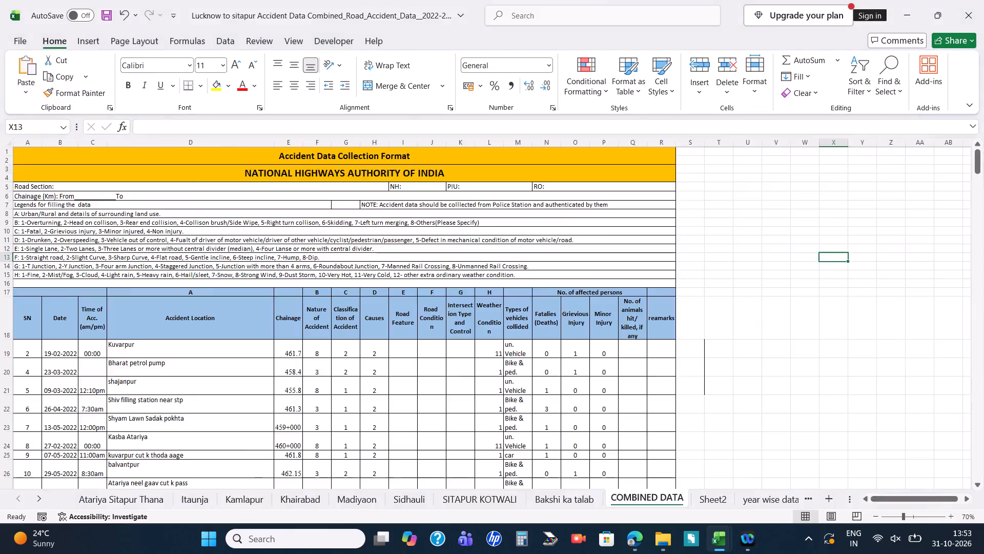
key(alt+Tab)
click(198, 502)
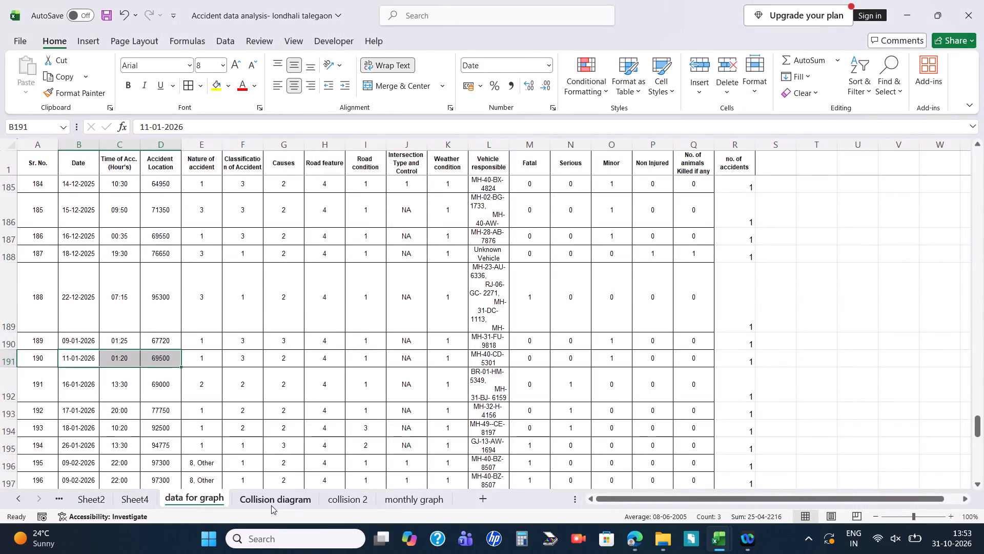
key(alt+Tab)
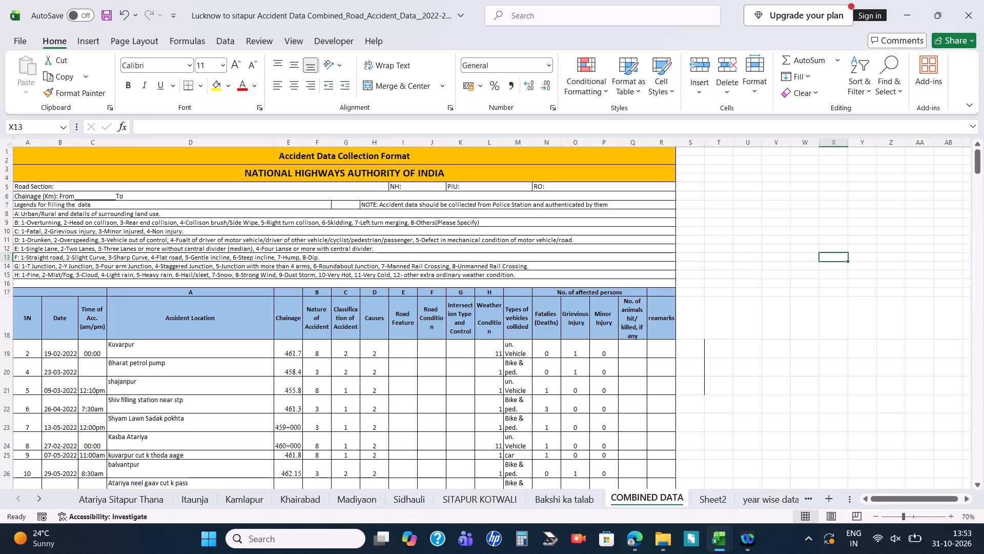
key(alt+Tab)
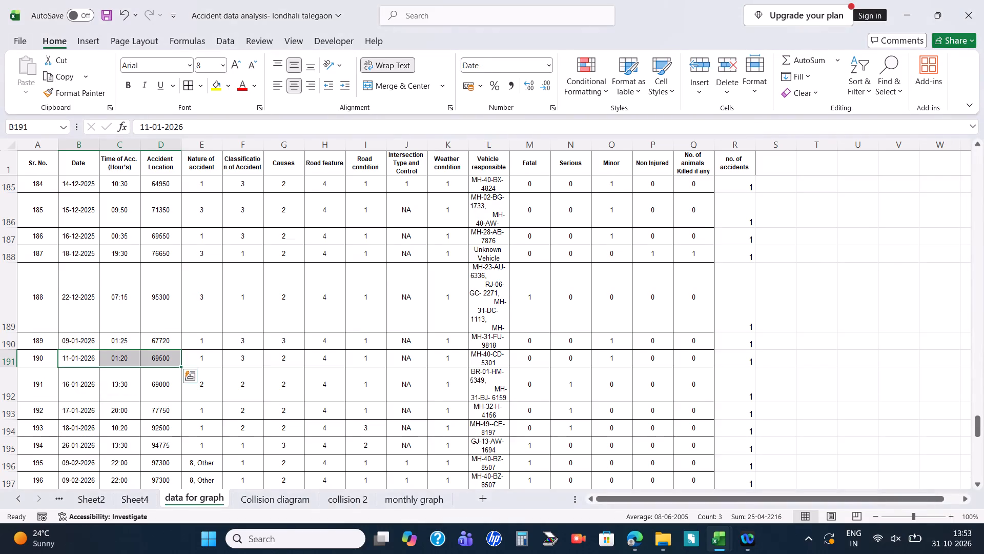
key(alt+Tab)
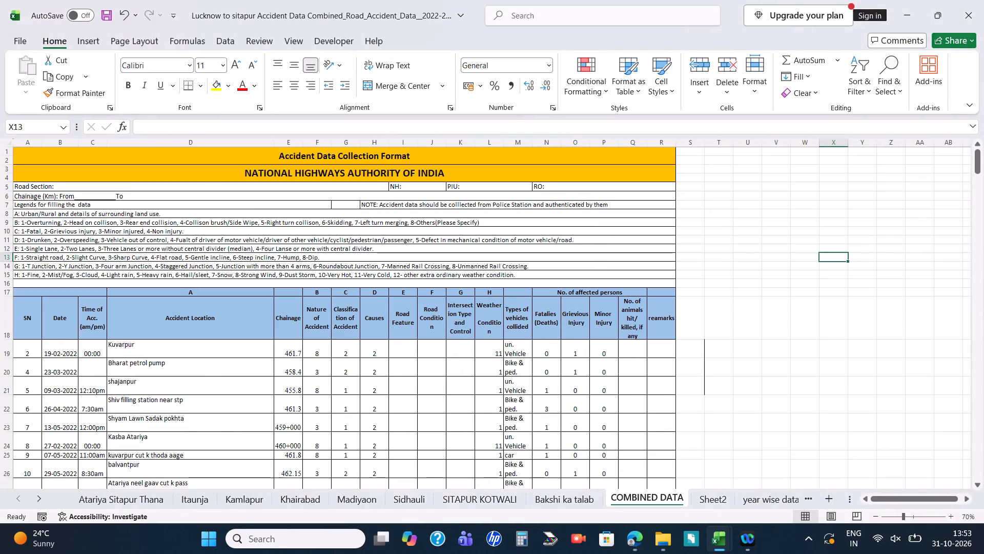
key(alt+Tab)
click(275, 497)
click(530, 287)
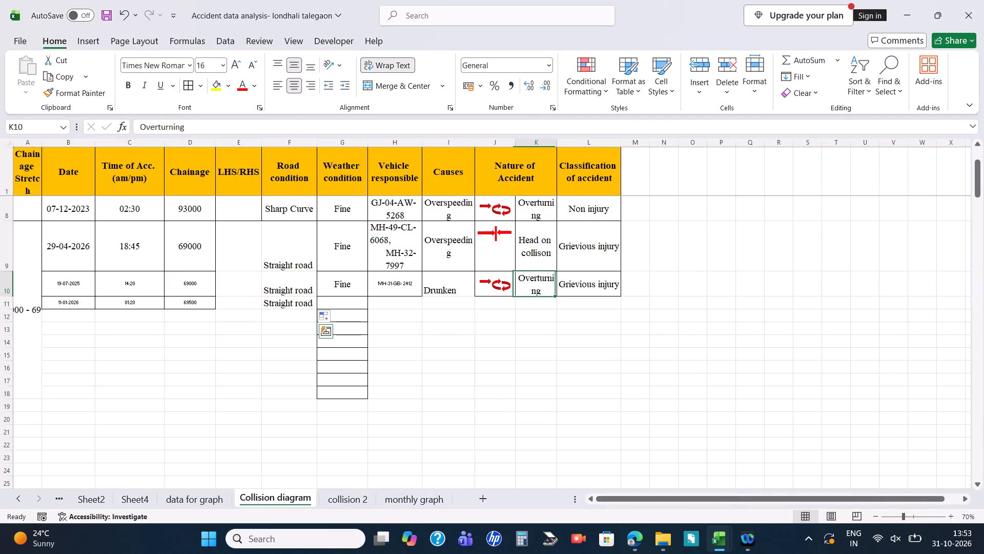
key(shift+Left)
key(ctrl+c)
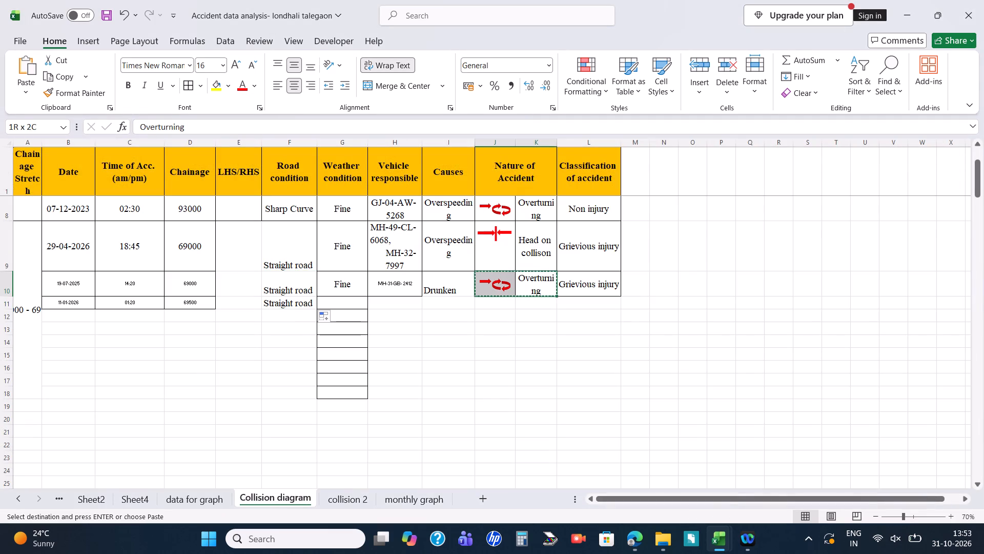
key(Down)
key(Left)
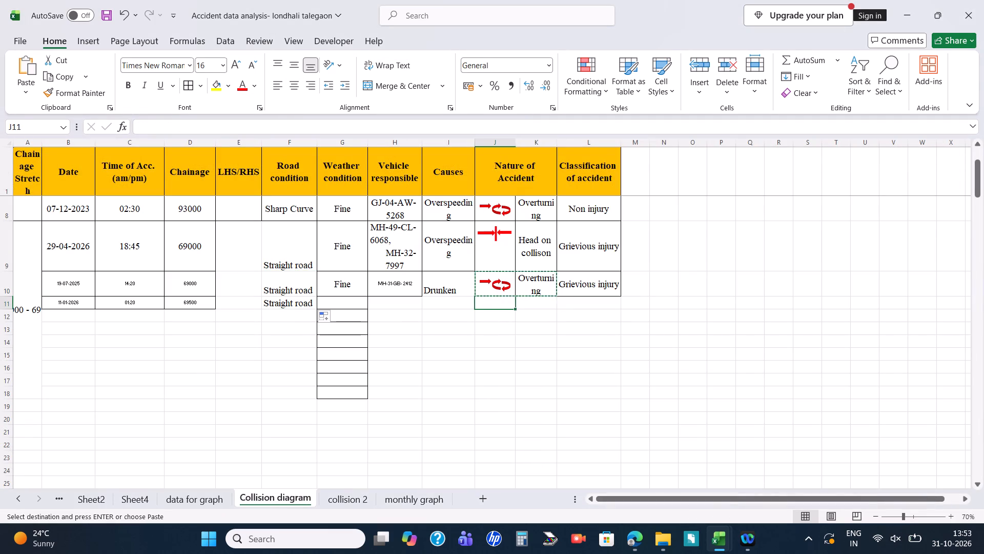
key(ctrl+v)
Copy the classification 'Minor injured' from an earlier accident into row 11 of the Collision diagram sheet.
scroll(577, 258, up, 2)
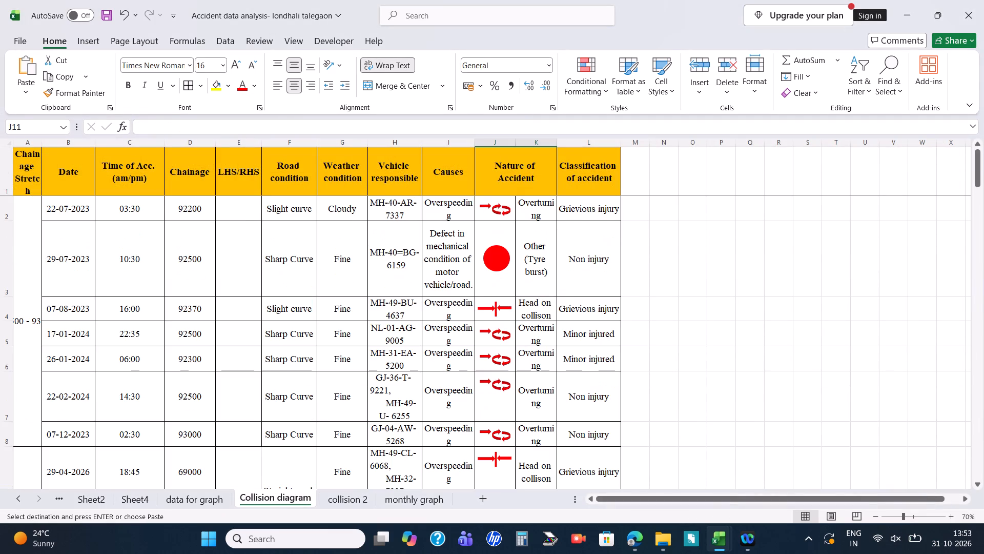
click(595, 313)
click(596, 335)
key(ctrl+c)
scroll(581, 348, down, 2)
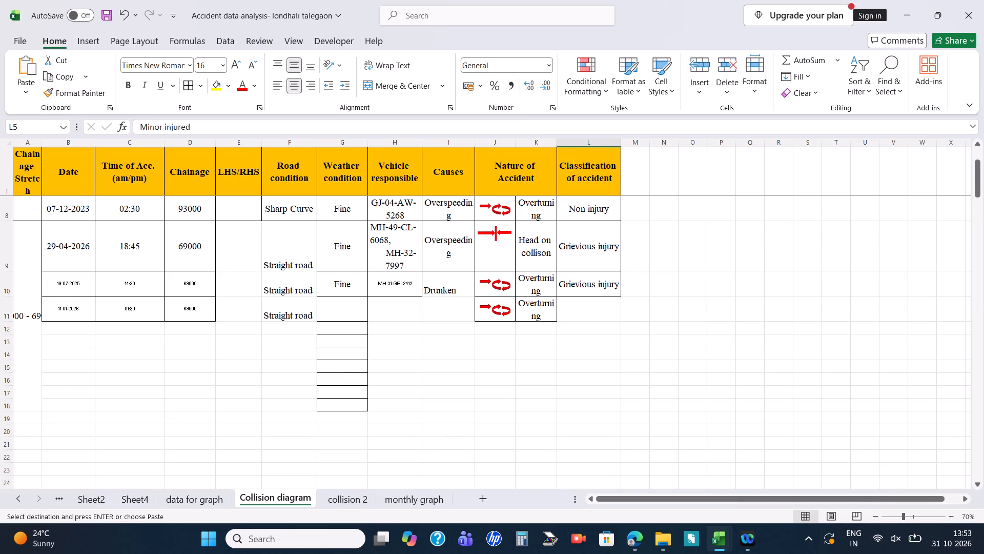
click(594, 311)
key(ctrl+v)
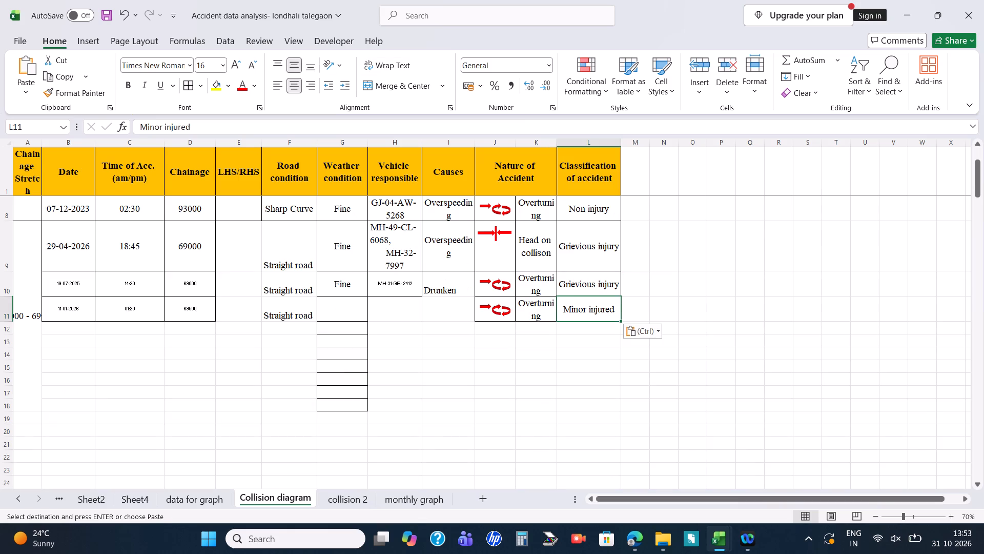
Copy accident 190's responsible vehicle number from 'data for graph' into the Vehicle responsible column of row 11 in the Collision diagram.
click(203, 505)
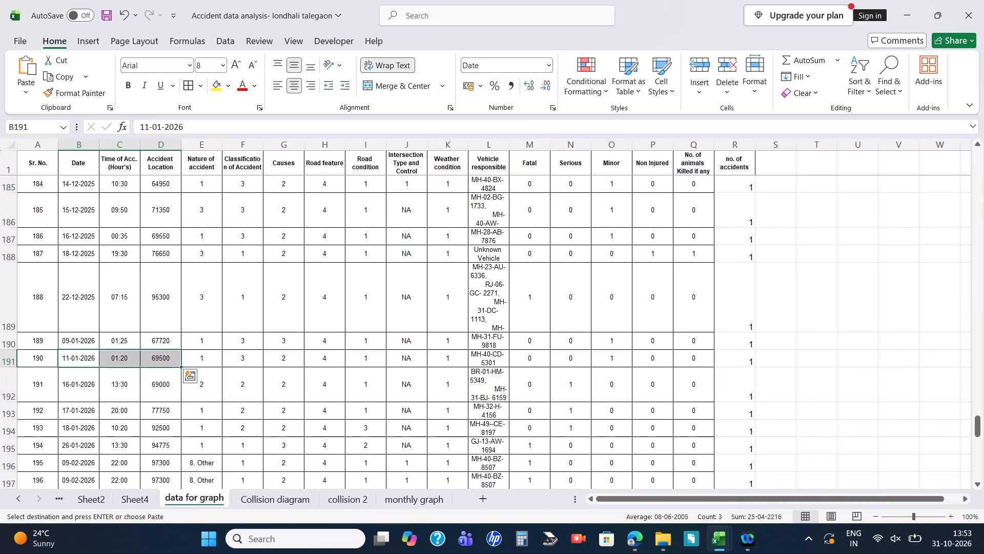
click(488, 363)
key(ctrl+c)
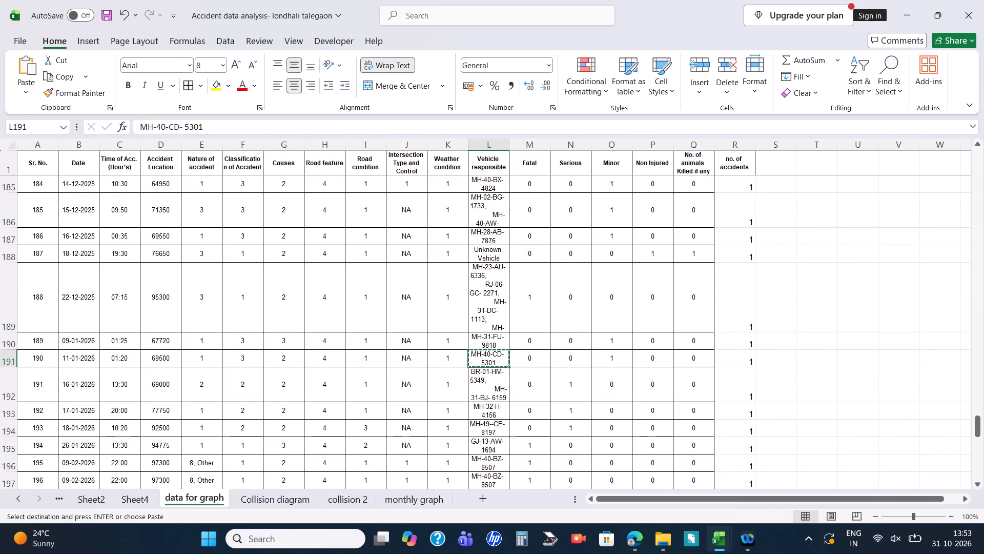
click(261, 499)
click(406, 311)
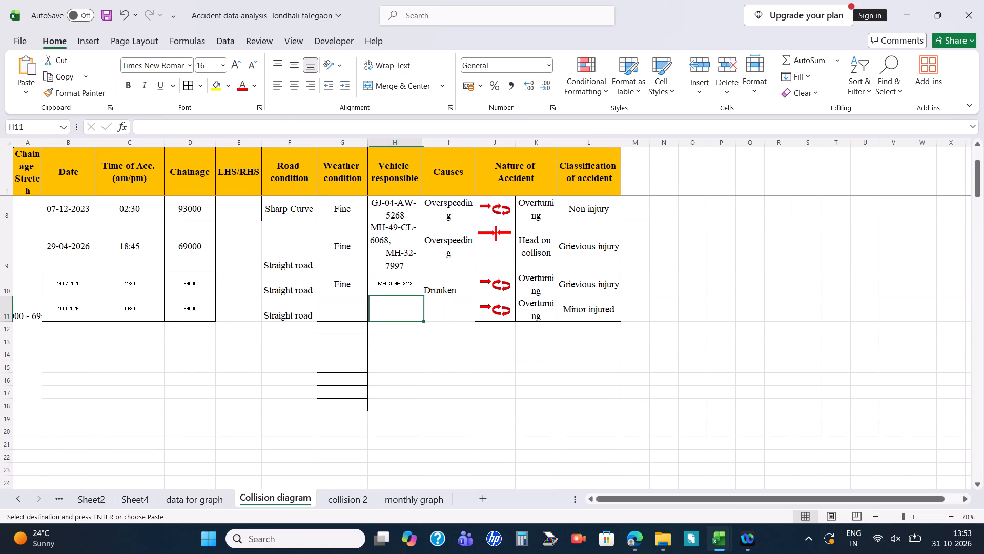
key(ctrl+v)
Check accident 190's weather code in 'data for graph' and fill the weather condition 'Fine' down into row 11 of the Collision diagram.
click(211, 498)
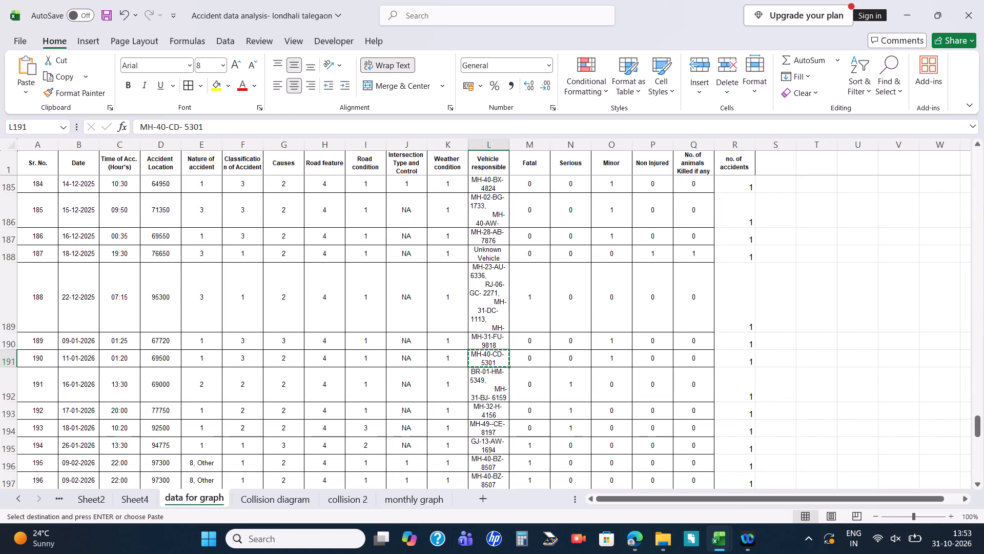
click(266, 509)
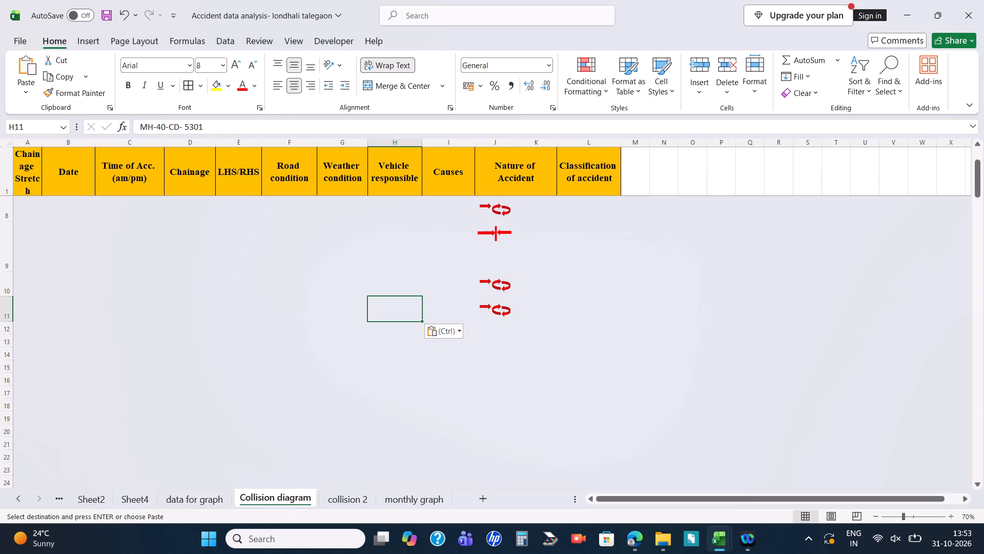
click(361, 287)
drag(367, 297, 367, 312)
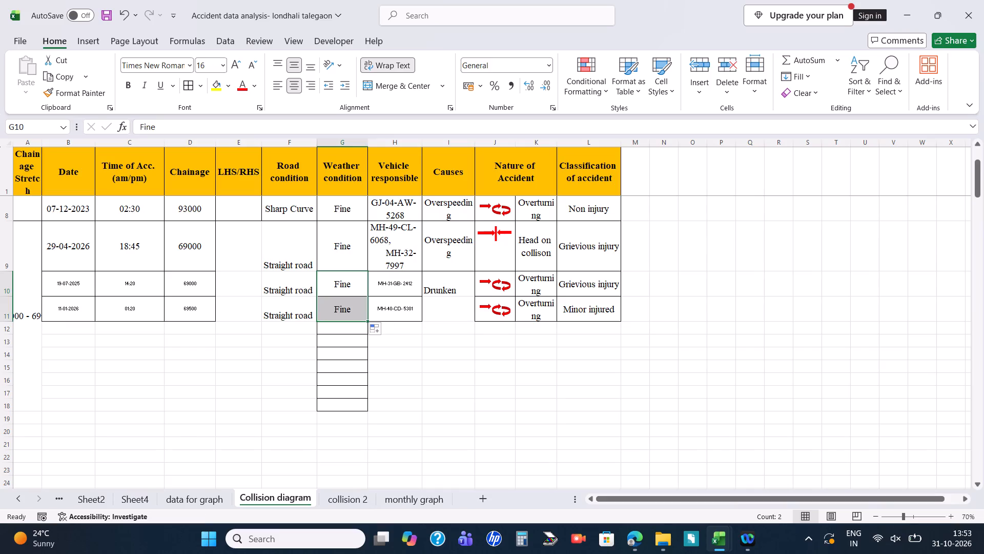
Check accident 190's cause code against the other workbook's legend and copy 'Overspeeding' from row 9 into Causes of row 11 in the Collision diagram.
click(207, 497)
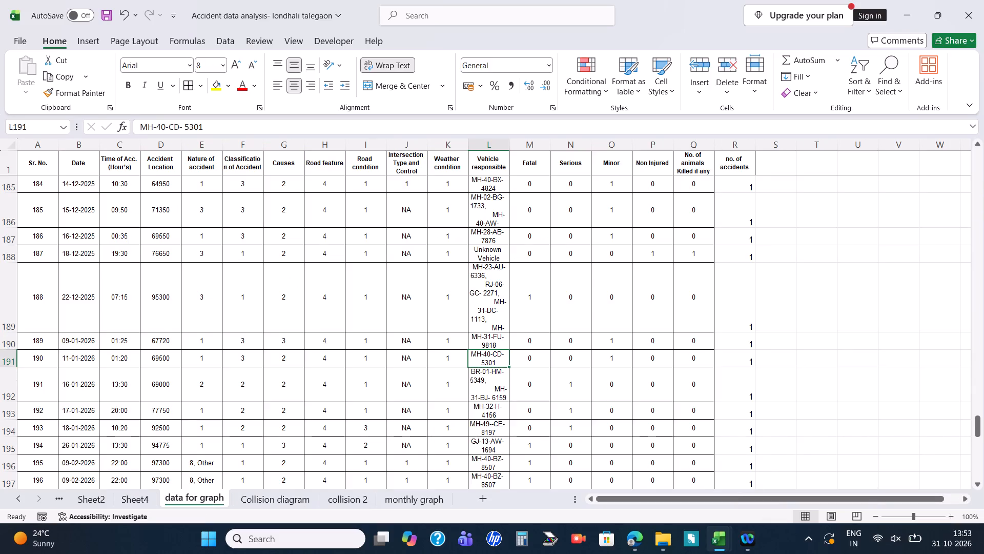
key(alt+Tab)
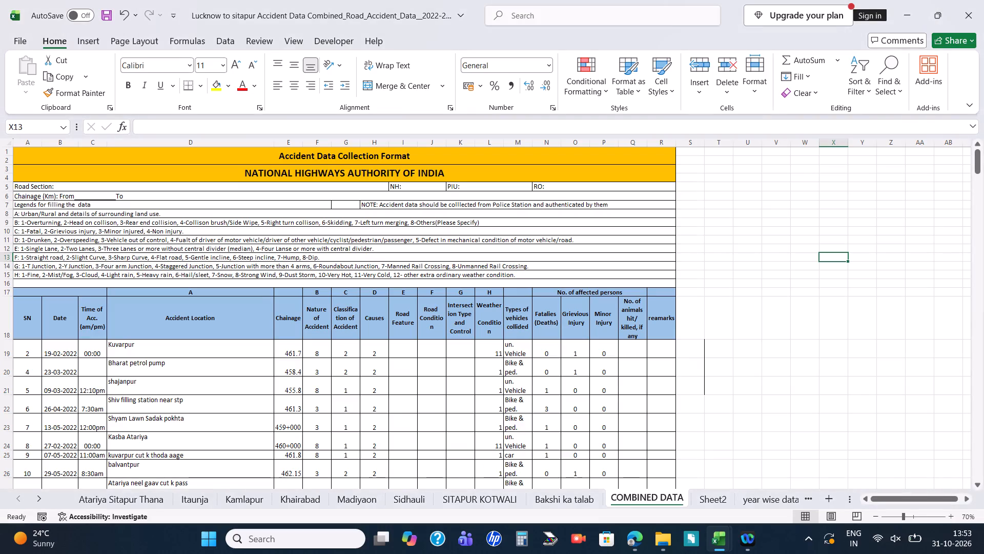
key(alt+Tab)
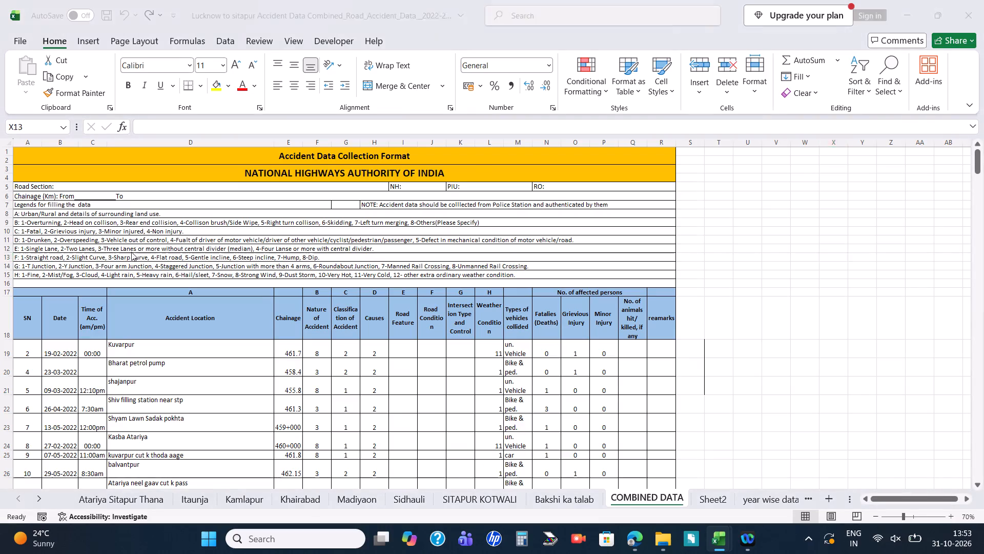
click(275, 497)
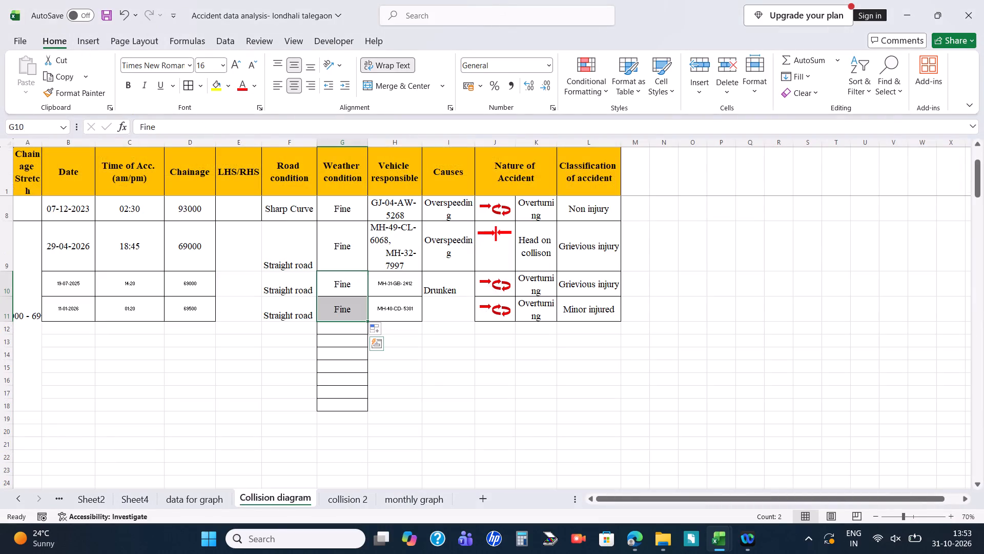
click(453, 258)
key(ctrl+c)
key(Down)
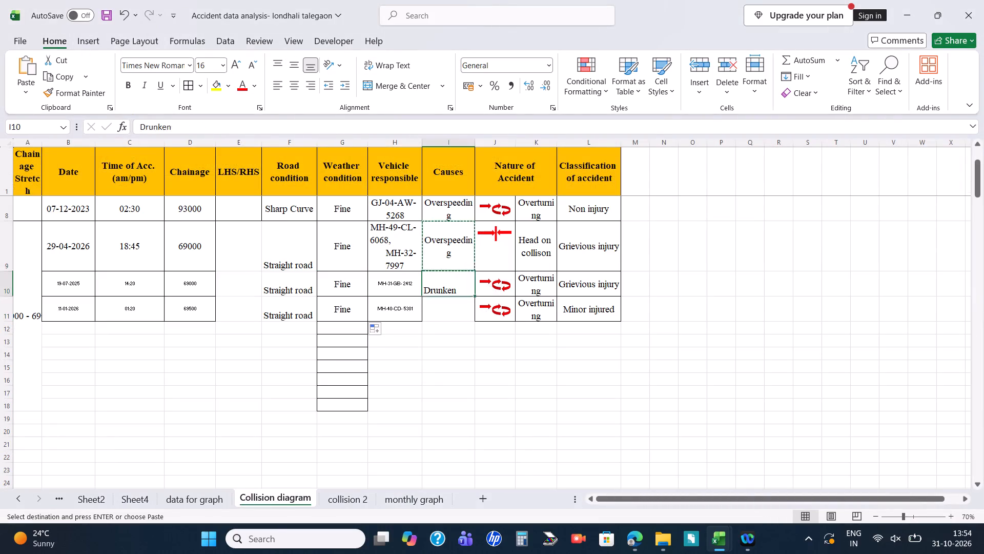
key(Down)
key(ctrl+v)
Apply Times New Roman at size 16 to the whole 69+000 - 69+500 block, rows 9 to 18 of the Collision diagram.
drag(29, 247, 195, 270)
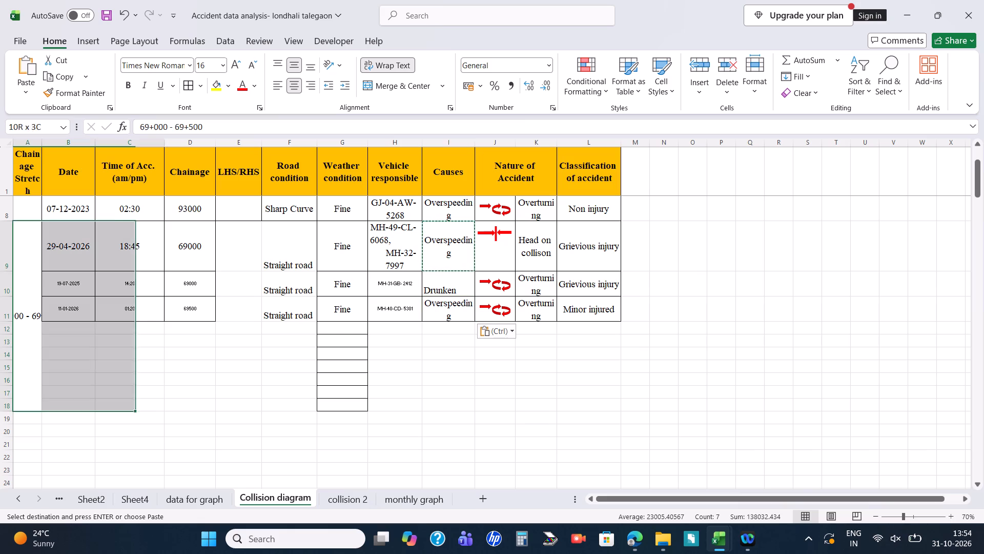
drag(195, 270, 591, 274)
click(160, 62)
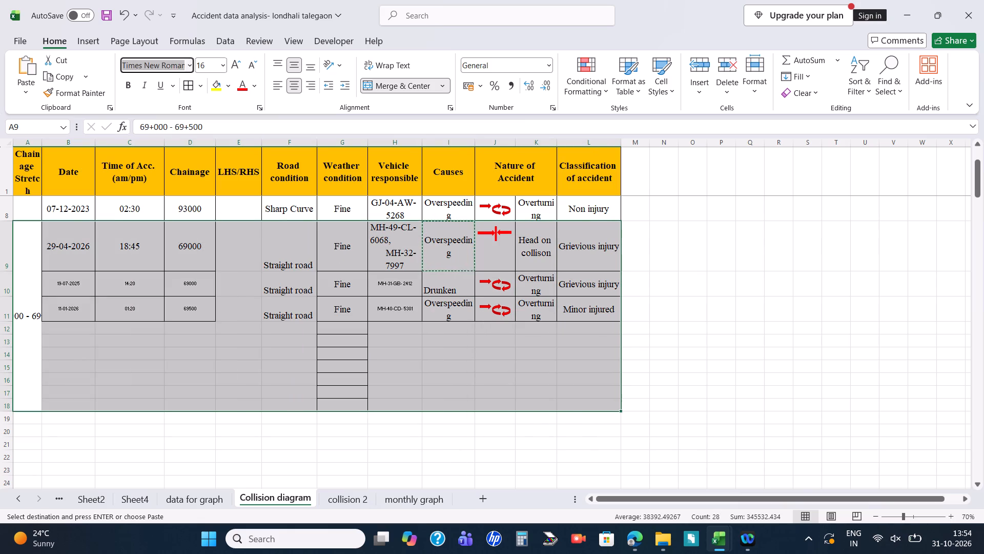
key(Return)
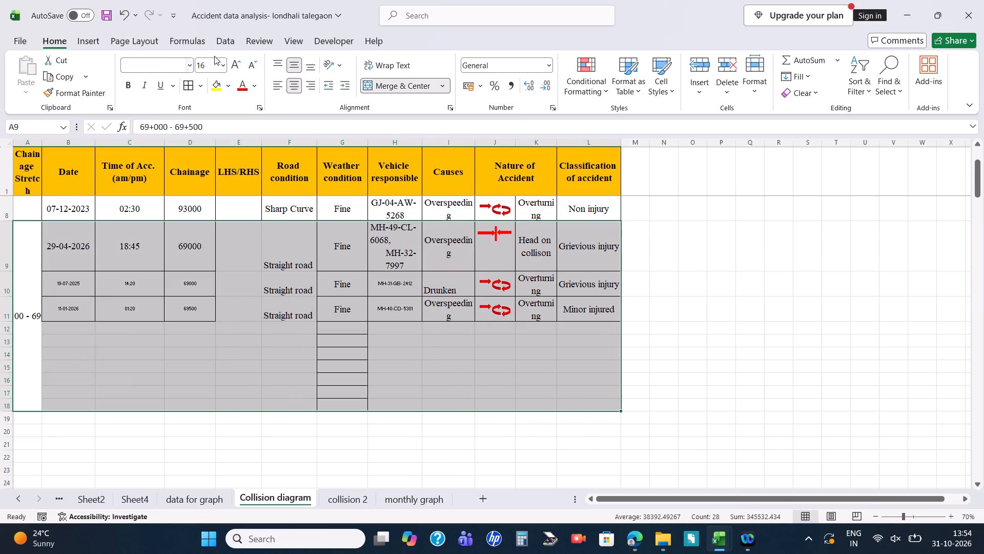
click(210, 64)
key(Return)
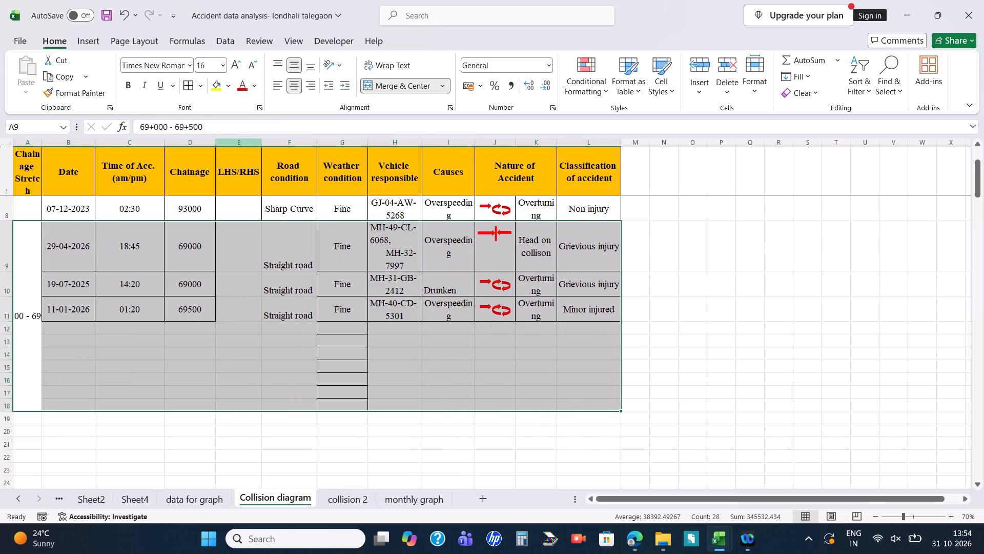
click(708, 252)
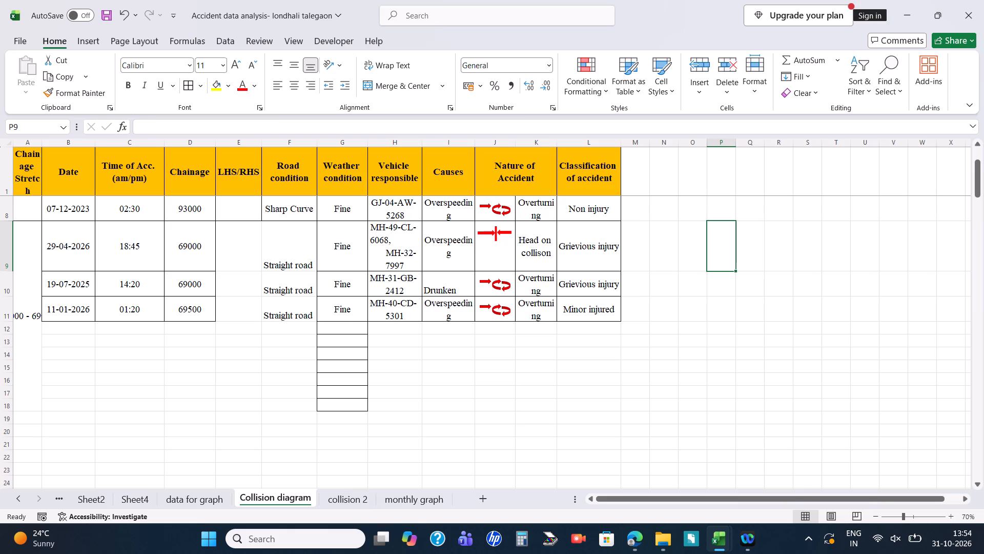
Find the next 69 chainage in 'data for graph' and copy accident 191's date, time and chainage into row 12 of the Collision diagram.
click(209, 497)
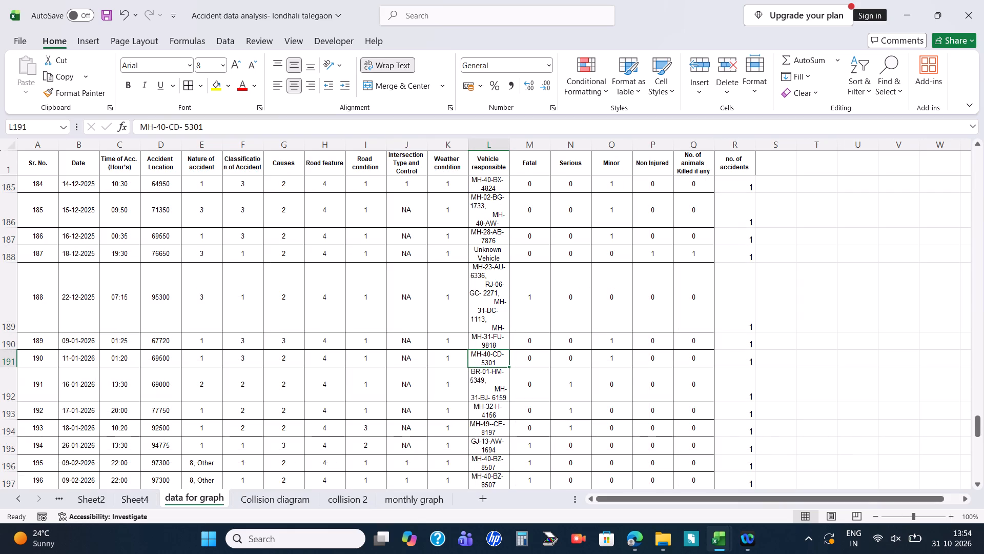
click(877, 75)
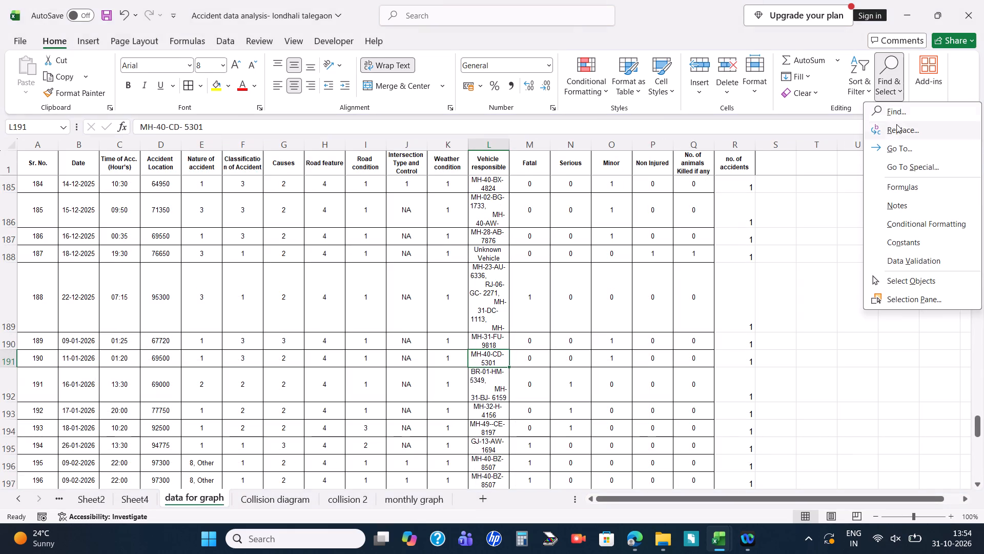
click(893, 110)
click(774, 417)
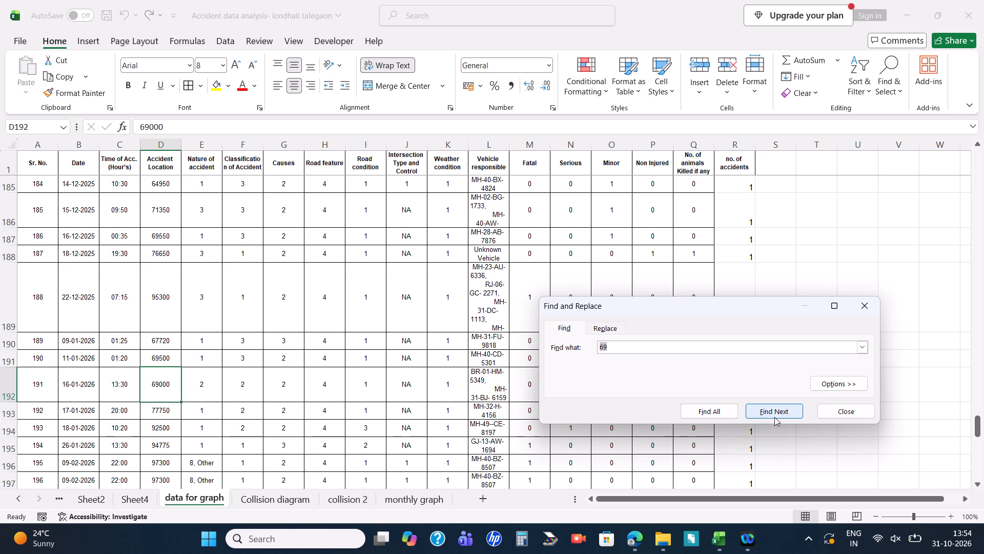
click(292, 508)
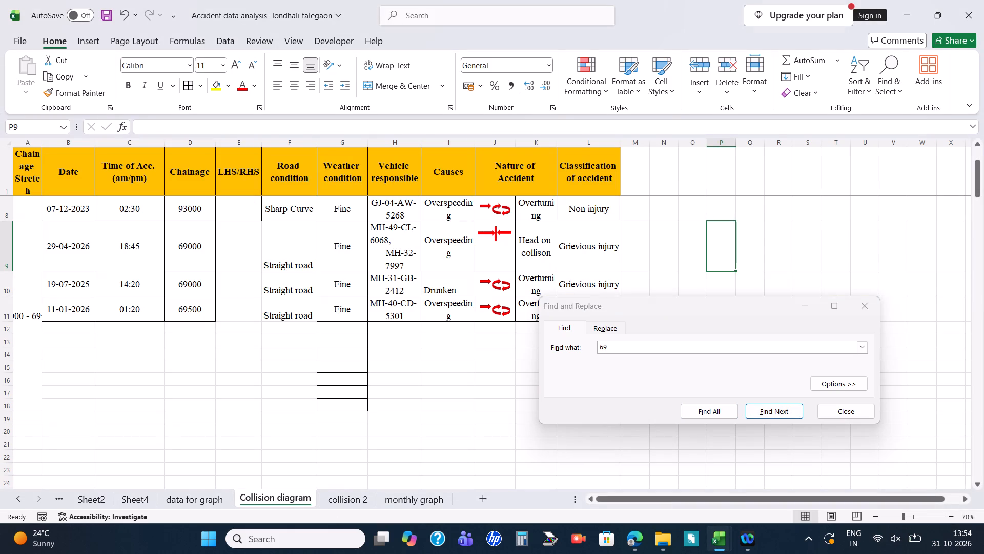
click(196, 506)
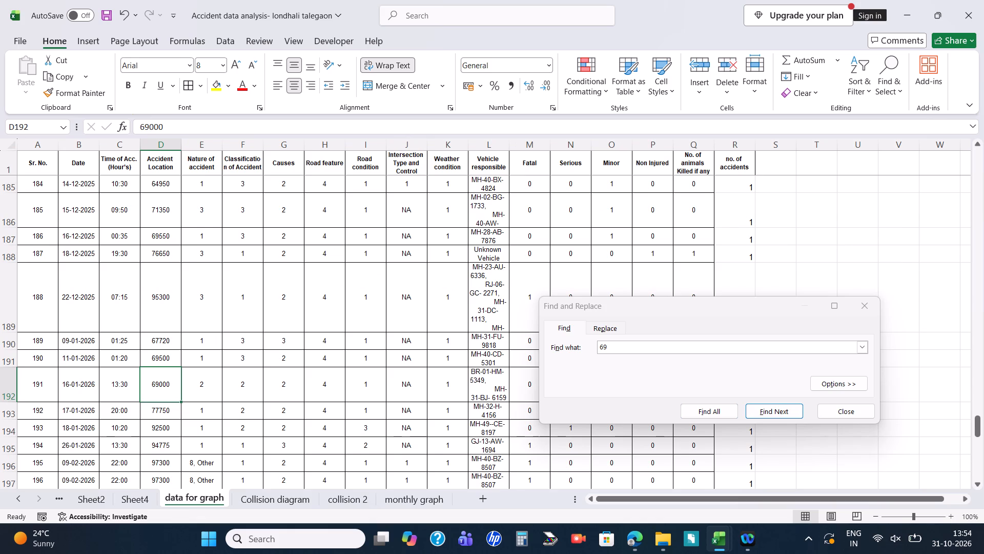
click(862, 305)
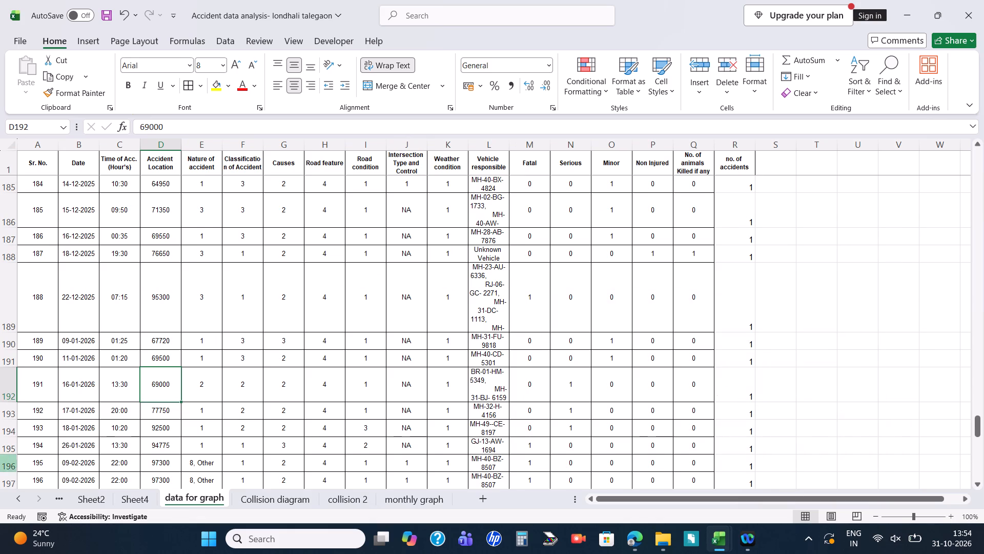
drag(45, 383, 160, 385)
click(111, 404)
drag(77, 384, 91, 384)
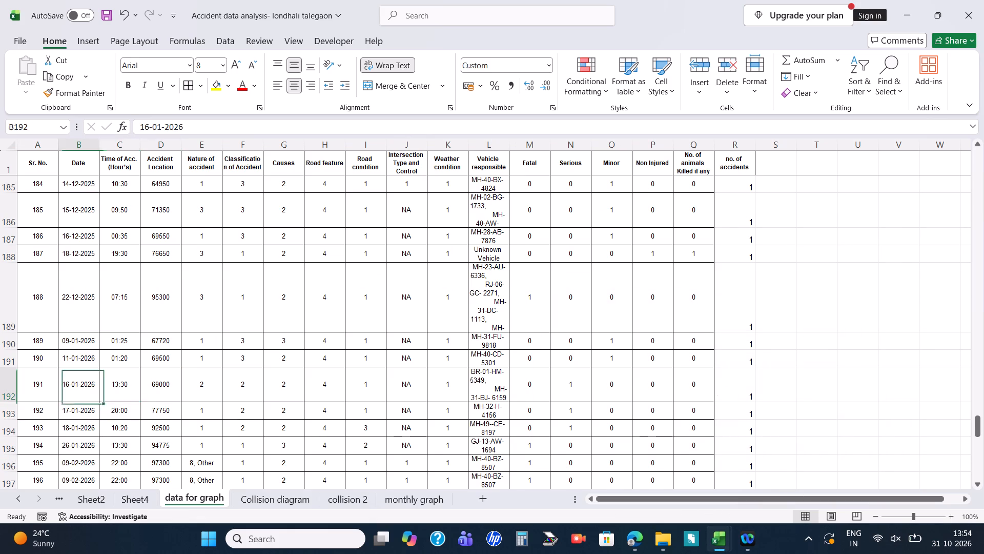
drag(91, 384, 171, 387)
key(ctrl+c)
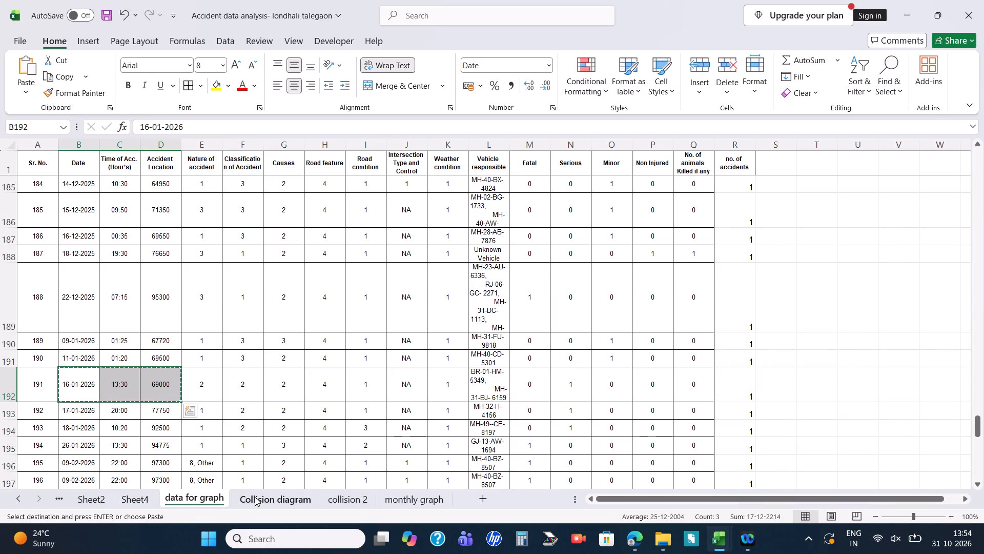
click(255, 497)
click(78, 325)
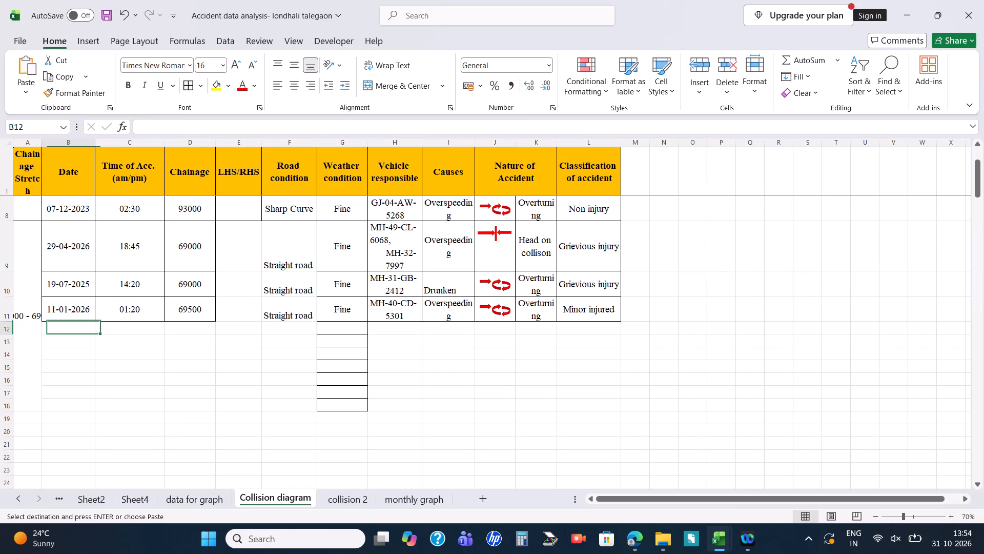
key(ctrl+v)
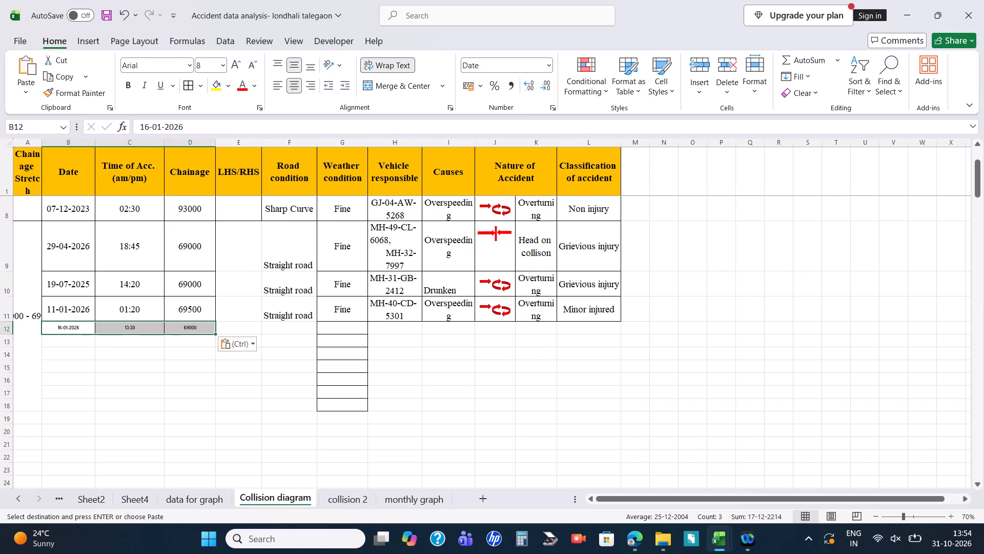
Check accident 191's nature code against the other workbook's legend and copy the head-on collision symbol and label from row 4 into row 12.
click(291, 332)
click(207, 499)
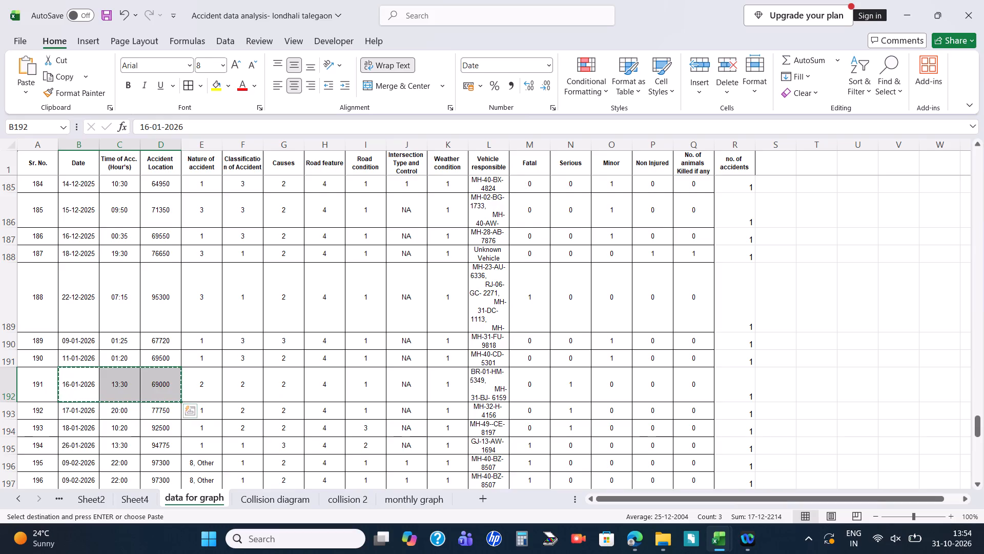
click(301, 492)
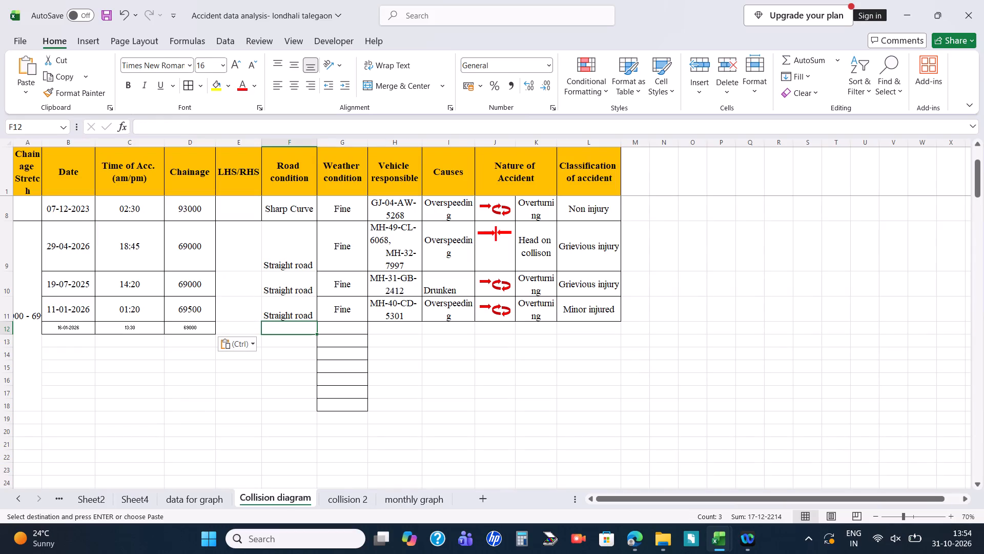
key(alt+Tab)
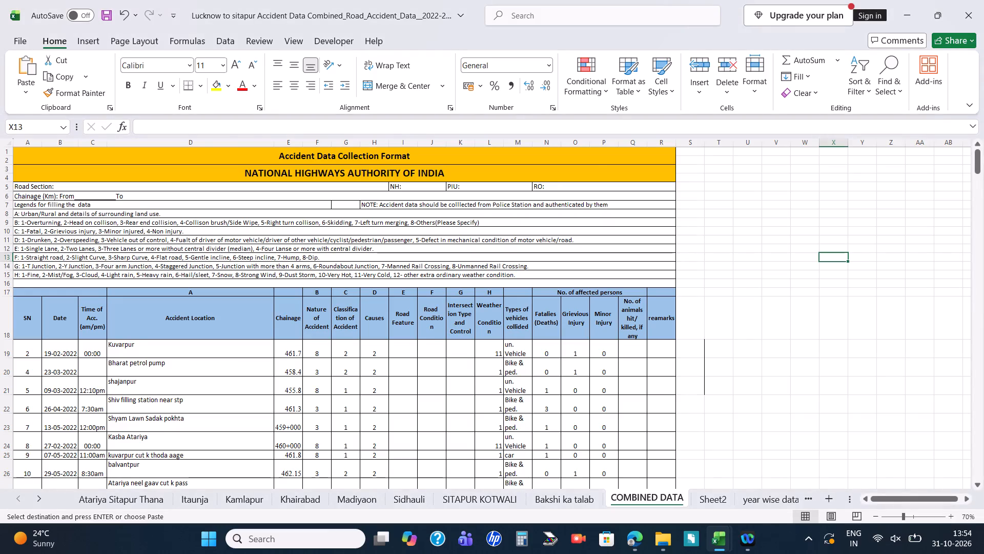
key(alt+Tab)
click(496, 240)
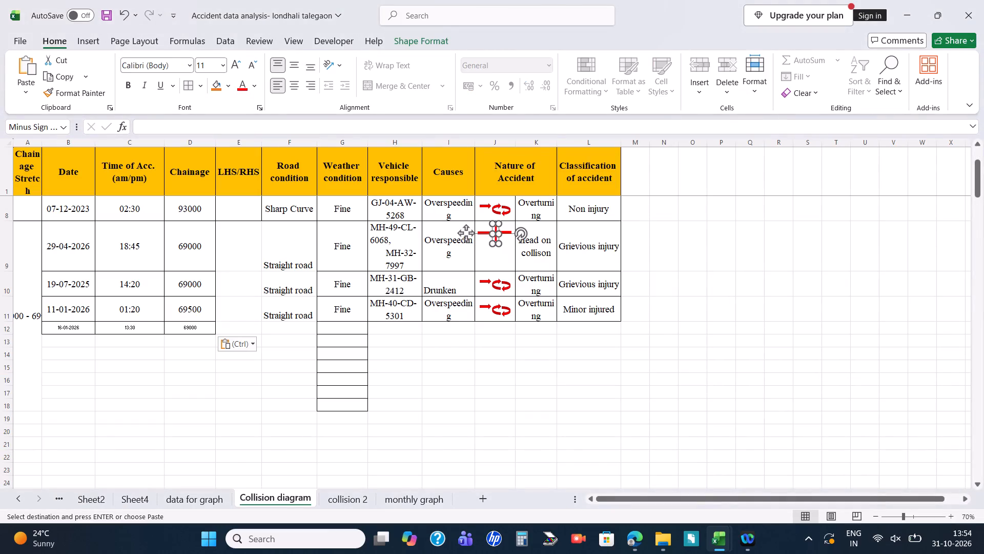
click(547, 210)
scroll(524, 259, up, 3)
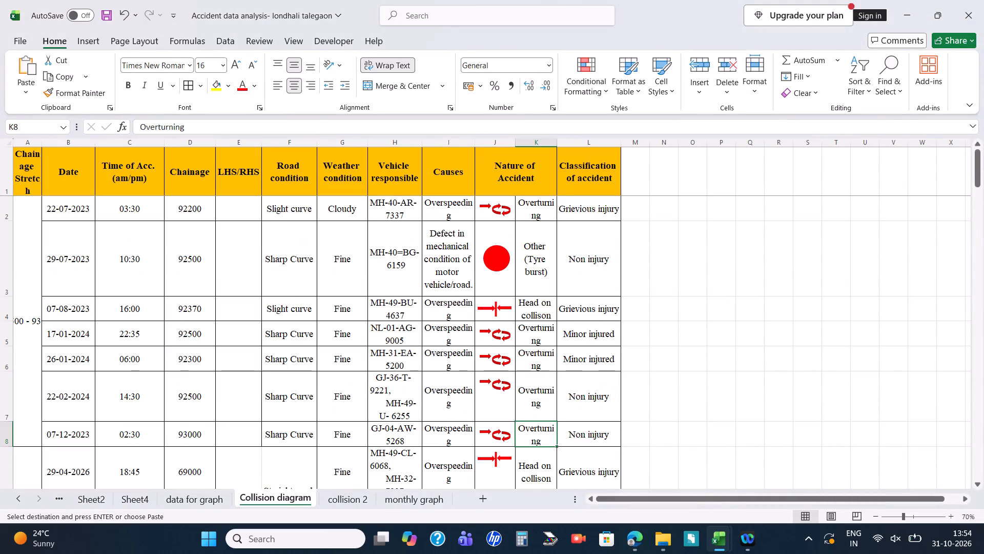
scroll(504, 263, up, 6)
scroll(504, 263, down, 4)
scroll(504, 263, up, 2)
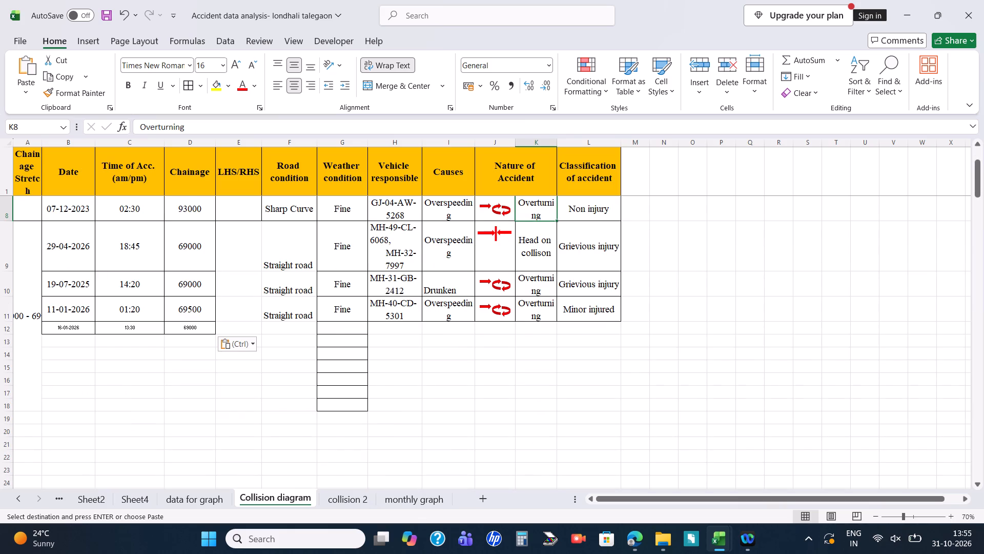
scroll(503, 278, up, 2)
click(535, 305)
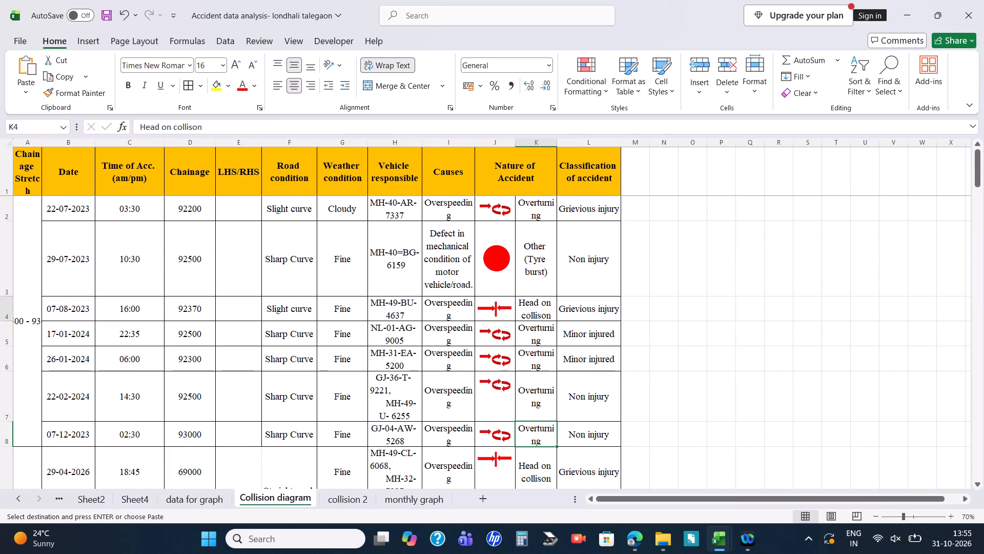
key(shift+Left)
key(ctrl+c)
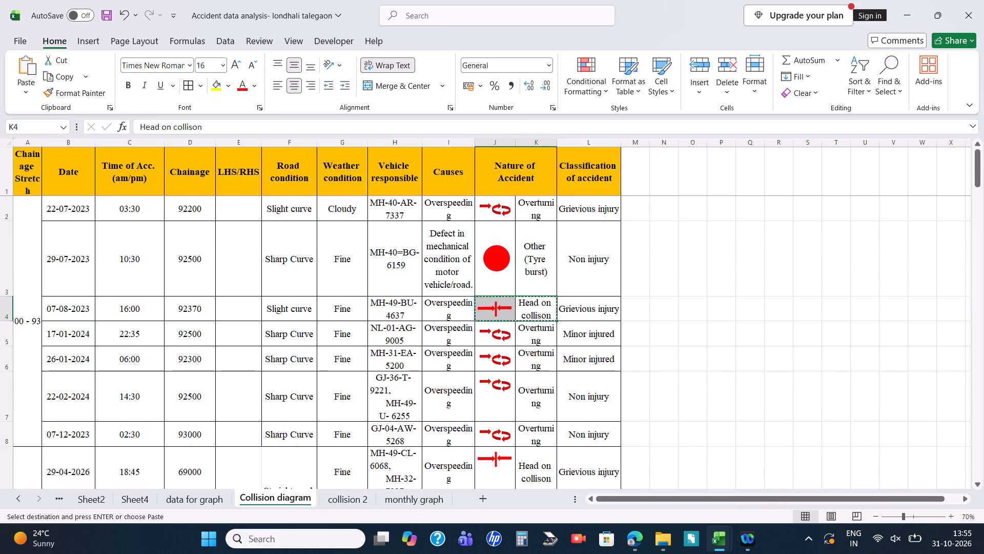
scroll(551, 279, down, 3)
scroll(441, 265, up, 1)
click(494, 327)
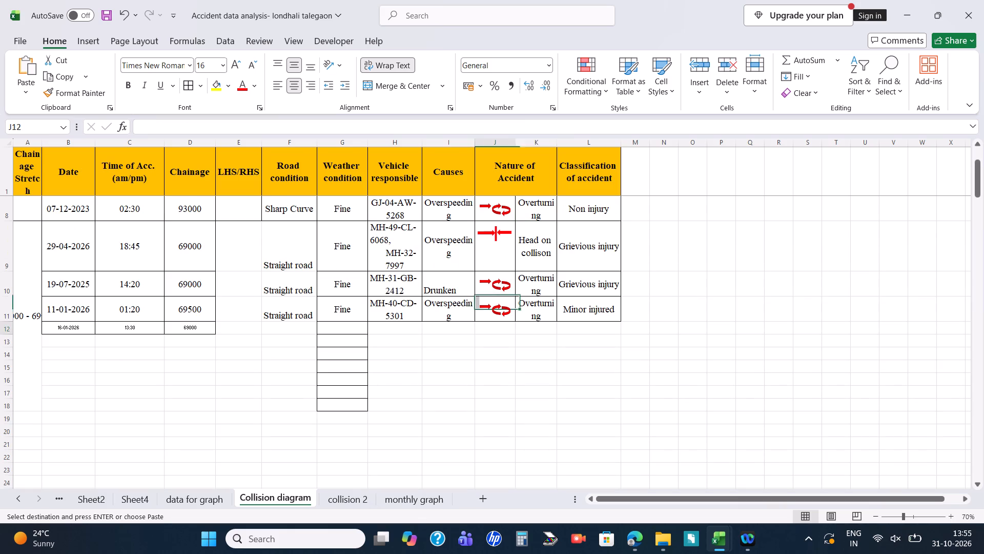
key(ctrl+v)
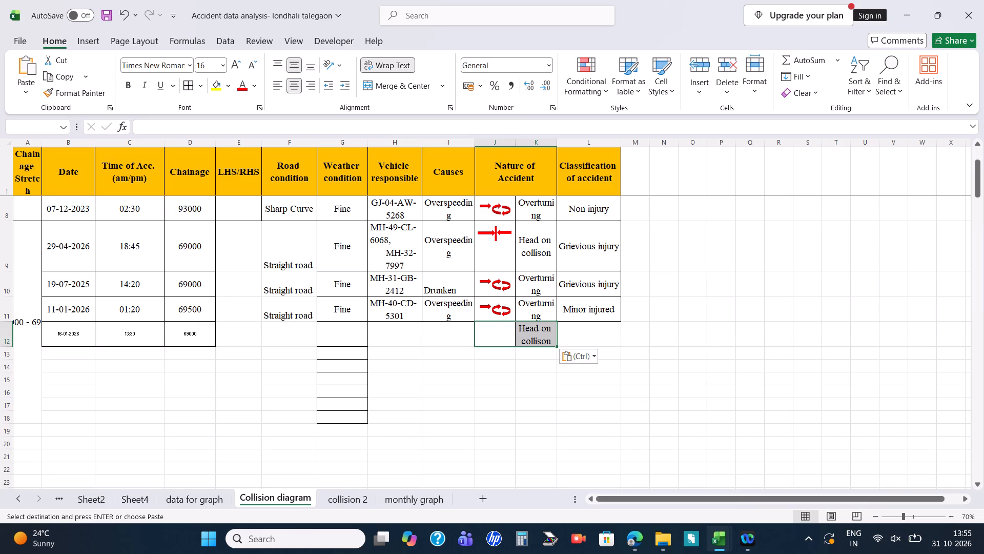
Check accident 191's classification code against the legend and copy 'Grievious injury' from row 10 into row 12 of the Collision diagram.
click(202, 496)
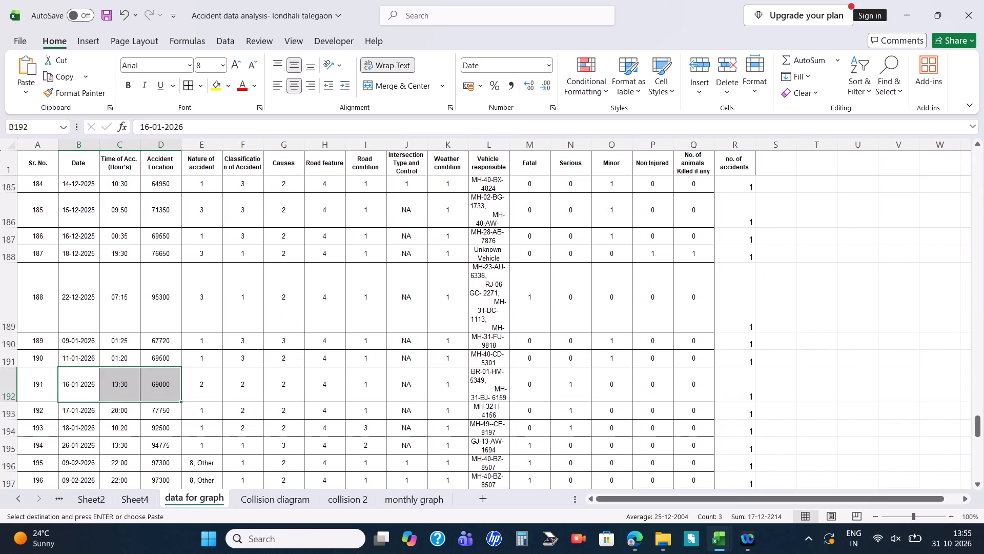
key(alt+Tab)
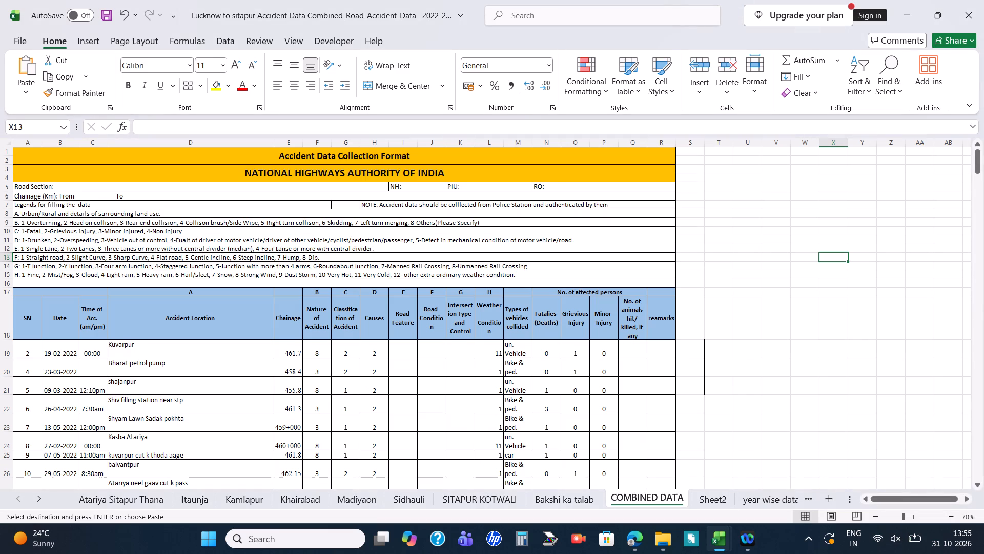
key(alt+Tab)
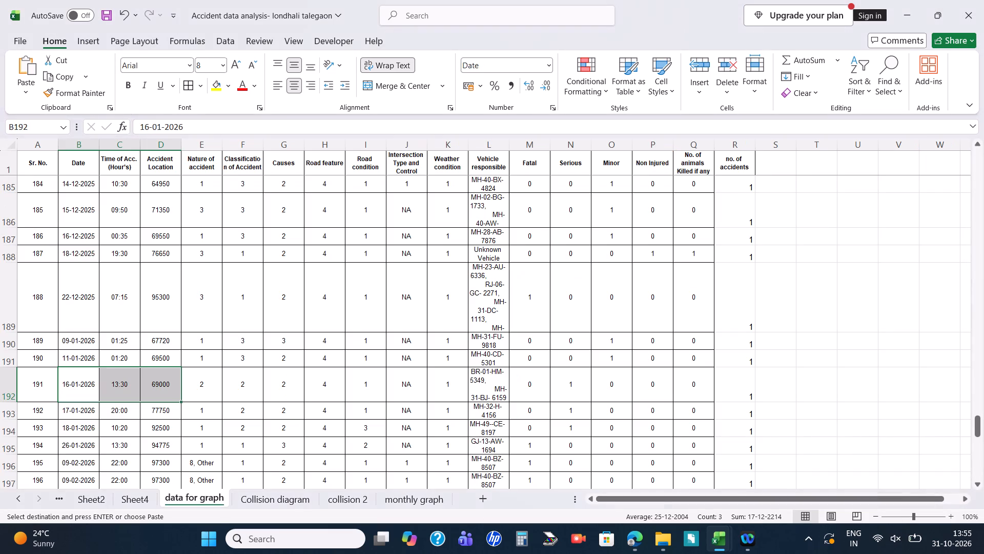
click(257, 492)
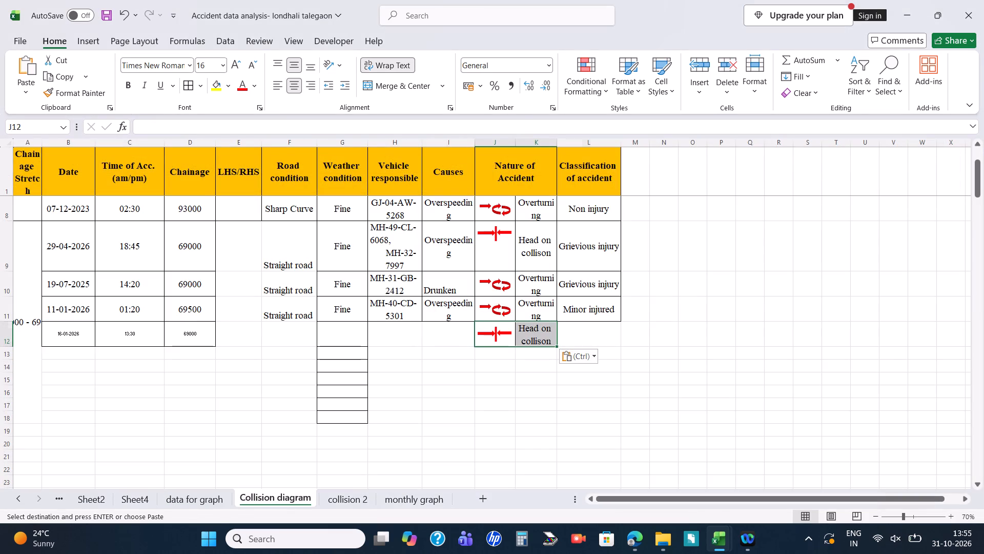
click(587, 291)
key(ctrl+c)
click(588, 342)
key(ctrl+v)
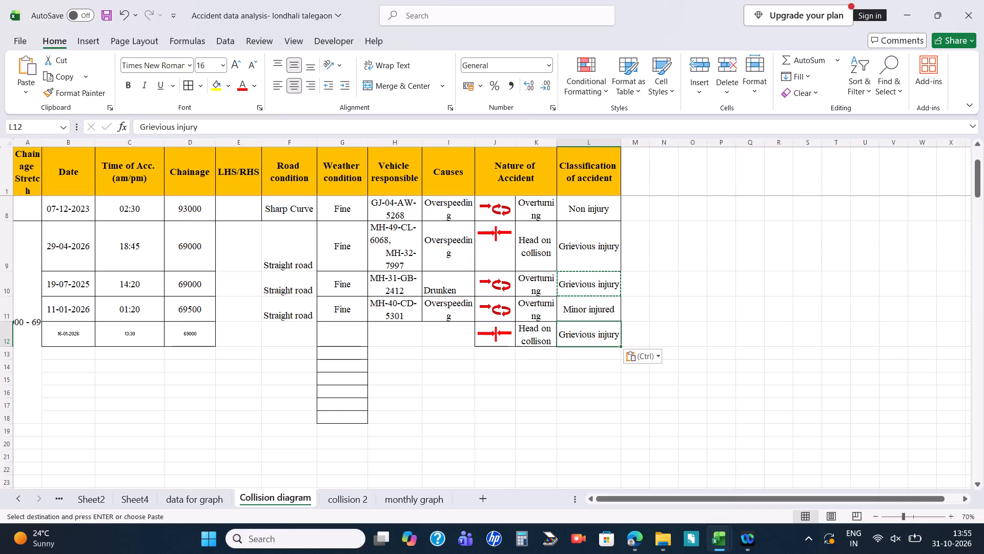
Check accident 191's road codes against the other workbook's legend and copy 'Straight road' and 'Fine' from row 11 into row 12 of the Collision diagram.
key(alt+Tab)
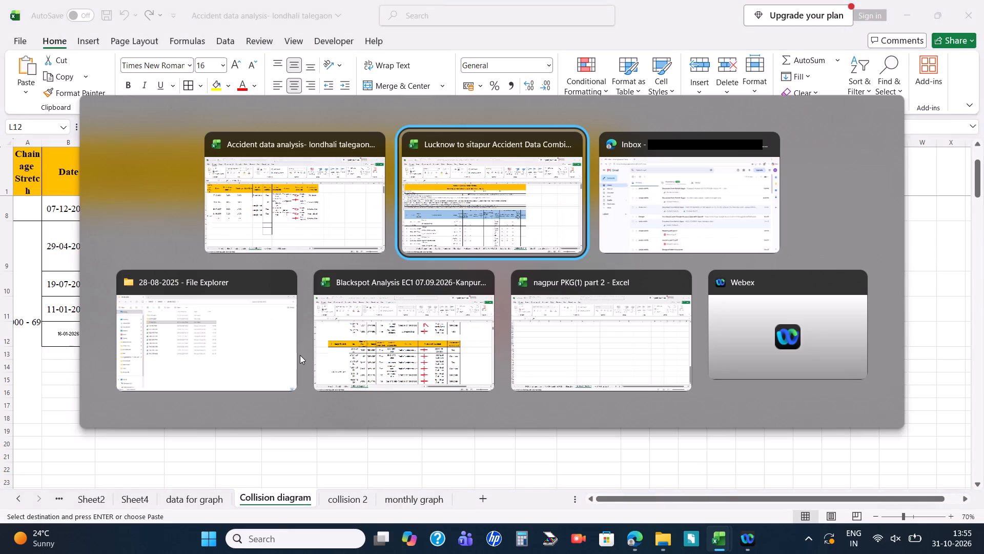
alt+click(292, 203)
click(194, 494)
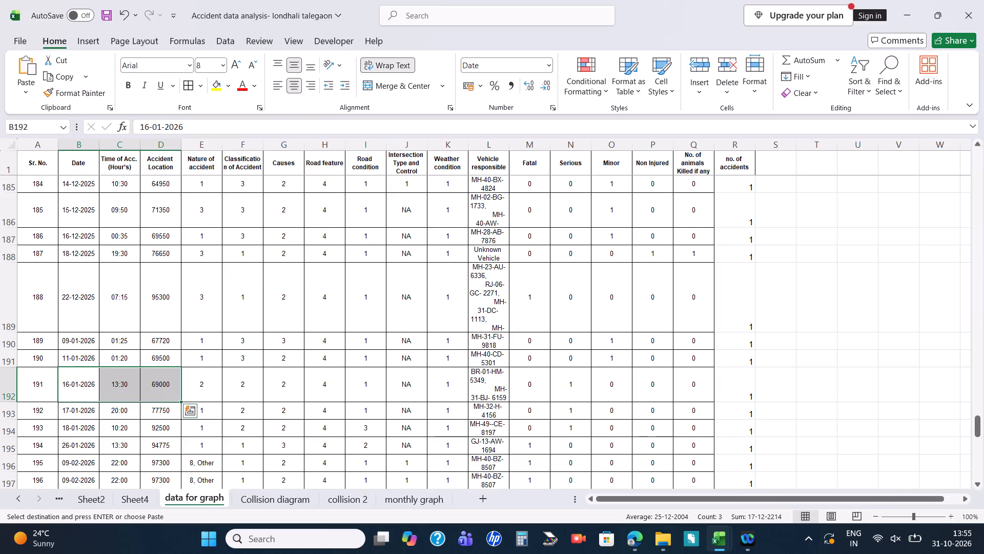
key(alt+Tab)
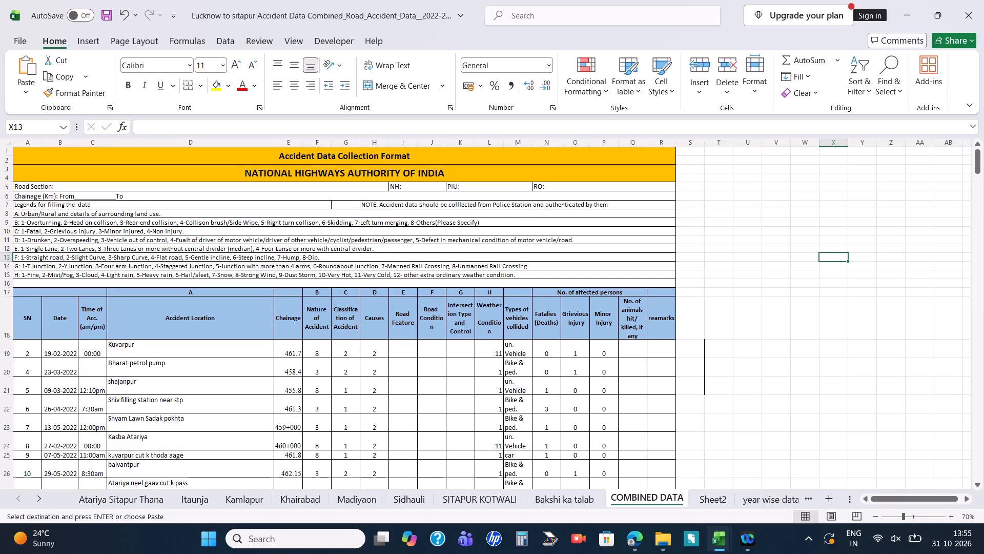
alt+click(56, 250)
click(55, 255)
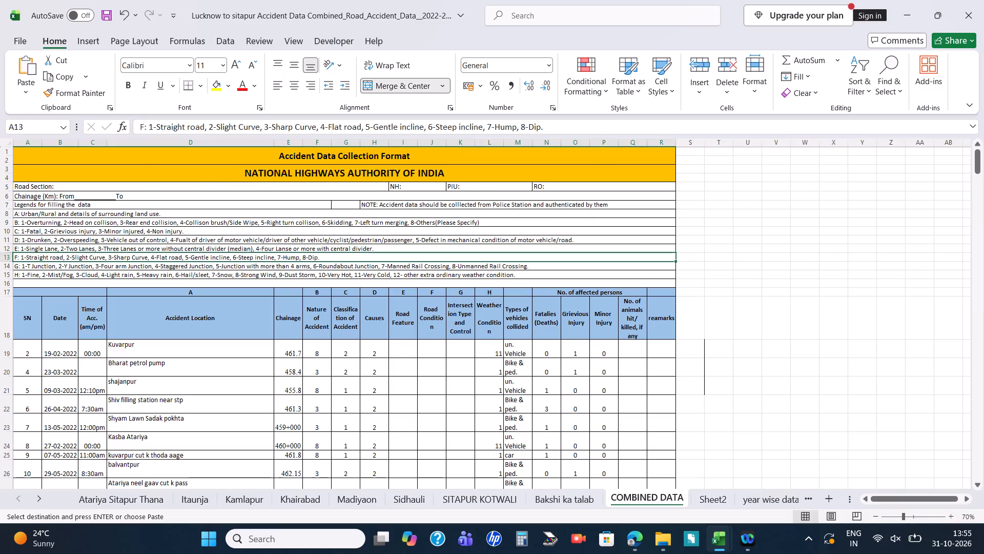
key(alt+Tab)
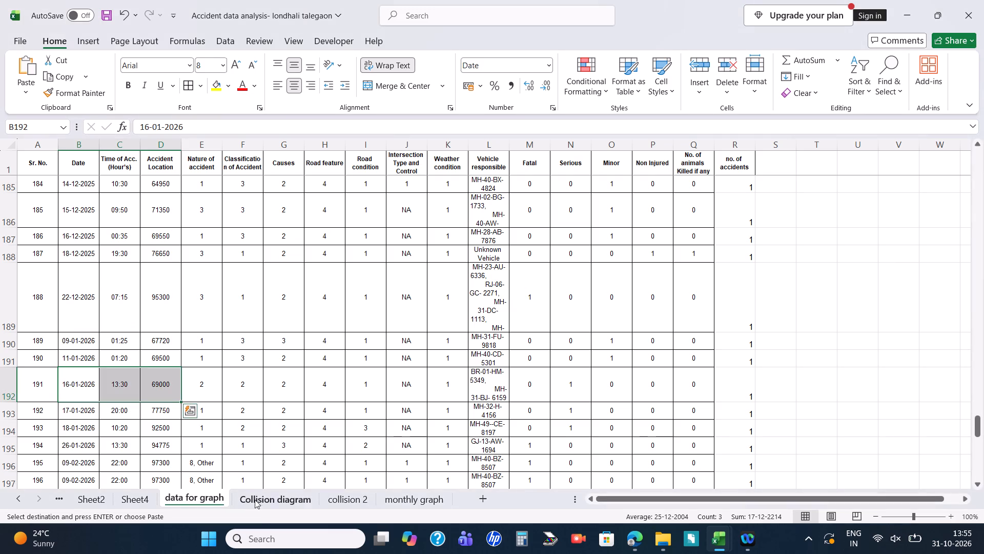
click(258, 512)
click(260, 499)
click(290, 312)
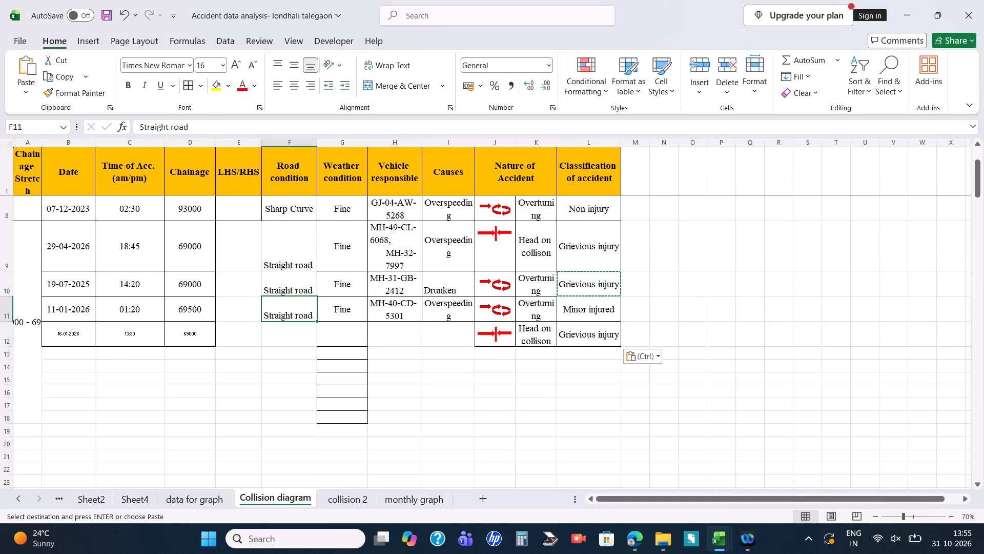
key(shift+Right)
key(shift+Down)
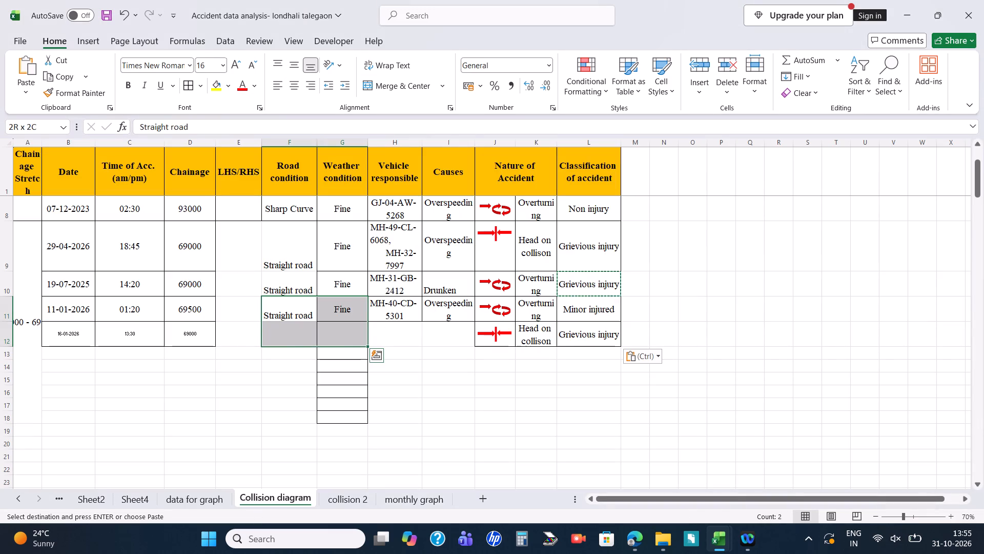
key(ctrl+c)
click(315, 331)
key(ctrl+v)
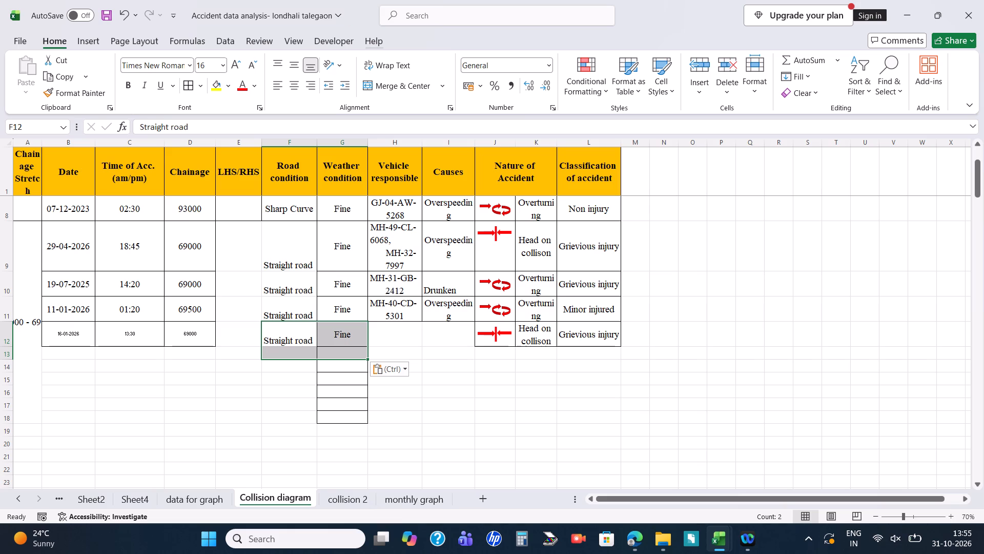
Copy accident 191's responsible vehicle numbers from 'data for graph' into row 12 of the Collision diagram.
click(216, 498)
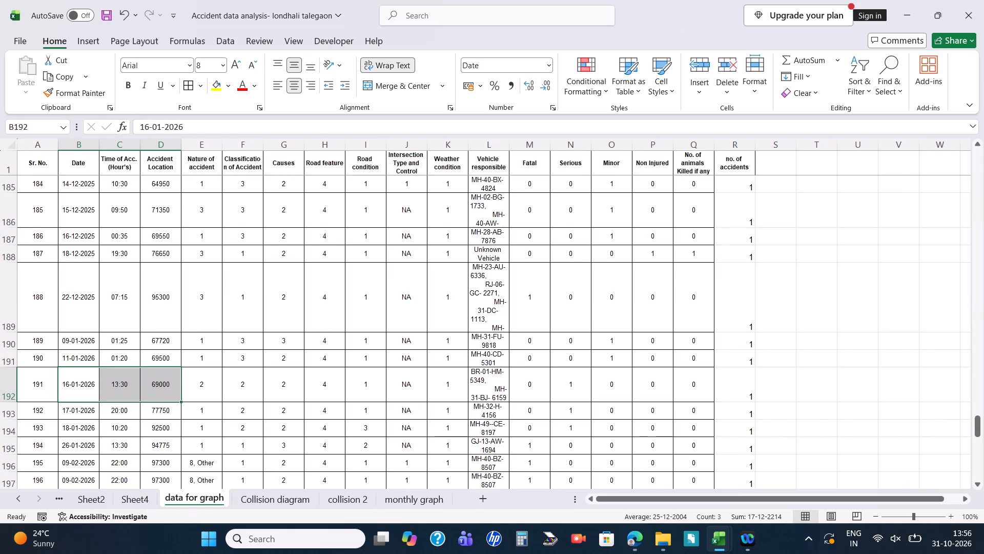
click(487, 397)
key(ctrl+c)
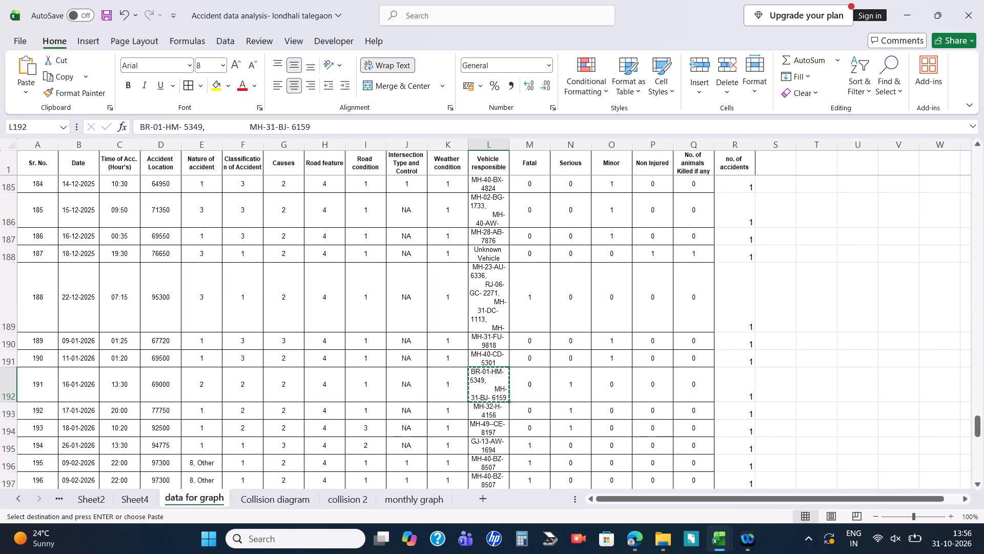
click(261, 496)
click(410, 337)
key(ctrl+v)
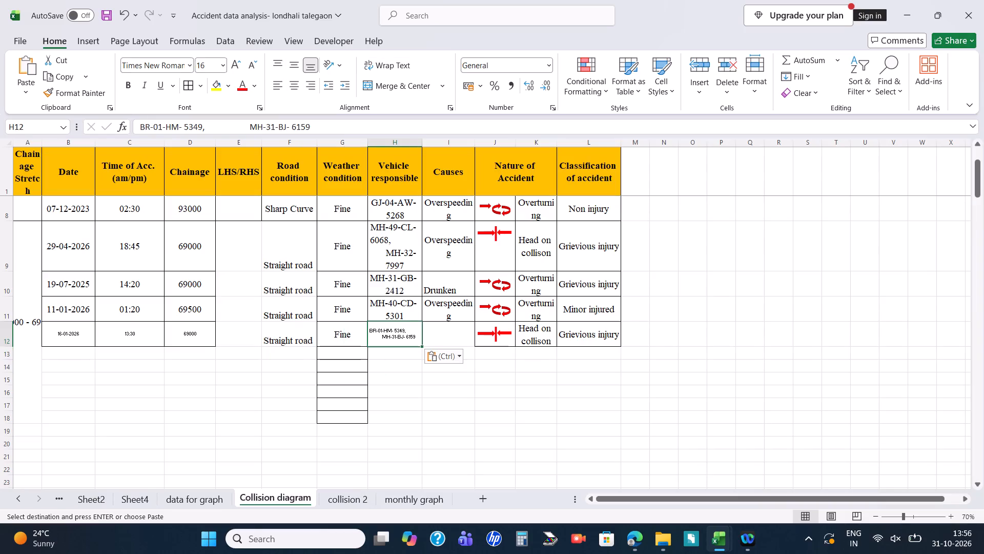
Consult the legend, fill the cause 'Overspeeding' from row 11 into row 12 of the Collision diagram, and save the workbook.
key(alt+Tab)
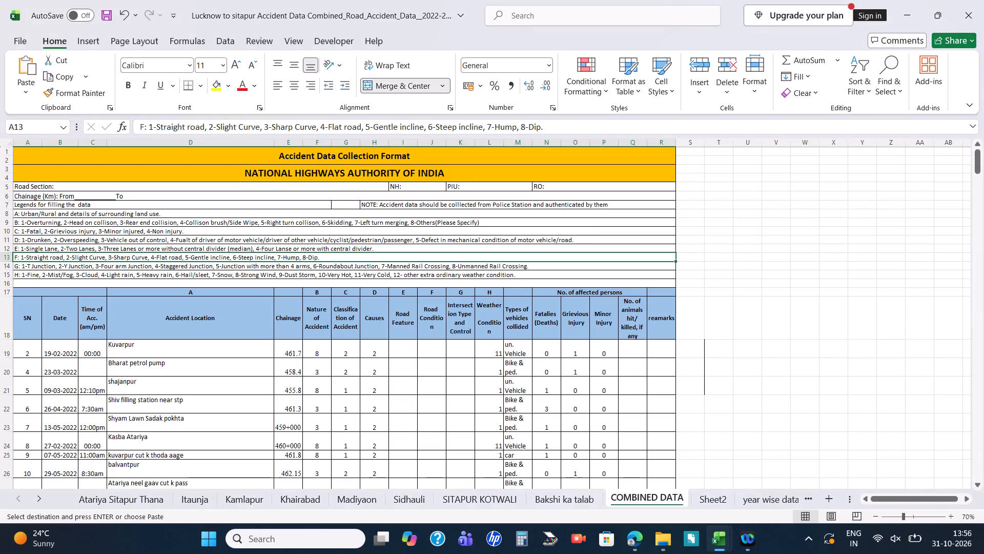
key(alt+Tab)
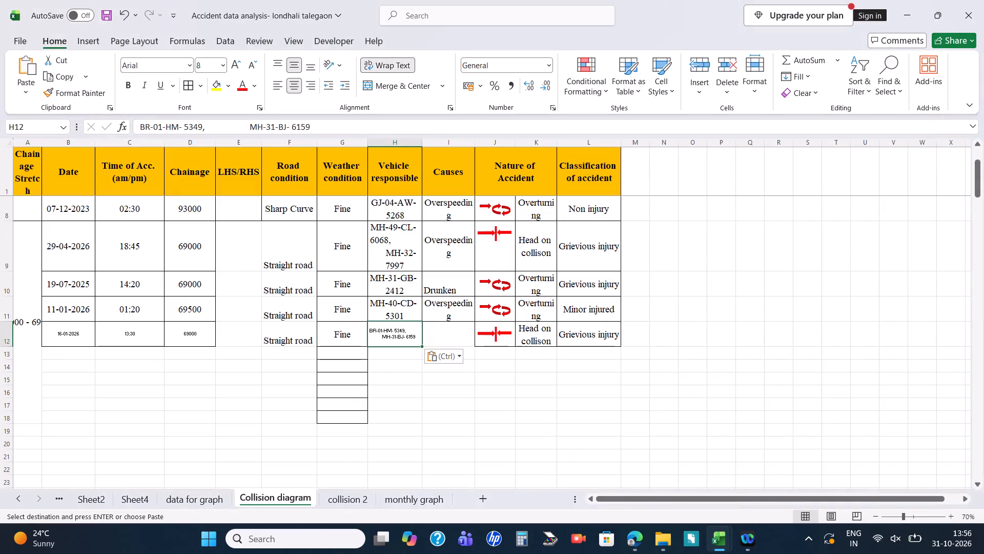
click(439, 306)
drag(472, 321, 461, 338)
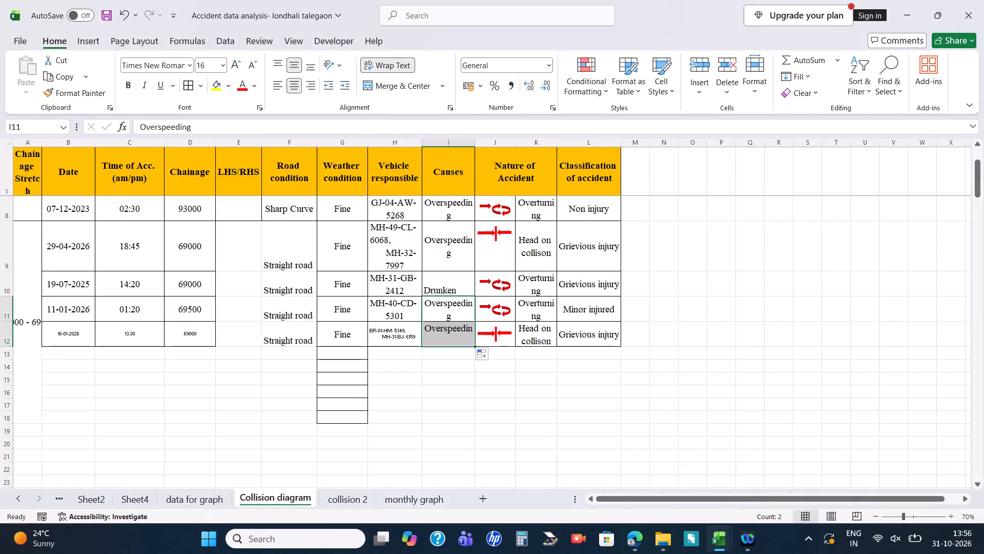
click(457, 399)
key(ctrl+s)
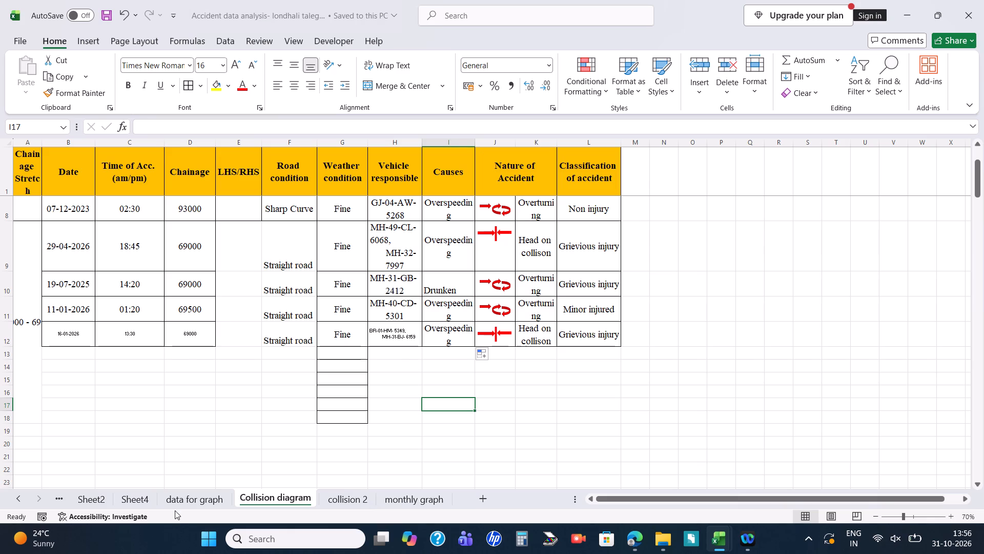
Find the next 69 chainage in 'data for graph' and copy accident 213's date, time and chainage into row 13 of the Collision diagram.
click(186, 502)
click(888, 87)
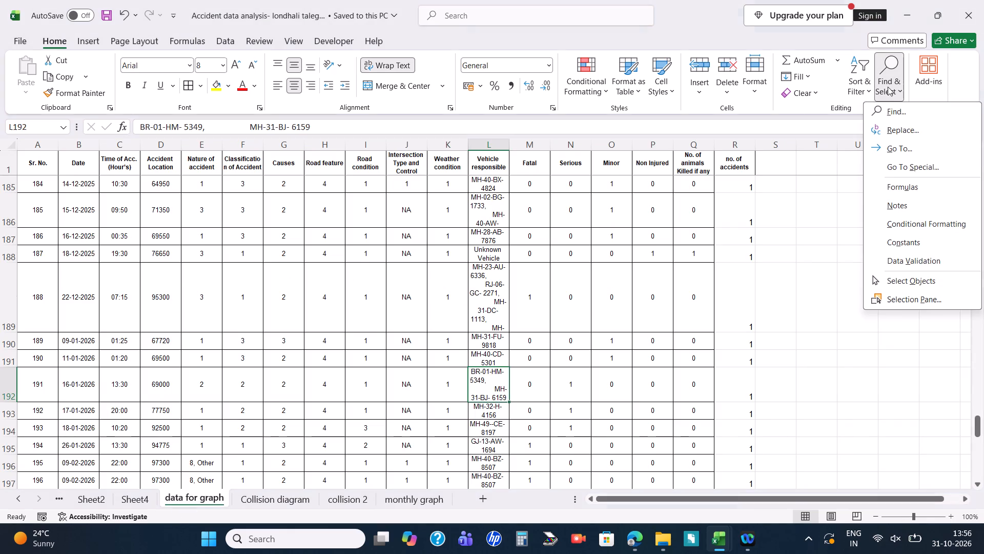
click(888, 113)
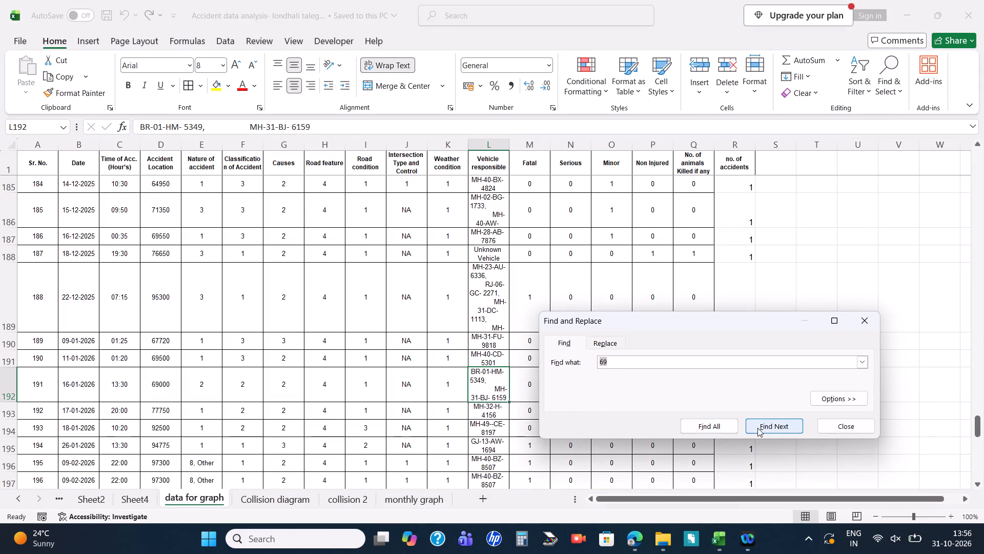
click(756, 423)
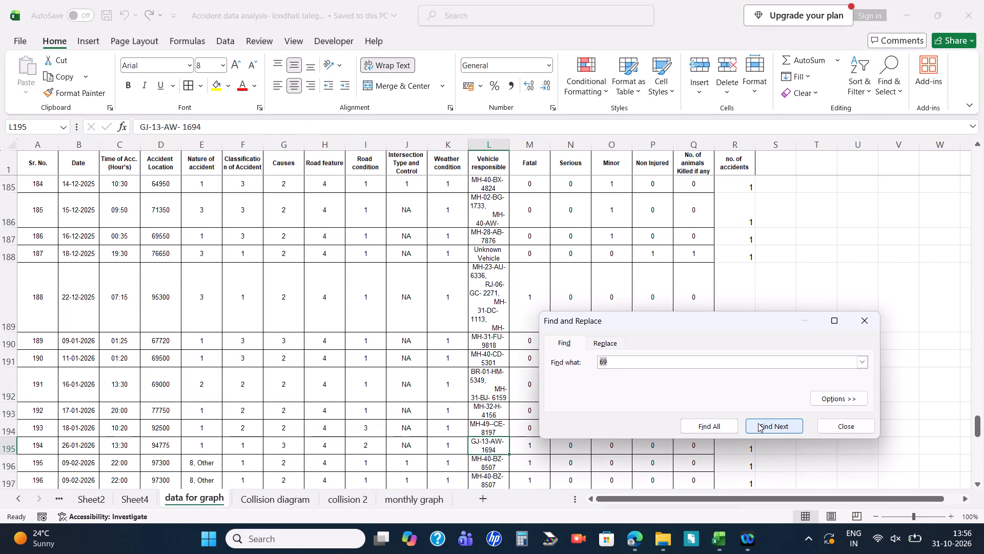
click(758, 423)
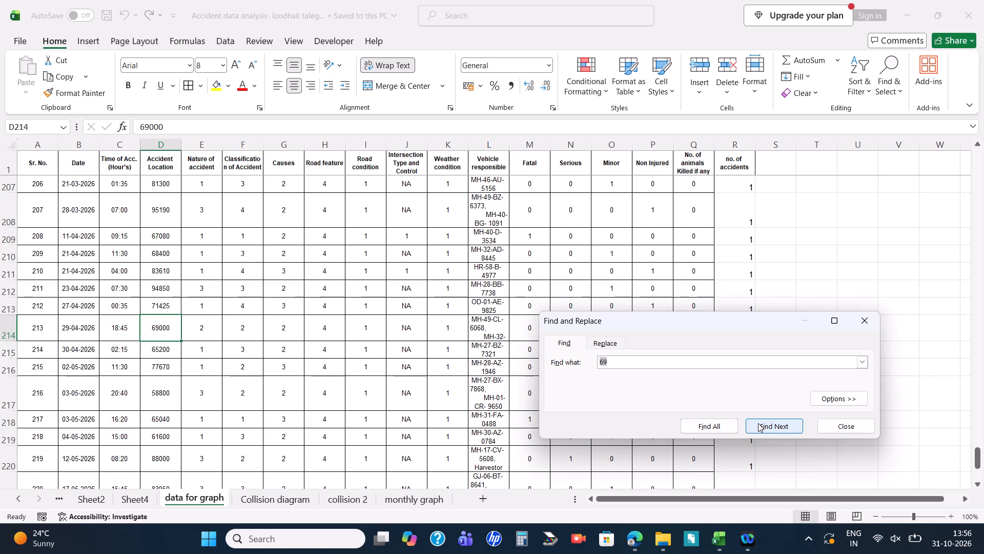
click(876, 323)
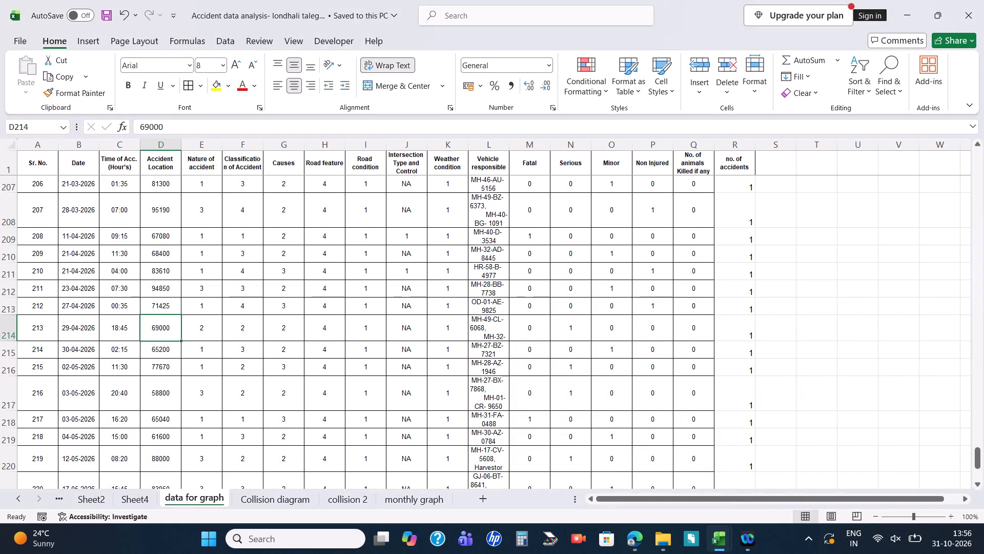
drag(78, 325, 168, 324)
key(ctrl+c)
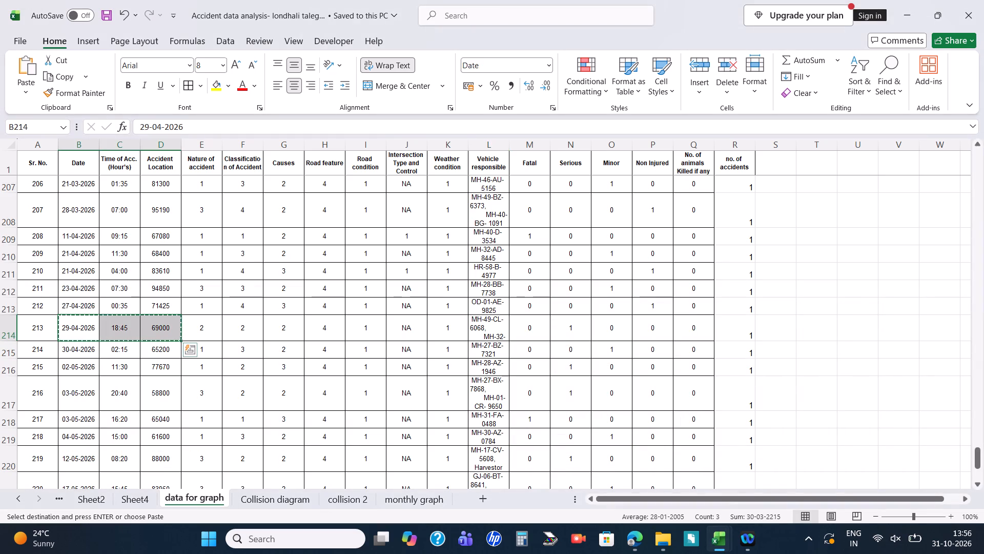
click(252, 497)
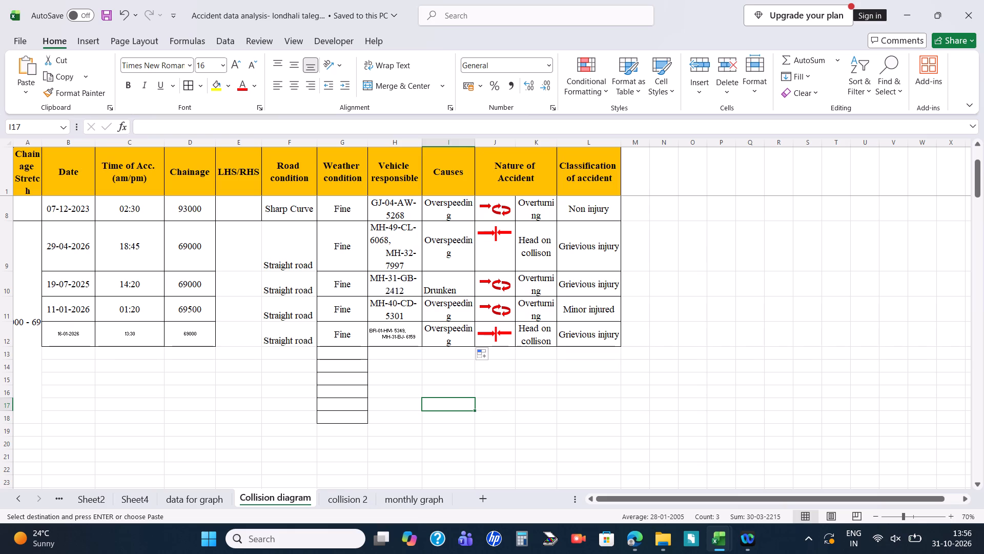
click(63, 356)
key(ctrl+v)
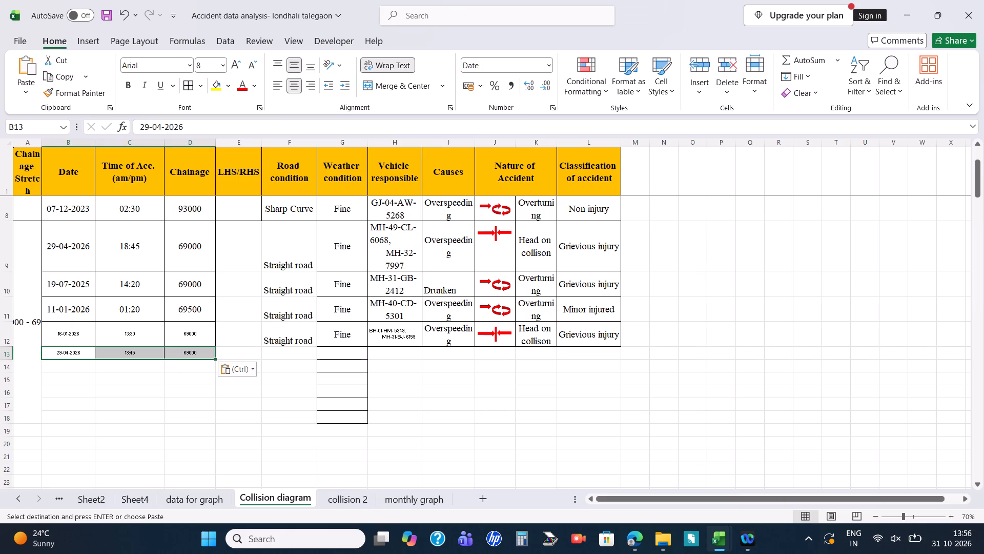
Check accident 213's road and weather codes and fill 'Straight road' and 'Fine' from row 12 into row 13 of the Collision diagram.
click(194, 494)
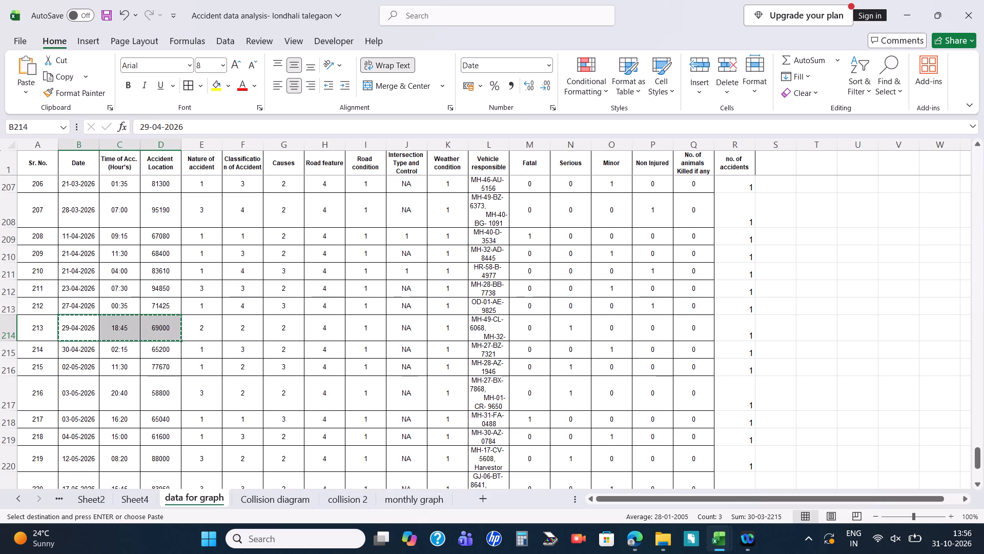
click(313, 497)
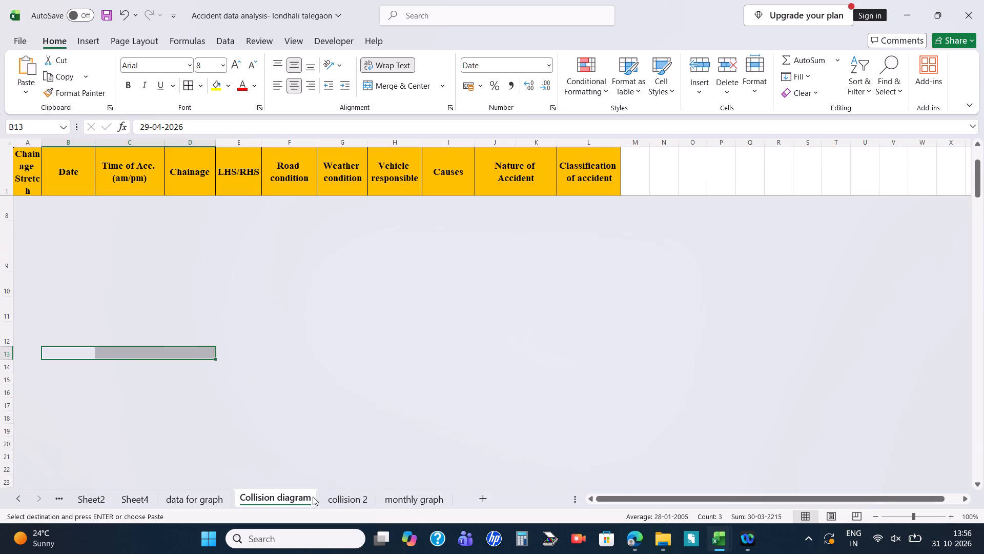
click(306, 337)
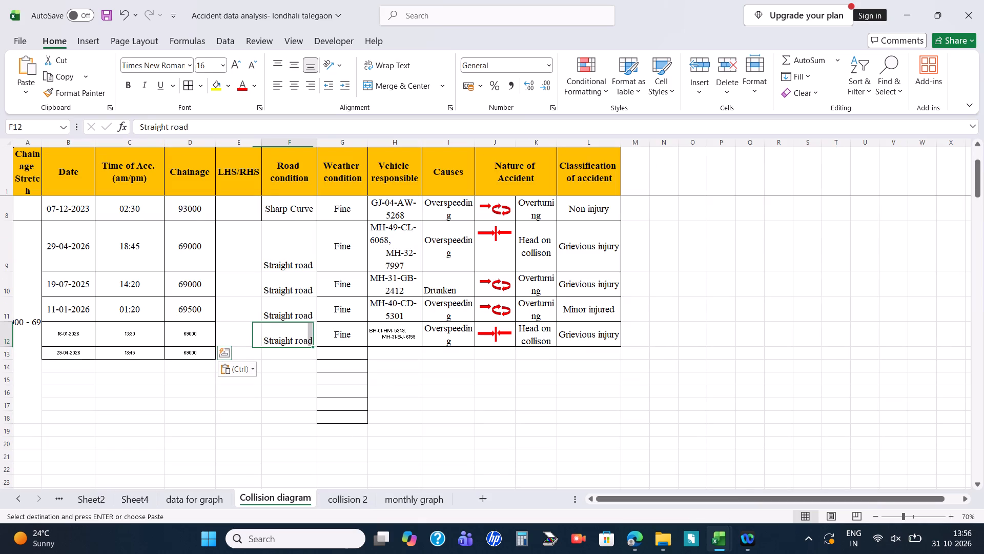
key(shift+Right)
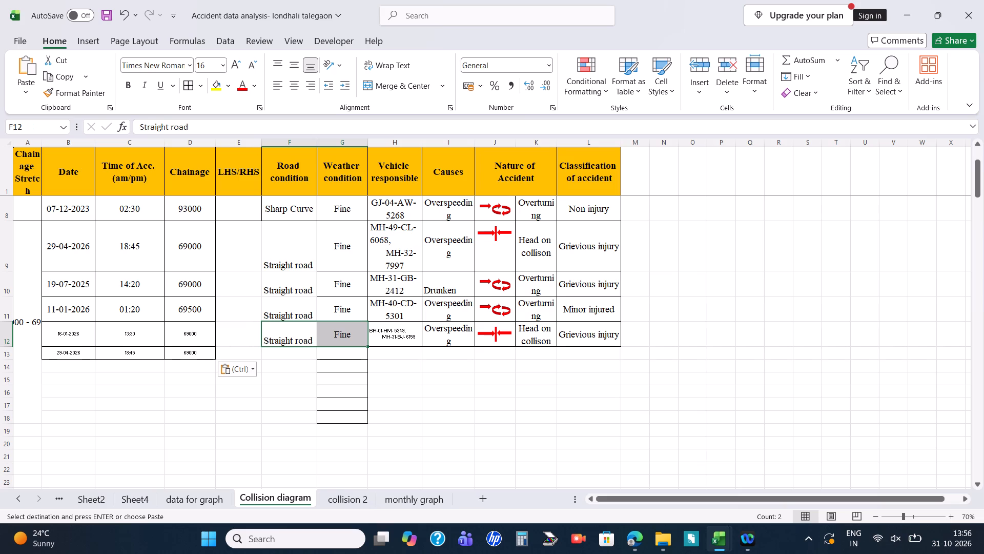
drag(365, 346, 364, 356)
Copy accident 213's responsible vehicle numbers from 'data for graph' into row 13 of the Collision diagram.
click(208, 497)
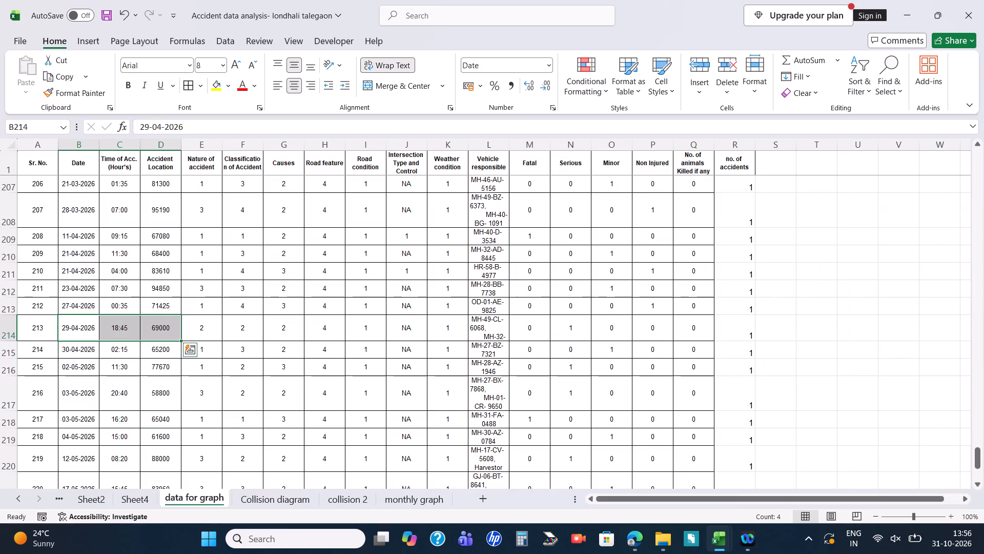
click(477, 329)
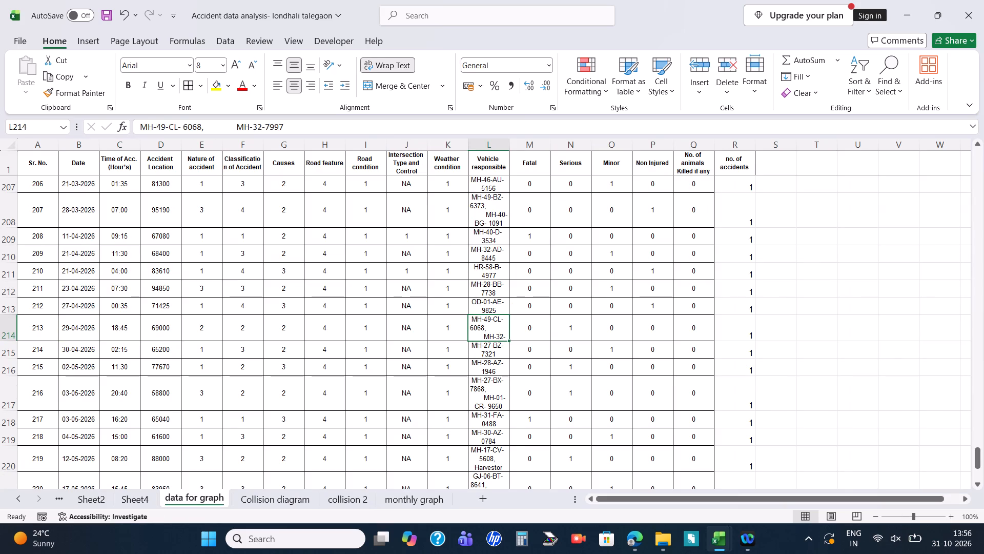
key(ctrl+c)
click(305, 506)
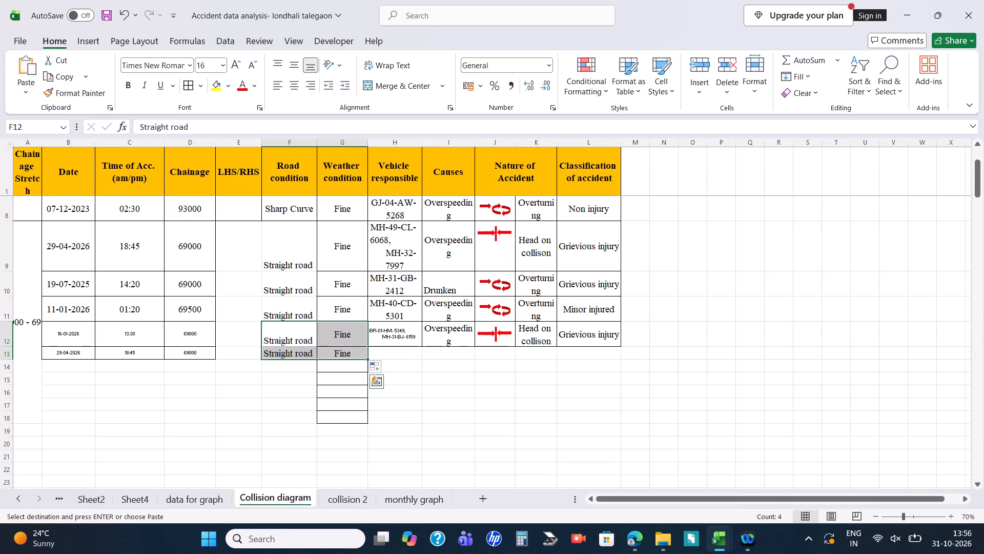
click(409, 361)
click(419, 343)
click(412, 352)
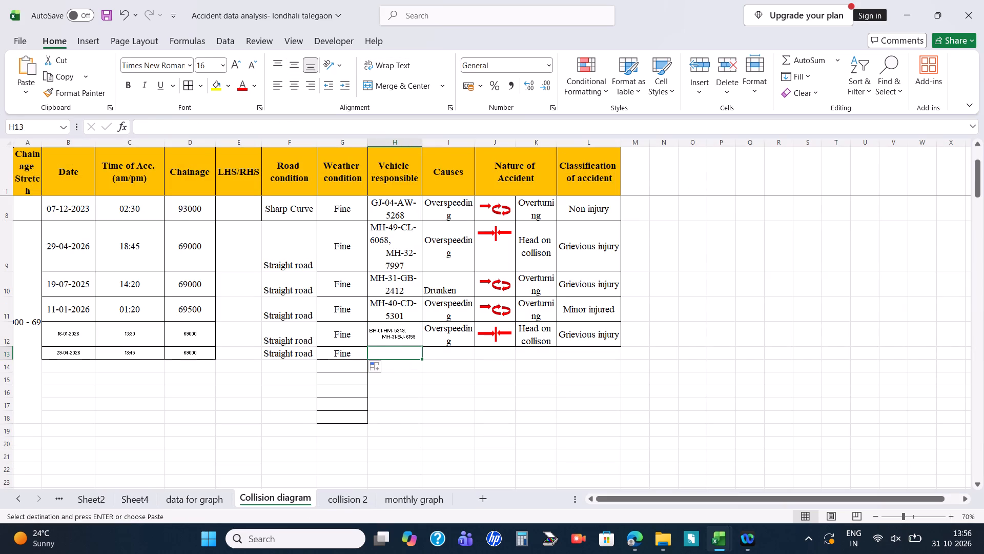
key(ctrl+v)
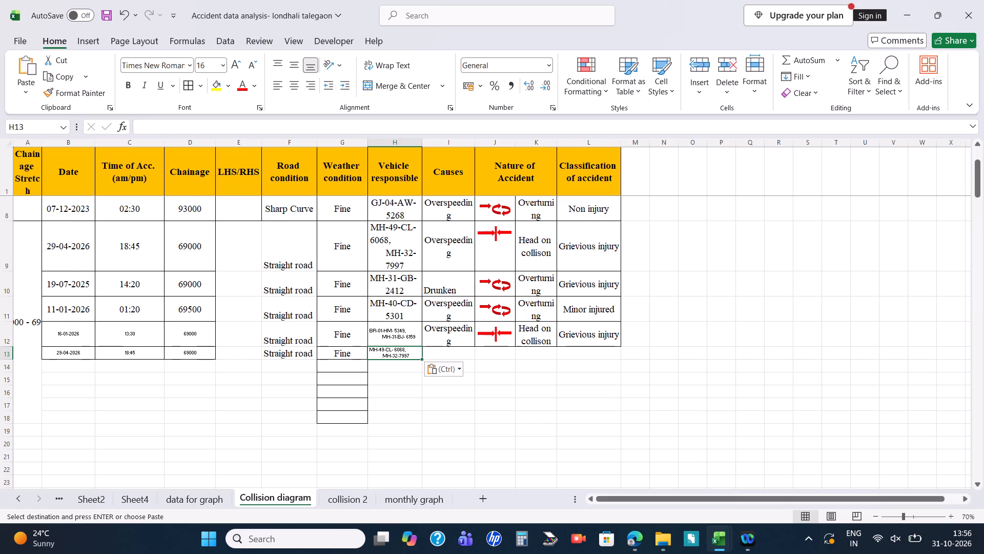
Check accident 213's cause code and fill 'Overspeeding' from row 12 into row 13 of the Collision diagram.
click(204, 500)
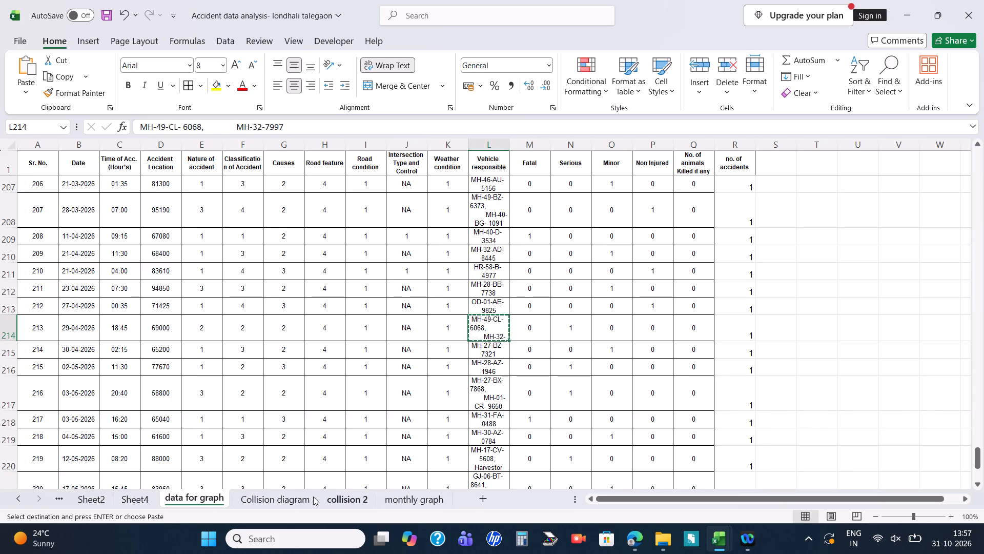
click(289, 499)
key(alt+Tab)
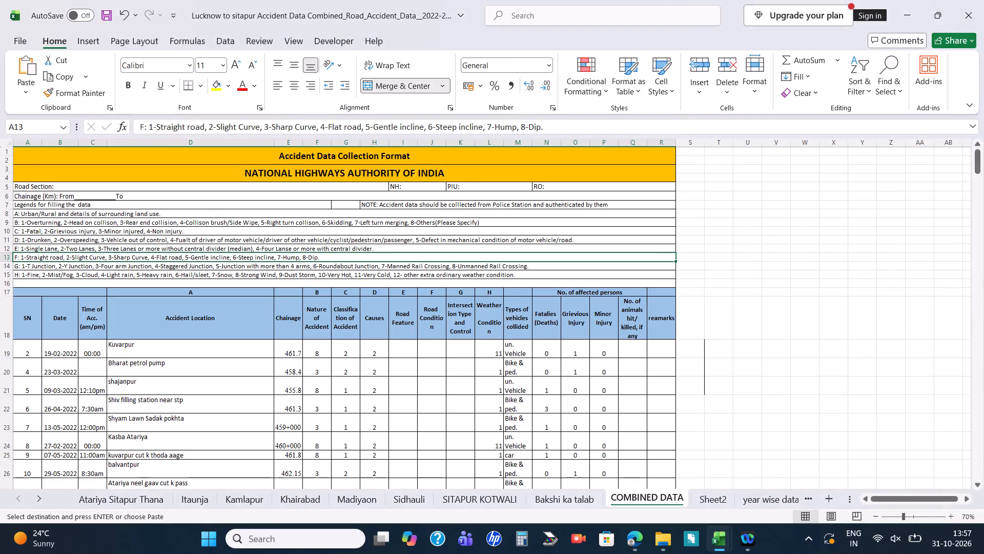
key(alt+Tab)
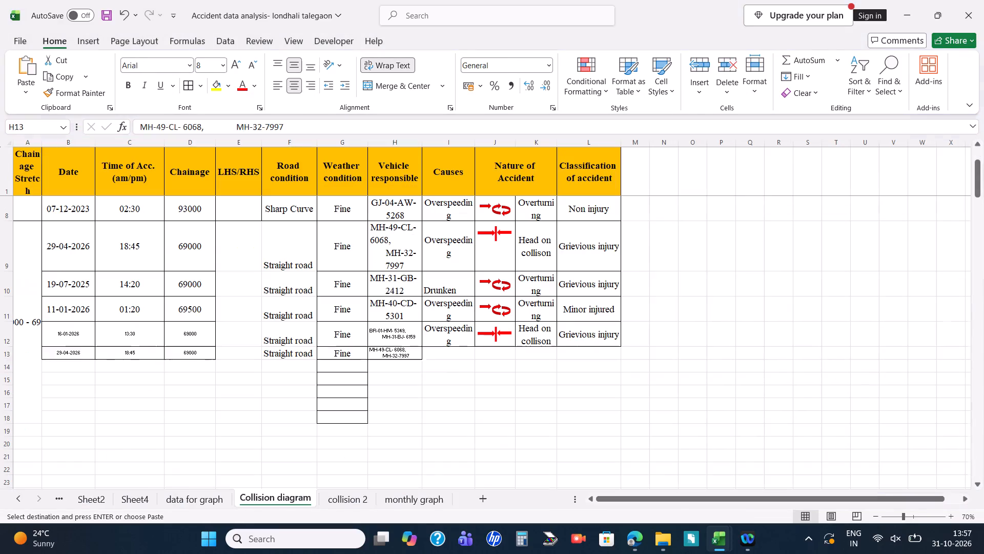
click(450, 331)
drag(472, 345, 474, 349)
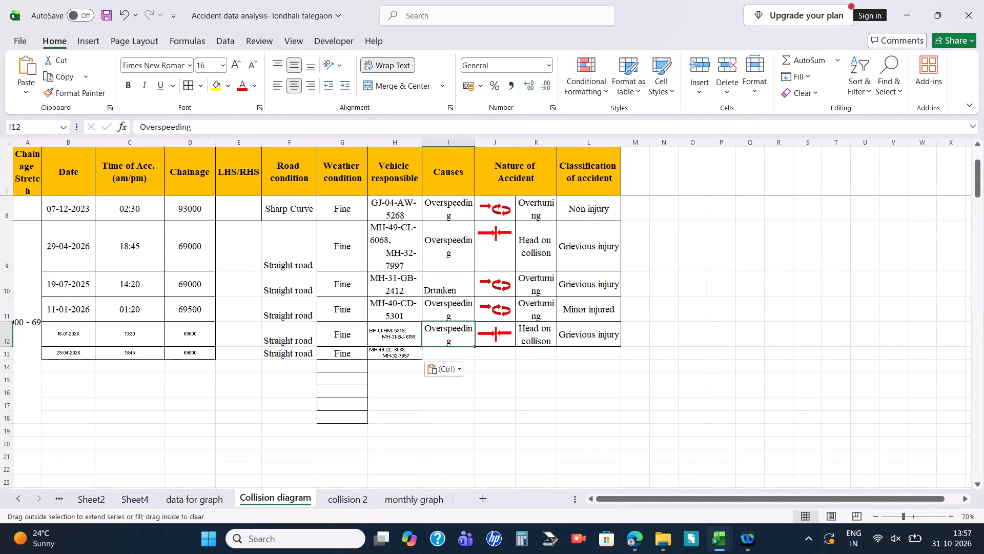
drag(474, 349, 469, 354)
Check accident 213's nature and classification codes against the legend and fill the head-on symbol, 'Head on collison' and 'Grievious injury' from row 12 into row 13.
click(211, 500)
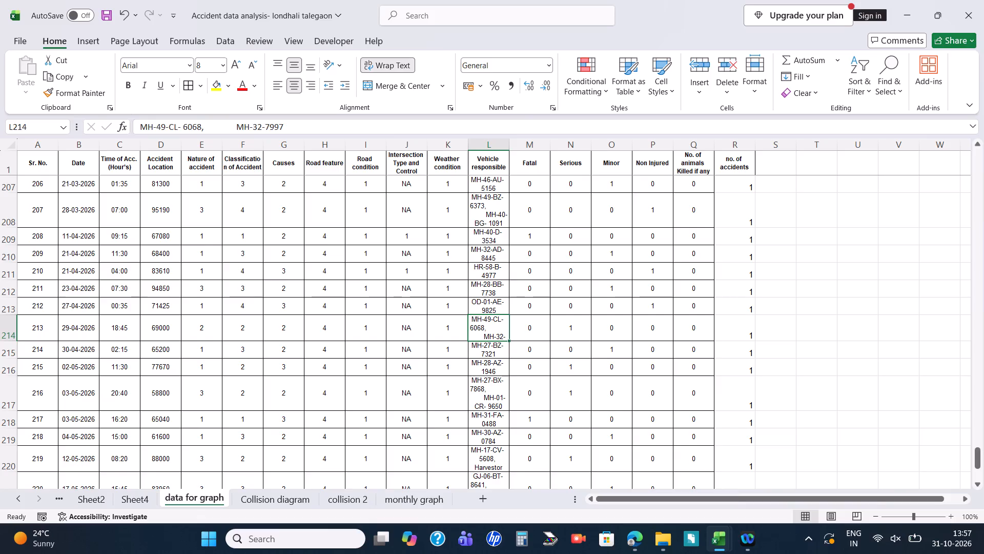
key(alt+Tab)
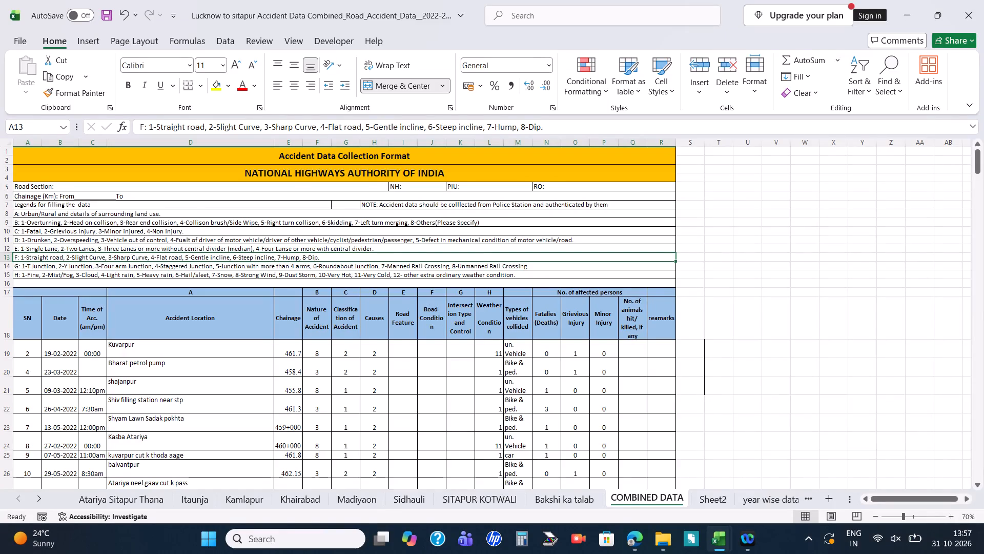
key(alt+Tab)
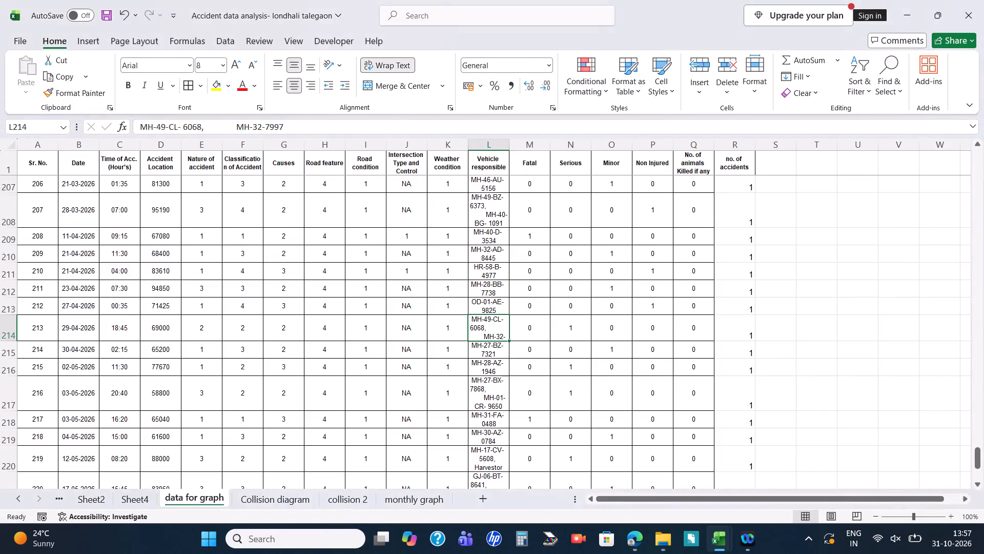
click(270, 498)
click(505, 338)
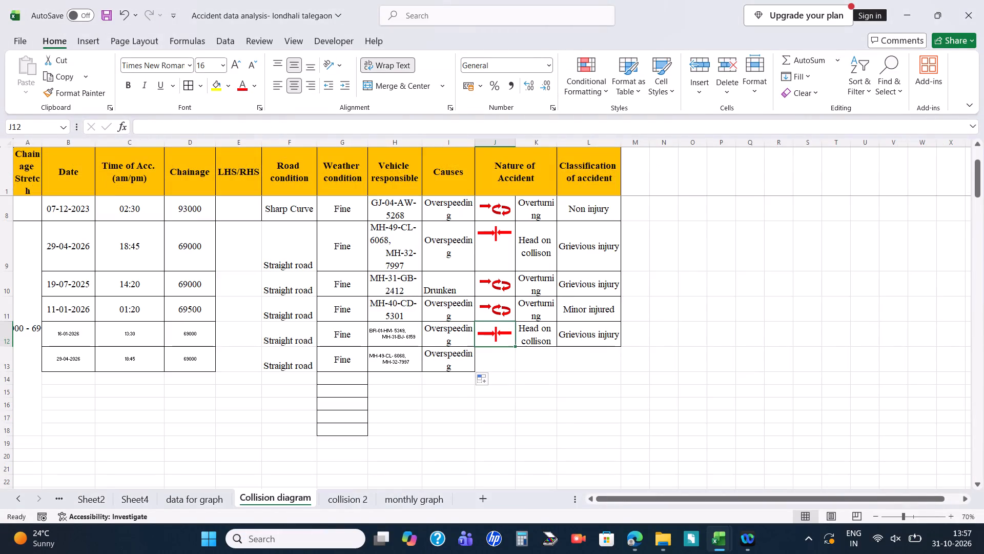
key(shift+Right)
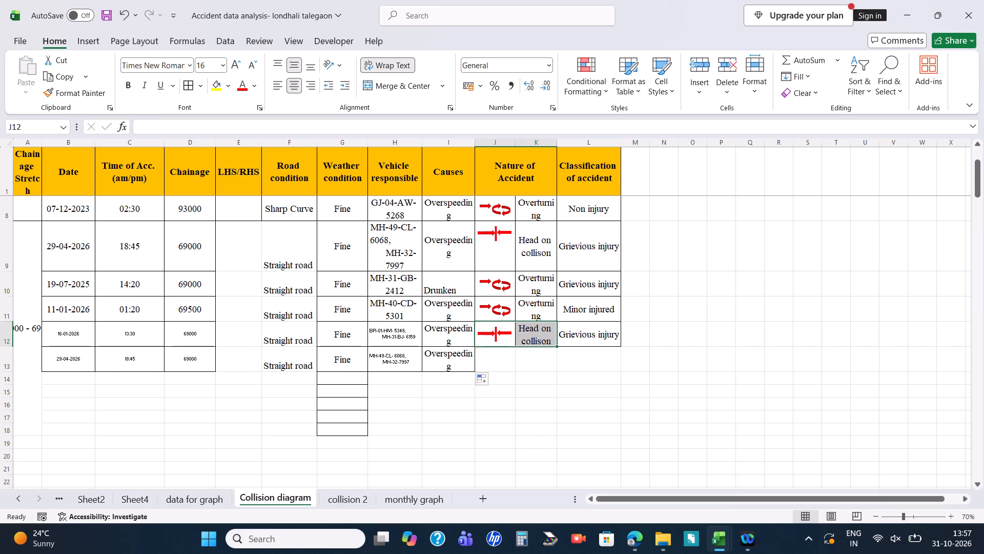
key(shift+Right)
drag(621, 346, 619, 362)
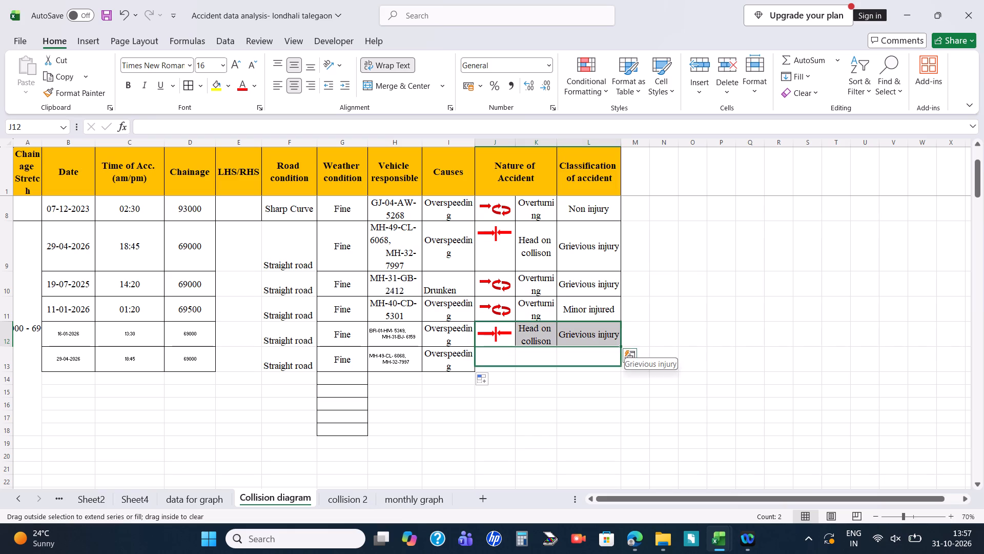
drag(619, 362, 619, 362)
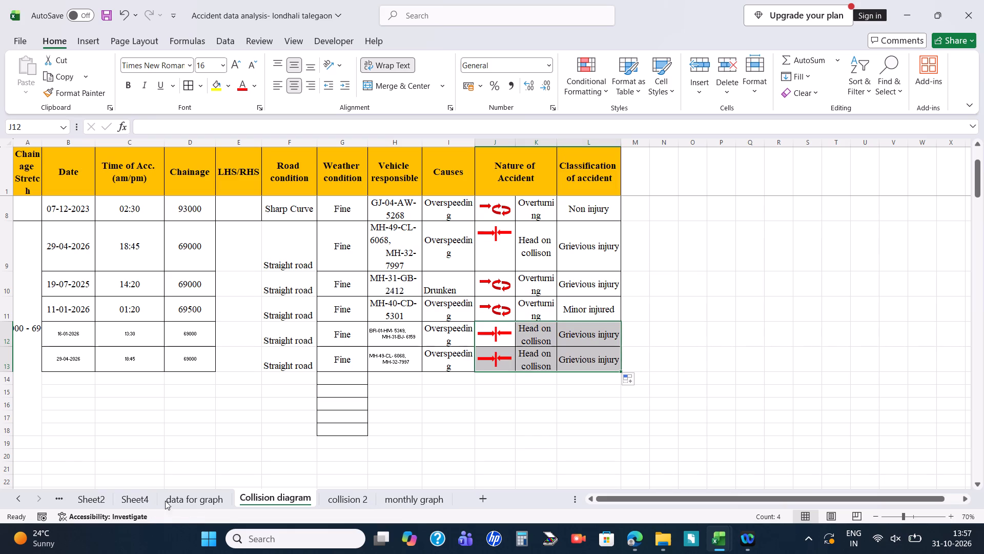
Recheck accident 213's codes against the legend and save the workbook from the Collision diagram sheet.
click(191, 500)
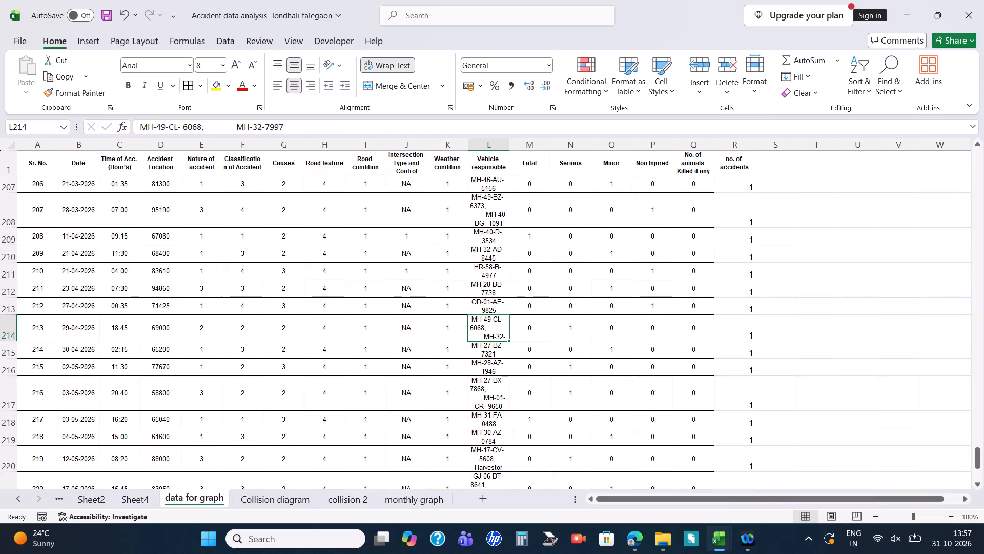
key(alt+Tab)
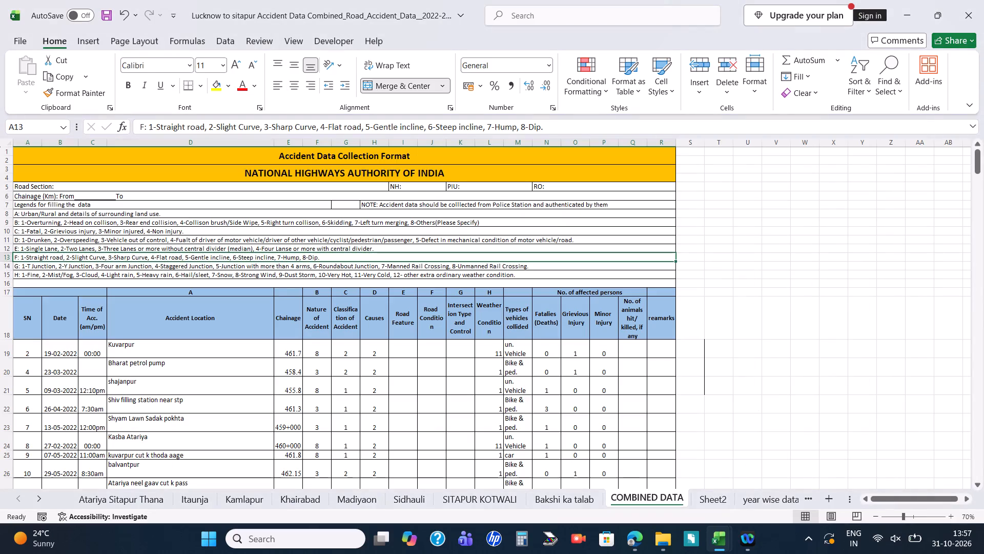
key(alt+Tab)
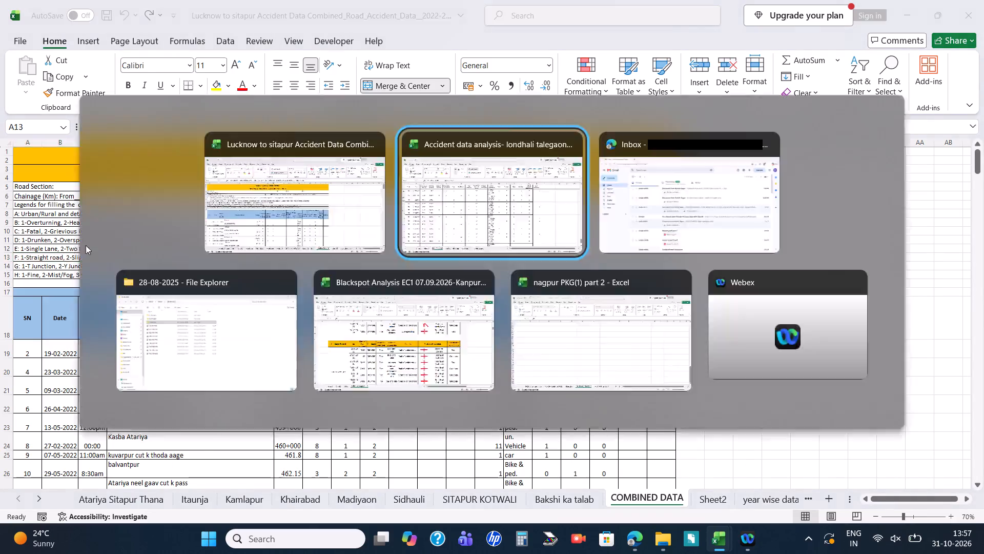
click(303, 503)
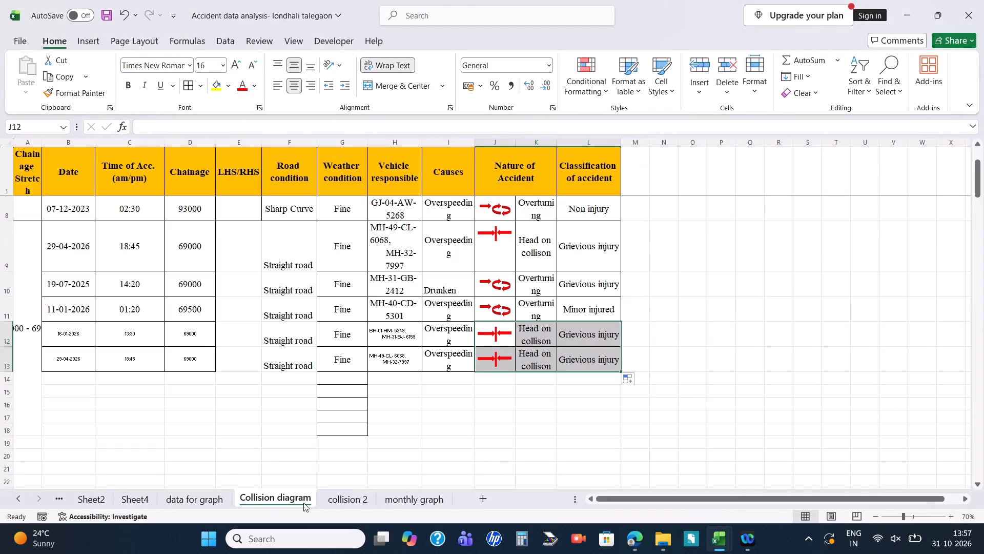
key(ctrl+s)
Find the next 69 chainage in 'data for graph' and copy the date, time and chainage of accidents 221 and 223 into rows 14 and 15 of the Collision diagram.
click(198, 491)
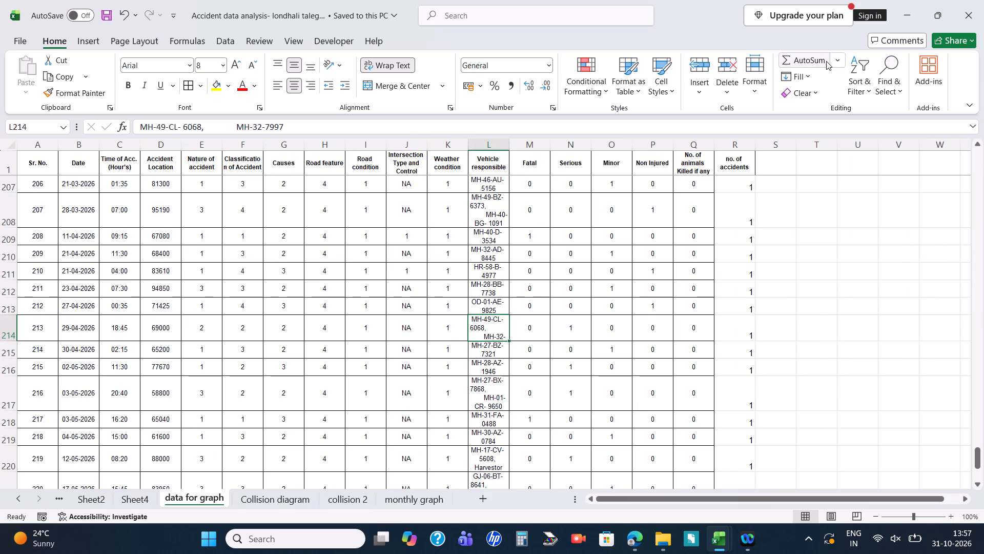
click(876, 69)
click(885, 107)
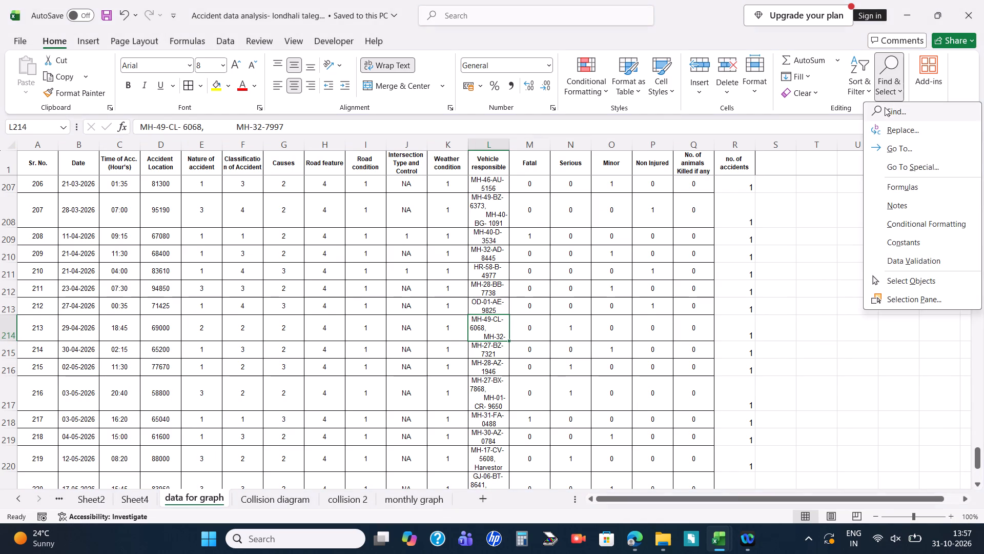
click(774, 440)
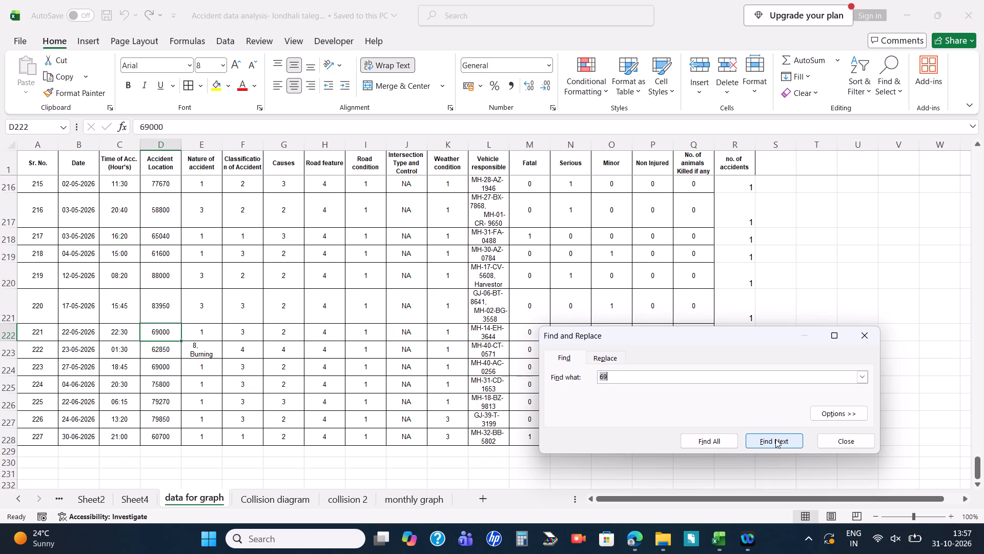
click(870, 330)
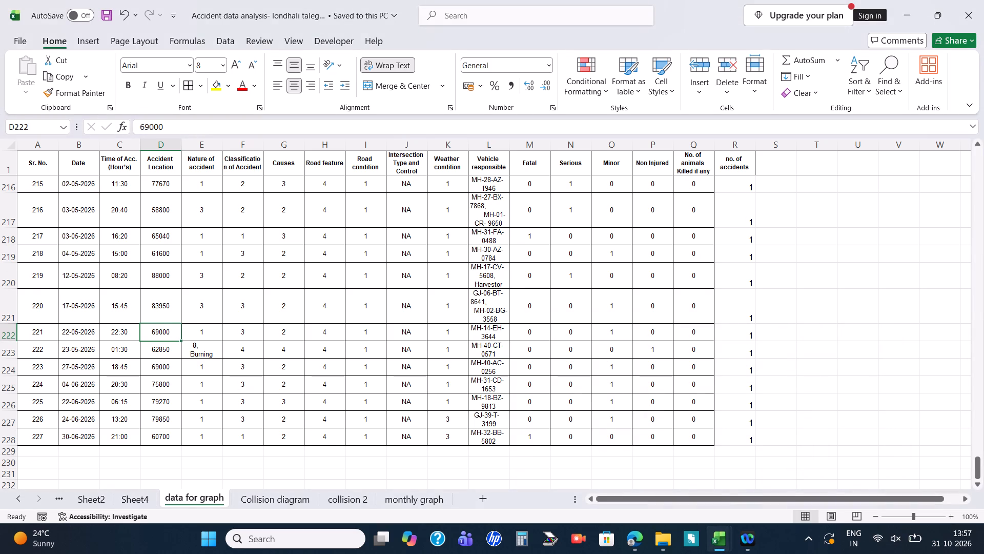
drag(88, 336, 166, 334)
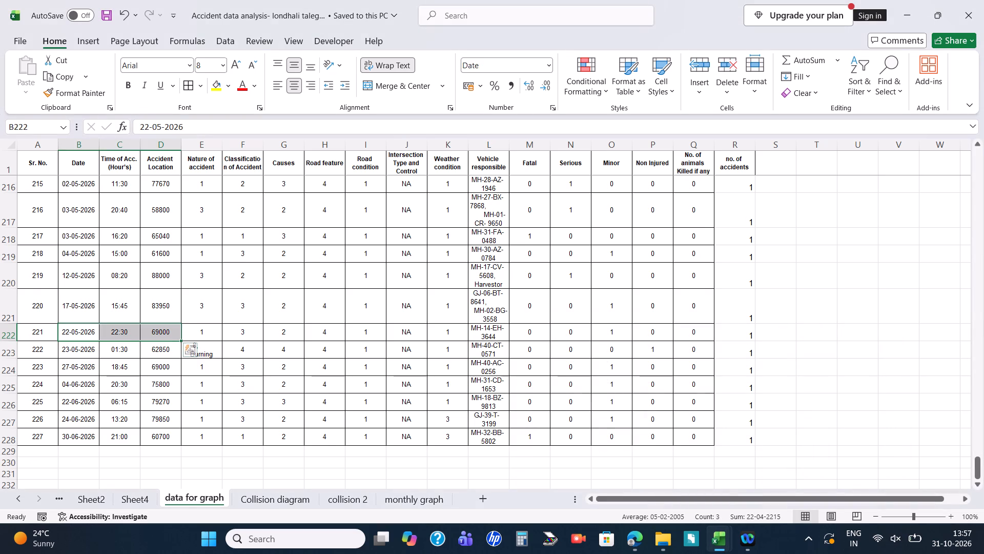
ctrl+drag(85, 370, 146, 366)
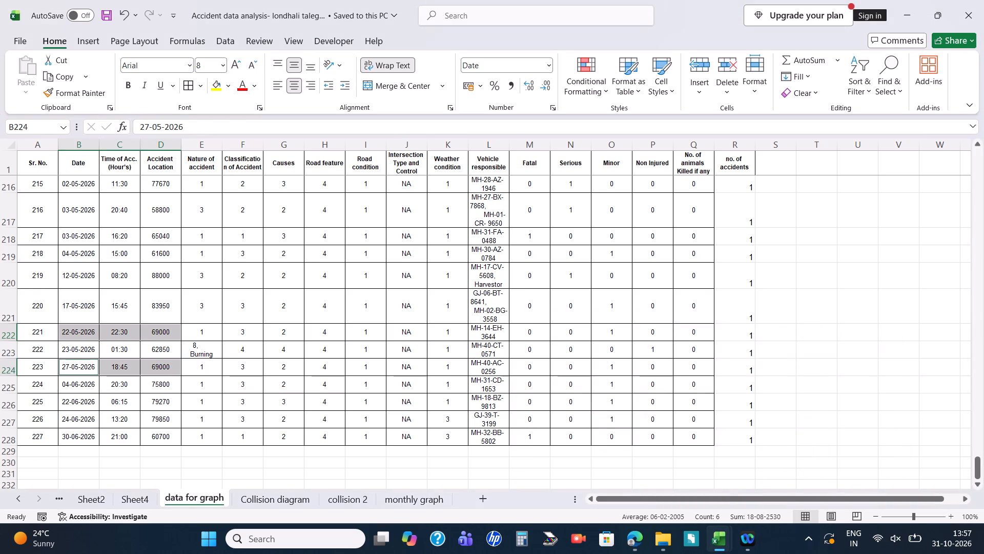
key(ctrl+c)
click(275, 493)
click(68, 383)
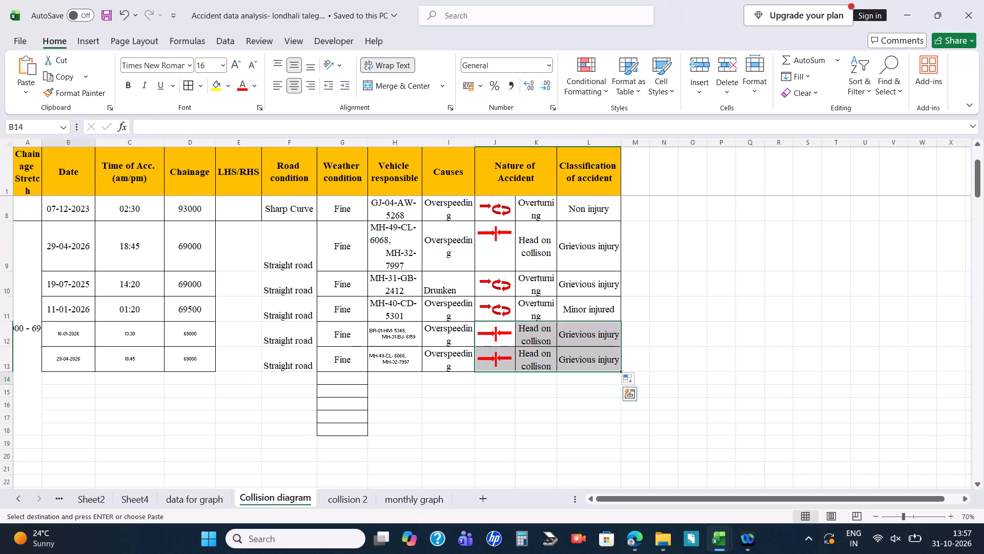
key(ctrl+v)
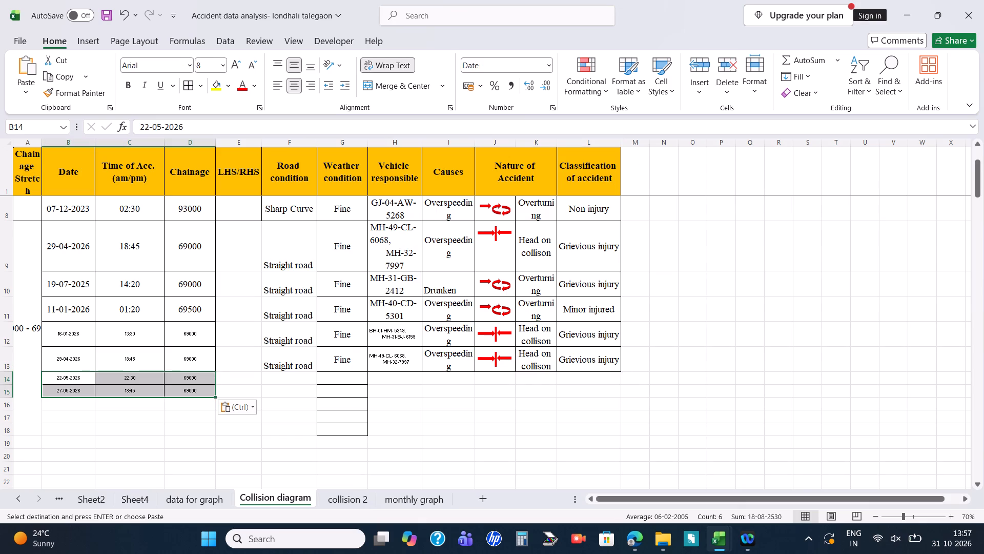
Compare the codes of accidents 221 and 223 in 'data for graph' with the legend in the Lucknow to Sitapur workbook.
click(280, 373)
click(184, 500)
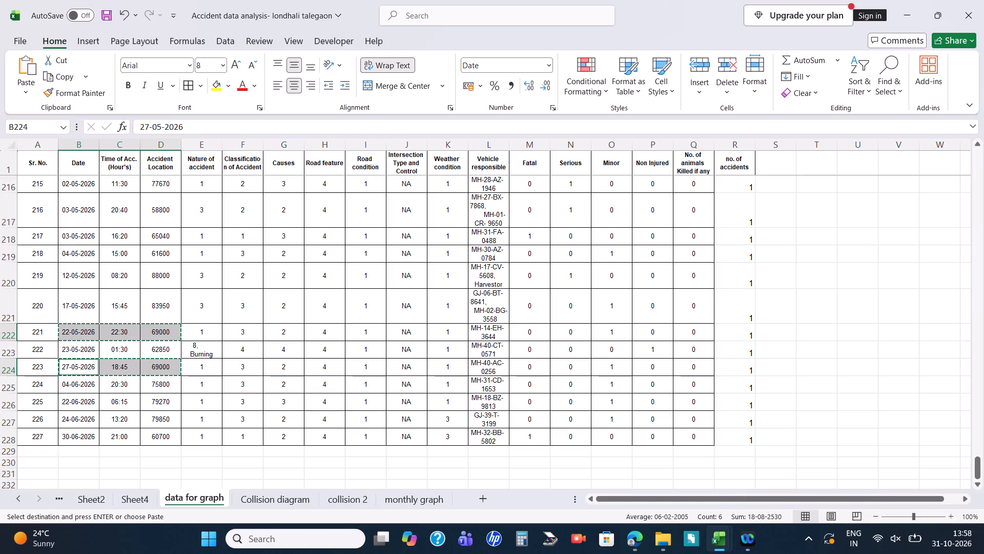
key(alt+Tab)
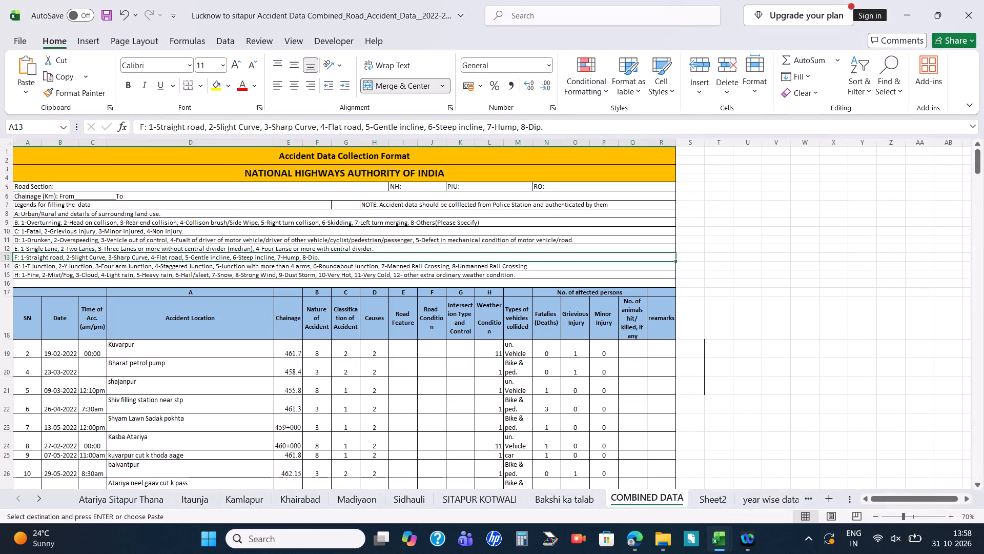
key(alt+Tab)
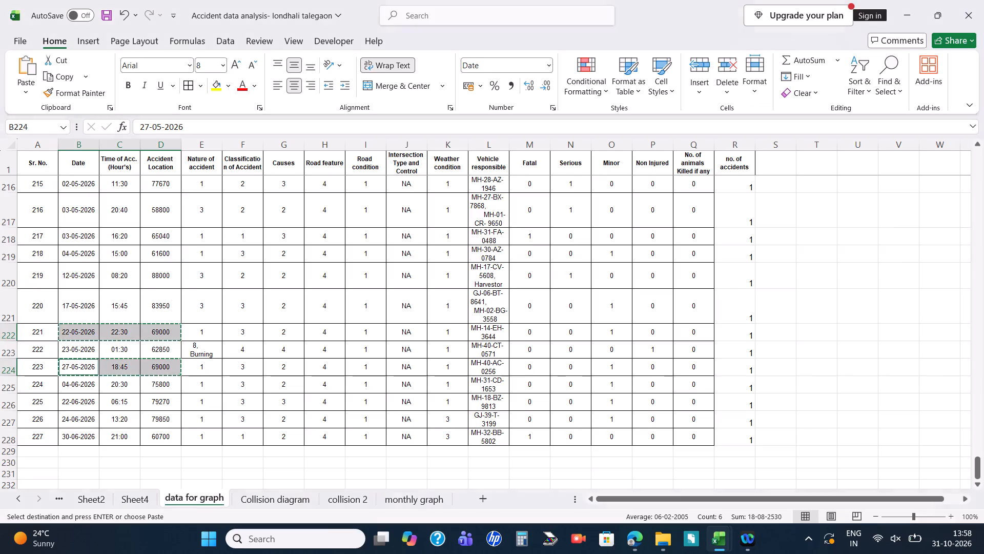
click(296, 491)
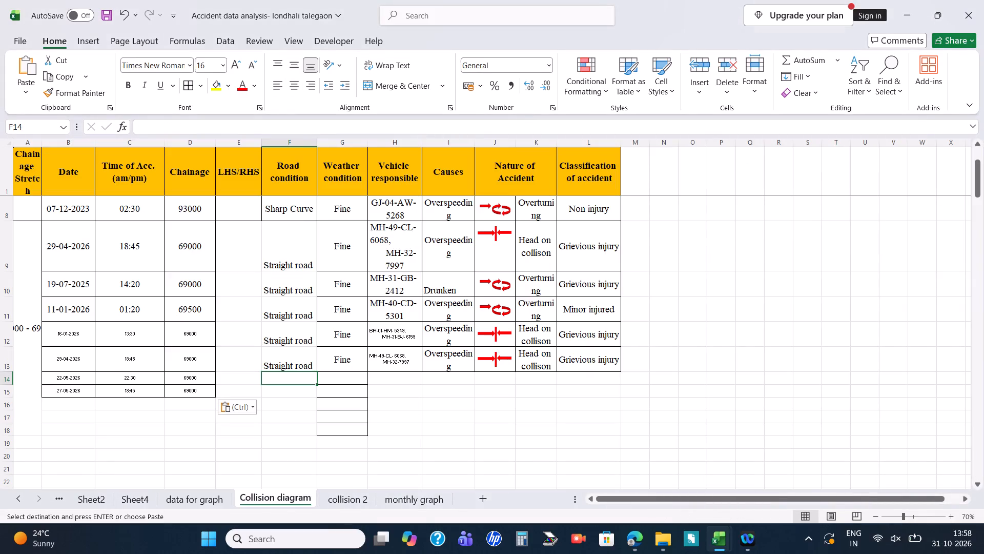
click(455, 367)
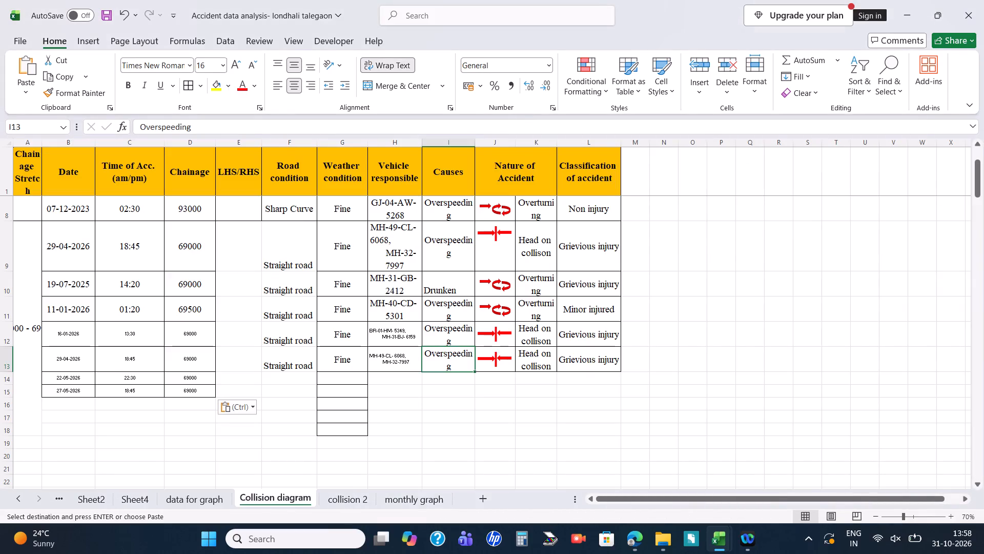
key(alt+Tab)
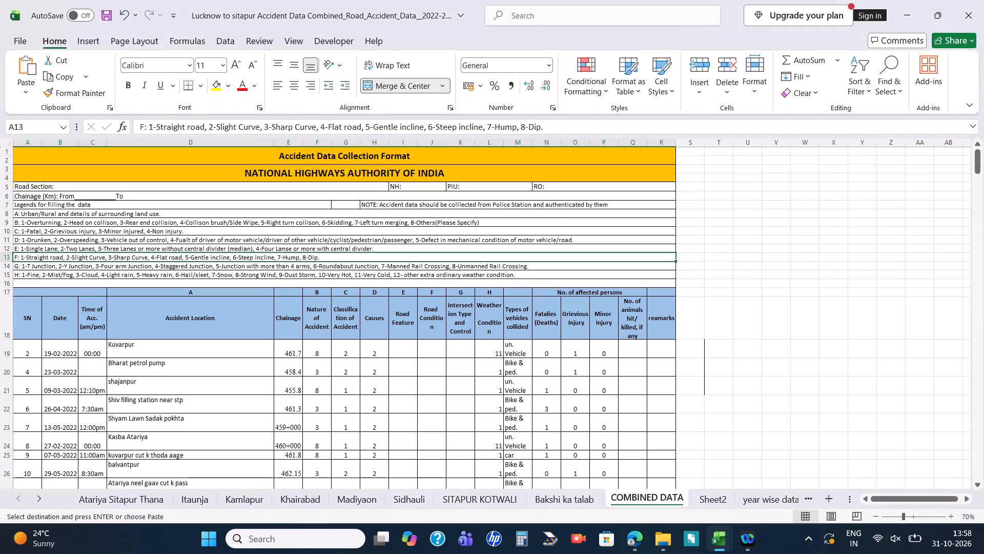
key(alt+Tab)
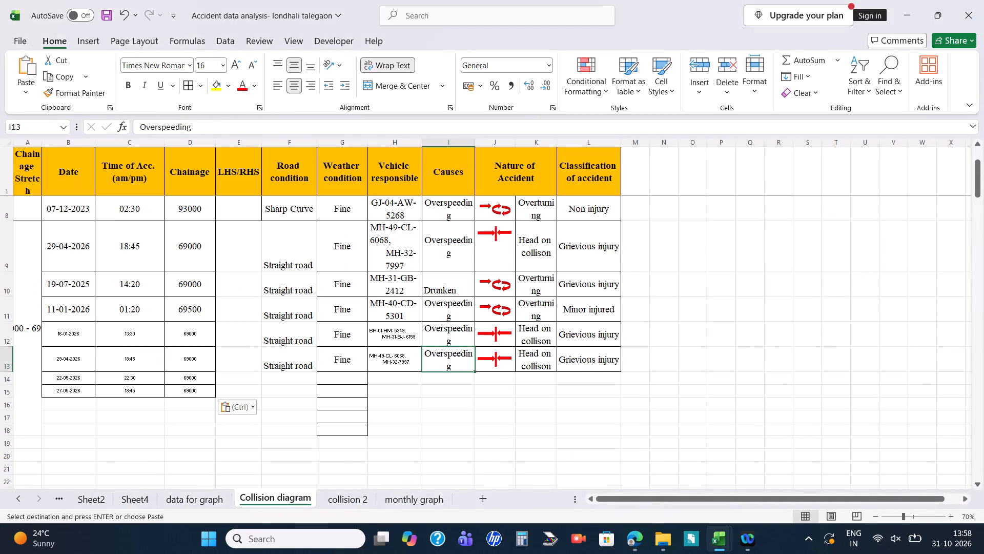
Copy the overturning symbol and 'Overturning' label from row 2 into the Nature of Accident cells of rows 14 and 15.
scroll(452, 315, up, 3)
scroll(456, 330, down, 1)
scroll(456, 330, up, 2)
scroll(457, 332, down, 2)
scroll(457, 332, up, 4)
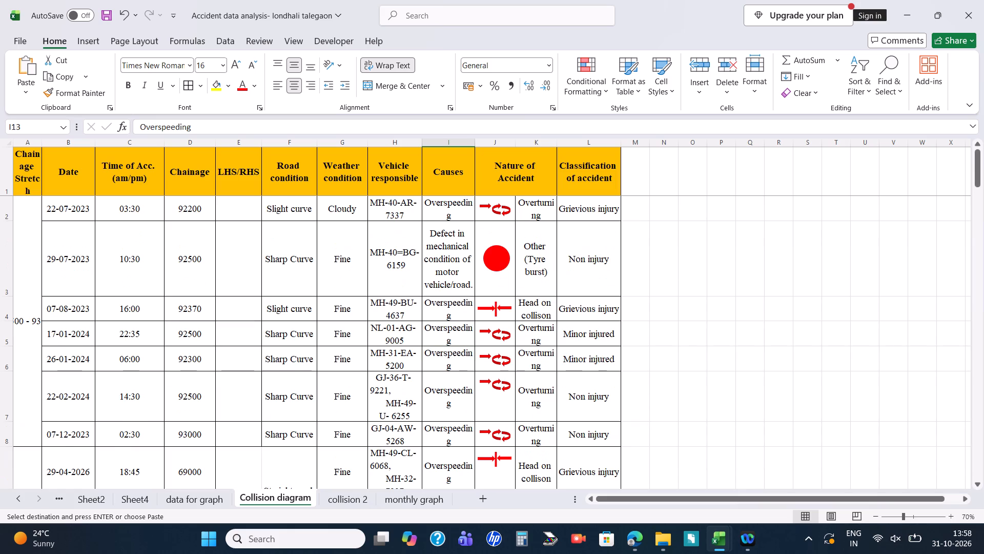
scroll(457, 332, down, 1)
scroll(457, 332, up, 3)
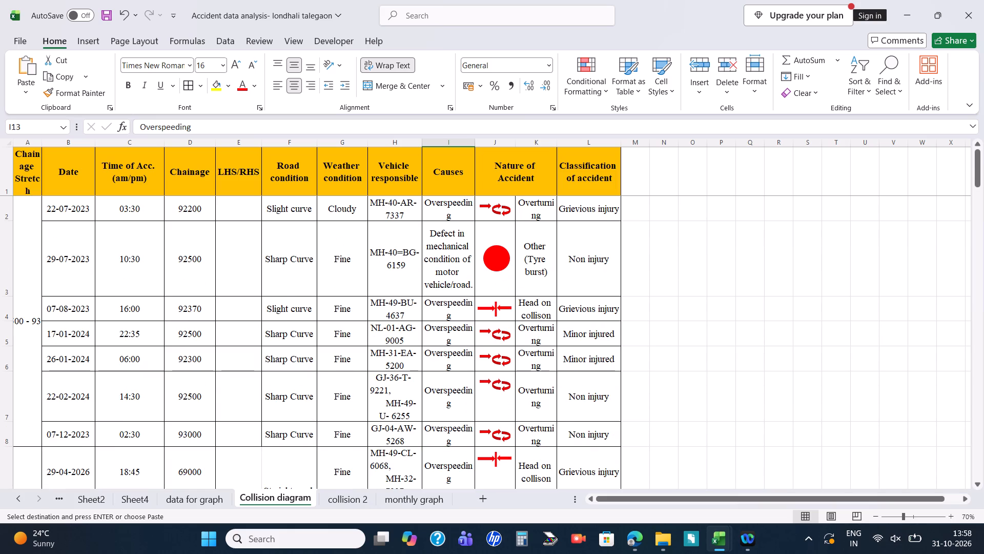
scroll(519, 278, down, 2)
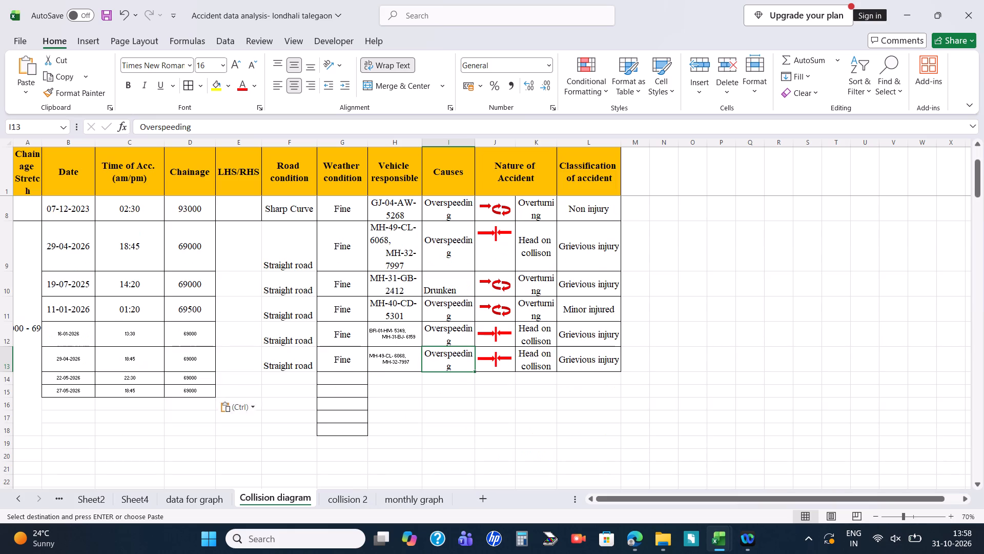
scroll(522, 354, up, 3)
click(495, 212)
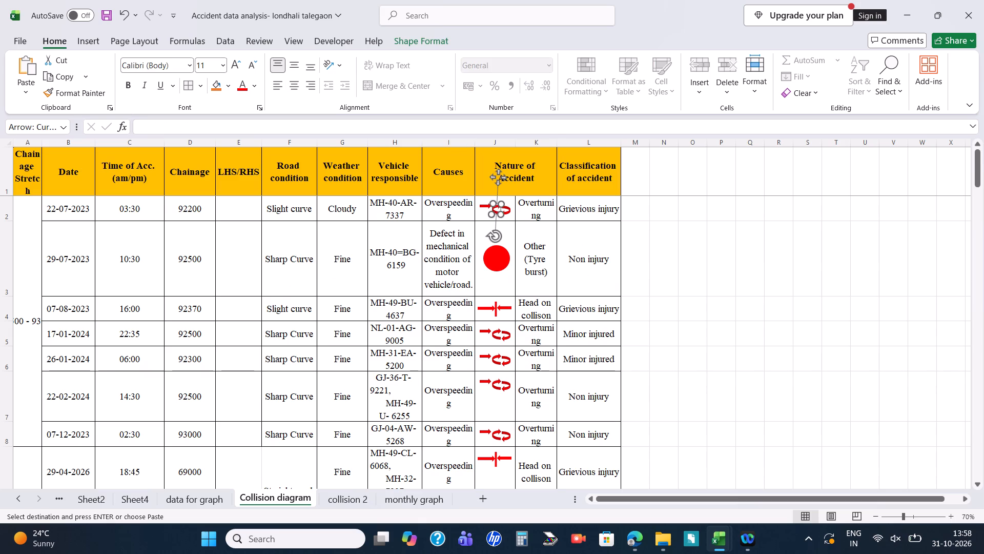
click(523, 210)
key(shift+Left)
key(ctrl+c)
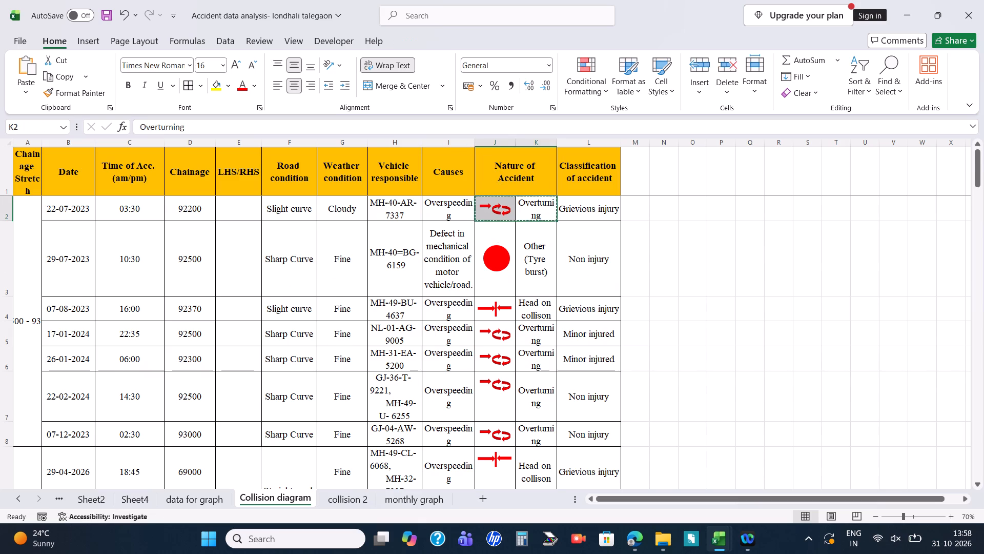
scroll(518, 235, down, 2)
click(485, 382)
key(ctrl+v)
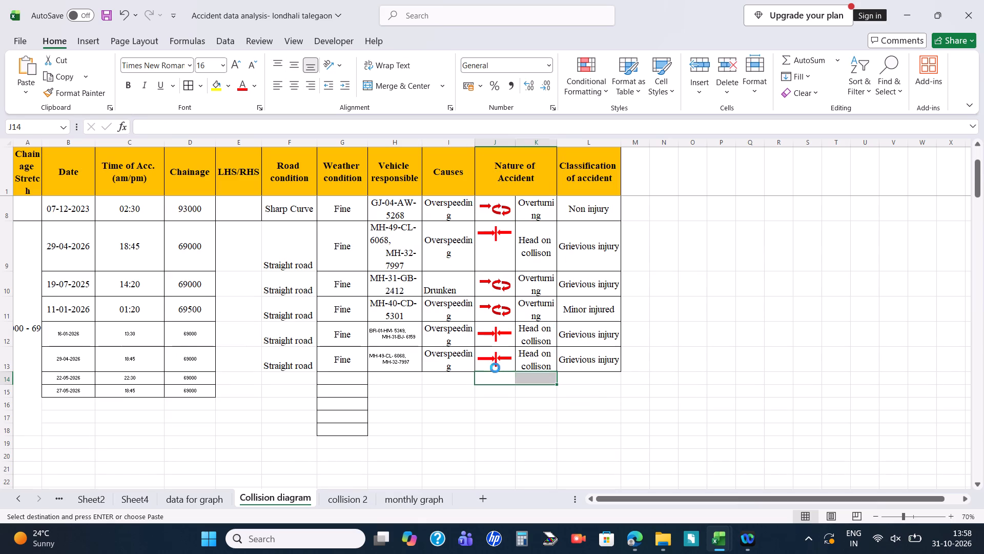
click(493, 407)
key(ctrl+v)
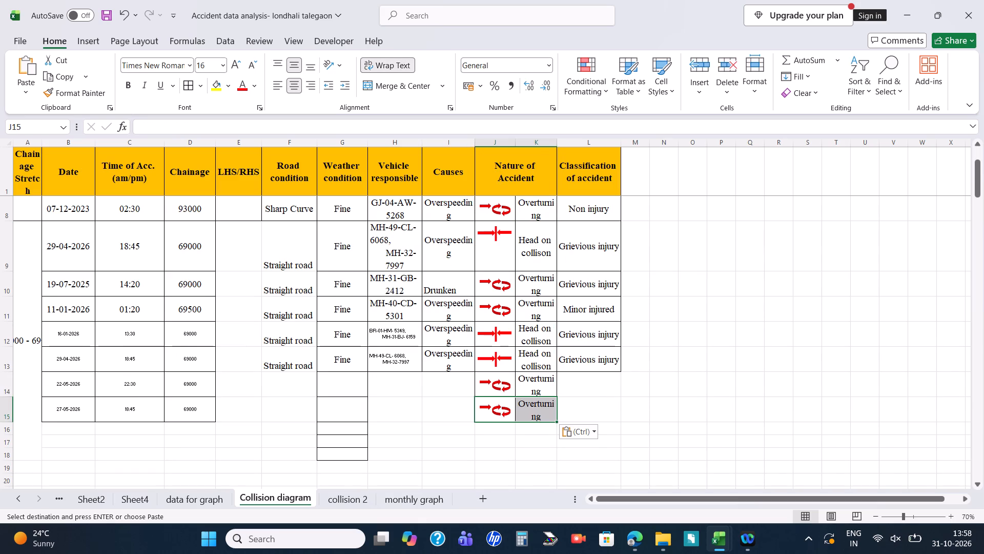
Check the cause codes of accidents 221 and 223 against the legend and fill 'Overspeeding' from row 13 into rows 14 and 15.
click(197, 501)
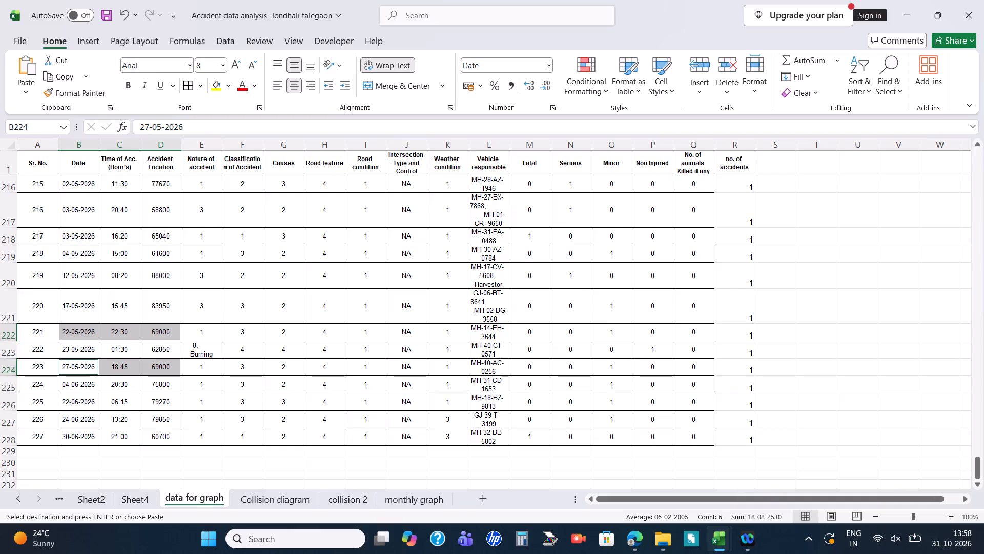
click(298, 498)
key(alt+Tab)
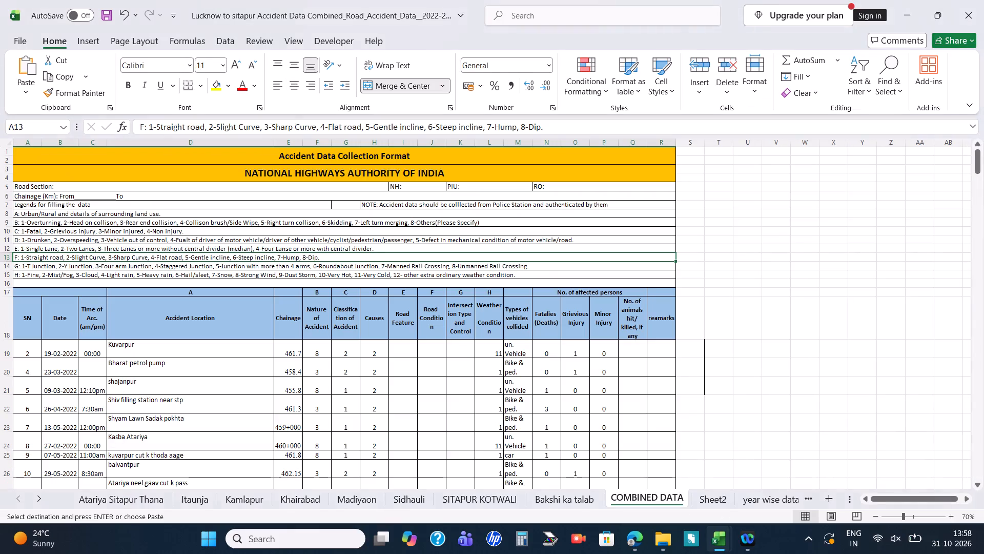
key(alt+Tab)
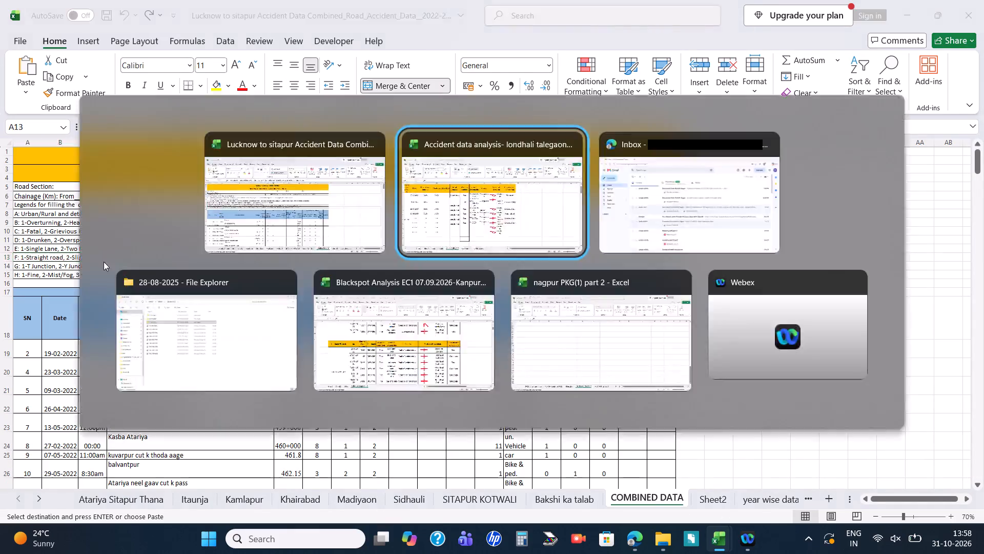
click(447, 360)
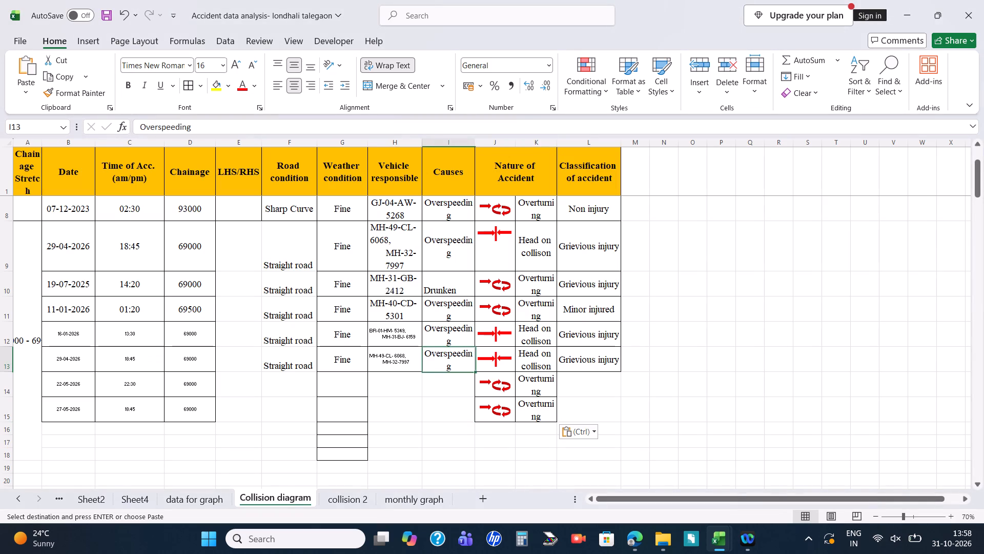
drag(474, 371, 470, 419)
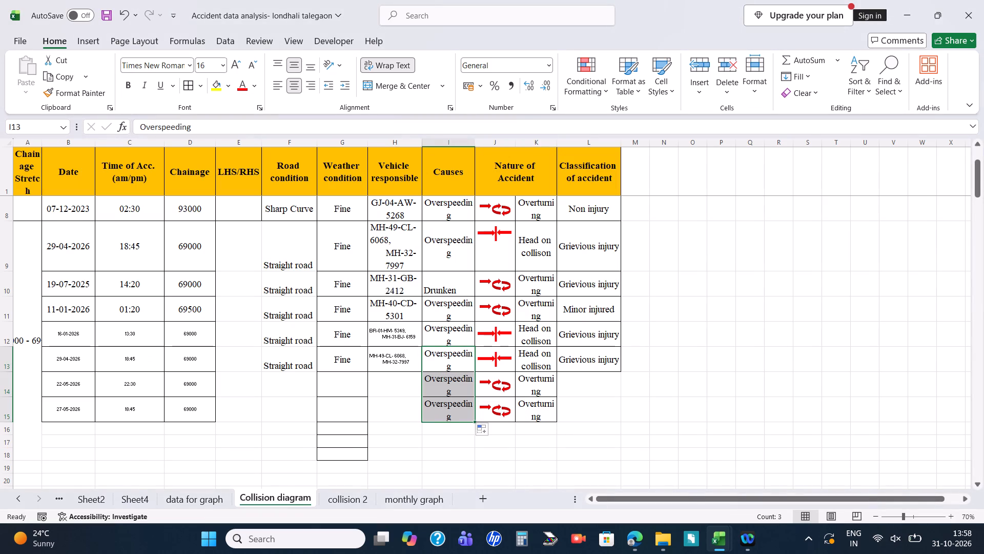
Copy the responsible vehicle numbers of accidents 221 and 223 from 'data for graph' into rows 14 and 15 of the Collision diagram.
key(alt+Tab)
key(alt+Tab)
click(217, 500)
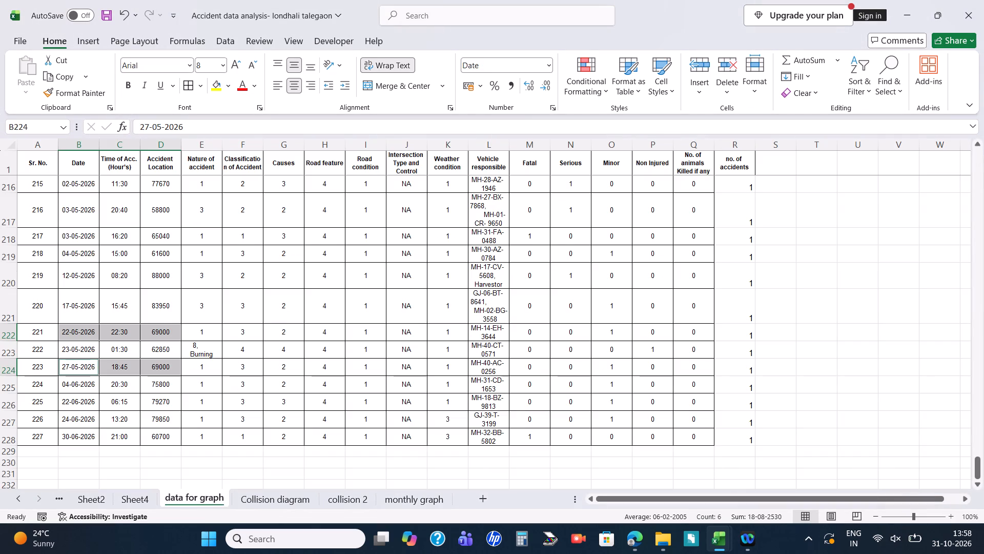
click(481, 332)
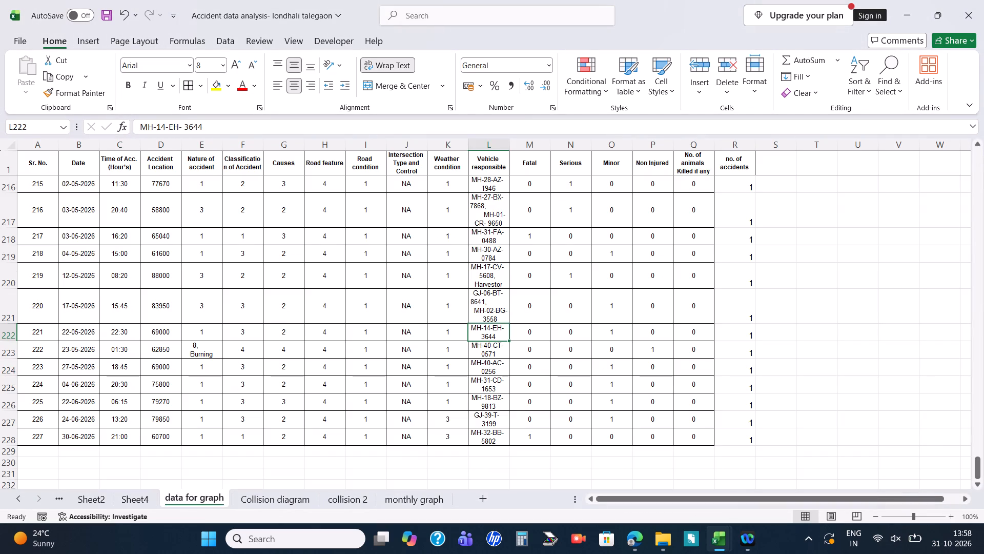
ctrl+click(476, 365)
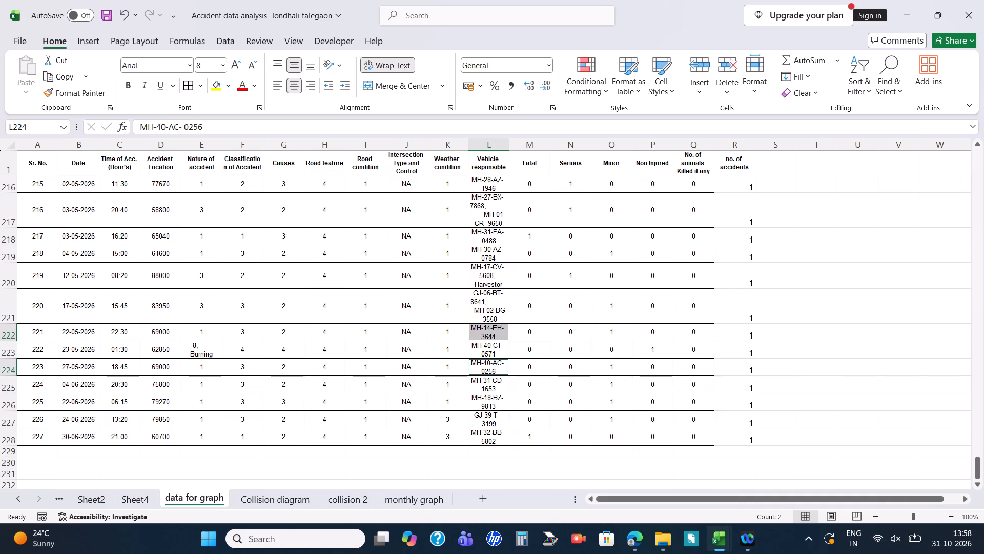
key(ctrl+c)
click(265, 510)
click(270, 507)
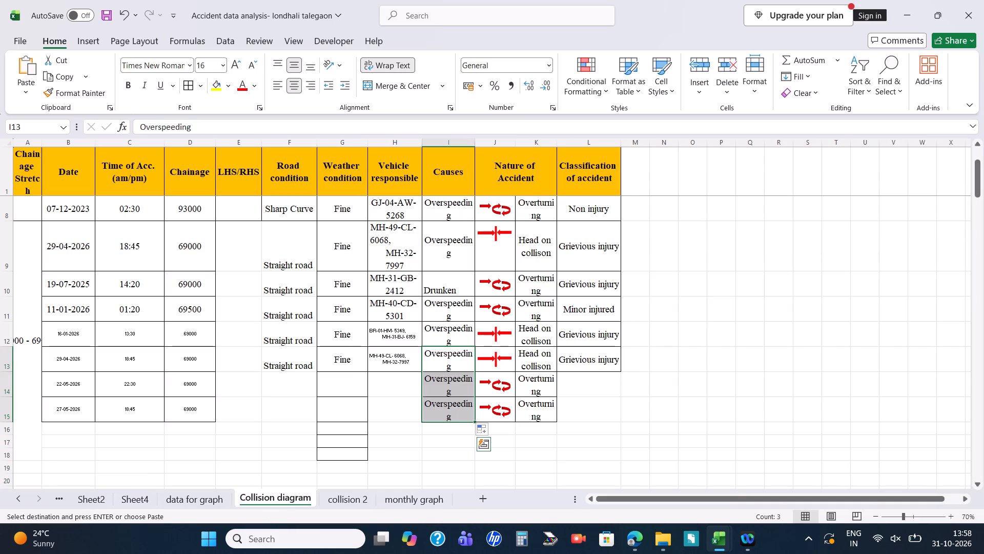
click(404, 383)
key(ctrl+c)
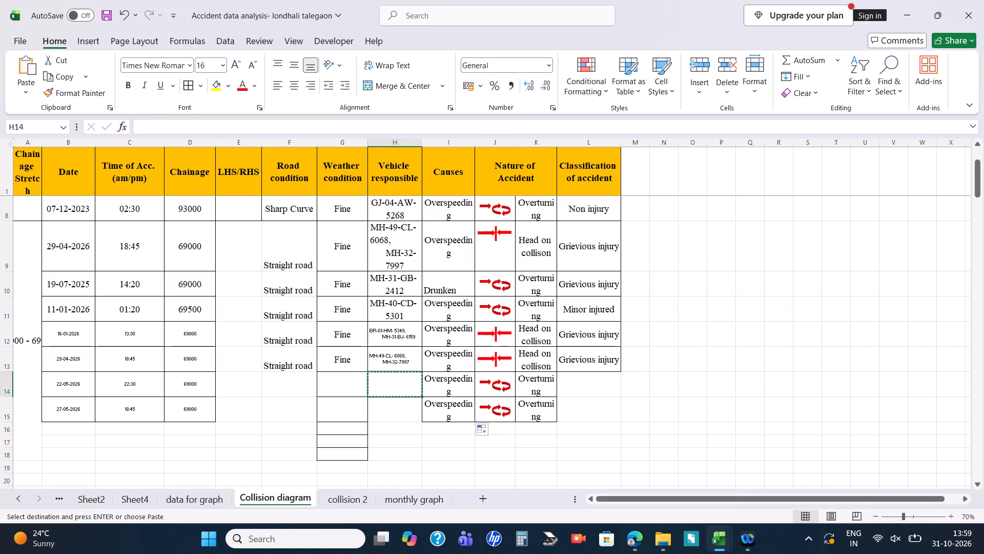
click(215, 499)
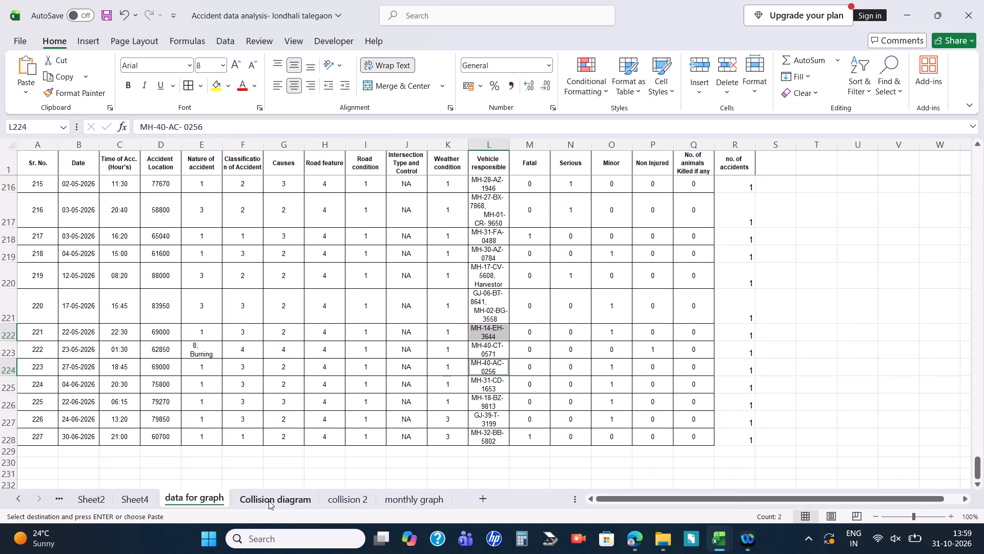
key(ctrl+c)
click(283, 496)
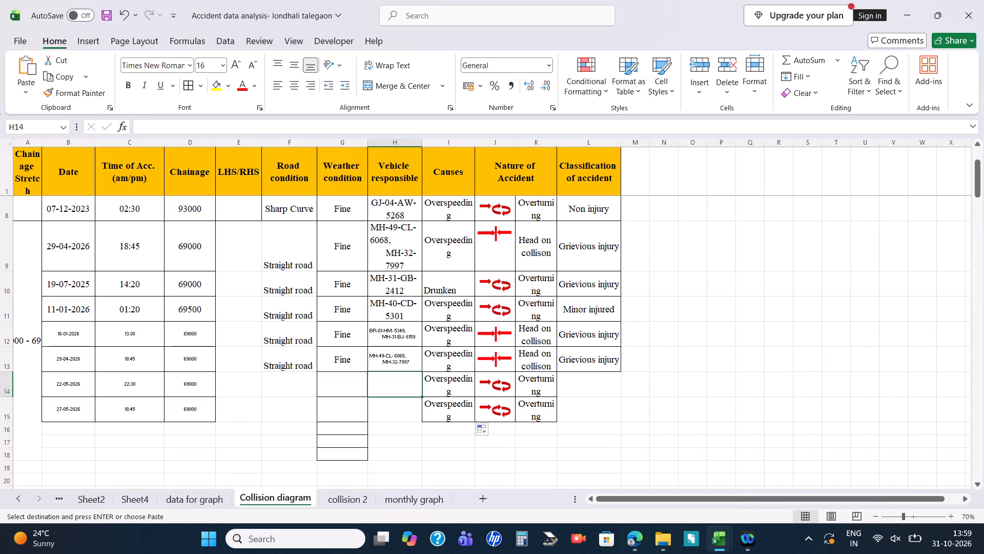
key(ctrl+v)
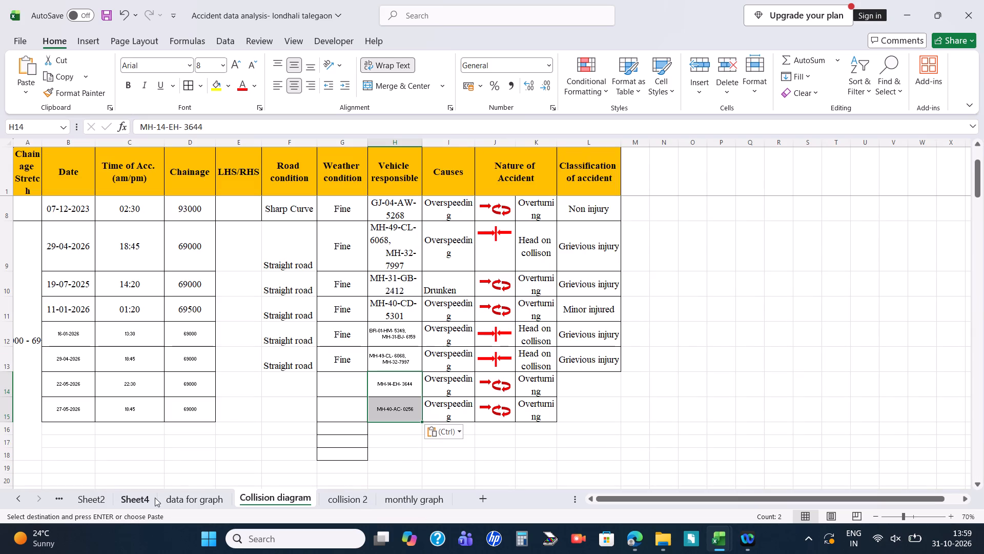
Check the road codes of accidents 221 and 223 and fill 'Straight road' from row 13 into rows 14 and 15.
click(168, 498)
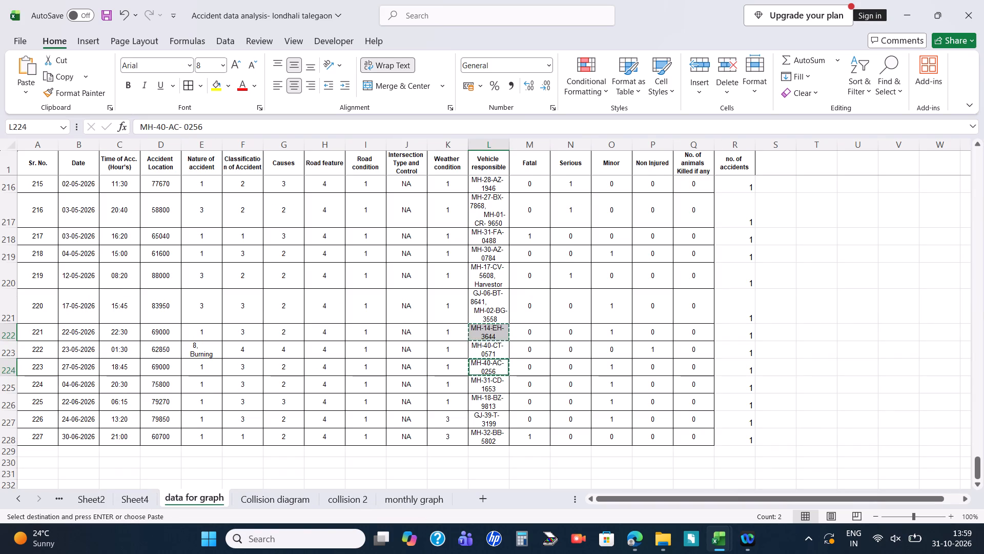
key(alt+Tab)
key(alt+Tab)
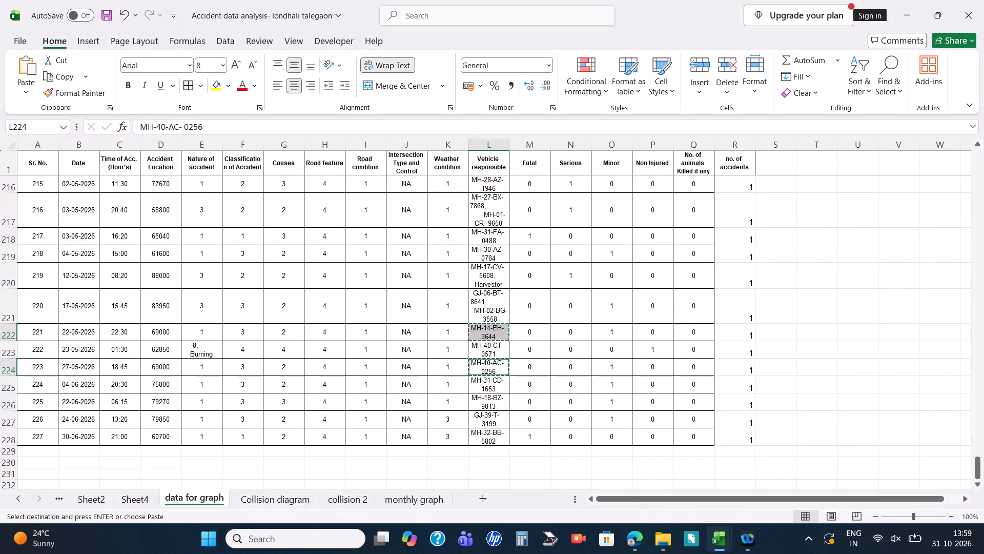
click(291, 492)
click(302, 367)
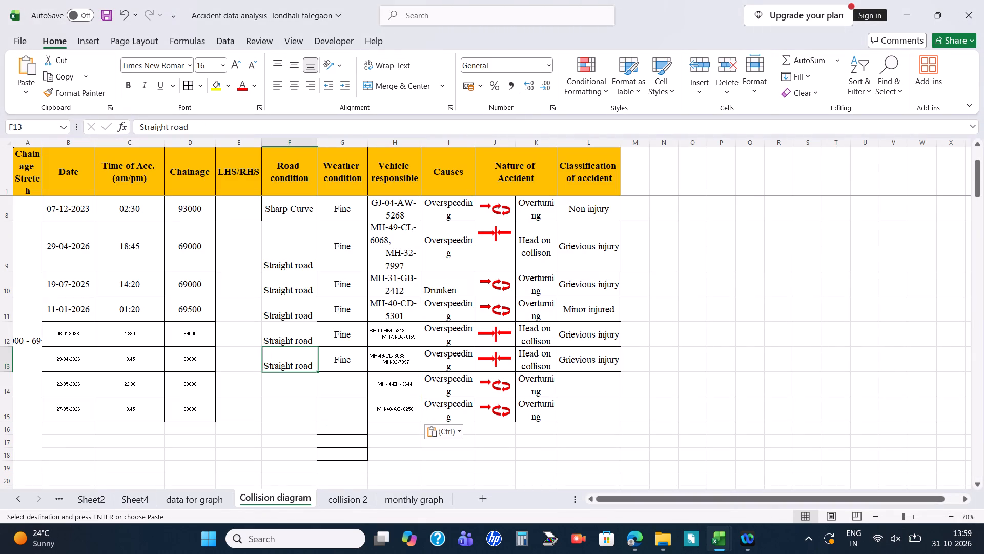
drag(315, 368, 304, 411)
click(310, 360)
drag(317, 370, 306, 422)
Check the weather codes in 'data for graph' and fill 'Fine' from row 13 into the weather condition of rows 14 and 15.
click(202, 499)
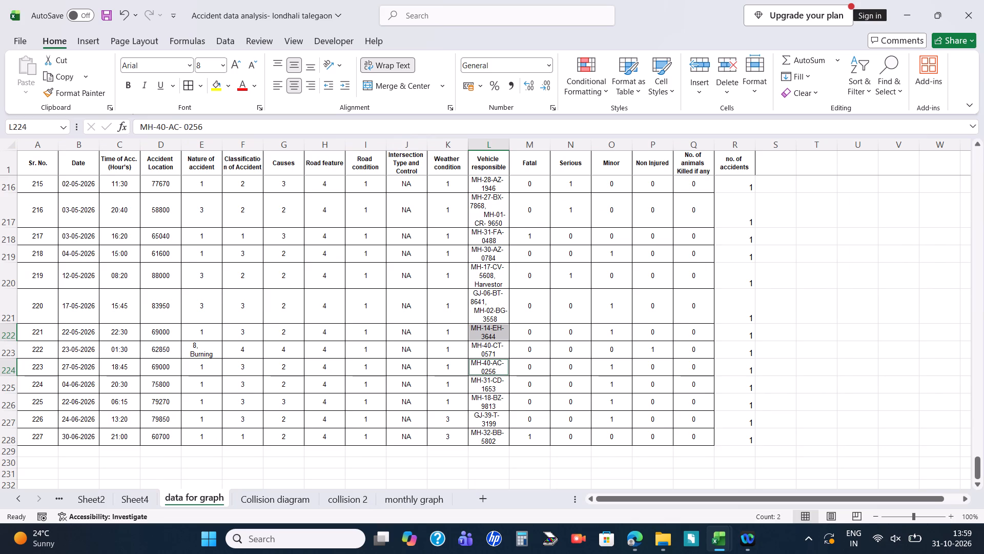
click(281, 497)
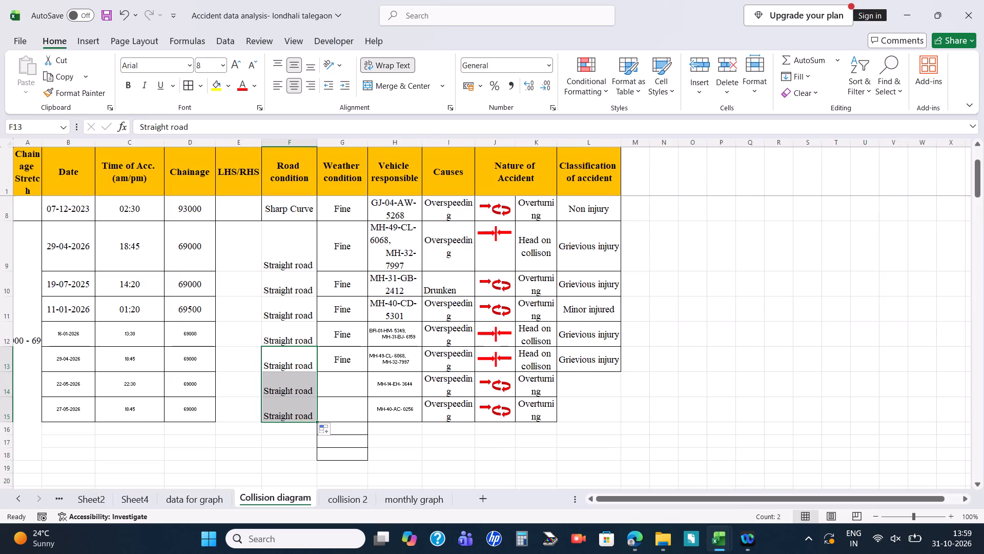
click(368, 366)
click(365, 364)
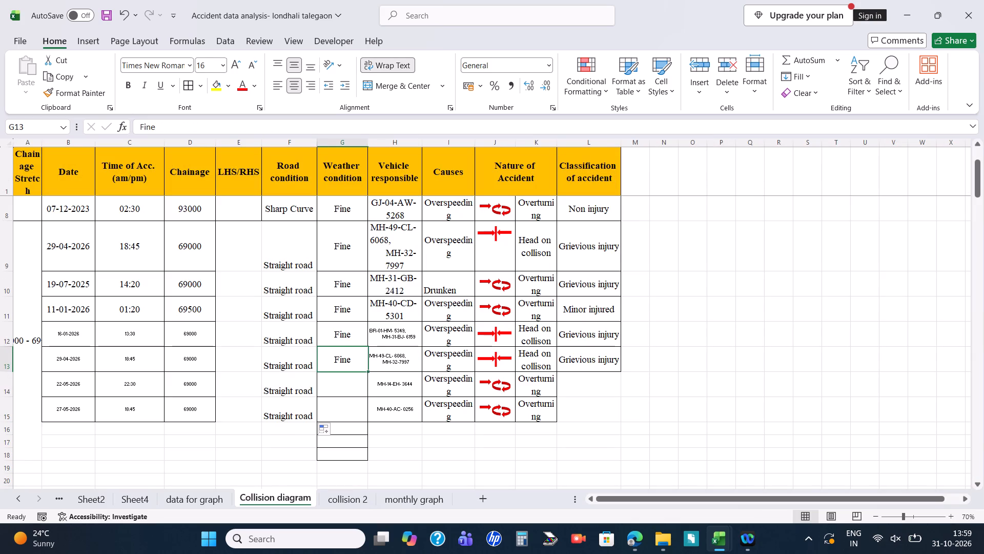
drag(367, 370, 351, 419)
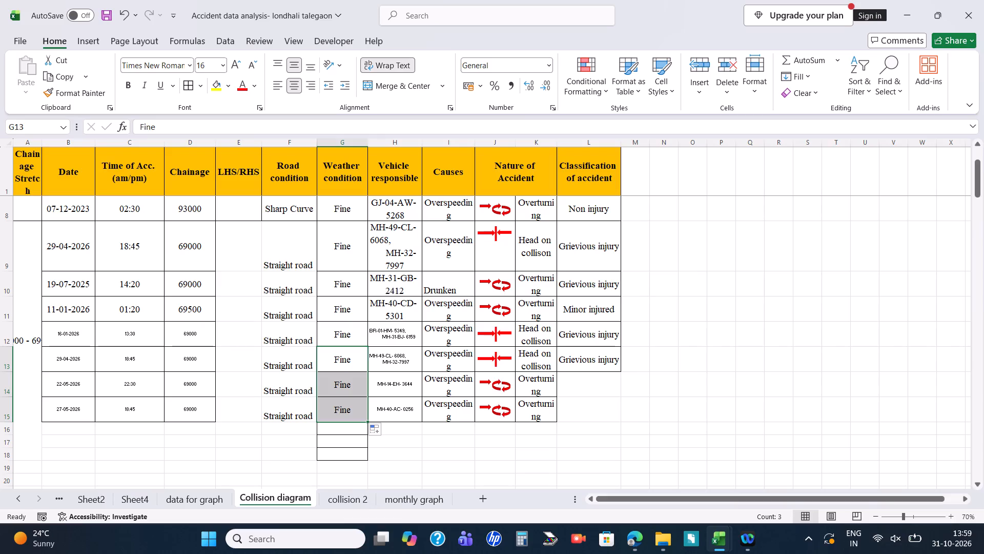
Check the classification codes against the legend, copy 'Minor injured' from row 11 into rows 14 and 15, and save the workbook.
click(193, 499)
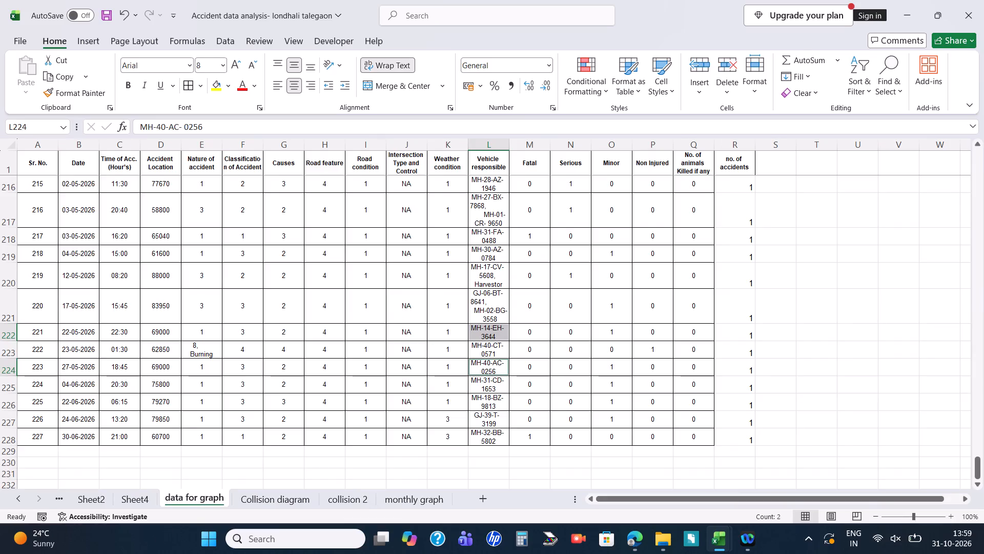
key(alt+Tab)
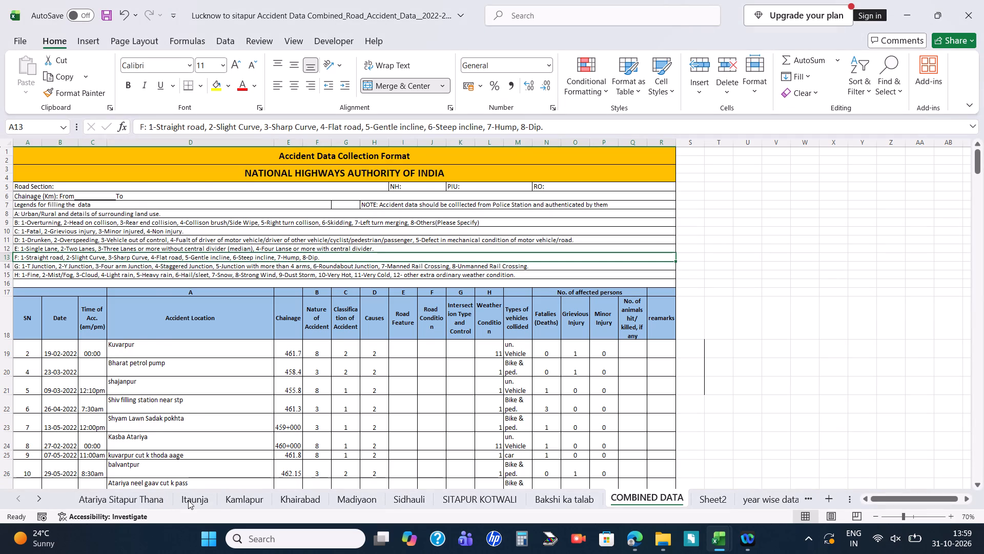
key(alt+Tab)
click(286, 509)
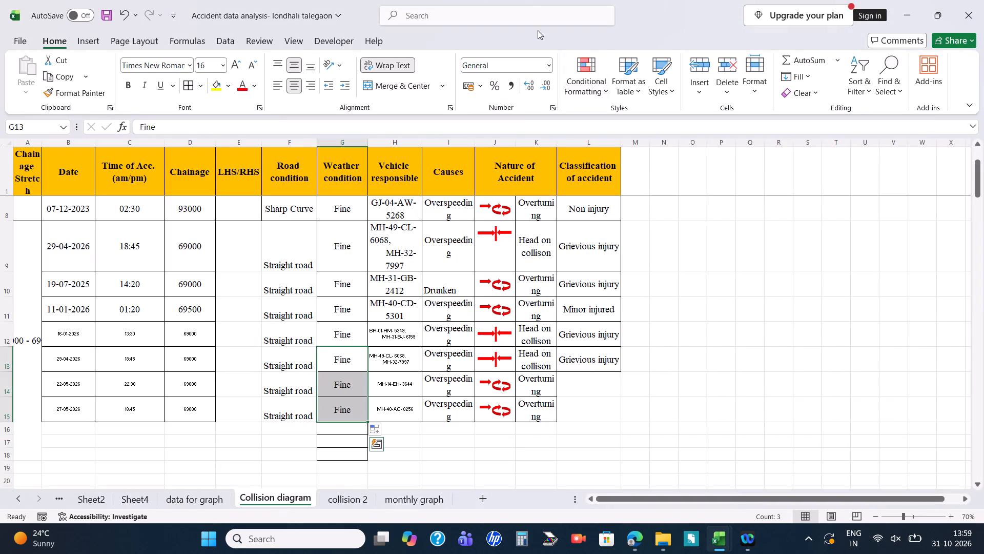
click(606, 302)
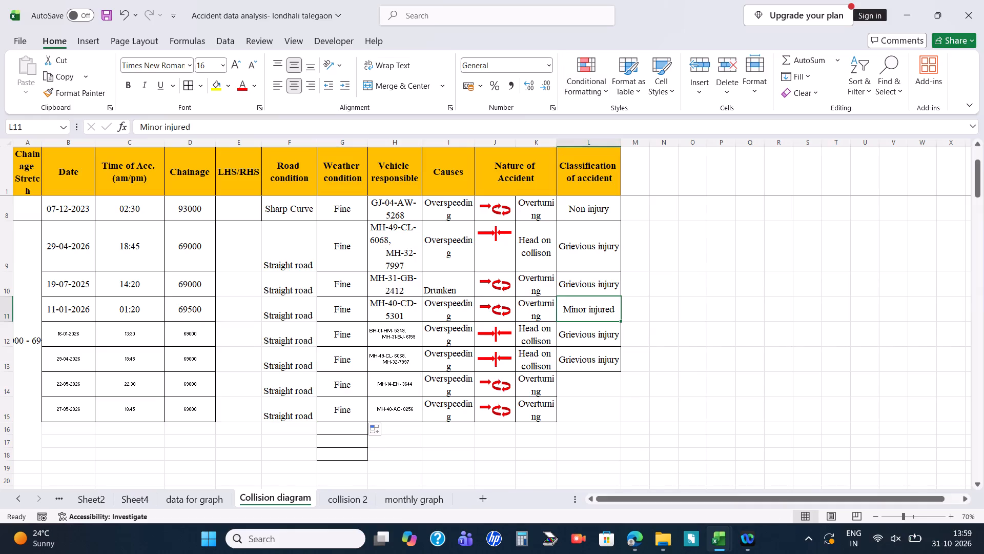
key(ctrl+c)
click(602, 377)
key(ctrl+v)
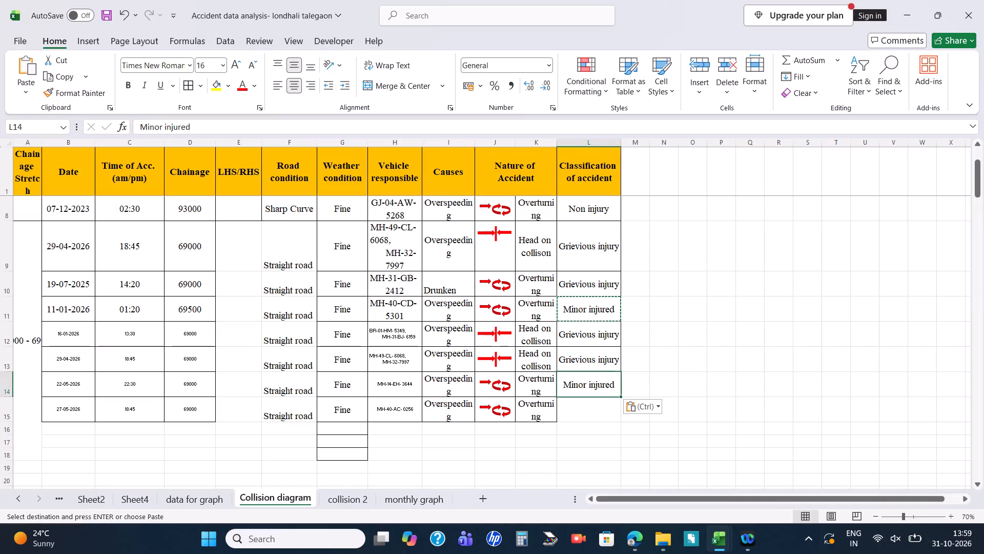
click(578, 424)
click(591, 409)
key(ctrl+v)
click(723, 341)
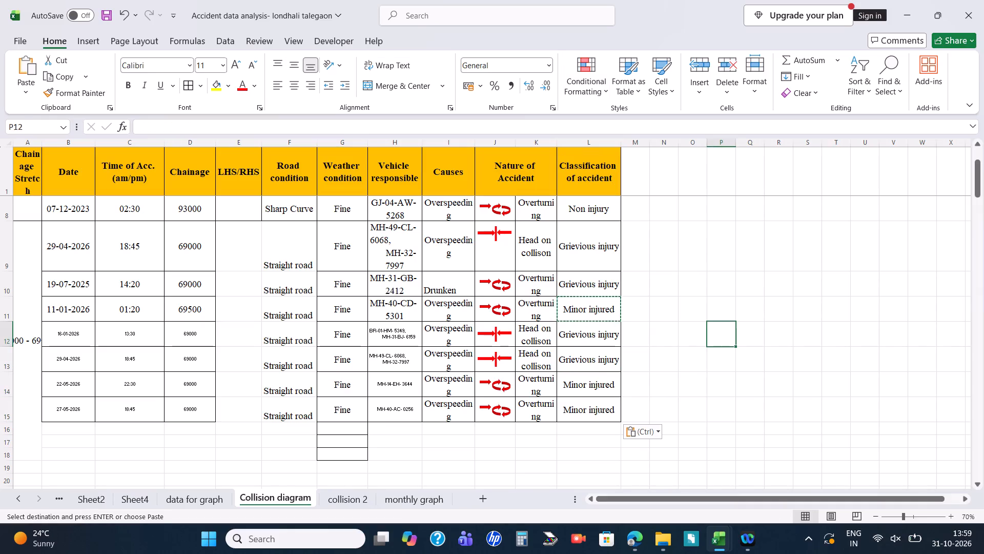
key(ctrl+s)
Search the 'data for graph' sheet for further occurrences of 69 after accident 223.
key(alt+Tab)
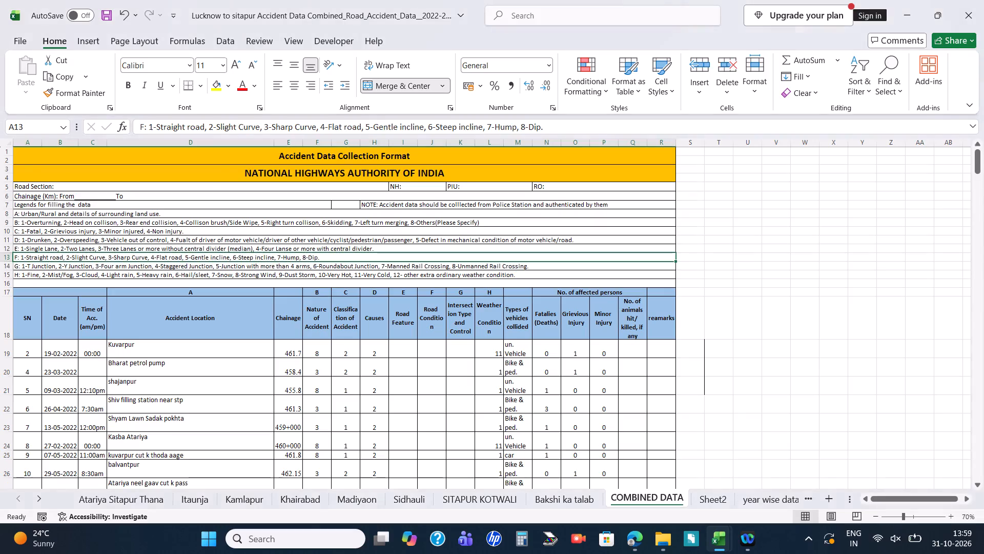
key(alt+Tab)
click(201, 499)
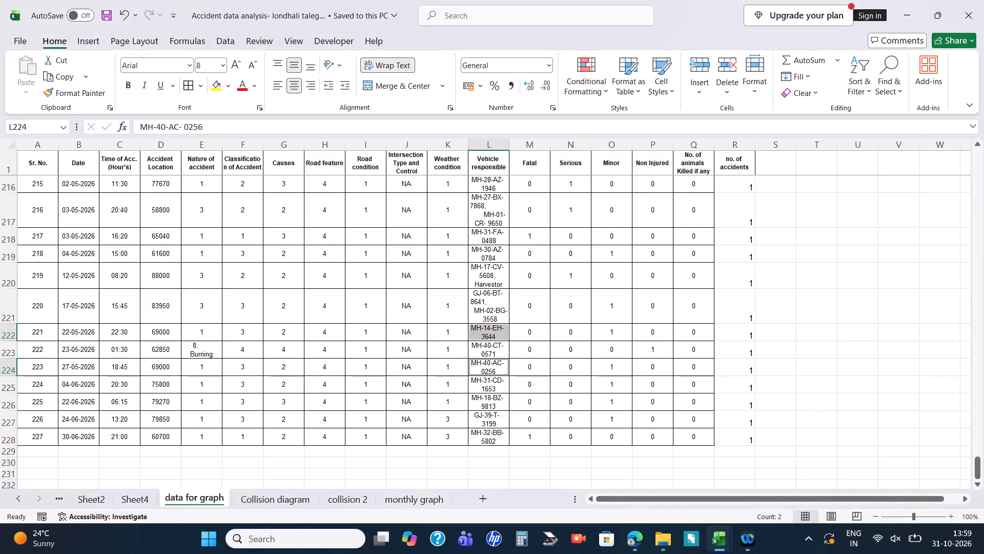
click(900, 75)
click(911, 118)
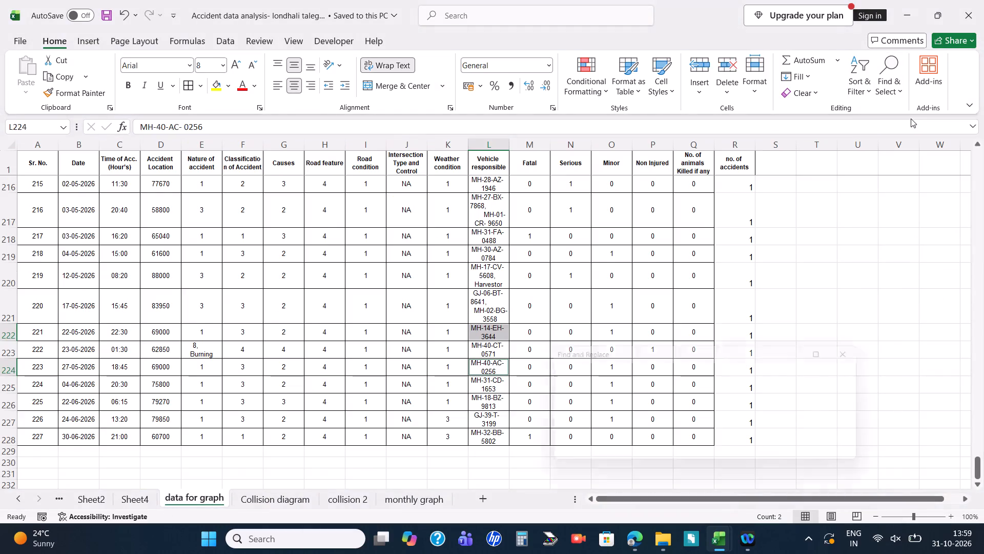
click(762, 457)
click(762, 457)
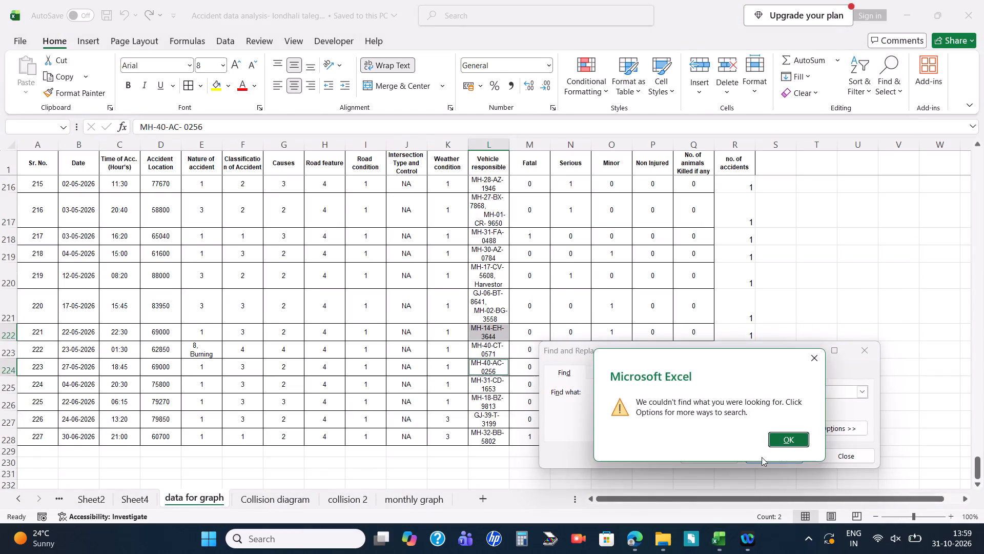
click(786, 436)
click(779, 451)
click(800, 424)
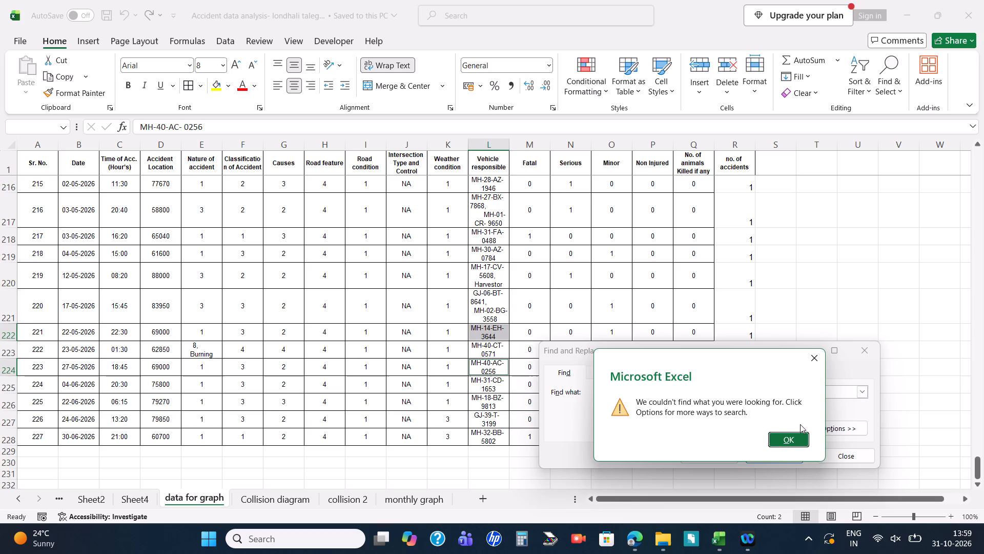
double_click(797, 431)
click(795, 436)
click(868, 362)
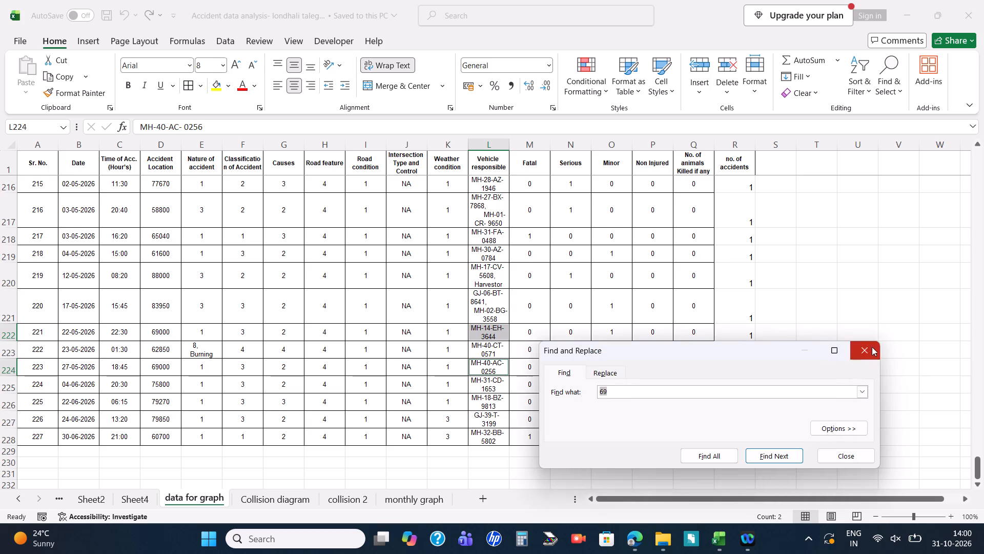
click(885, 319)
click(870, 356)
Set the font of the entire Collision diagram sheet to Times New Roman, size 15.
click(345, 499)
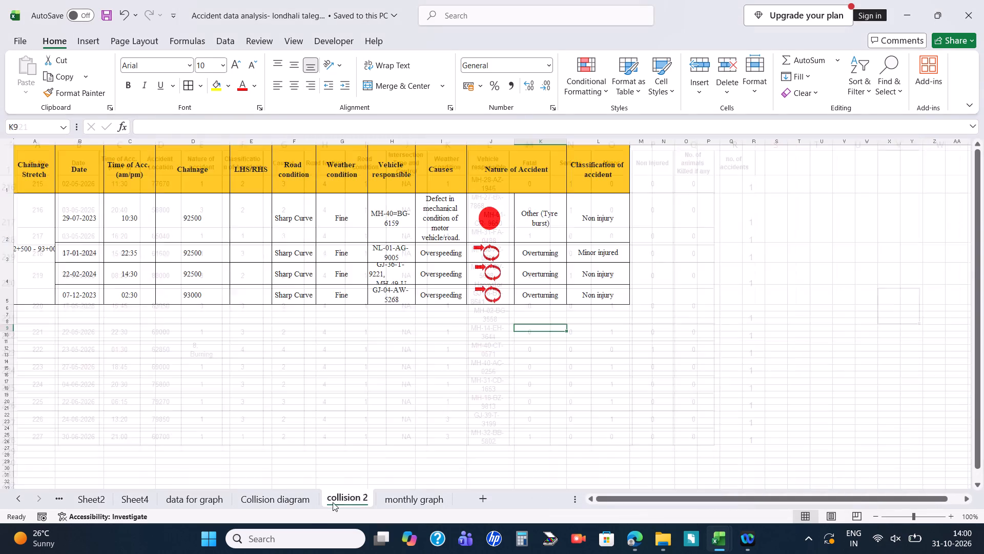
click(306, 508)
scroll(338, 368, up, 9)
scroll(346, 362, down, 1)
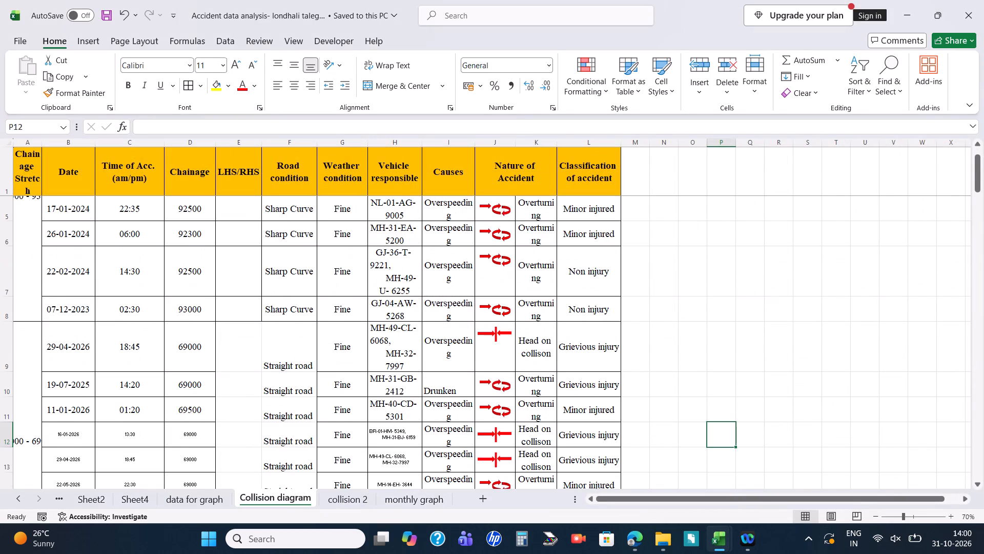
key(ctrl+a)
click(153, 72)
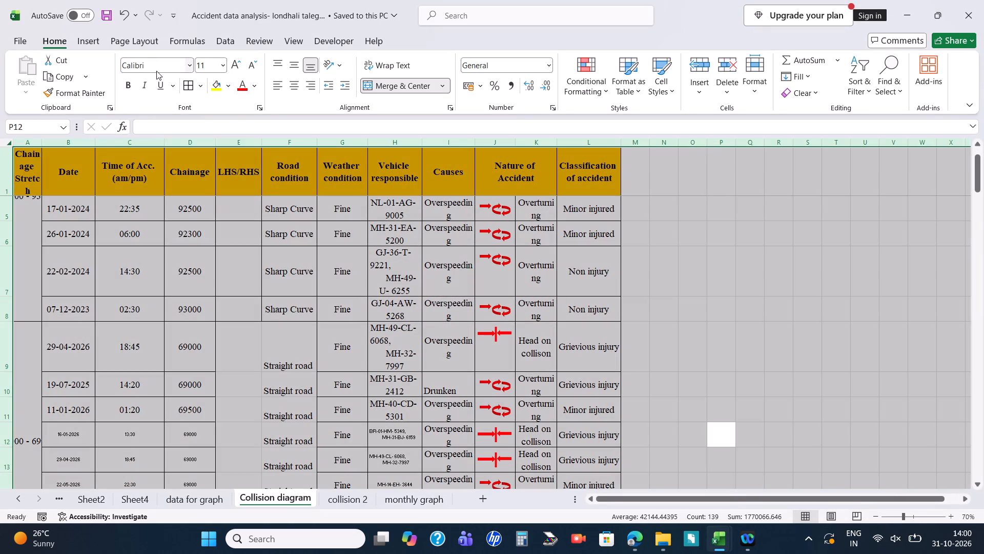
click(156, 71)
click(158, 67)
text(tim)
key(Return)
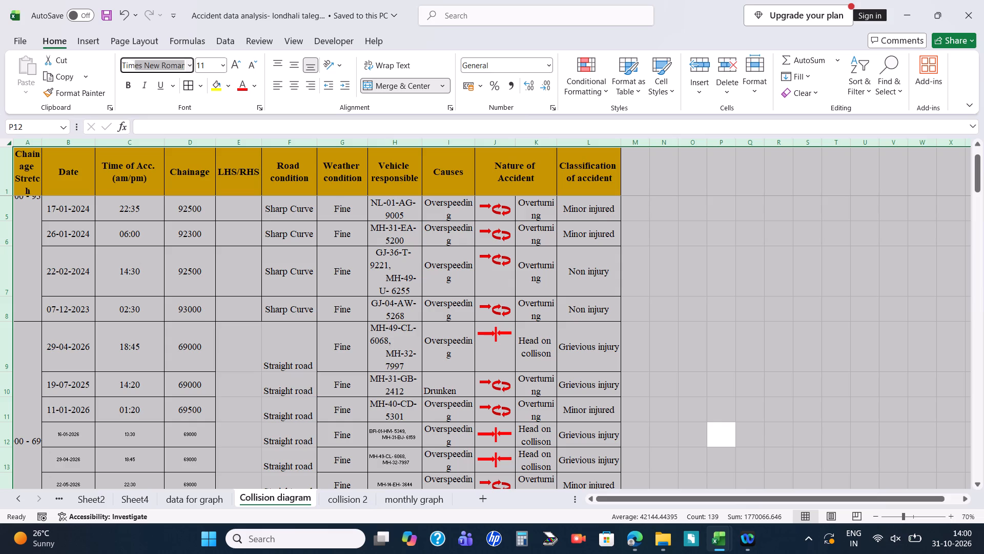
click(211, 68)
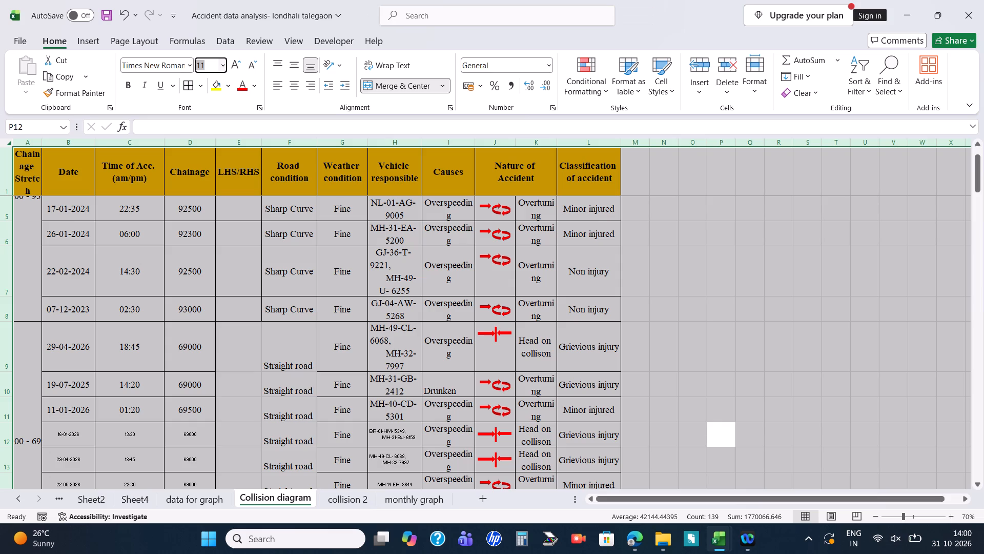
text(15)
key(Return)
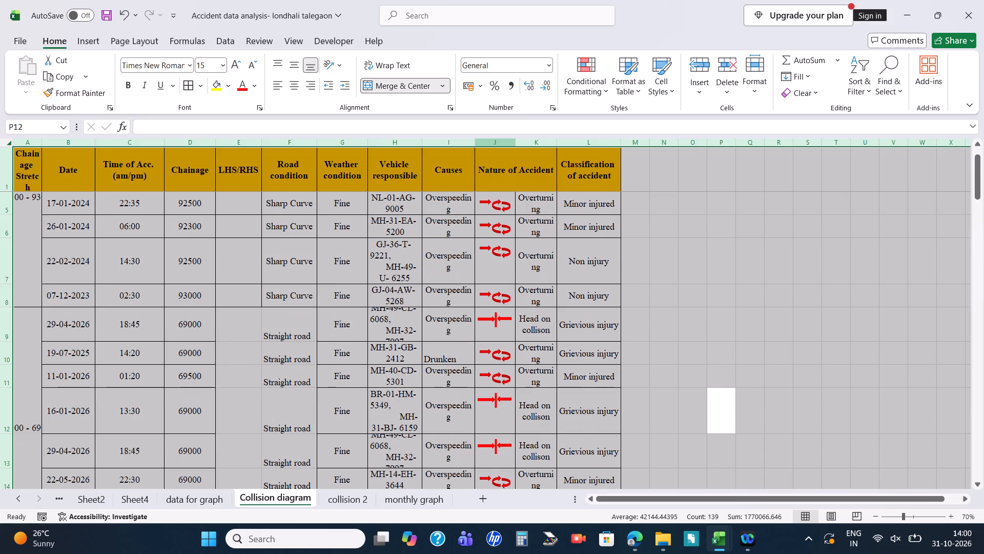
click(702, 321)
Remove all borders from the Collision diagram table, range A1 to L18.
drag(29, 165, 576, 512)
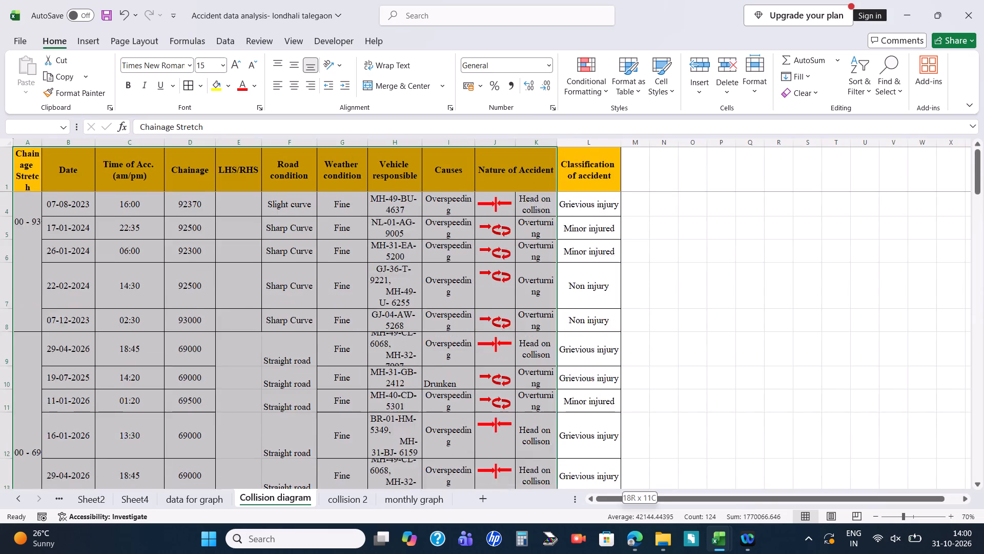
drag(576, 512, 594, 380)
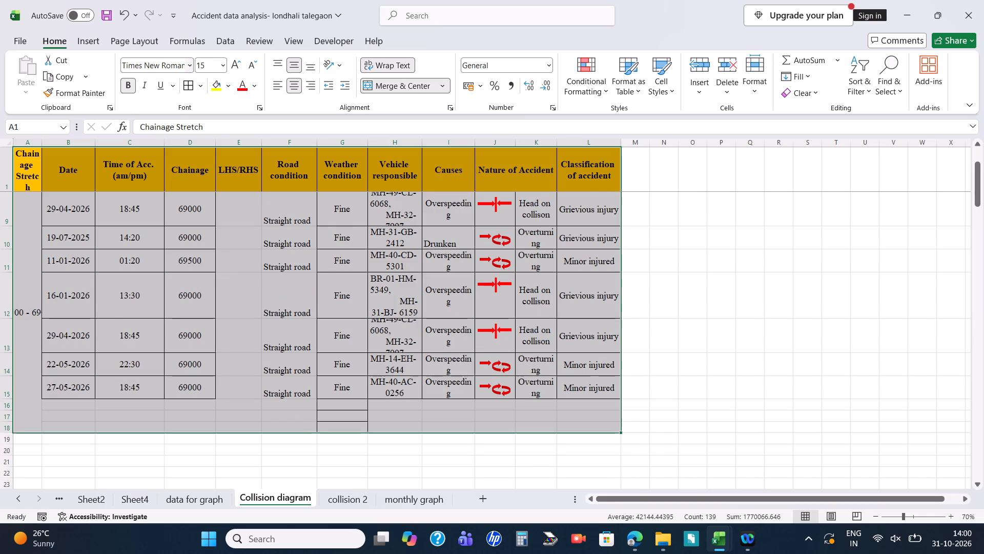
click(199, 82)
click(234, 199)
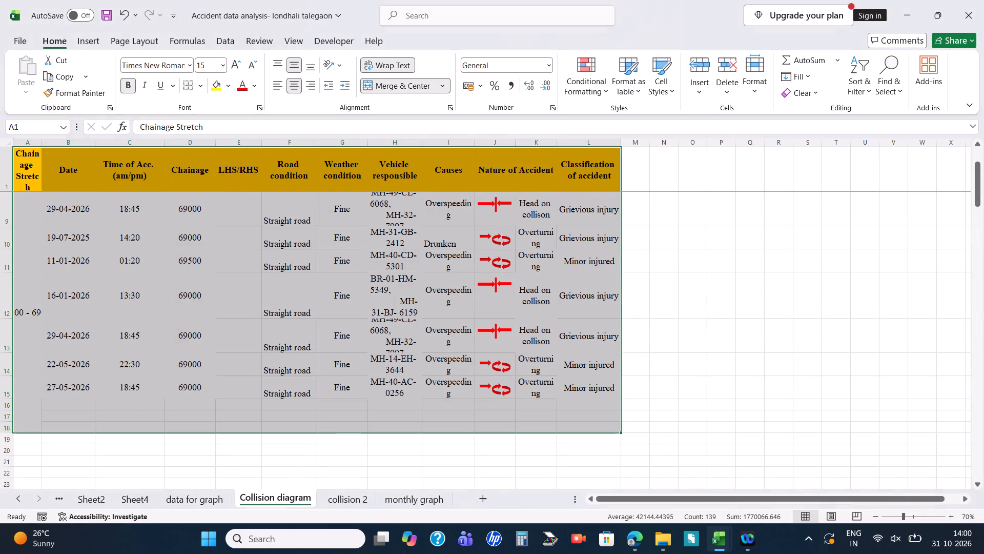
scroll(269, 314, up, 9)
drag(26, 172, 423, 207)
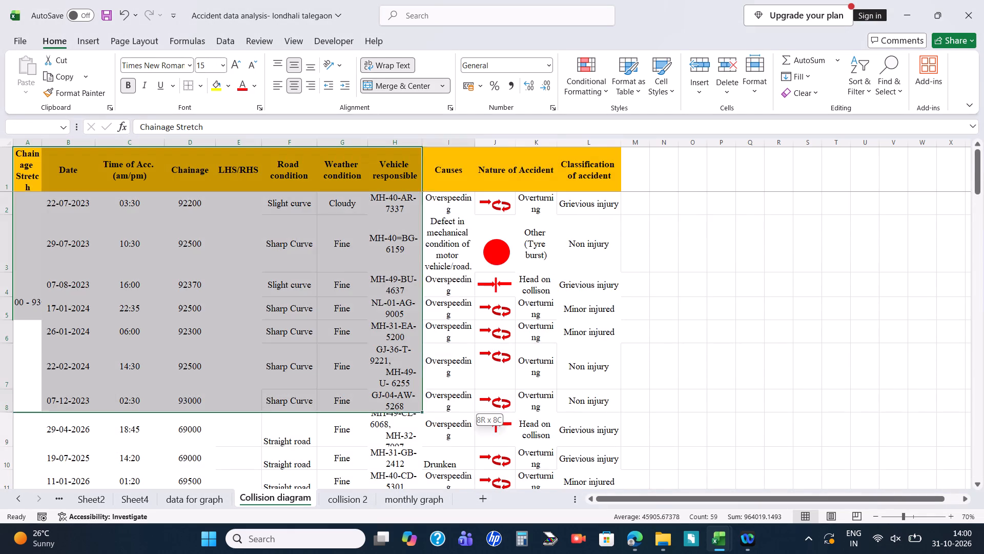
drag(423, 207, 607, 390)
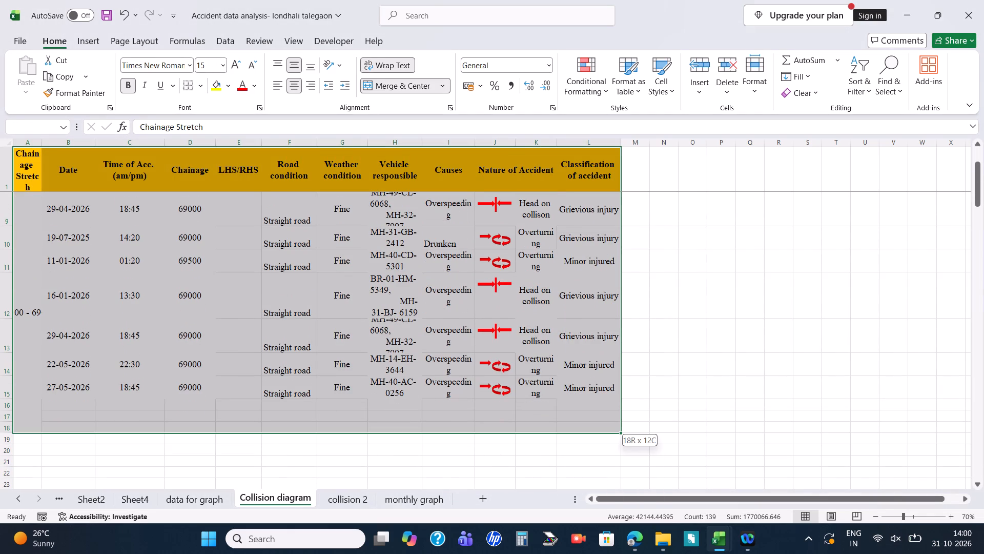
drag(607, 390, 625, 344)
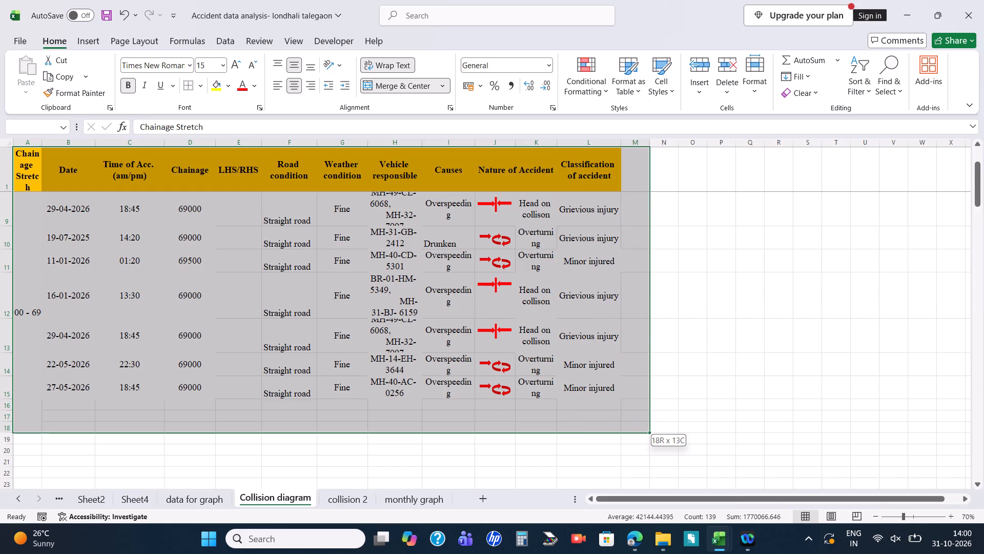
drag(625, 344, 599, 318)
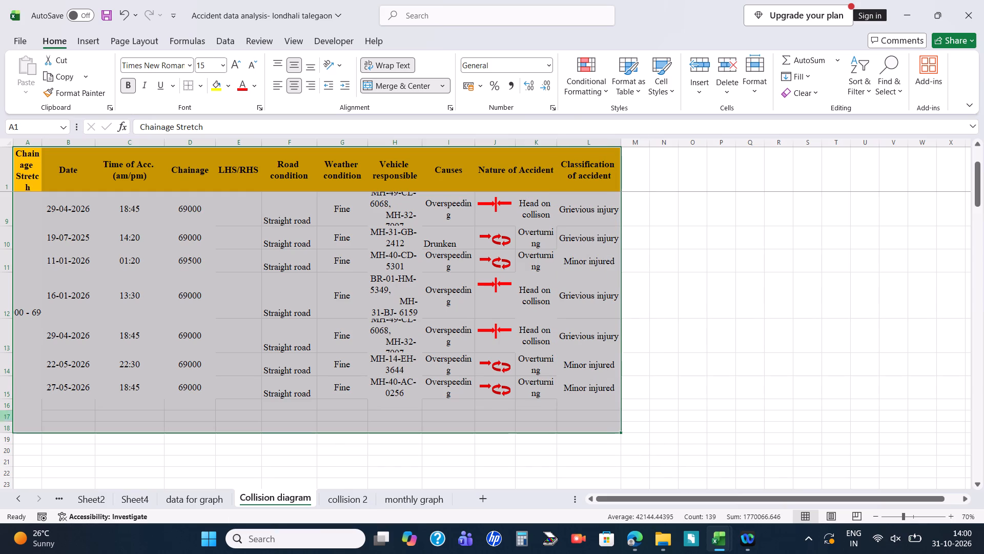
Unmerge the 69+000 - 69+500 chainage stretch cell and merge and centre it over rows 9 to 15 only.
click(29, 387)
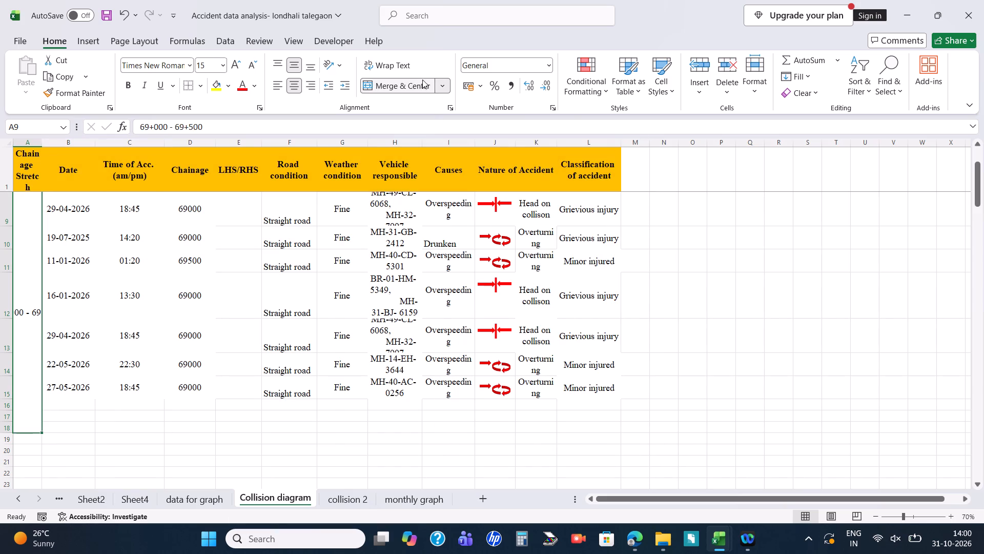
click(407, 80)
drag(33, 217, 42, 400)
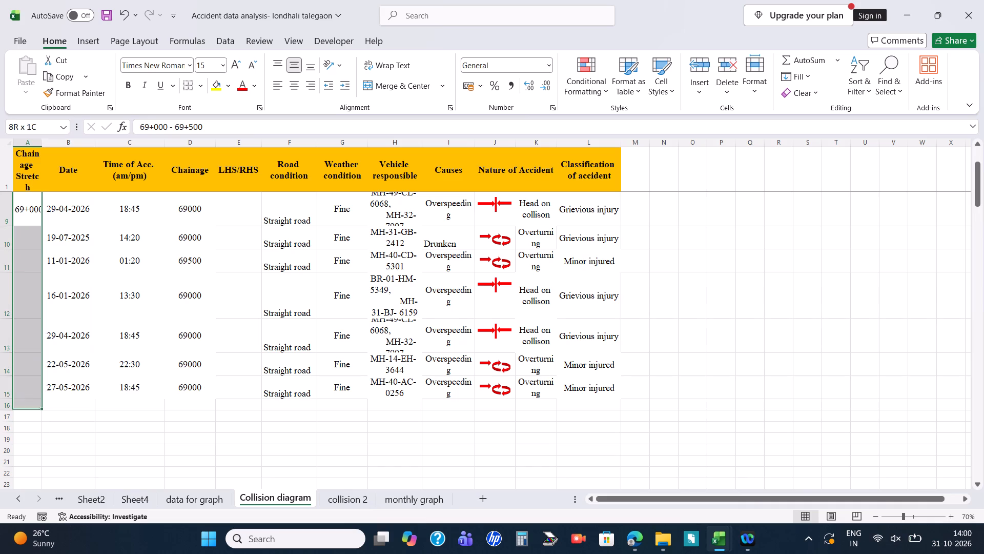
drag(42, 400, 37, 390)
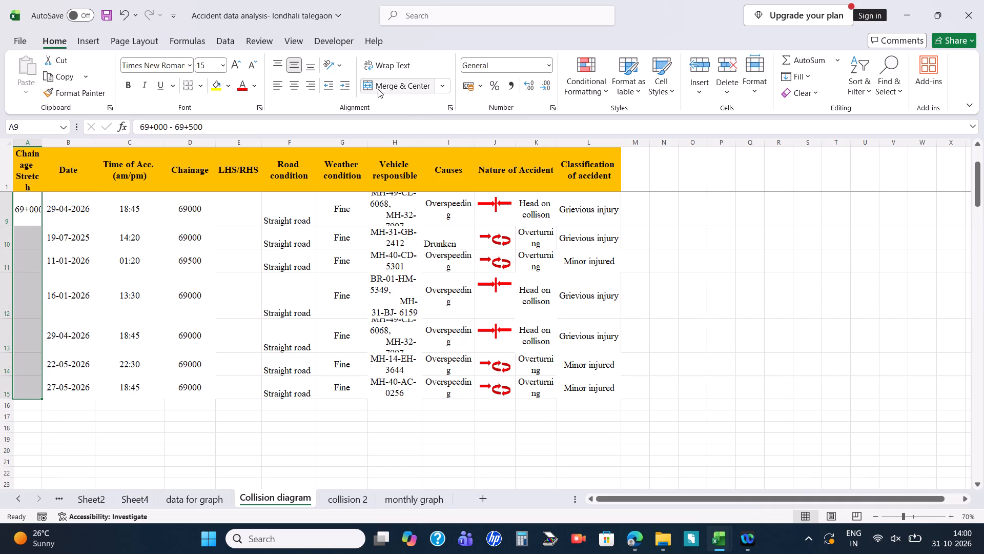
click(375, 84)
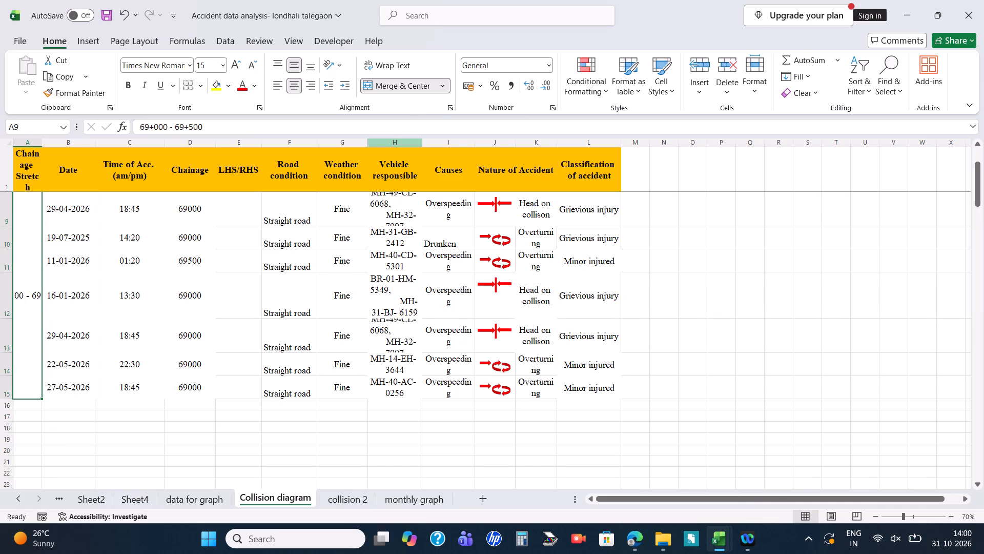
Apply all borders to the Collision diagram table from A1 to L15.
drag(610, 393, 27, 93)
click(200, 83)
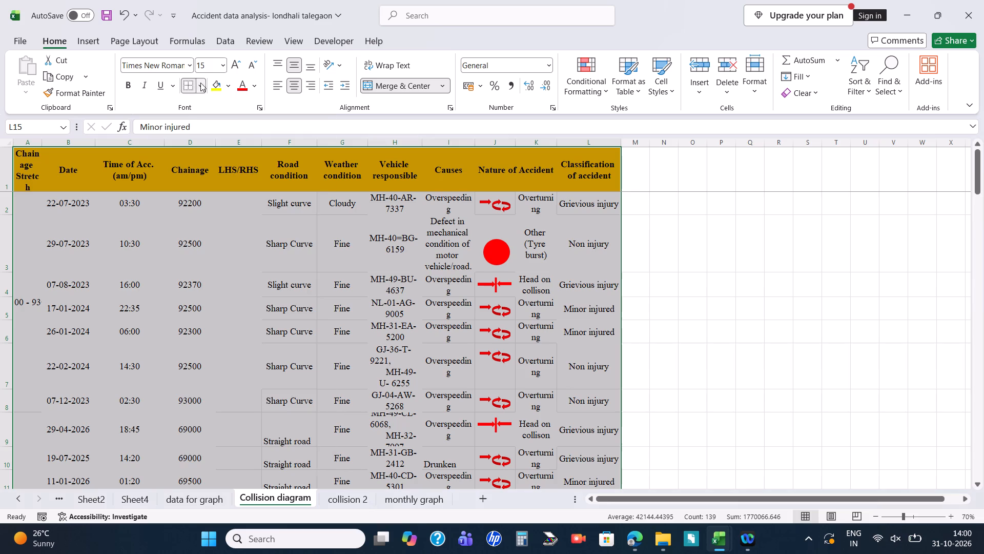
click(228, 219)
click(782, 246)
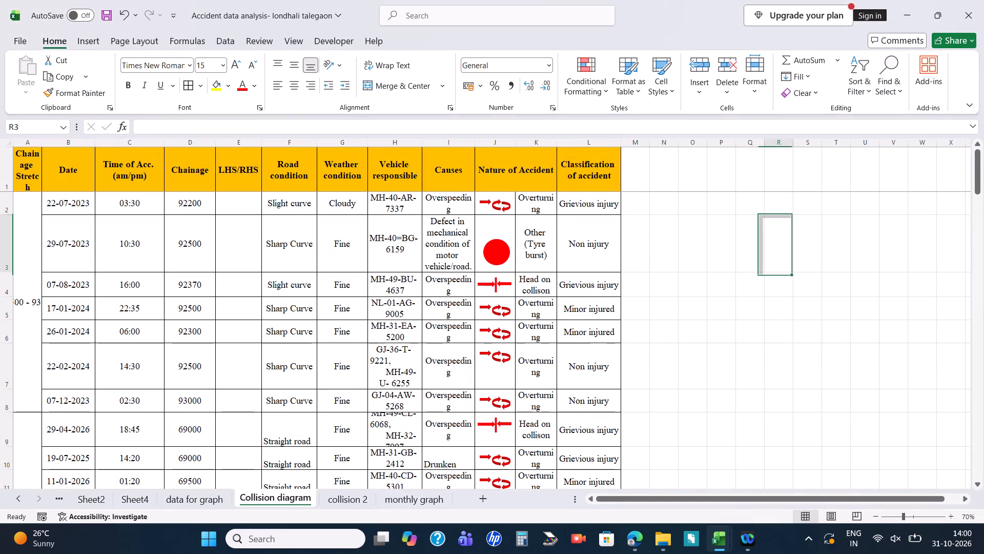
Widen the Chainage Stretch column so its header and stretch labels fit on one line.
scroll(620, 318, down, 3)
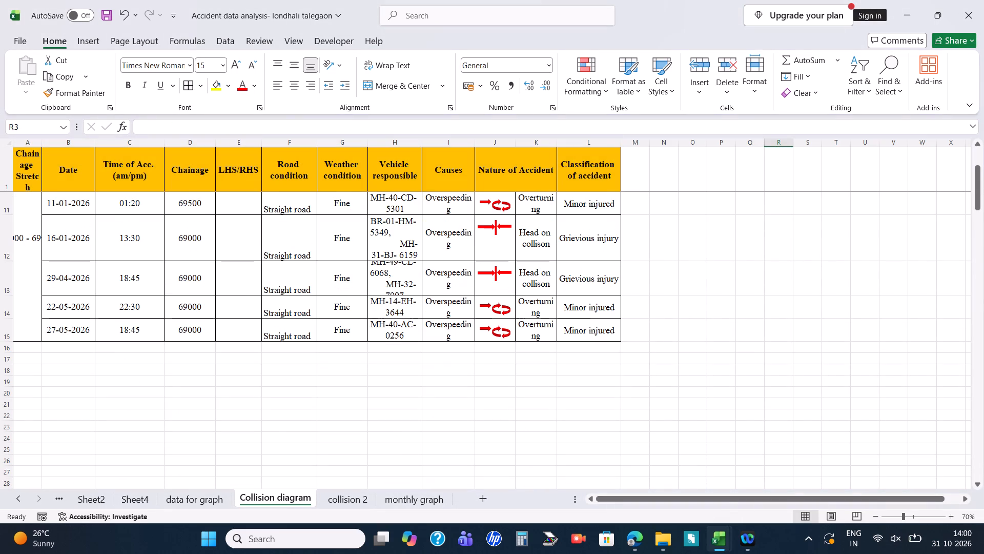
drag(42, 144, 89, 149)
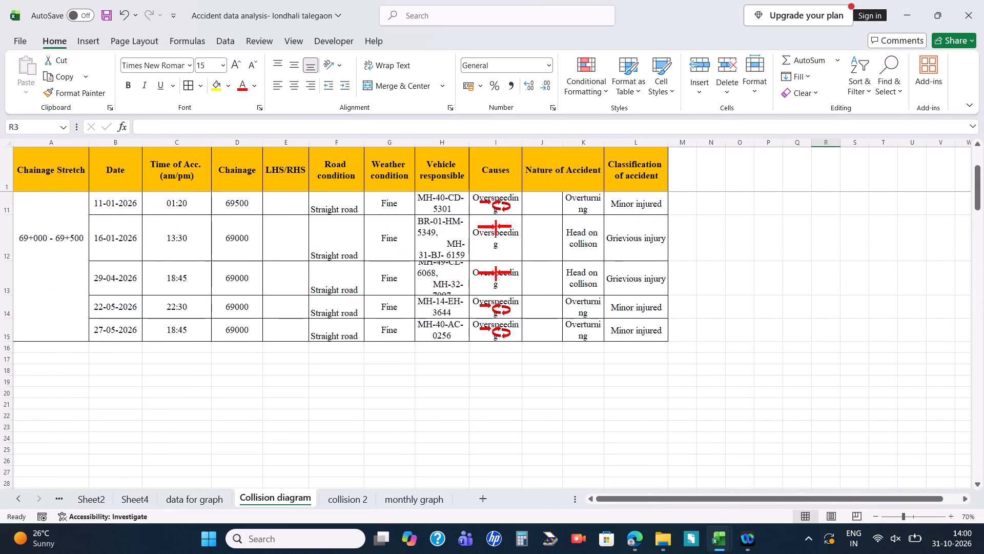
Insert a blank row above row 9 to separate the 92+500 - 93+000 and 69+000 - 69+500 stretches, and save the workbook.
scroll(127, 281, up, 8)
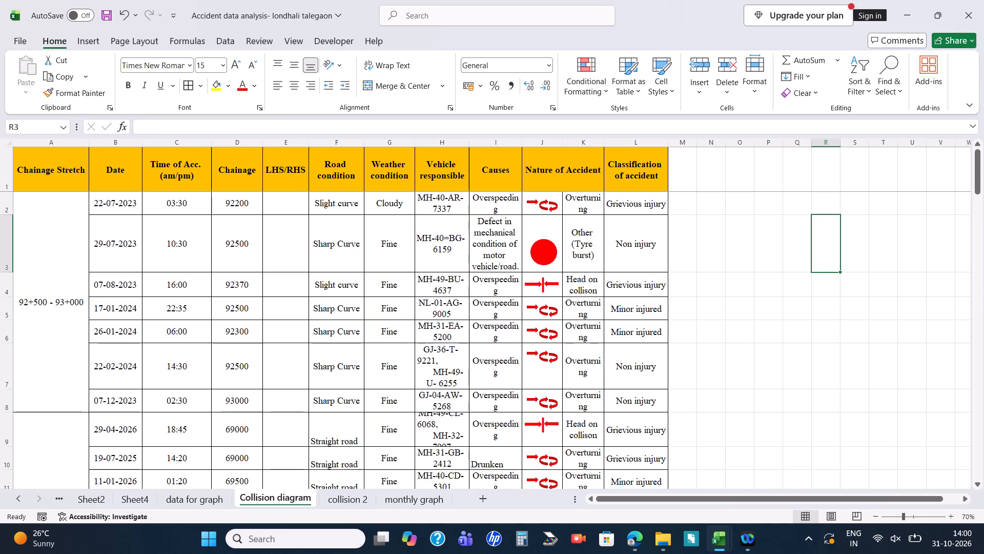
click(7, 415)
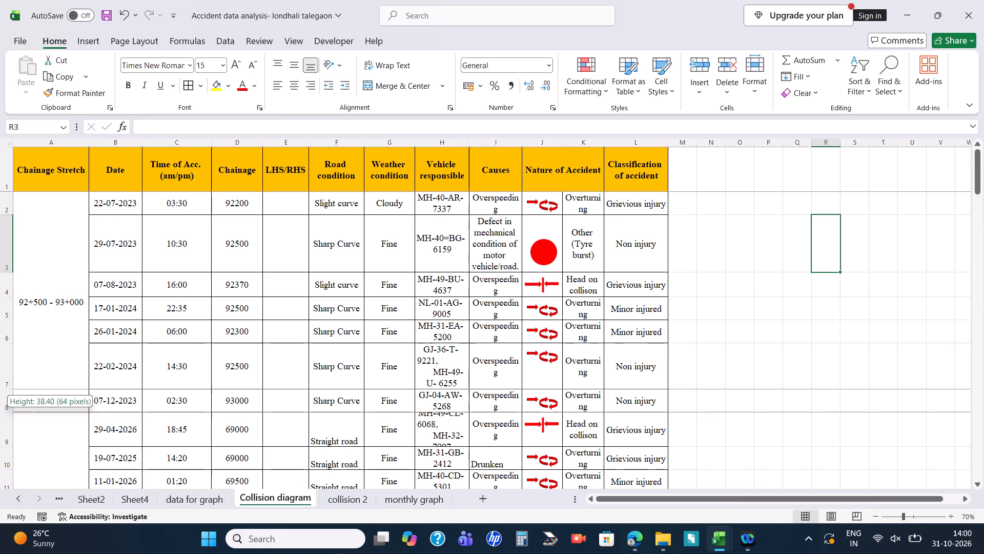
click(7, 415)
click(13, 424)
click(10, 424)
right_click(9, 424)
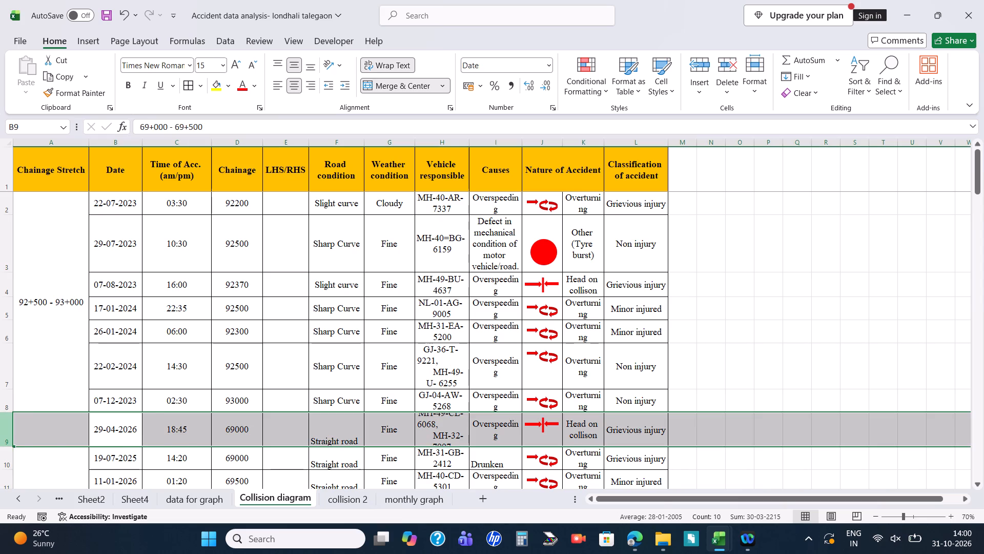
click(63, 307)
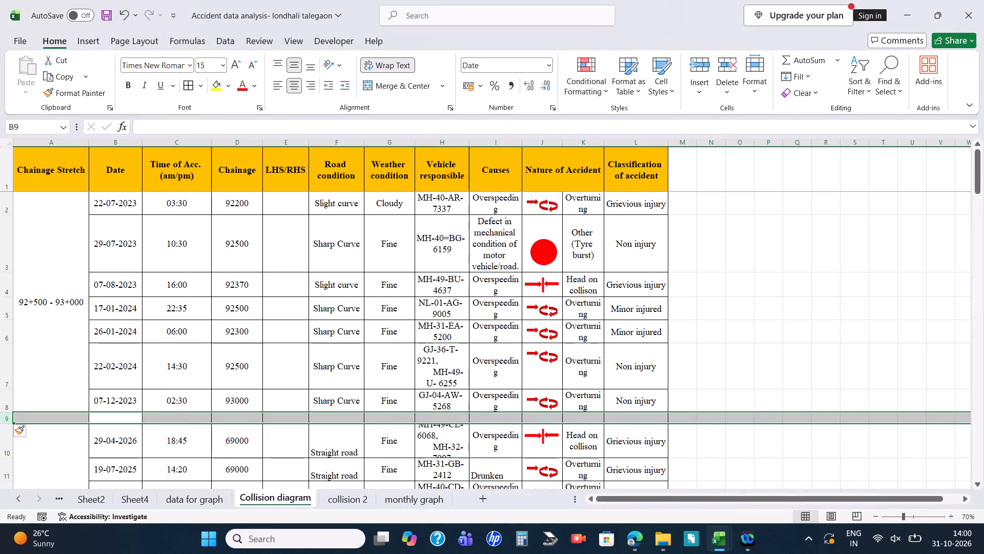
click(784, 310)
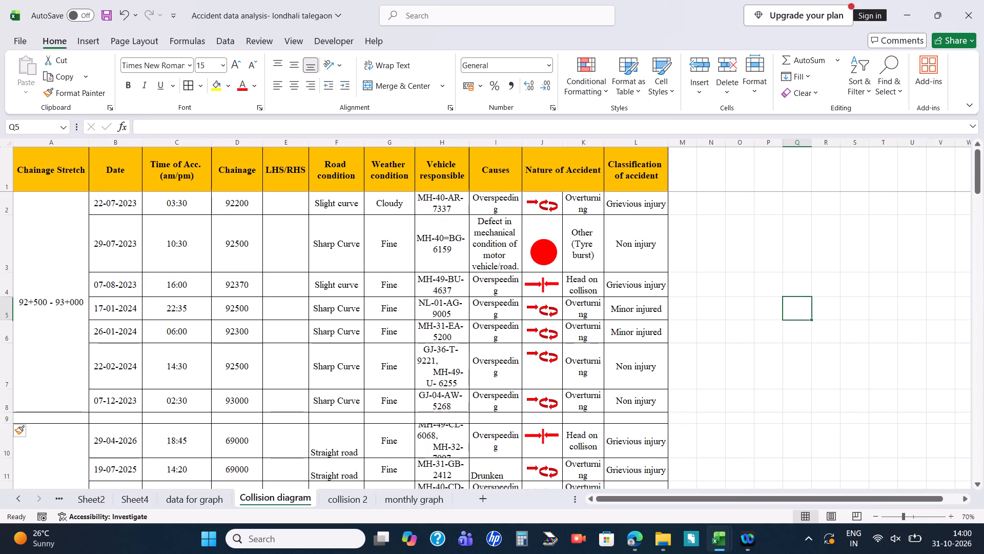
key(ctrl+s)
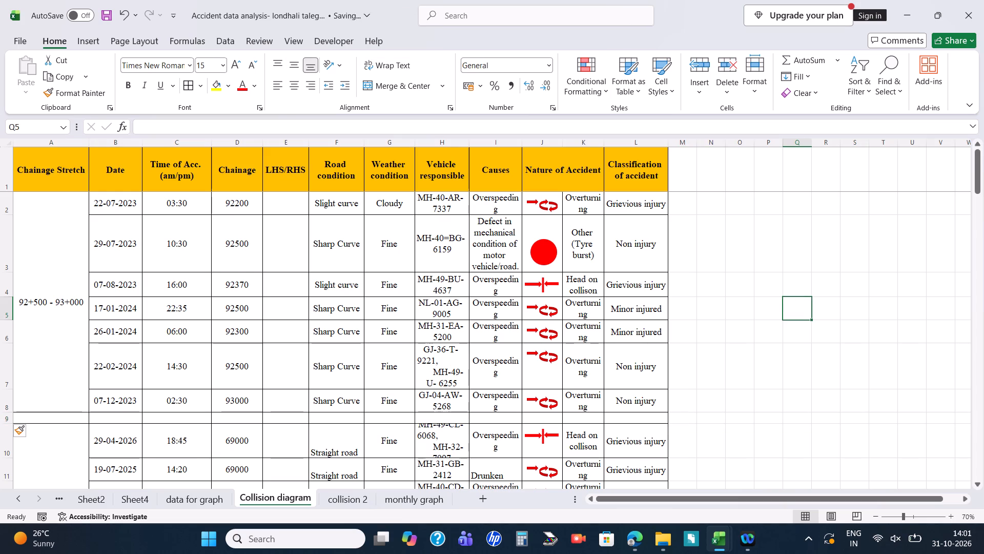
Capture a screenshot of the Collision diagram table from the header row through the 92+500 - 93+000 stretch records and open the capture.
key(shift+super+s)
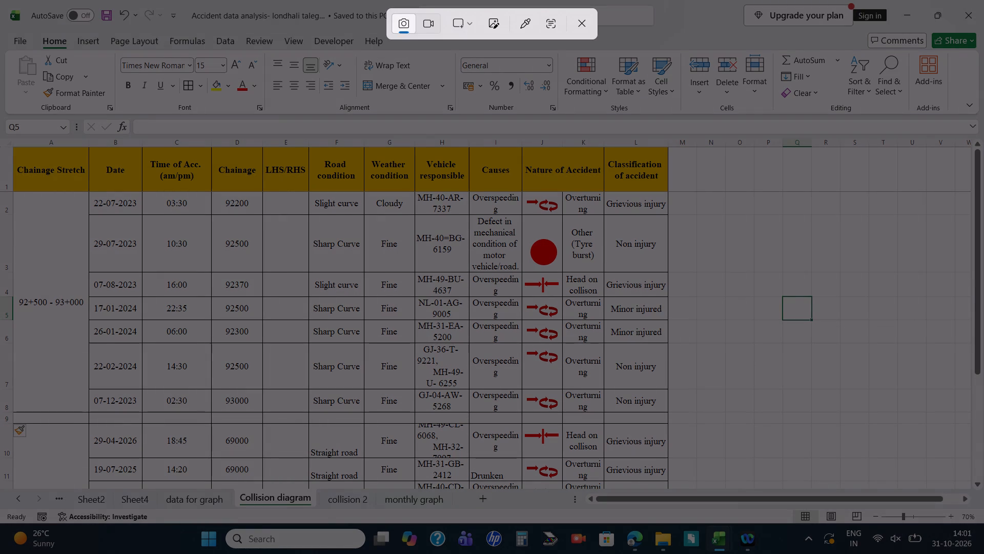
drag(12, 148, 640, 404)
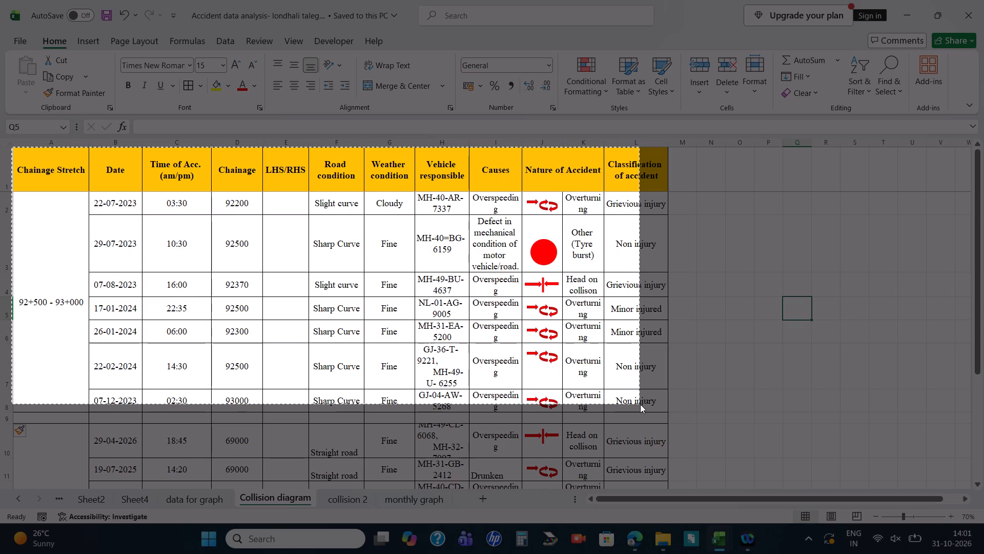
drag(640, 404, 668, 410)
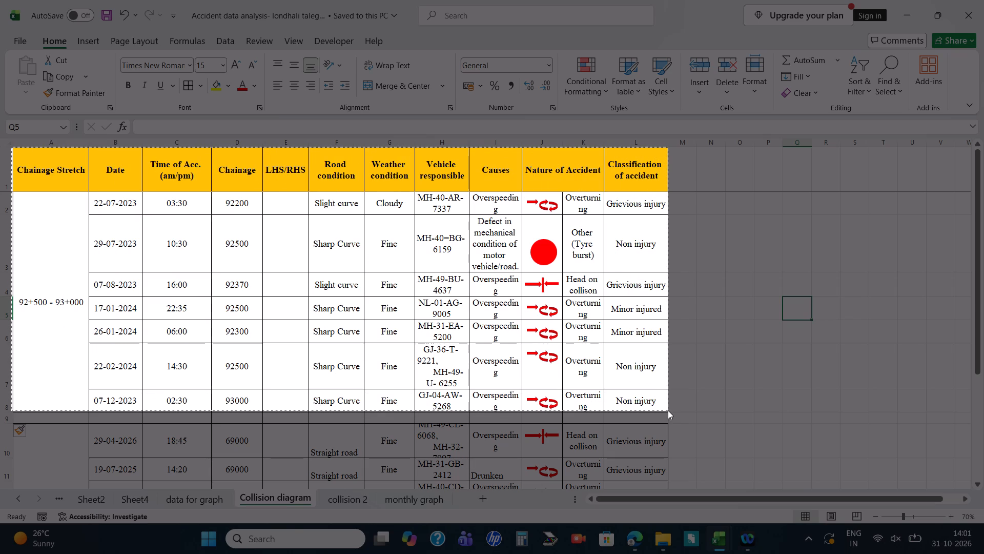
drag(668, 410, 670, 410)
click(828, 366)
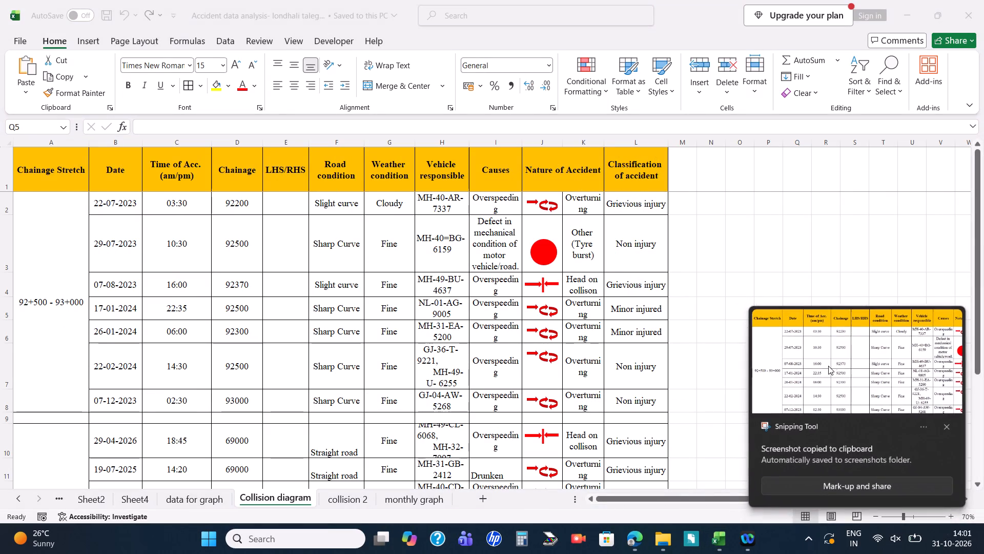
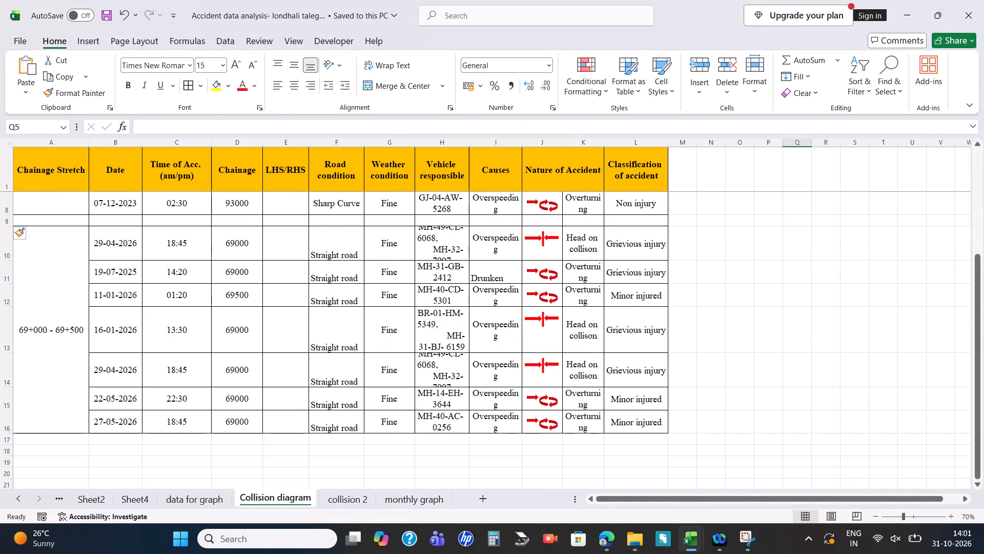
Open the formatting options for the blank row inserted above the 69+000 - 69+500 stretch.
click(770, 327)
key(Escape)
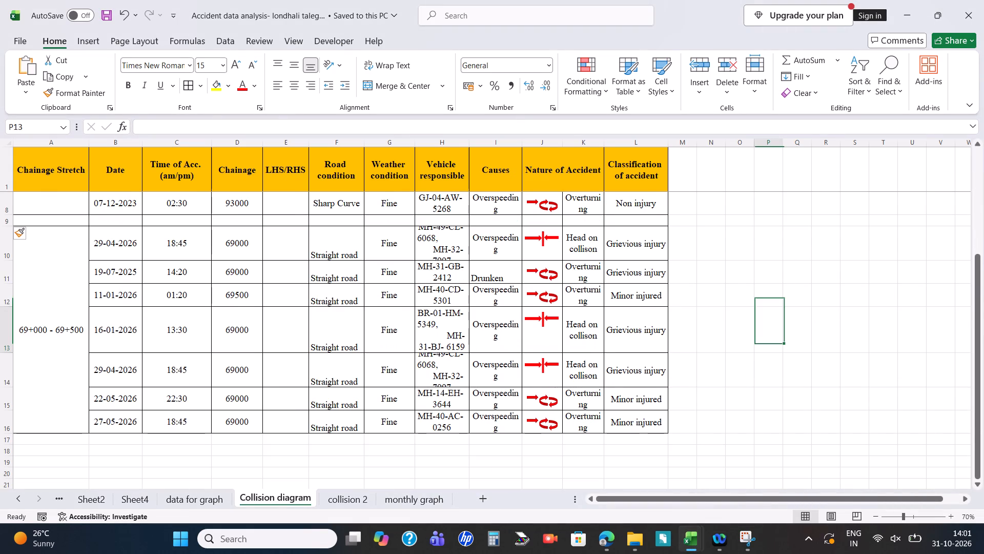
click(18, 232)
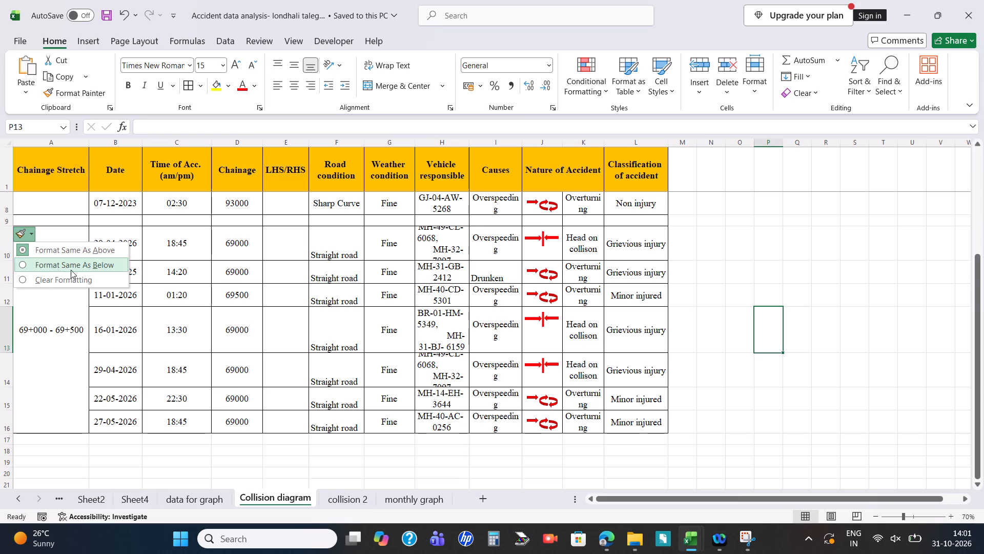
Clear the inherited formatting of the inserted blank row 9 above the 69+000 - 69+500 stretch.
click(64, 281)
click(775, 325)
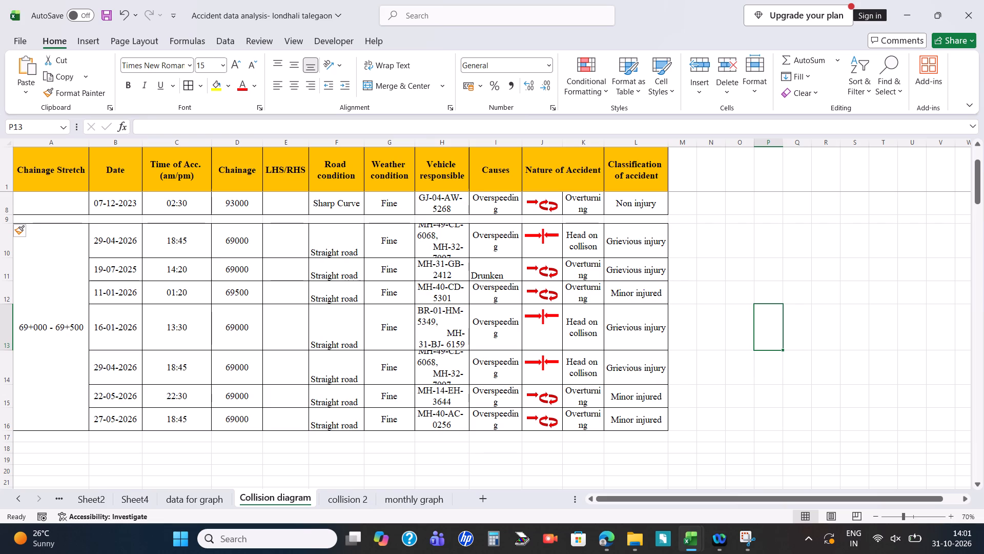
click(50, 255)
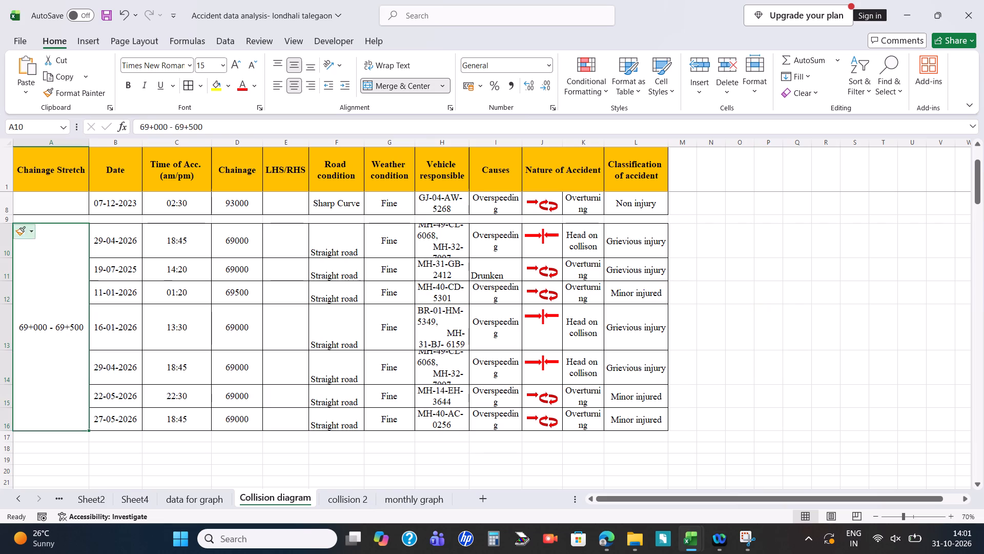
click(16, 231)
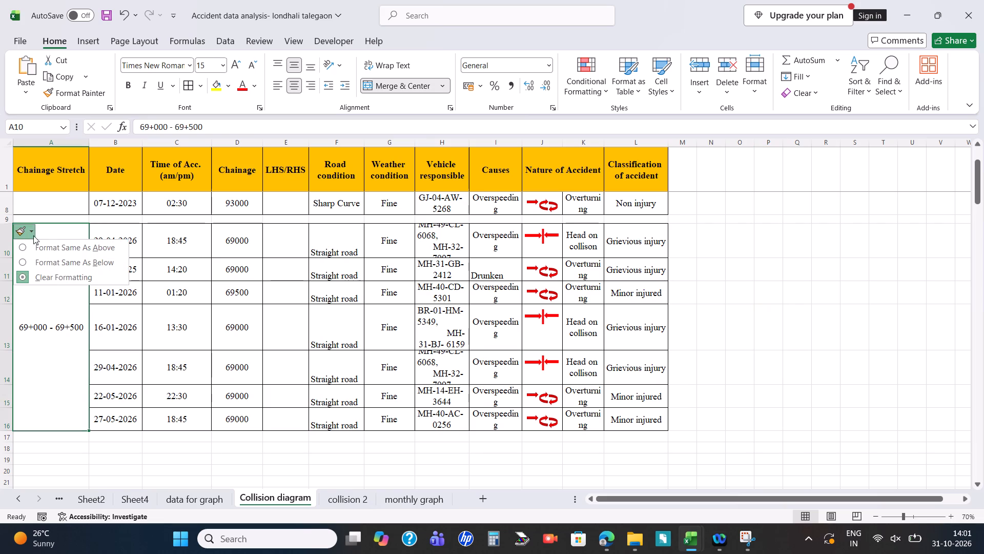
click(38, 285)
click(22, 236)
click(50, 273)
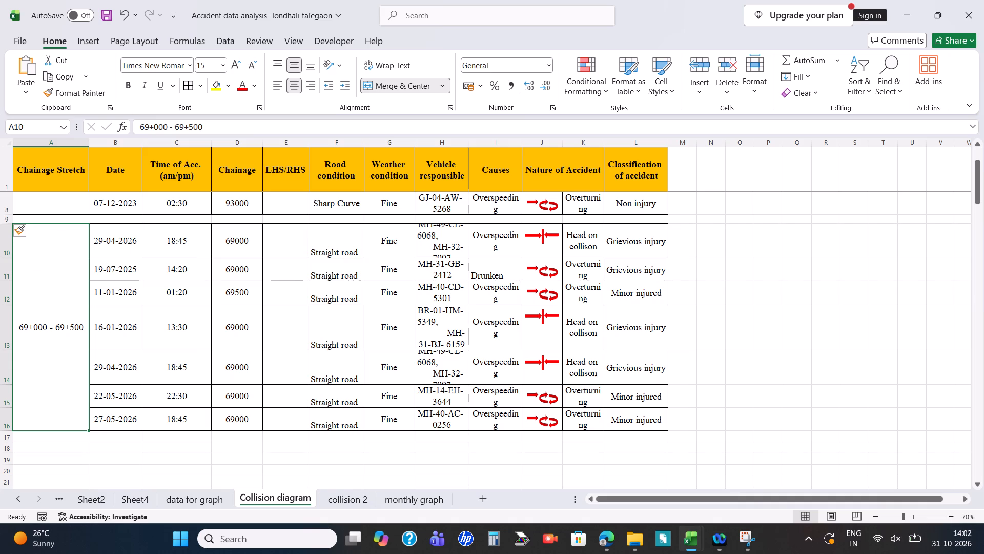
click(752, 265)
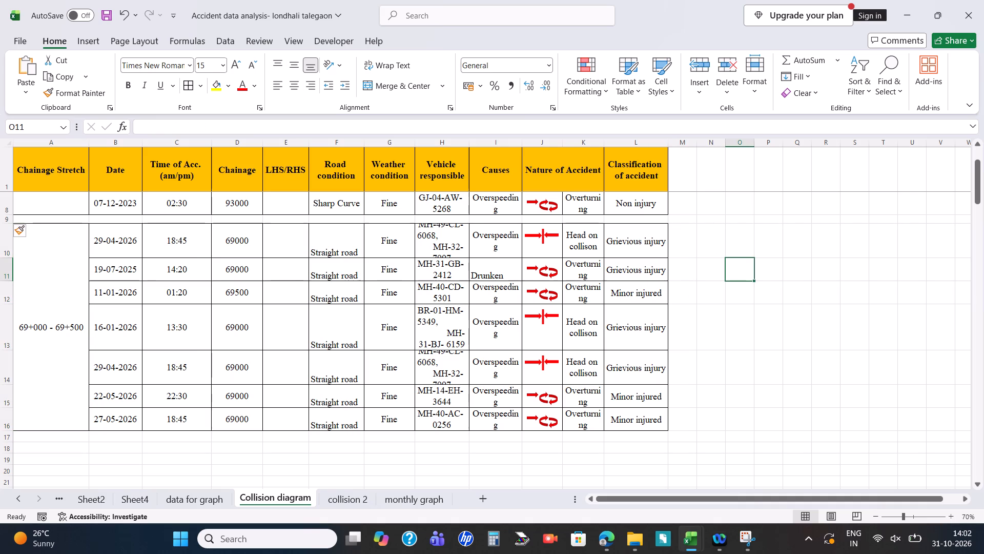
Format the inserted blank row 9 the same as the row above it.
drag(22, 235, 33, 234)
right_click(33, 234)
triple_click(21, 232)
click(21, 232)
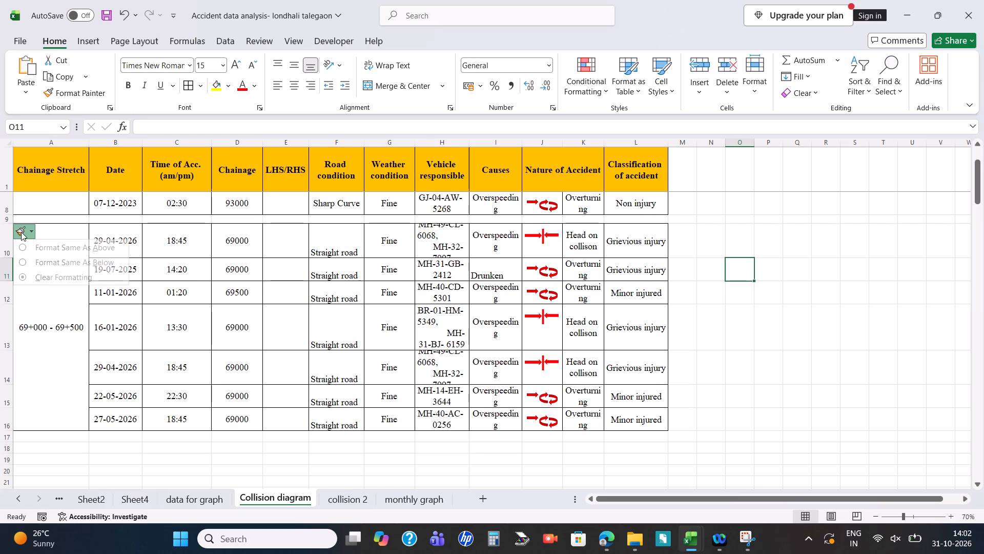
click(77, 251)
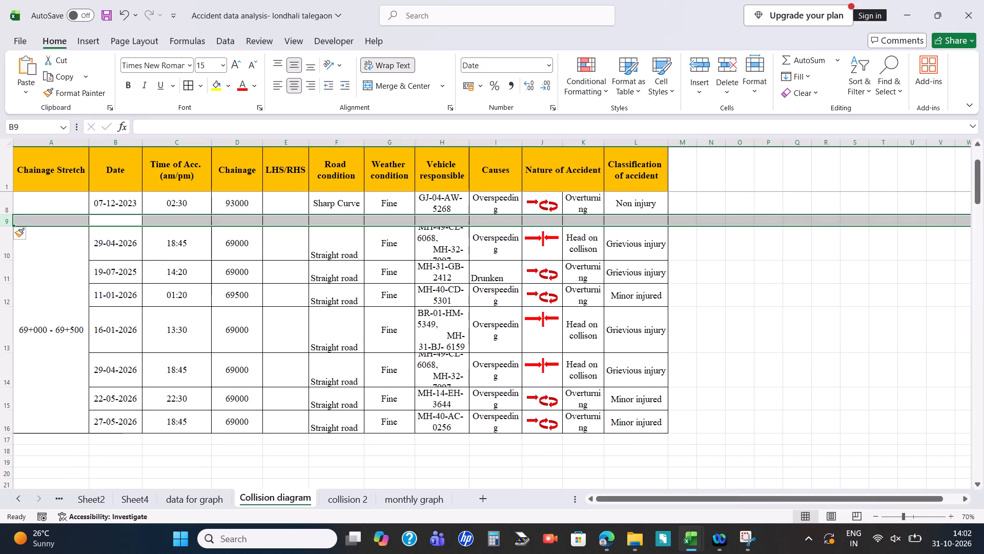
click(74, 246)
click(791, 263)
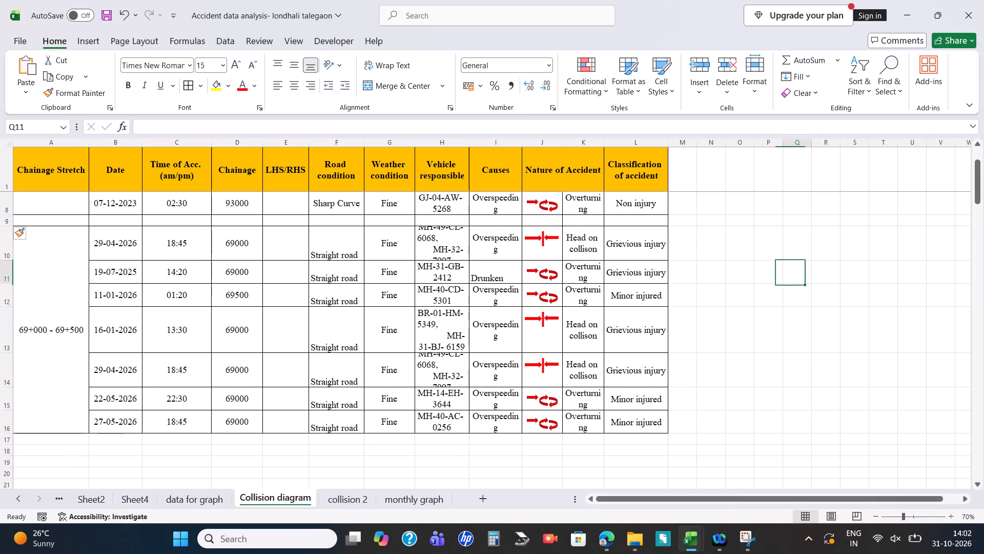
Undo the insertion of blank row 9 between the 92+500 - 93+000 and 69+000 - 69+500 stretches.
scroll(691, 339, down, 1)
scroll(588, 361, up, 3)
scroll(496, 341, down, 1)
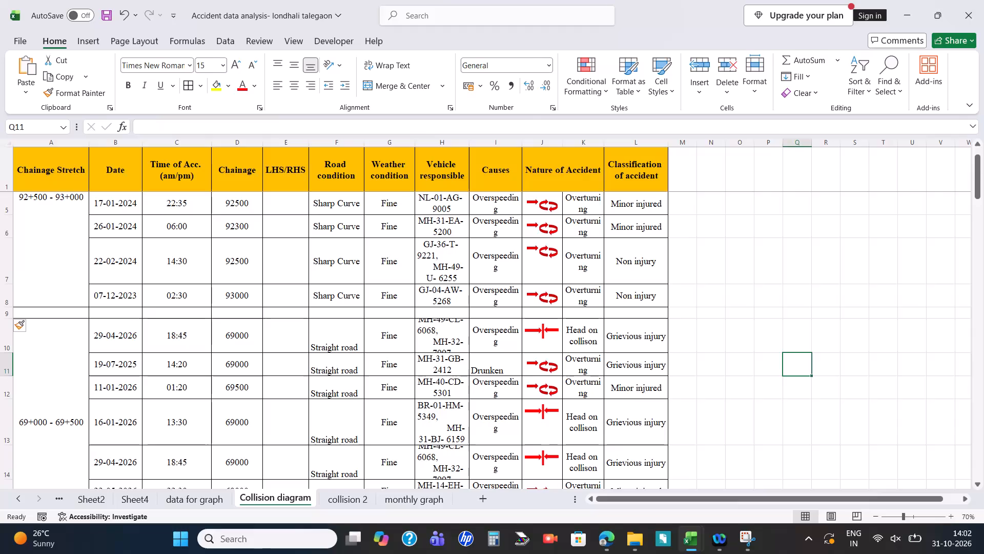
key(ctrl+z)
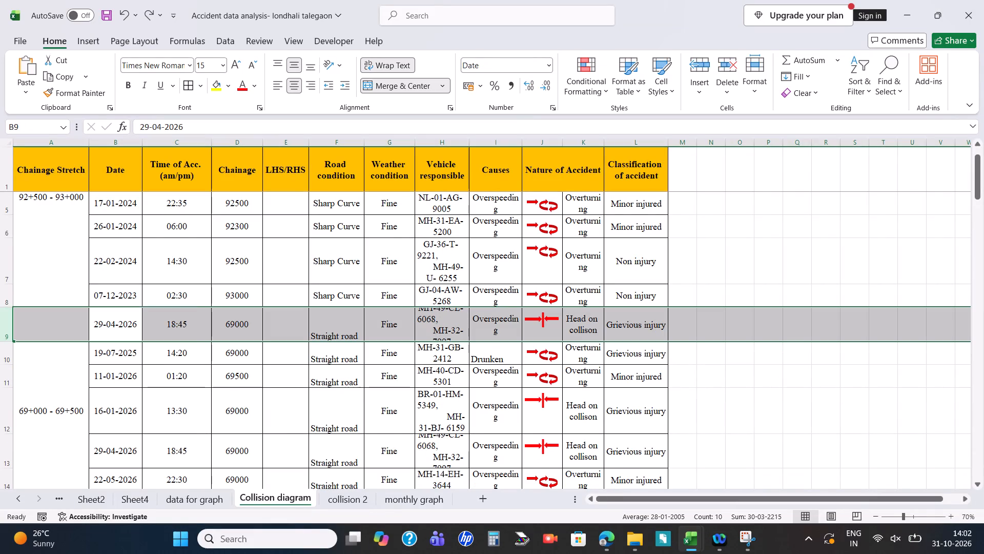
click(788, 282)
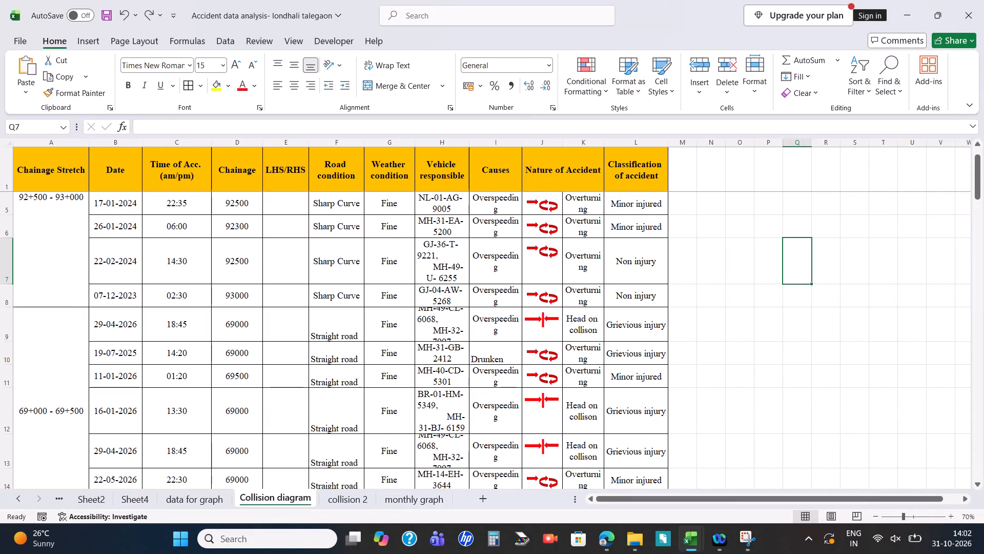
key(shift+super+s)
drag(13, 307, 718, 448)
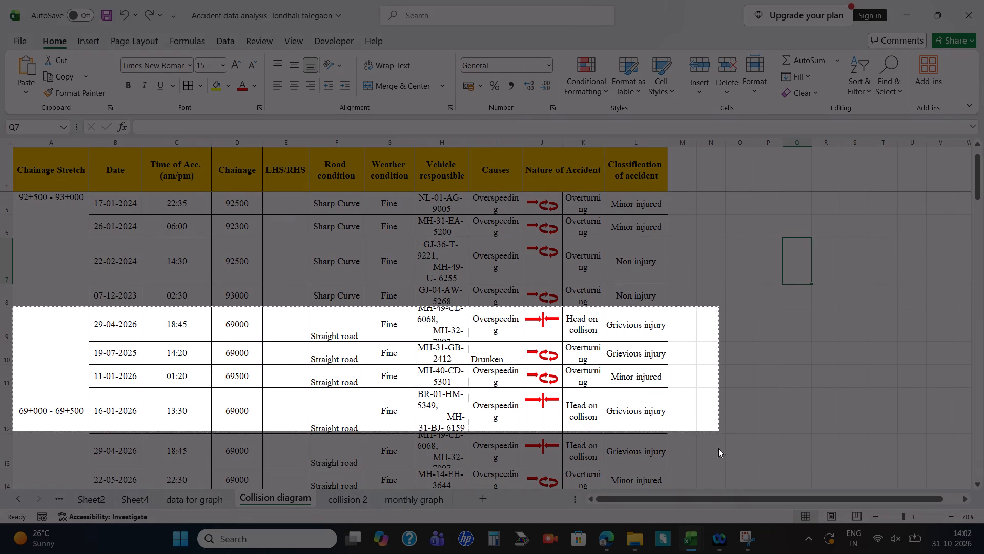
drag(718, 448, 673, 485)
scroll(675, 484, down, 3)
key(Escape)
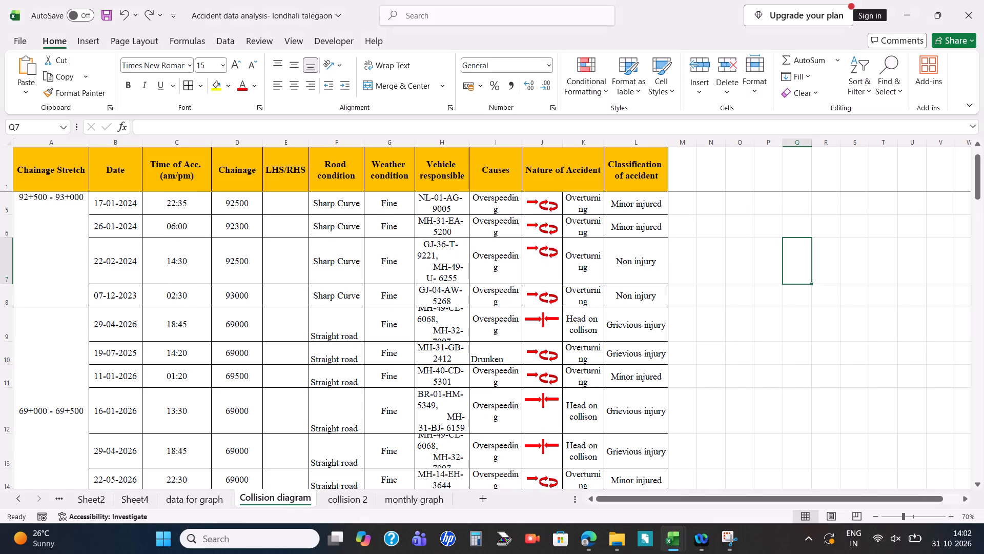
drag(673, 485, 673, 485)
Capture a screen snip of the complete 69+000 - 69+500 stretch, rows 9 to 15, from Chainage Stretch to Classification of accident.
scroll(420, 353, down, 2)
scroll(420, 353, up, 1)
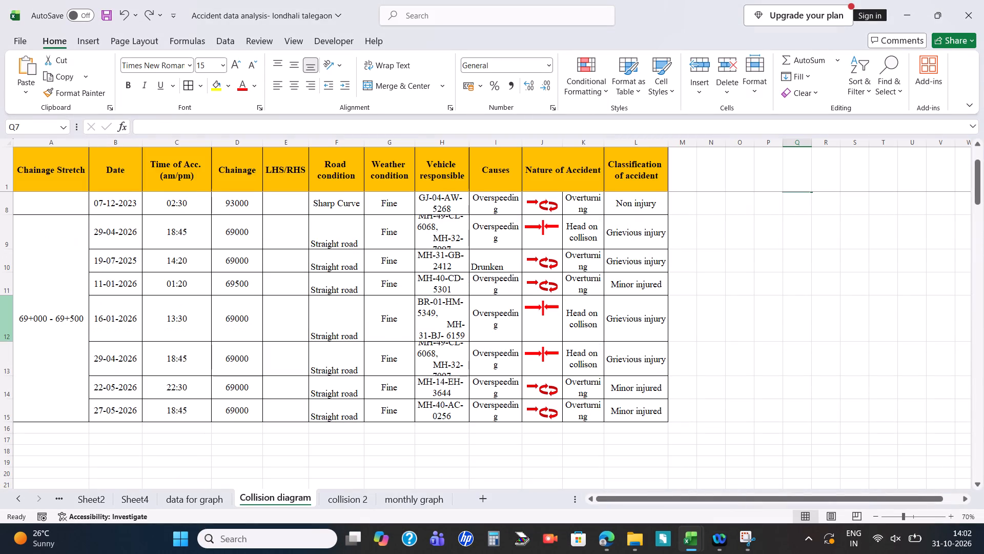
key(shift+super+s)
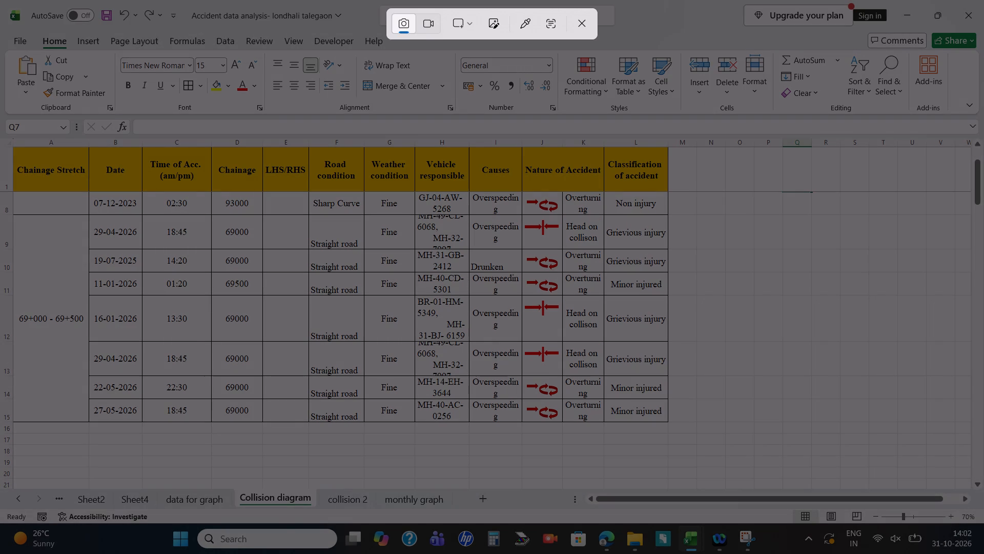
drag(13, 215, 668, 387)
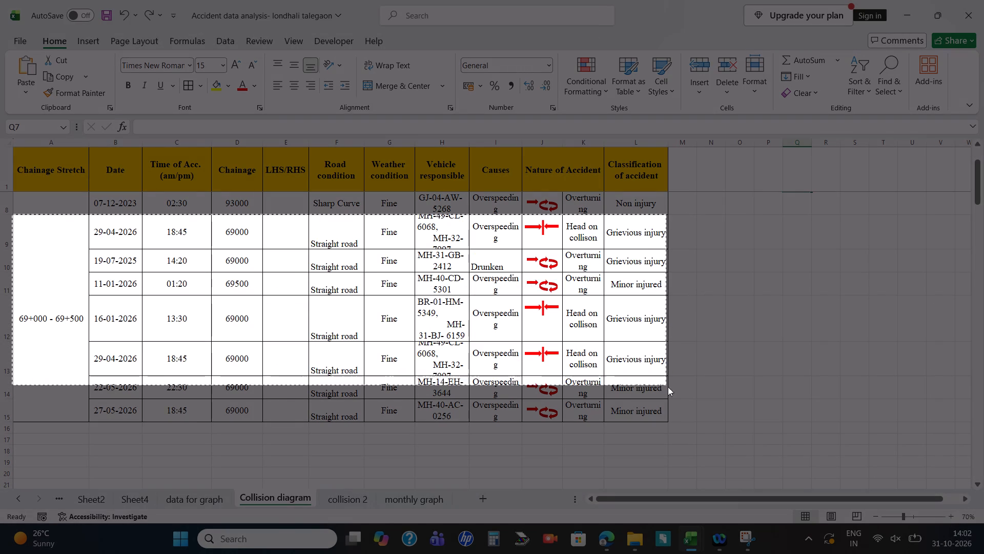
drag(668, 387, 671, 421)
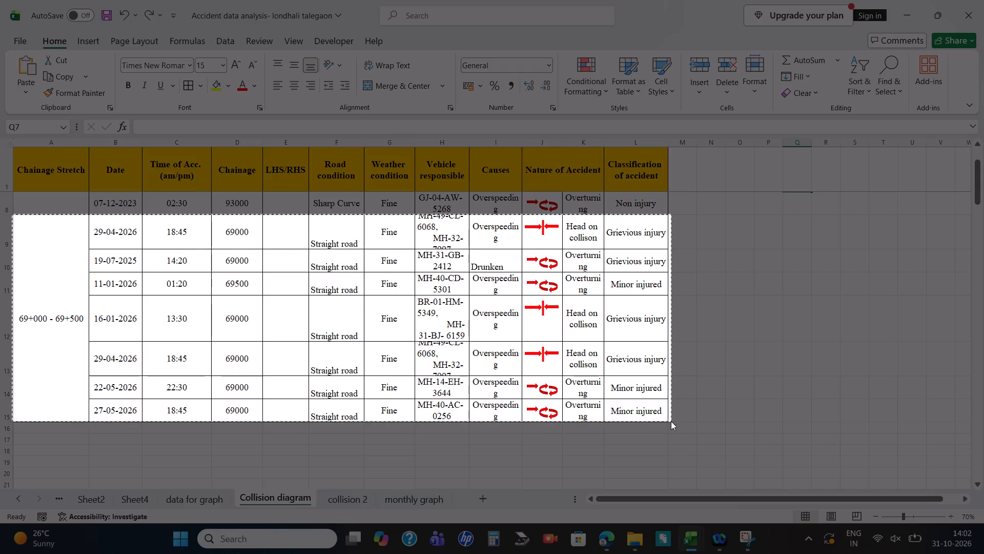
Complete the snip of the 69+000 - 69+500 stretch, rows 9 to 15, and copy the captured image.
drag(671, 421, 667, 422)
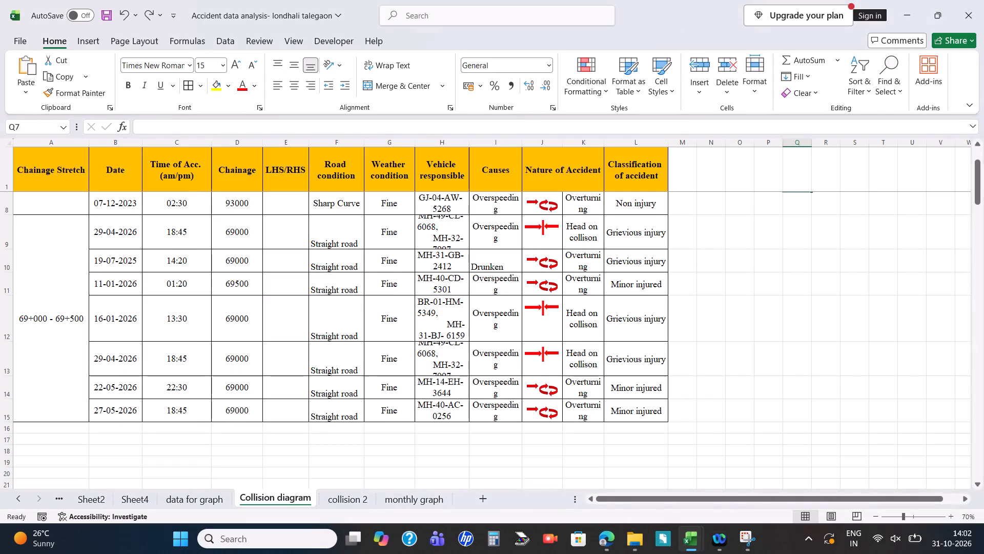
click(892, 369)
key(ctrl+c)
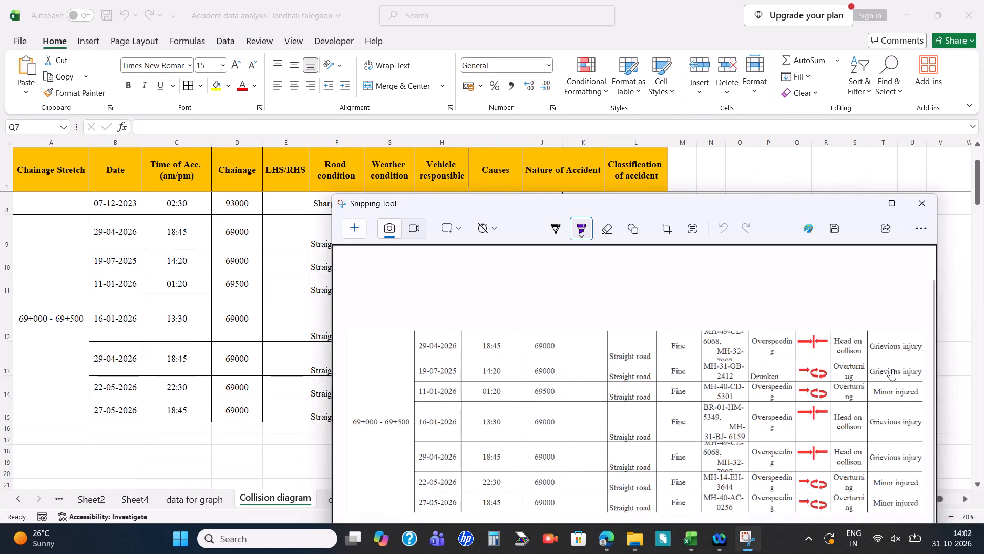
Switch to the inbox window holding the open email draft with the collision table image.
key(alt+Tab)
key(alt+Tab)
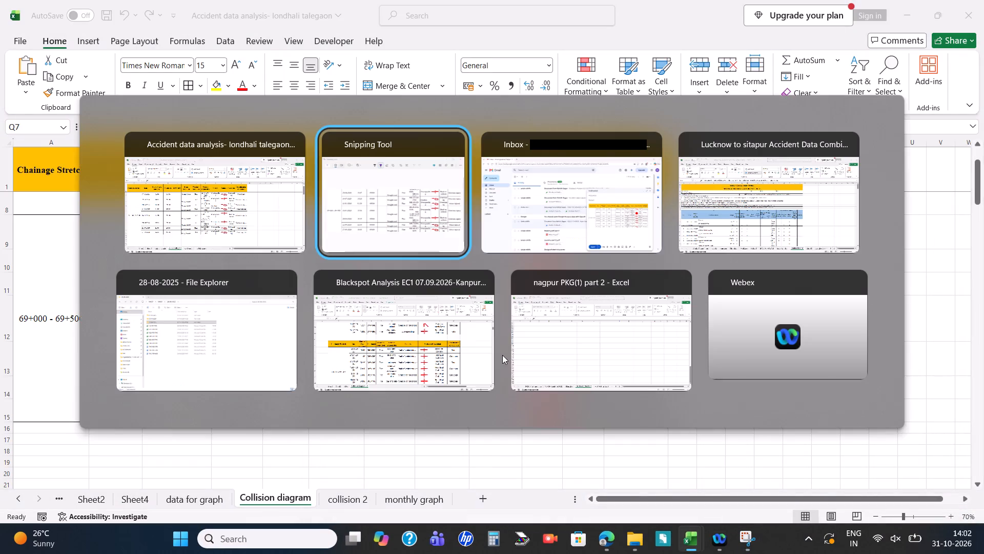
key(alt+Tab)
key(alt+Tab)
key(alt+Tab)
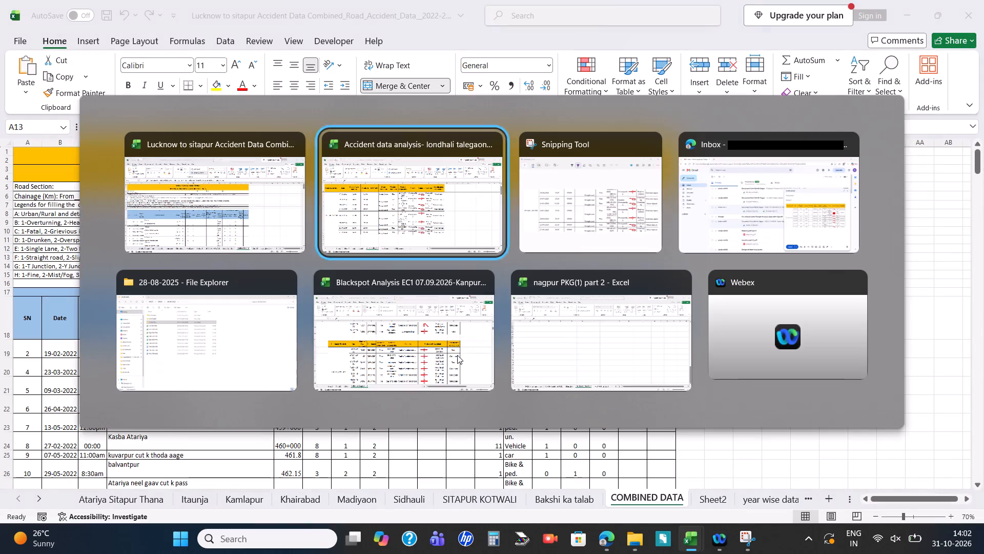
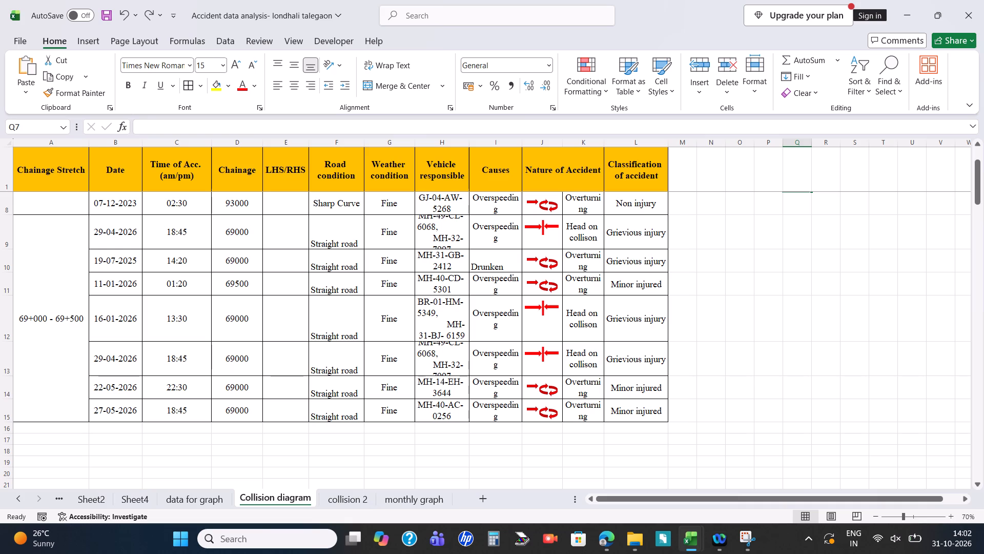
Check the 92+500 - 93+000 accident rows on the collision 2 sheet against those on the Collision diagram sheet.
click(367, 500)
scroll(496, 420, up, 5)
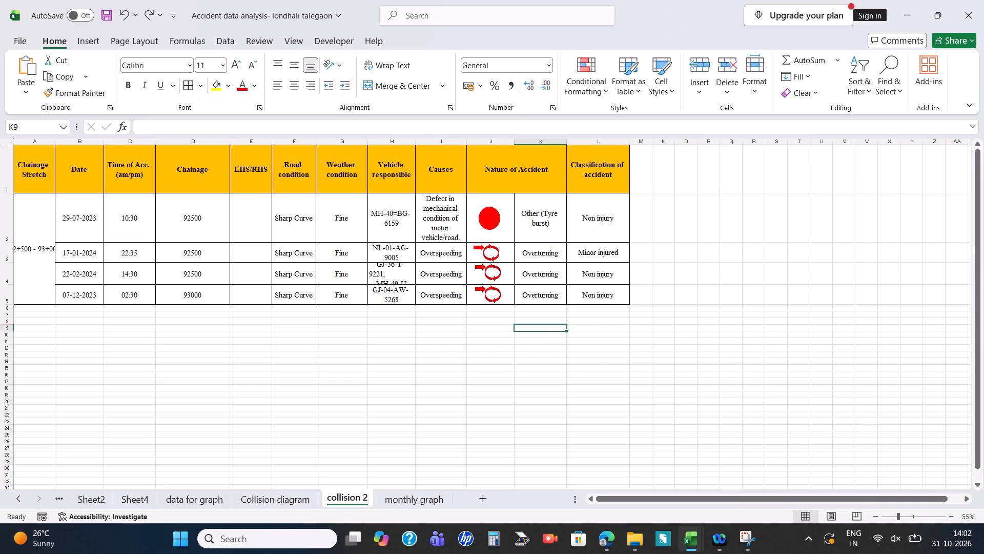
click(303, 496)
scroll(333, 485, up, 10)
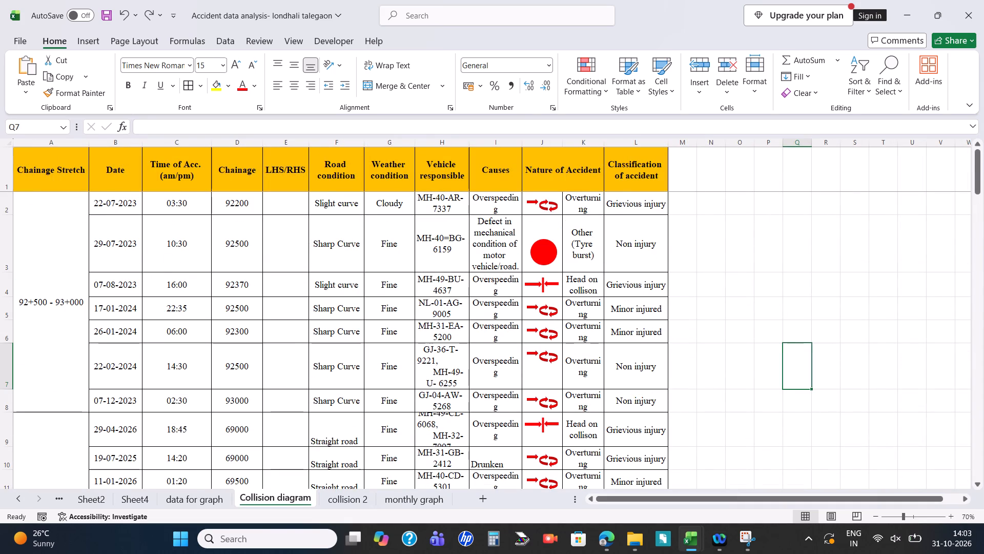
click(118, 211)
drag(115, 208, 194, 208)
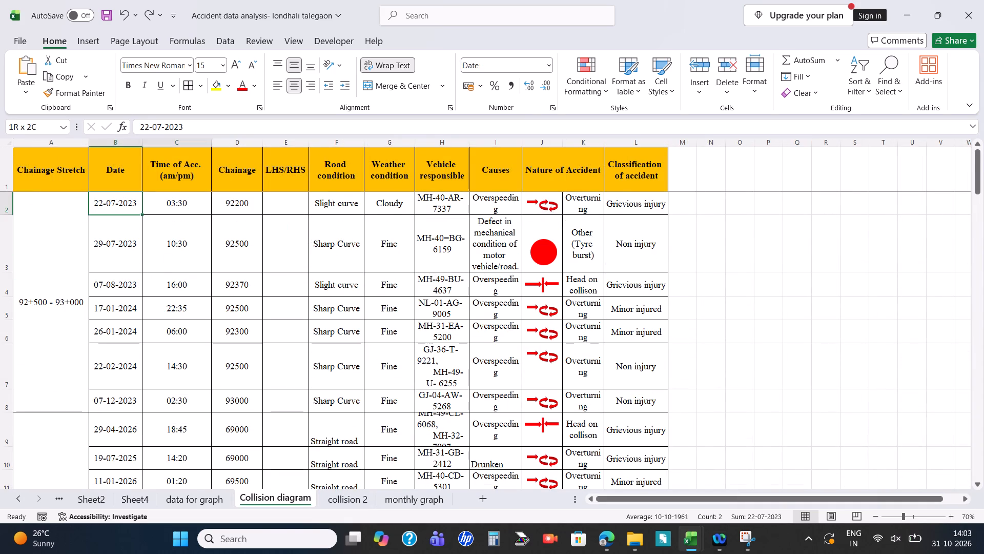
drag(194, 208, 657, 202)
Unmerge the 92+500 - 93+000 Chainage Stretch cell and move its label to A4, beside the 07-08-2023 accident.
click(43, 229)
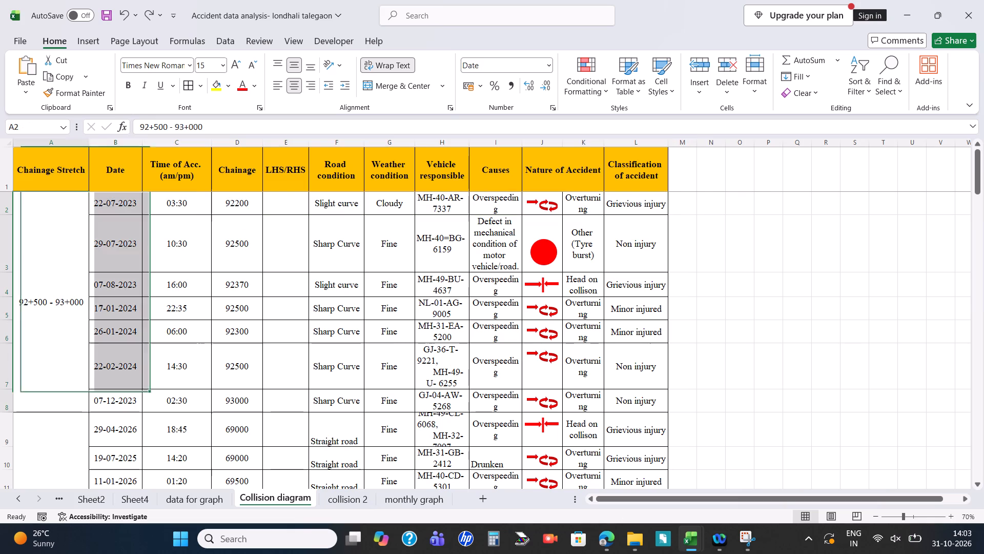
click(387, 83)
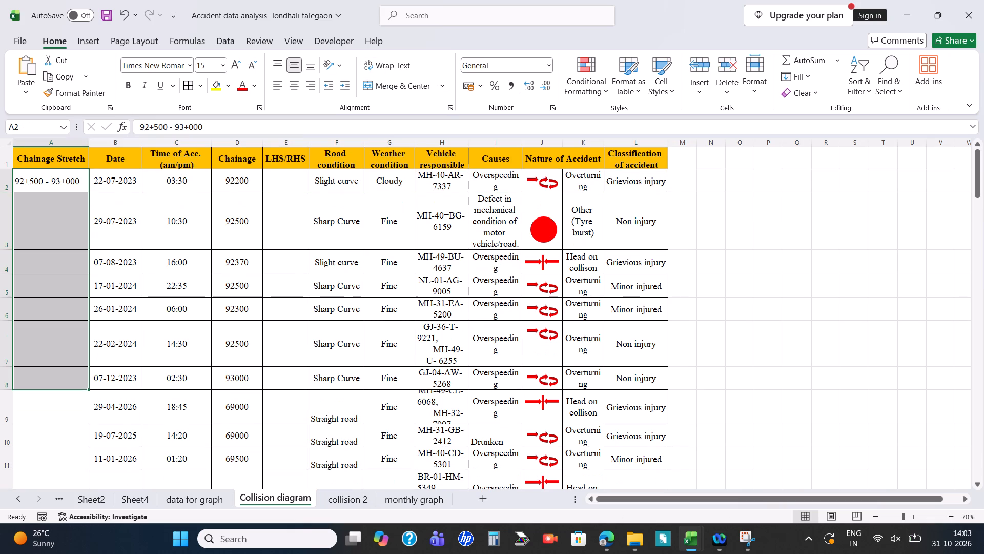
click(36, 182)
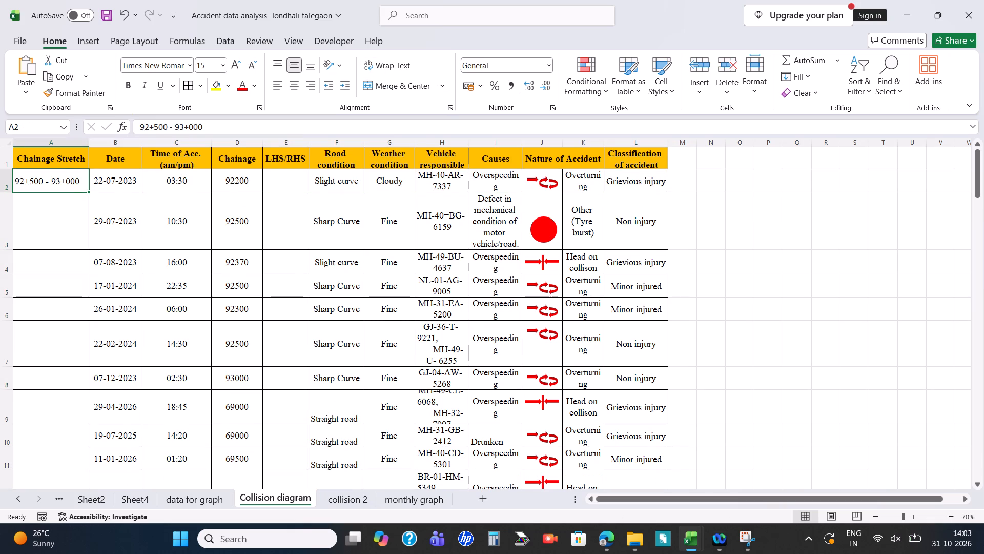
key(ctrl+x)
click(55, 262)
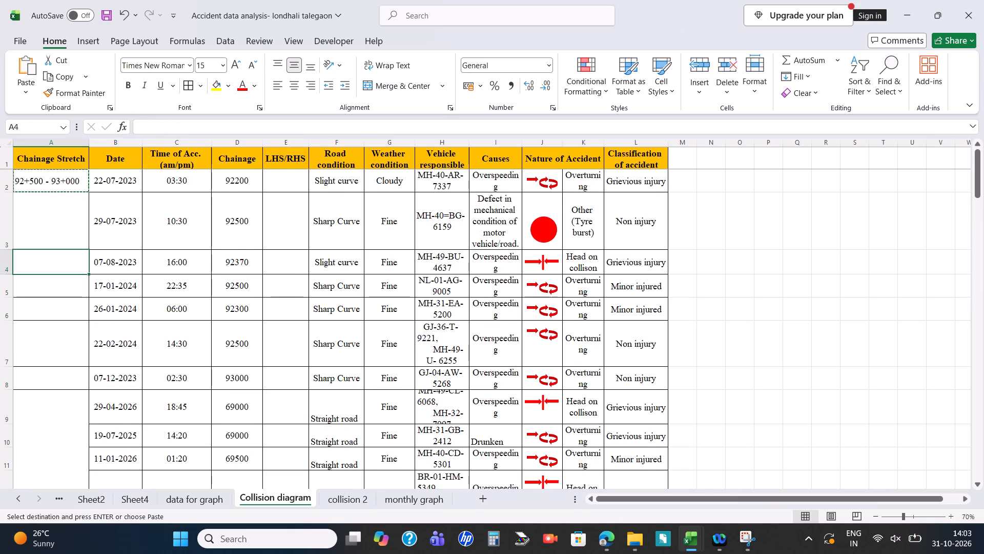
key(ctrl+v)
Delete the entire row of the 22-07-2023 accident at chainage 92200.
click(10, 180)
right_click(10, 180)
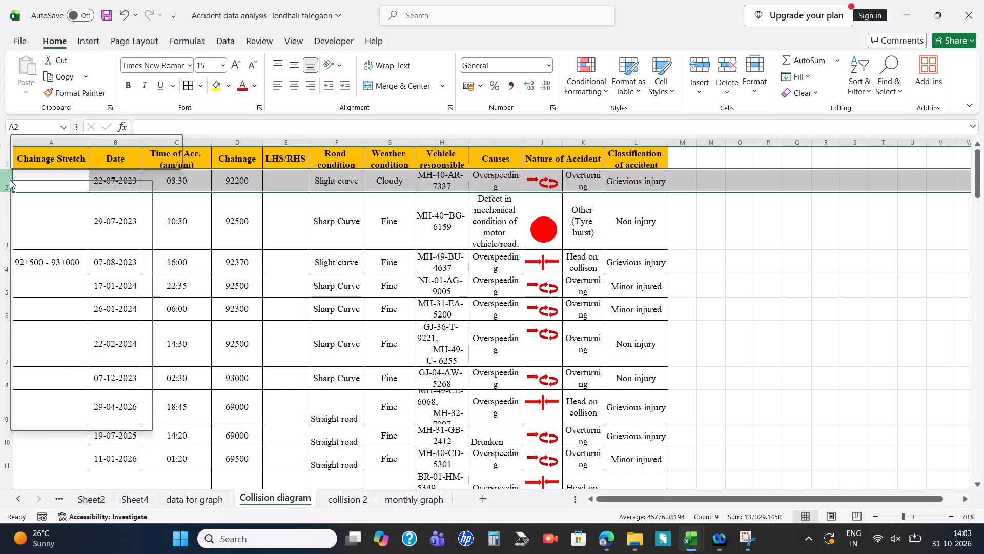
click(65, 333)
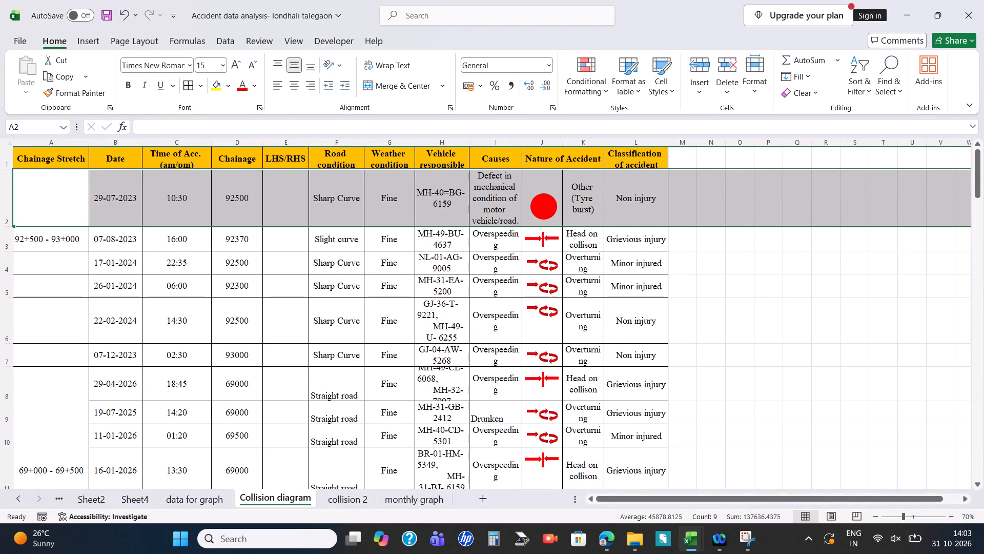
Move the 92+500 - 93+000 label to A2, beside the 29-07-2023 accident.
click(30, 241)
key(ctrl+x)
click(33, 205)
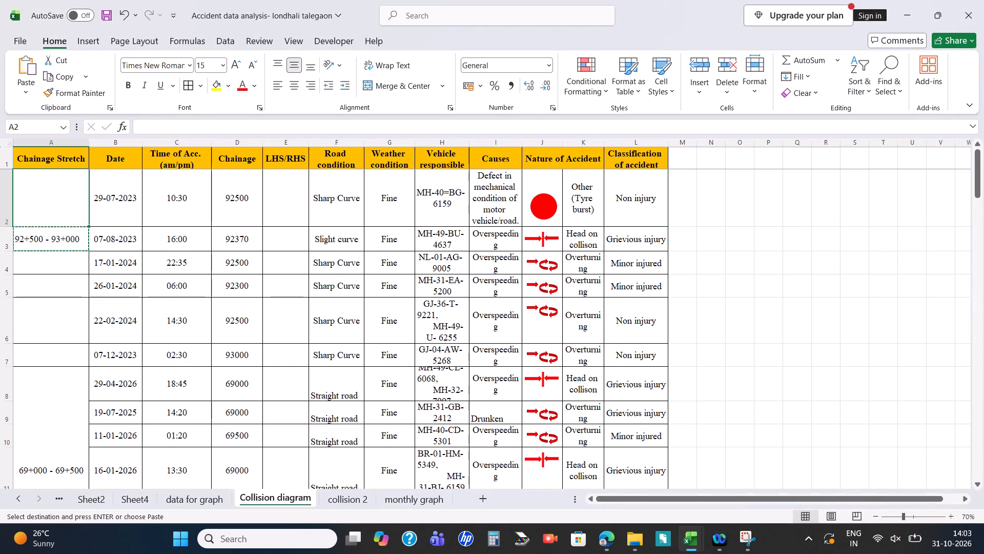
key(ctrl+v)
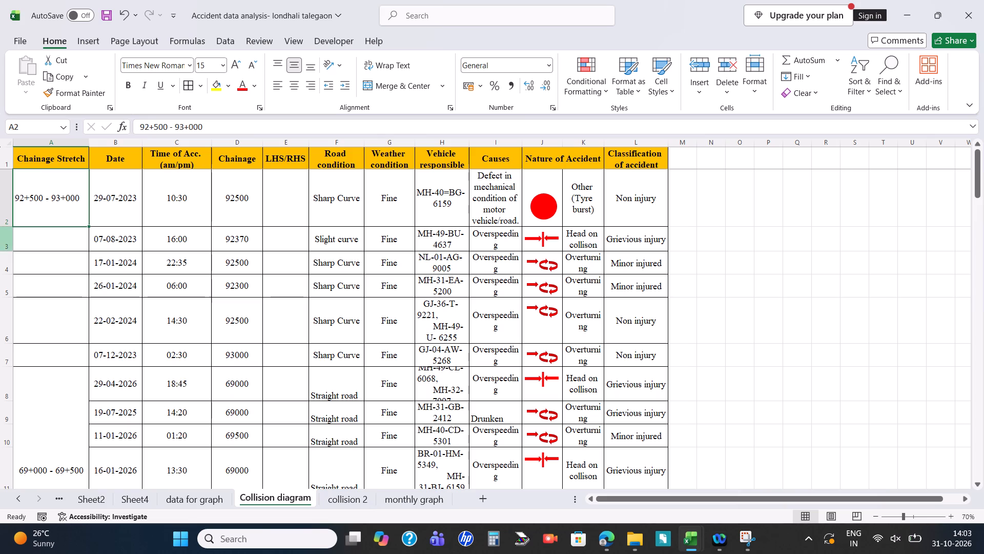
Delete the entire row of the 07-08-2023 accident at chainage 92370.
click(6, 242)
right_click(6, 242)
click(78, 393)
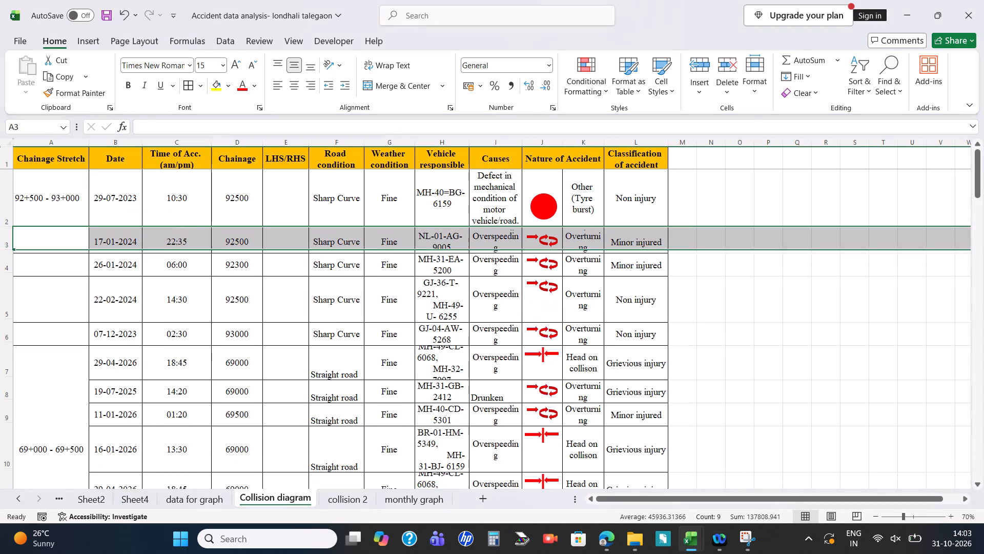
Select the entire row of the 26-01-2024 accident at chainage 92300.
click(9, 268)
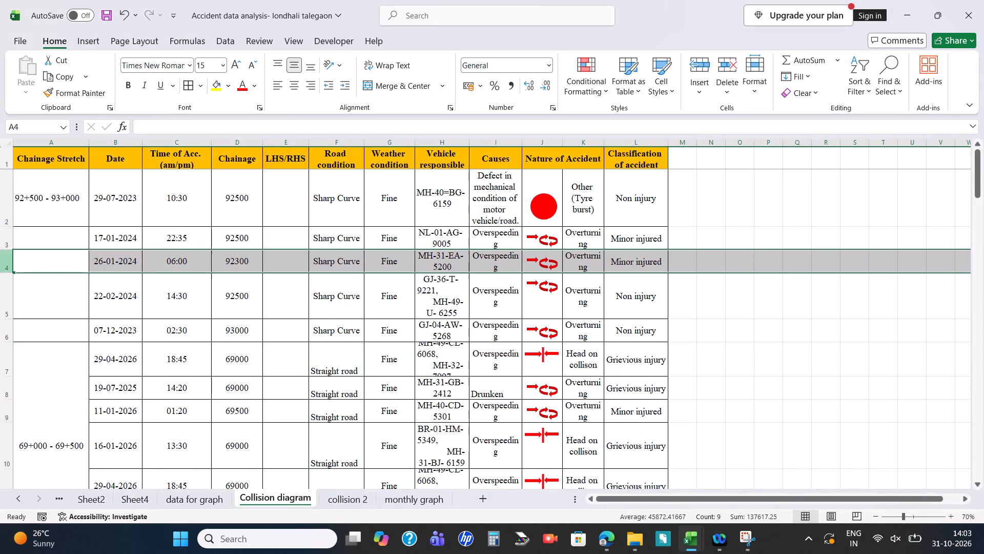
Delete the entire row of the 26-01-2024 accident at chainage 92300.
right_click(9, 268)
click(53, 421)
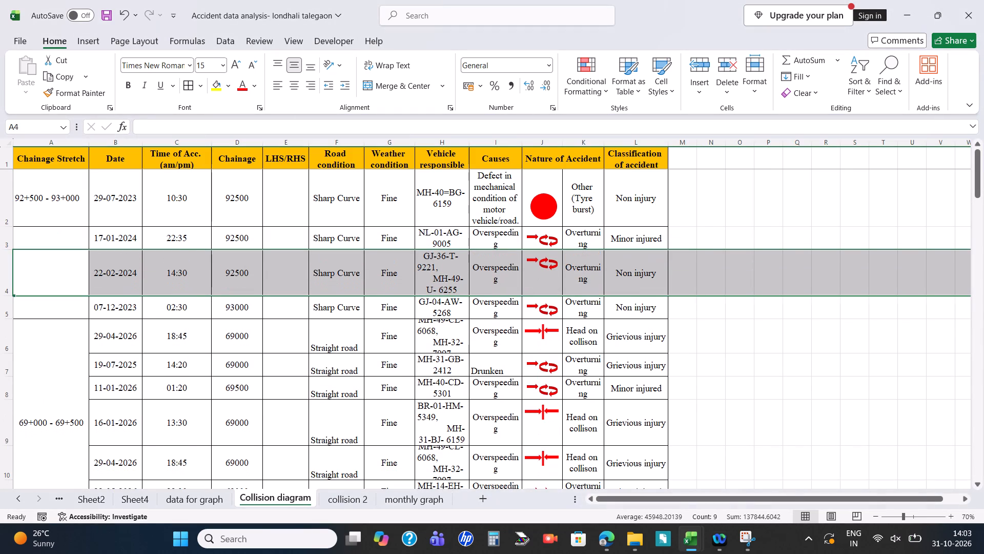
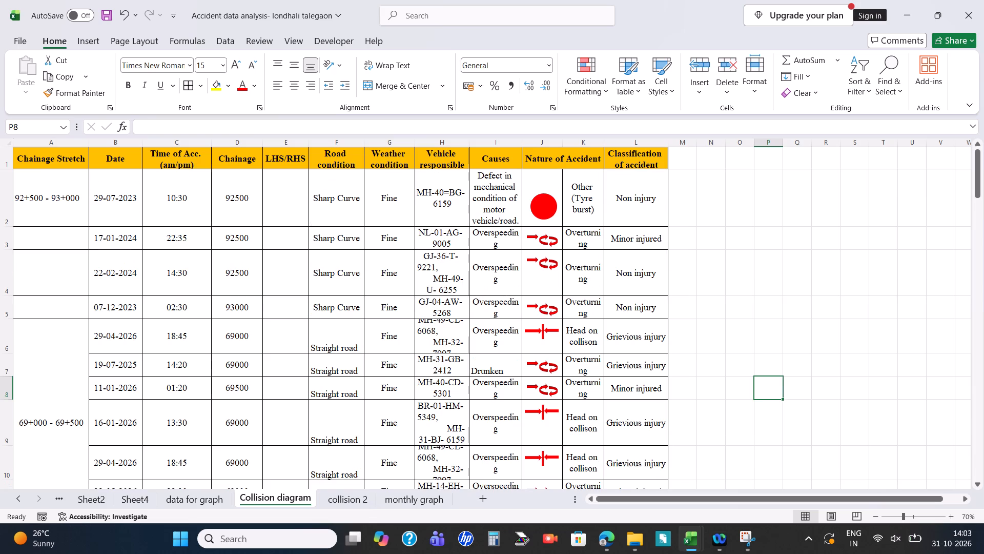
Move the 11-01-2026 accident's cells at chainage 69500 to B13, below the 27-05-2026 accident.
scroll(855, 338, down, 1)
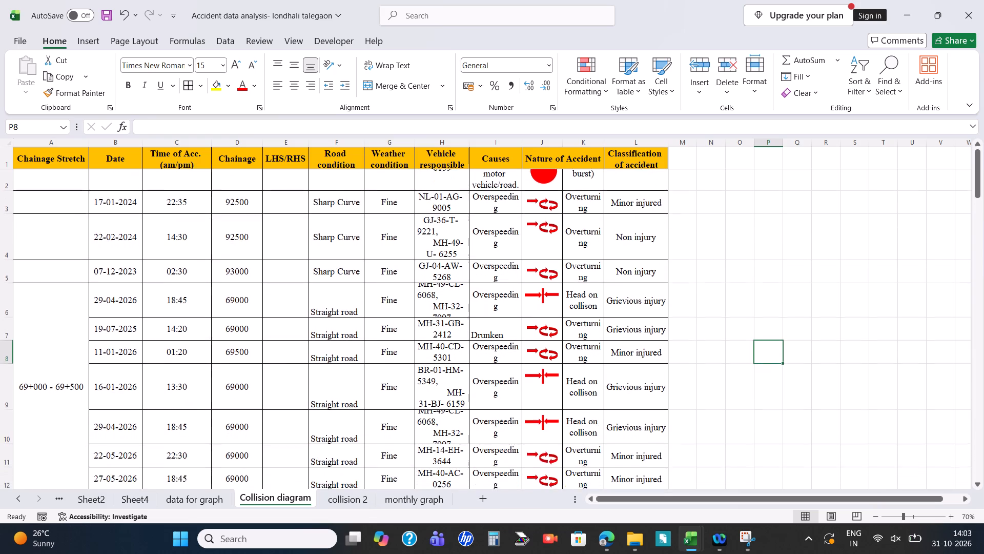
scroll(773, 334, down, 1)
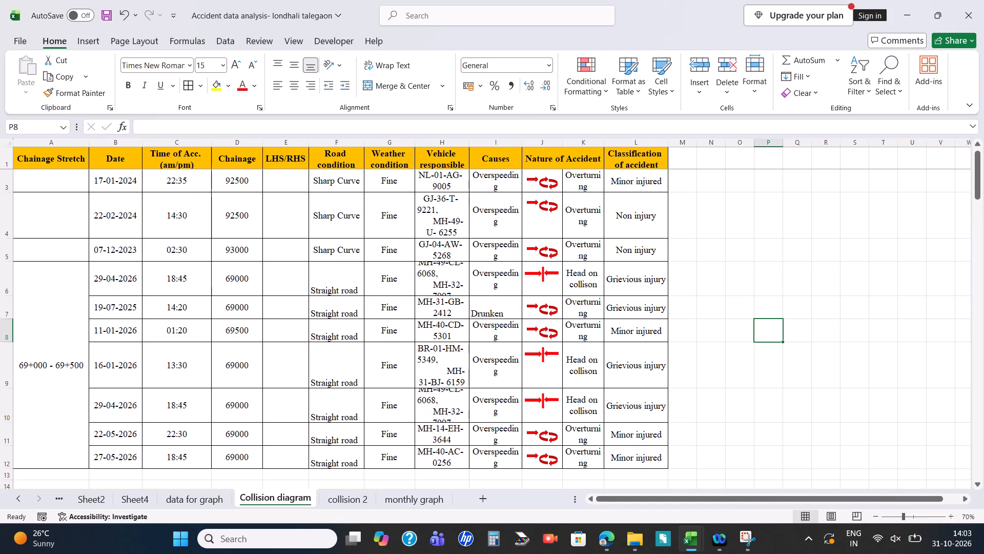
drag(107, 329, 623, 337)
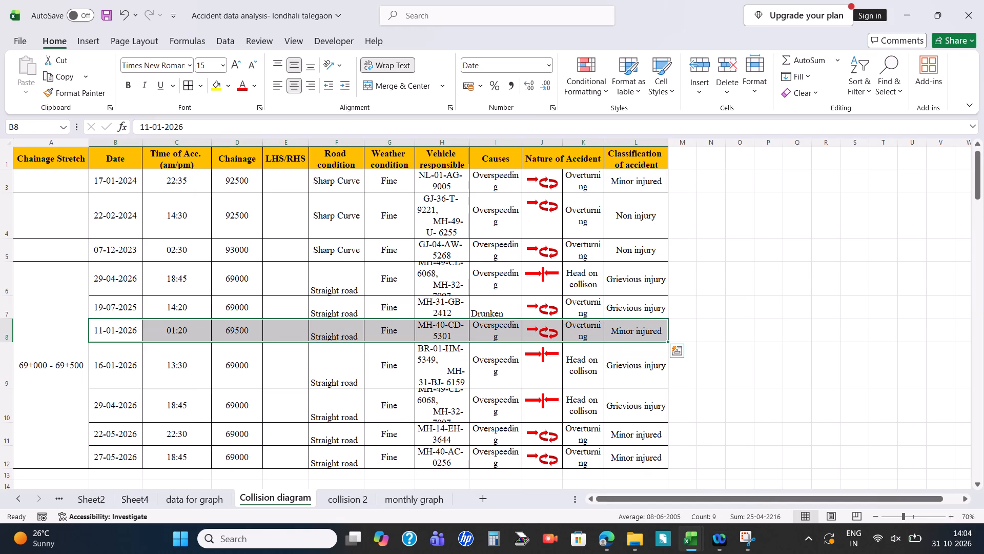
key(ctrl+x)
click(126, 474)
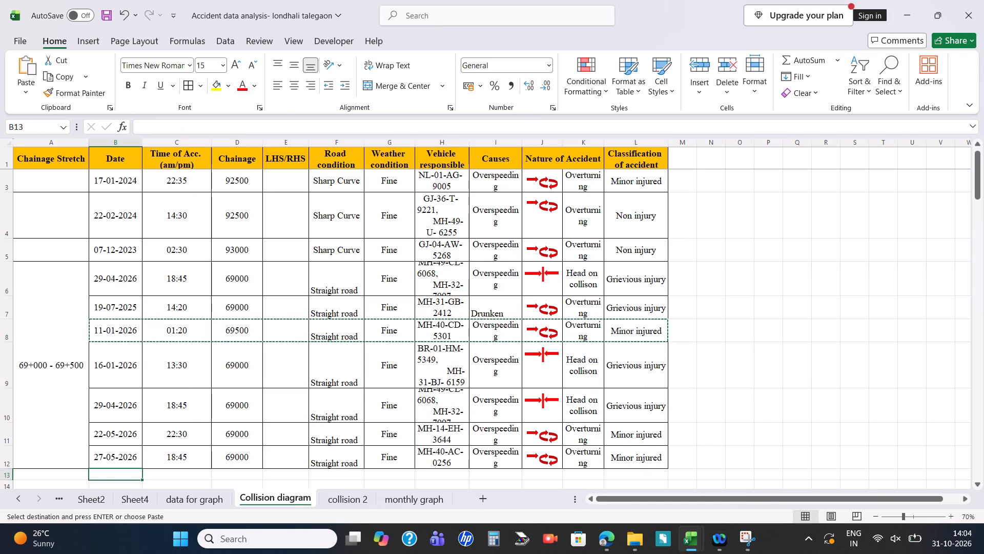
key(ctrl+v)
Move the block from the 16-01-2026 accident through the relocated 11-01-2026 accident up to B8, closing the gap.
drag(111, 361, 631, 452)
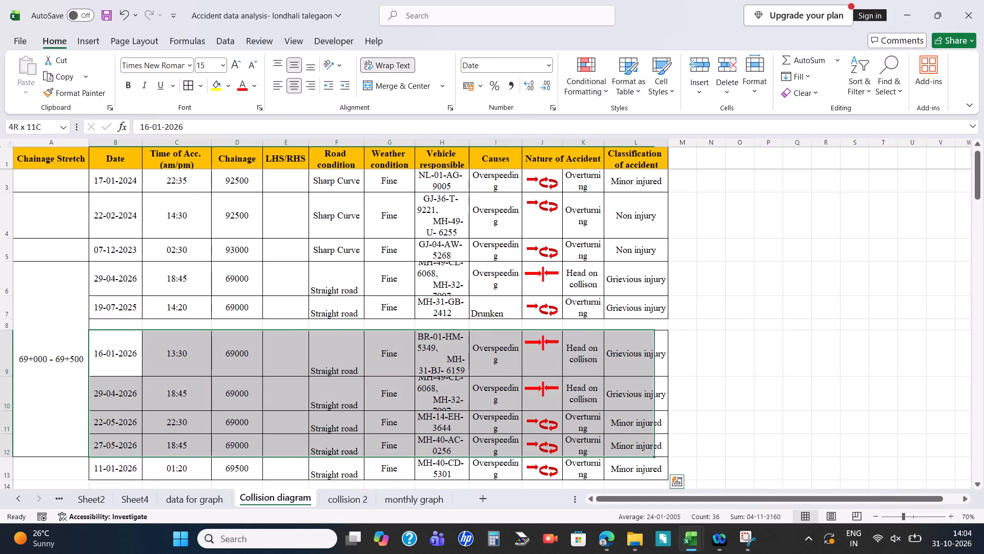
drag(631, 452, 639, 467)
key(ctrl+x)
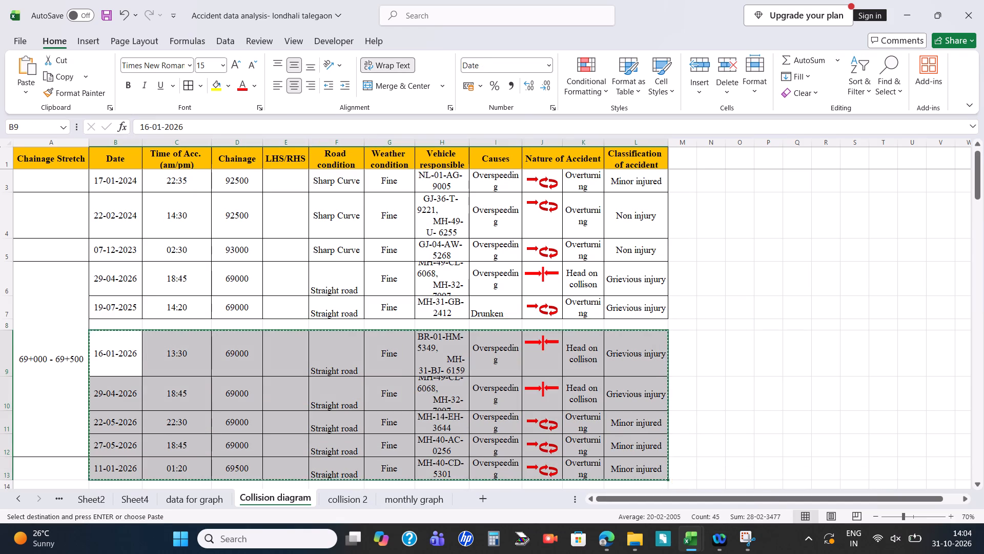
click(113, 323)
key(ctrl+v)
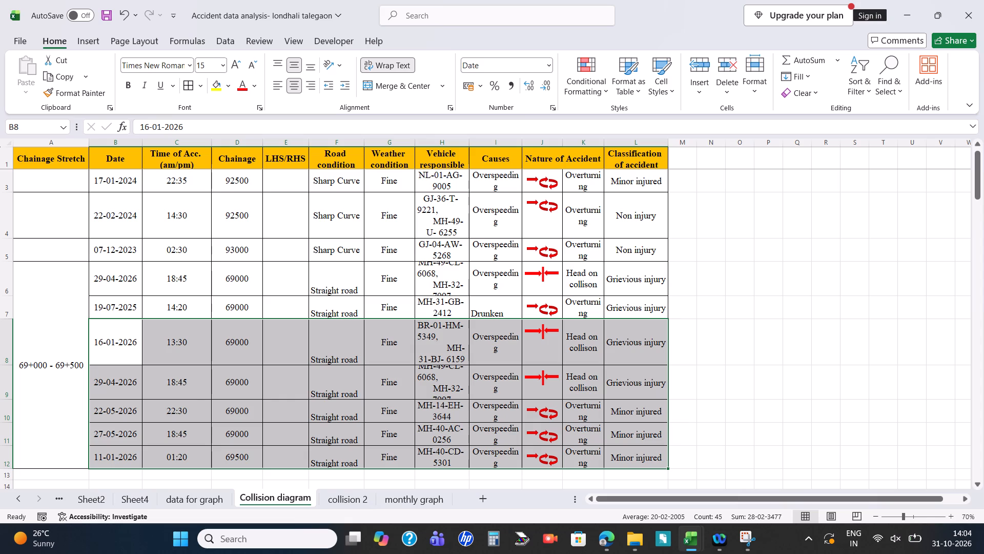
click(717, 337)
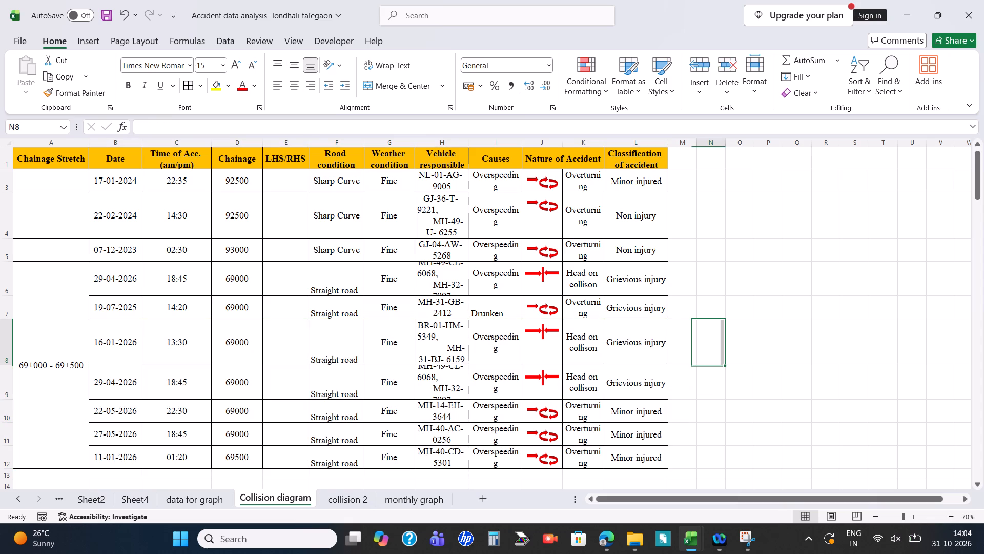
Move the first 29-04-2026 accident's cells out of the 69+000 - 69+500 stretch to Q7, beside the table.
drag(124, 304, 640, 306)
drag(124, 288, 460, 300)
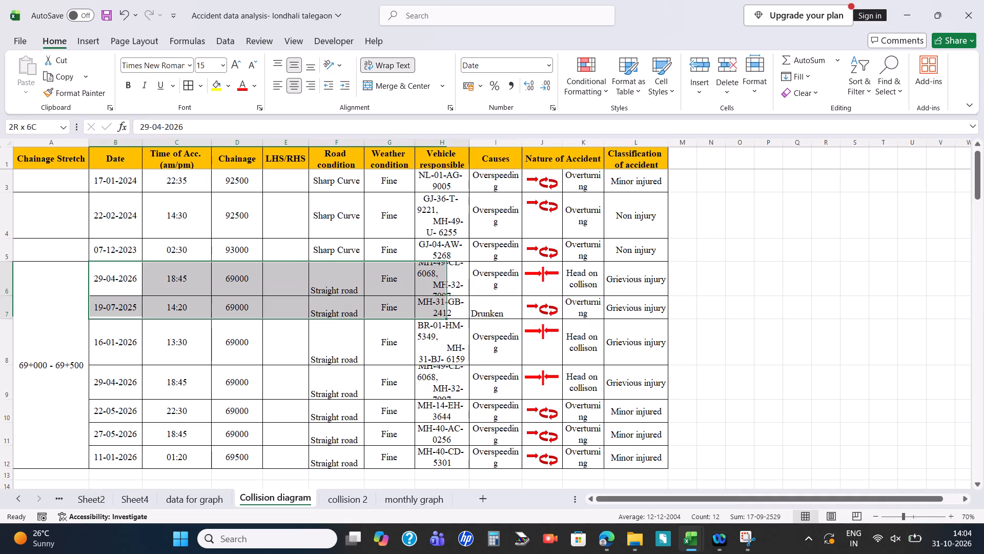
drag(460, 300, 665, 290)
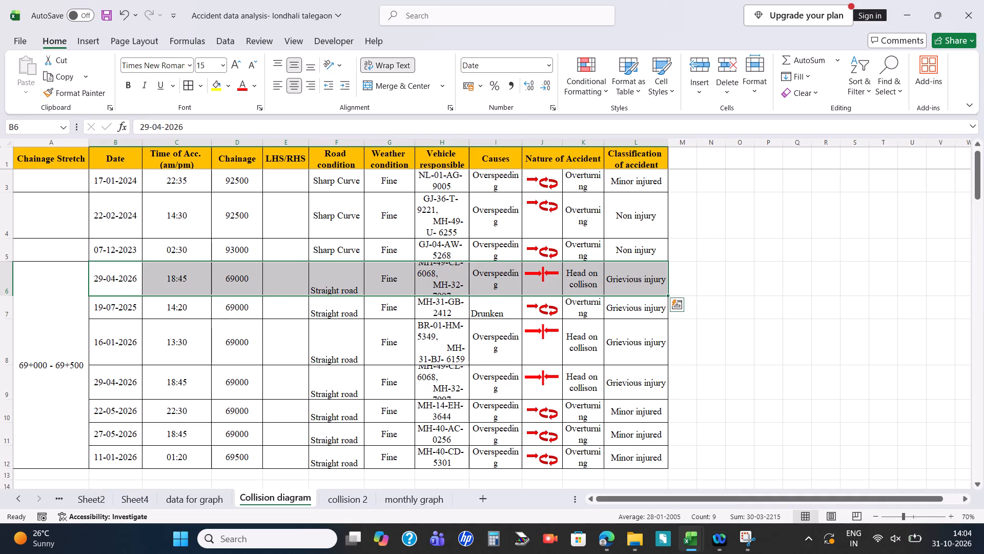
key(ctrl+x)
click(793, 306)
key(ctrl+v)
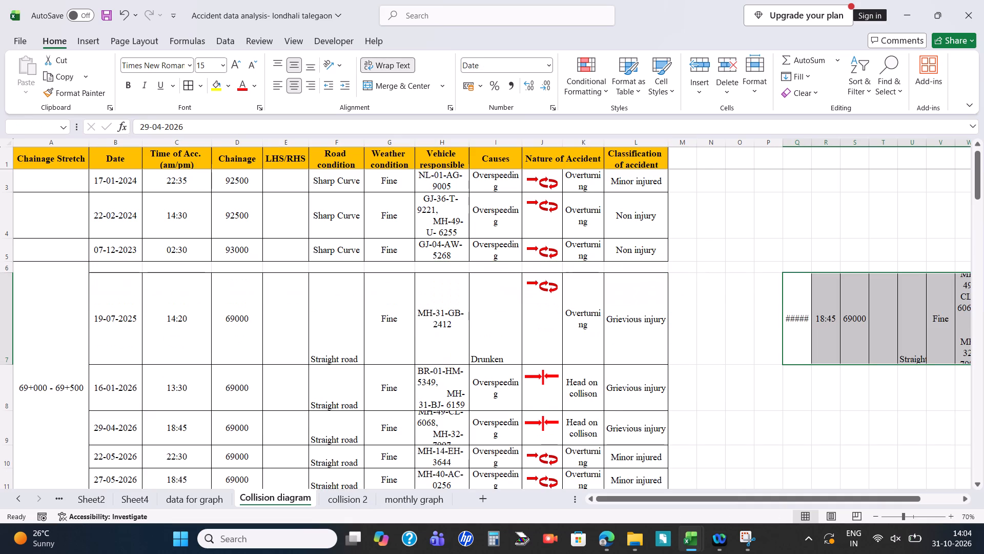
Move the 19-07-2025 accident's cells up to B6, the first row of the 69+000 - 69+500 stretch.
drag(116, 317, 625, 320)
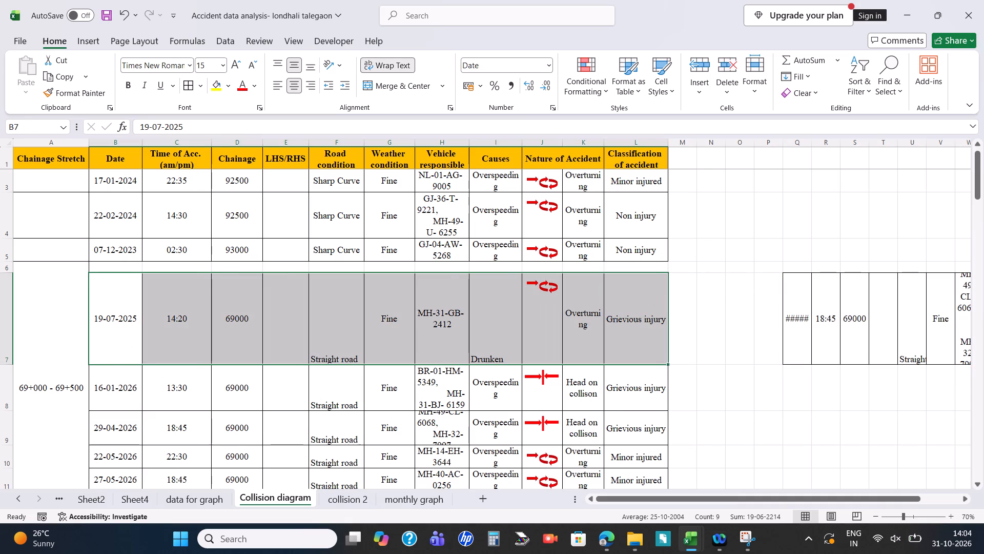
key(ctrl+x)
click(121, 267)
key(ctrl+v)
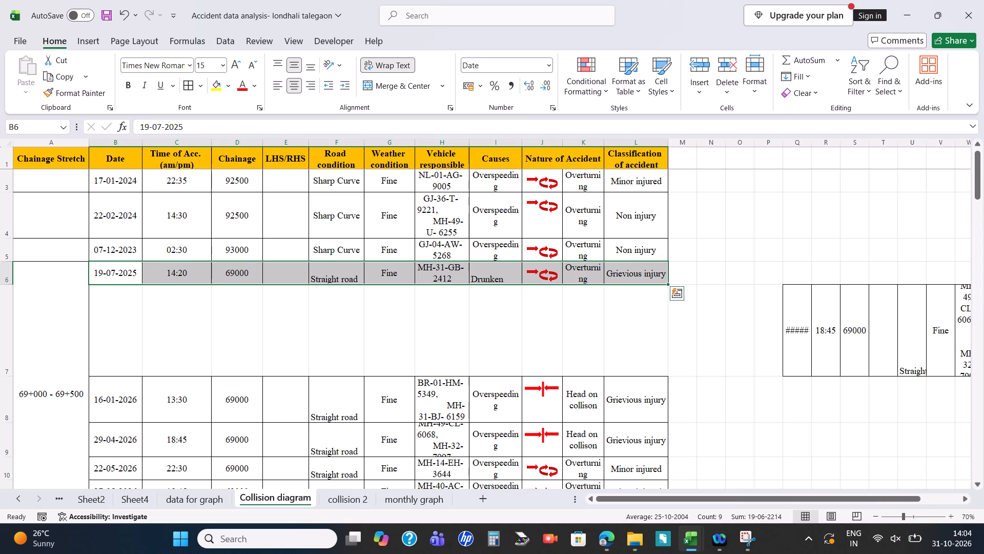
Widen column Q so the date of the set-aside 29-04-2026 accident fits.
drag(782, 146, 772, 149)
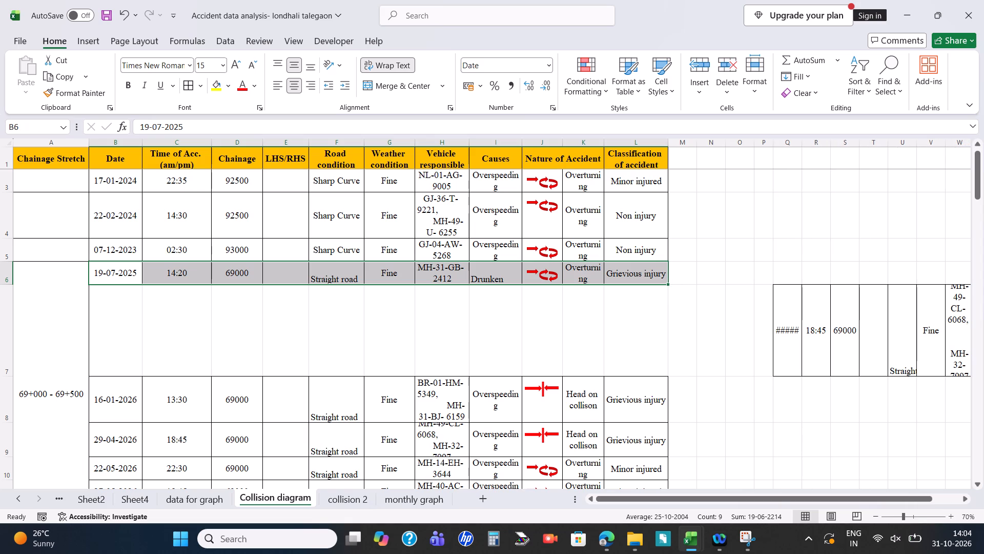
drag(802, 142, 840, 141)
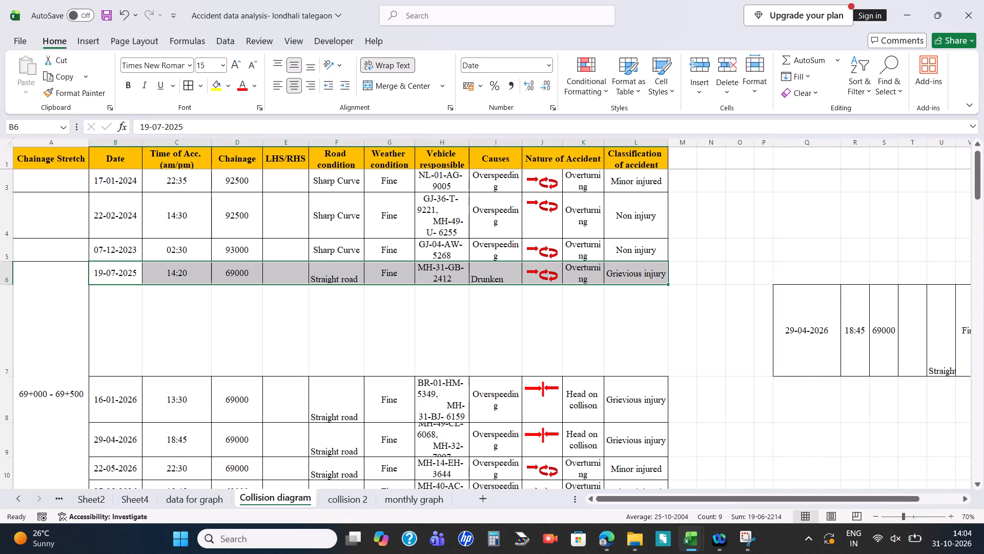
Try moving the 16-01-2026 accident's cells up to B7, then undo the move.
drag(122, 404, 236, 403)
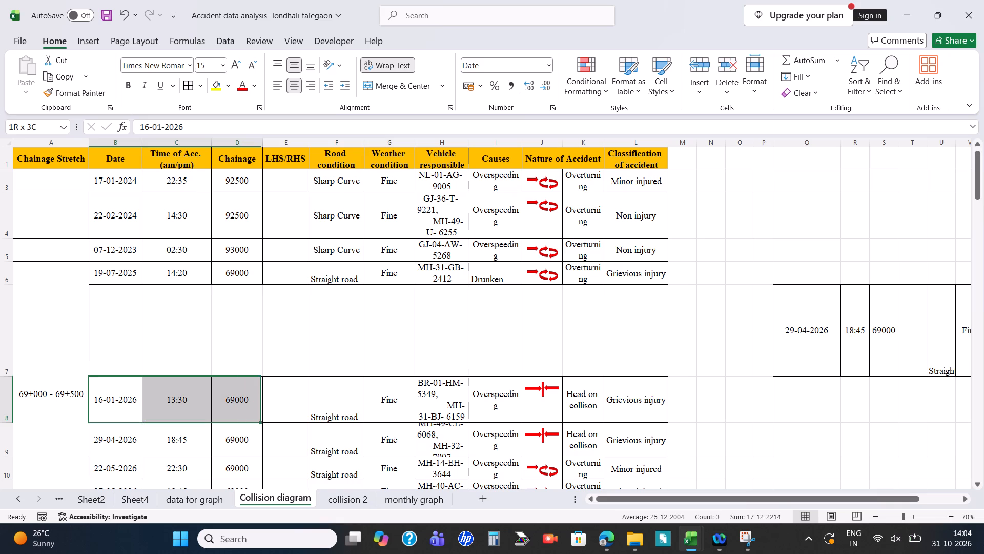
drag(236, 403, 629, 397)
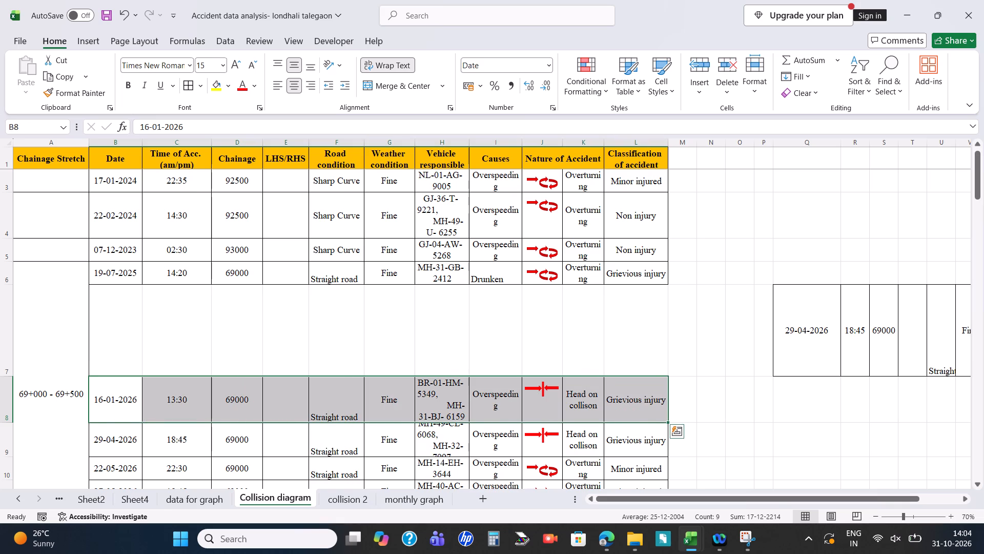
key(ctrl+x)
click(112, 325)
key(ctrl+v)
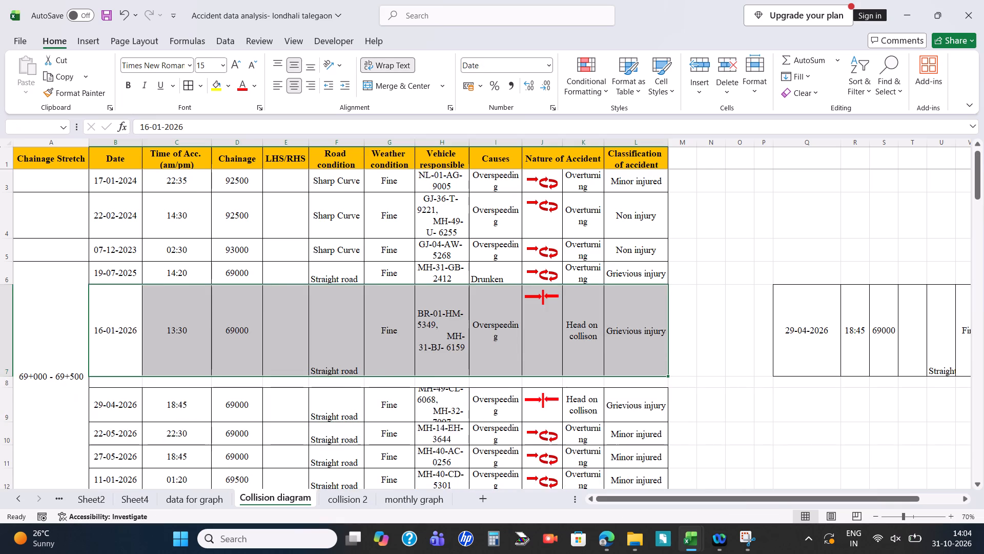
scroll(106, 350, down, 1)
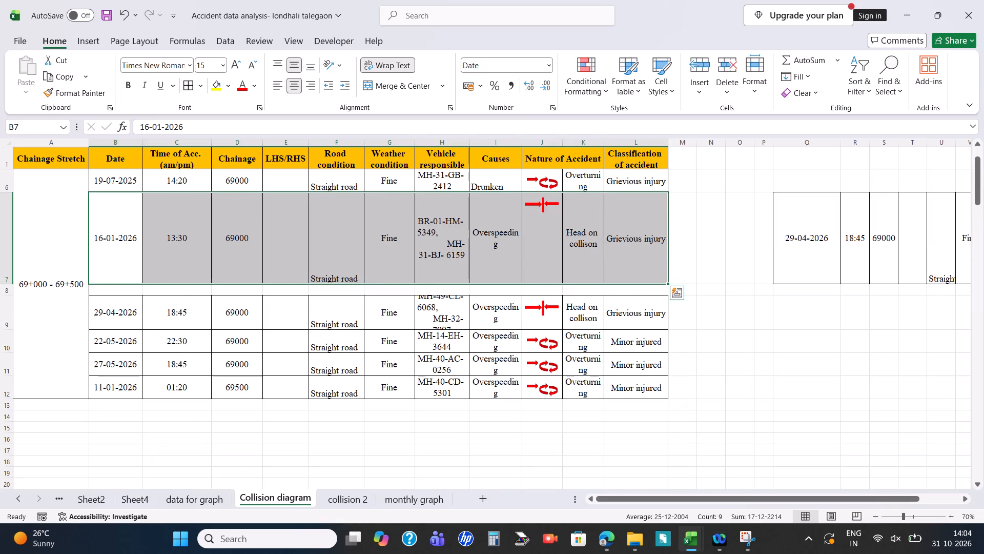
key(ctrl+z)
Move the 11-01-2026 accident's cells at chainage 69500 up to B7, below the 19-07-2025 accident.
drag(113, 420, 329, 416)
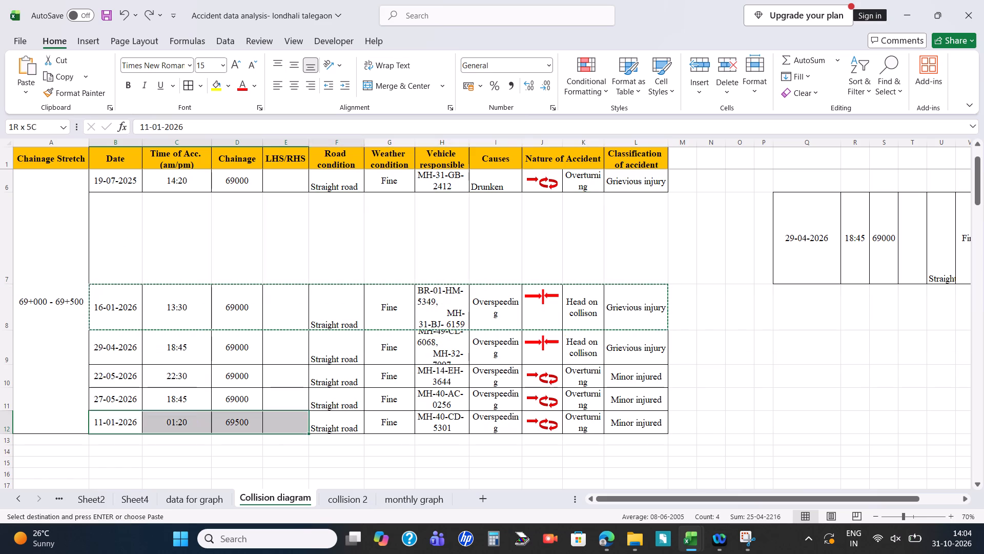
drag(329, 416, 613, 418)
key(ctrl+x)
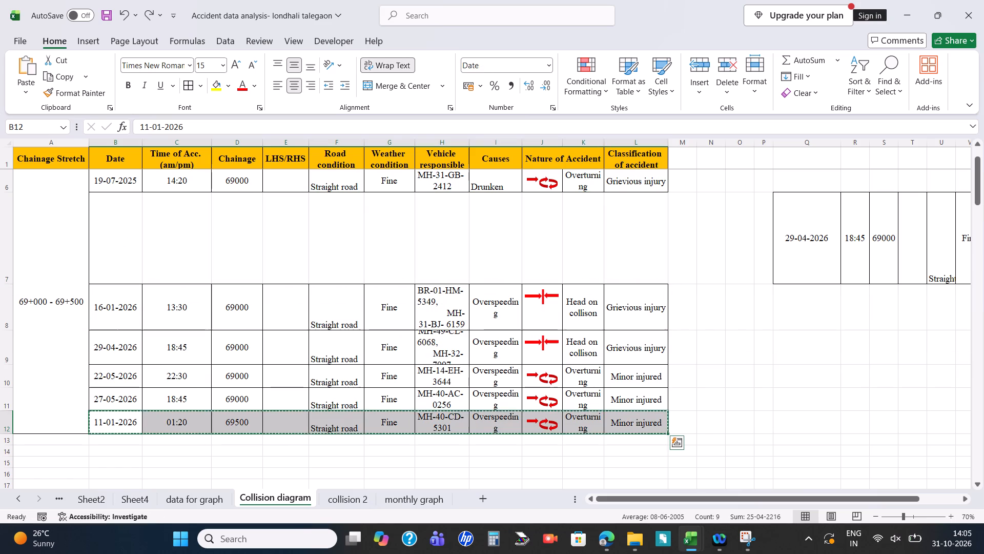
click(94, 225)
key(ctrl+v)
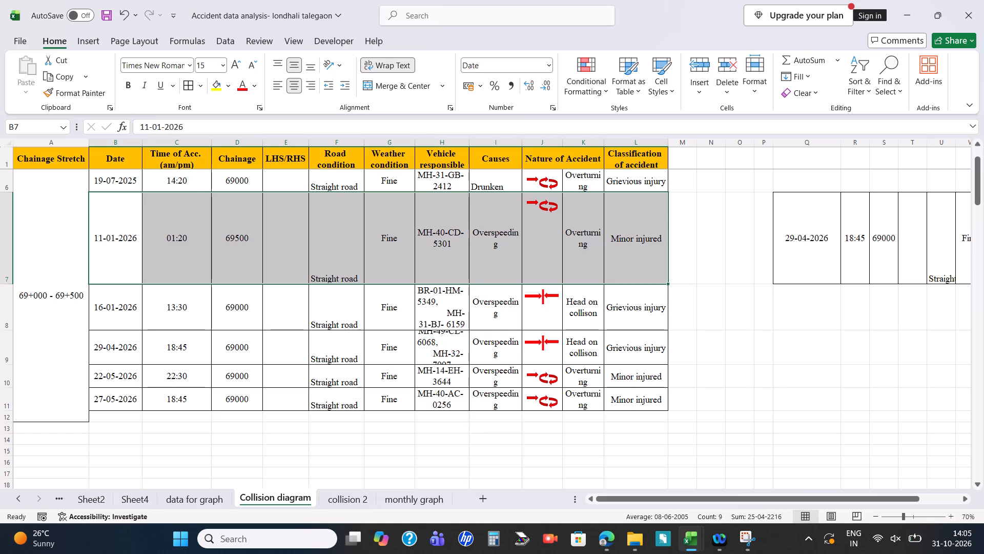
Move the 22-05-2026 and 27-05-2026 accidents' cells down one row to start at B11.
drag(120, 381, 165, 381)
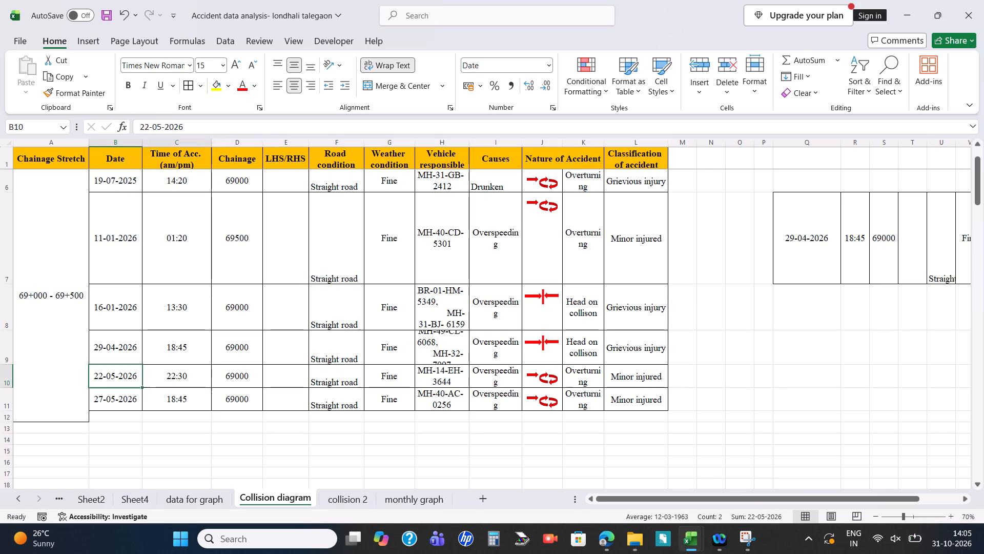
drag(165, 381, 612, 406)
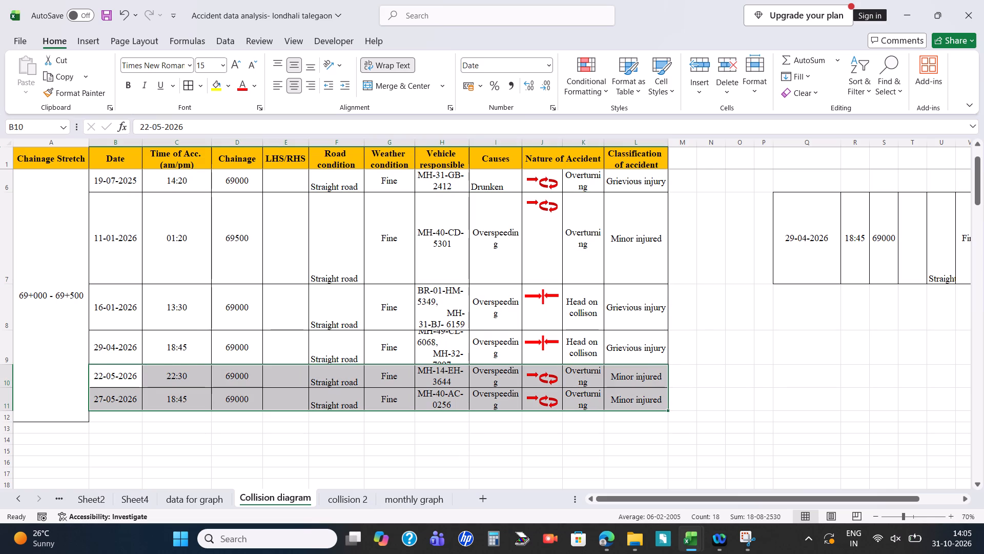
key(ctrl+x)
click(108, 417)
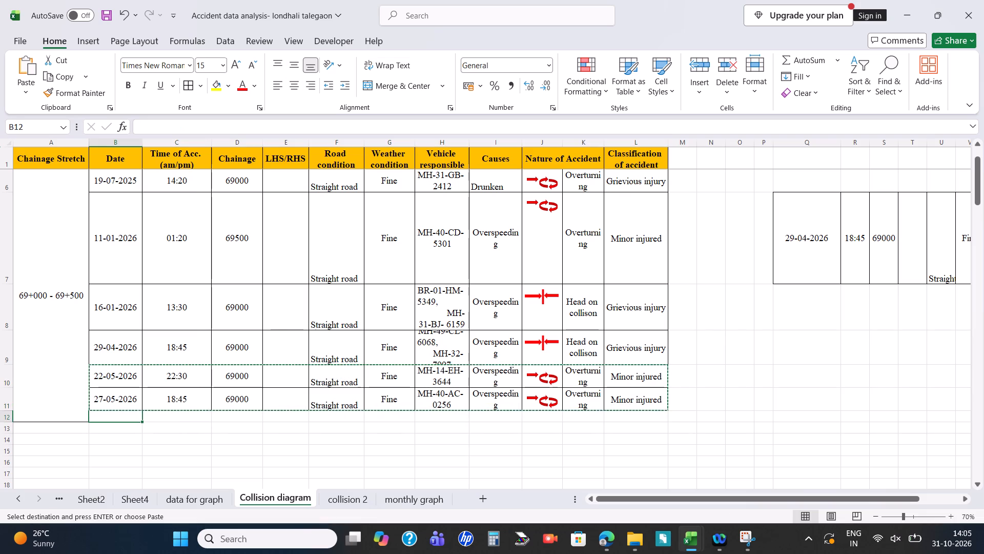
click(120, 398)
key(ctrl+v)
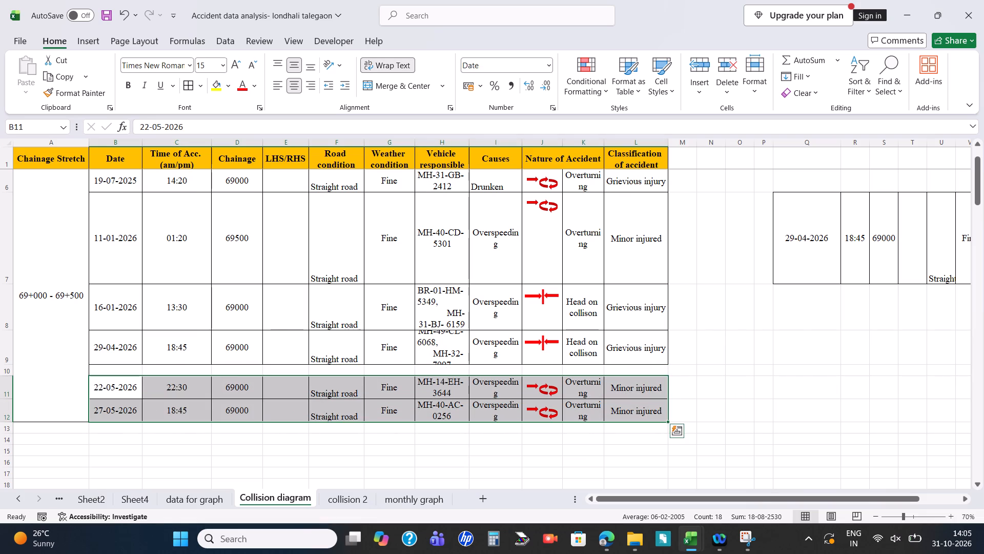
Clear the contents of the set-aside 29-04-2026 accident in Q7:AA7, beside the table.
drag(762, 497, 846, 494)
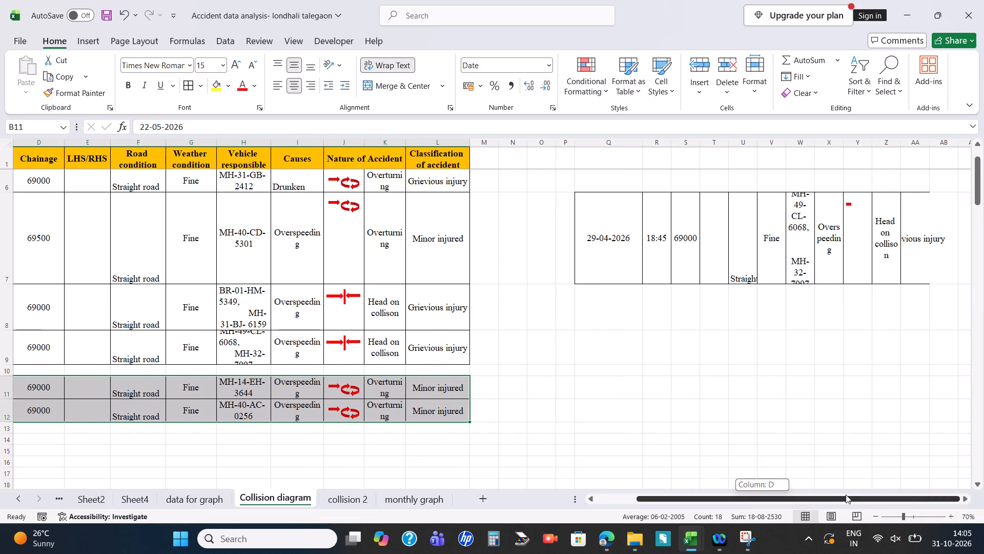
drag(846, 494, 783, 498)
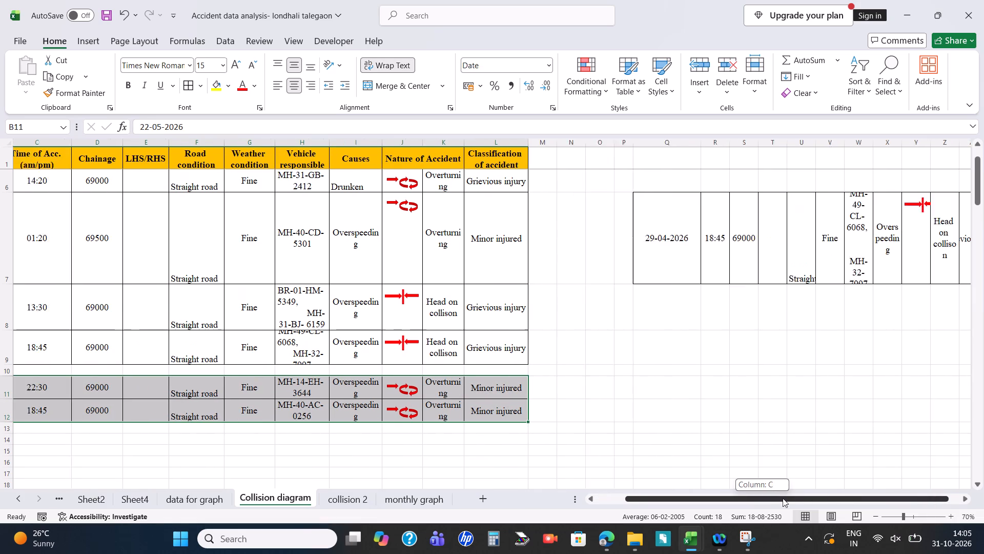
drag(783, 498, 778, 496)
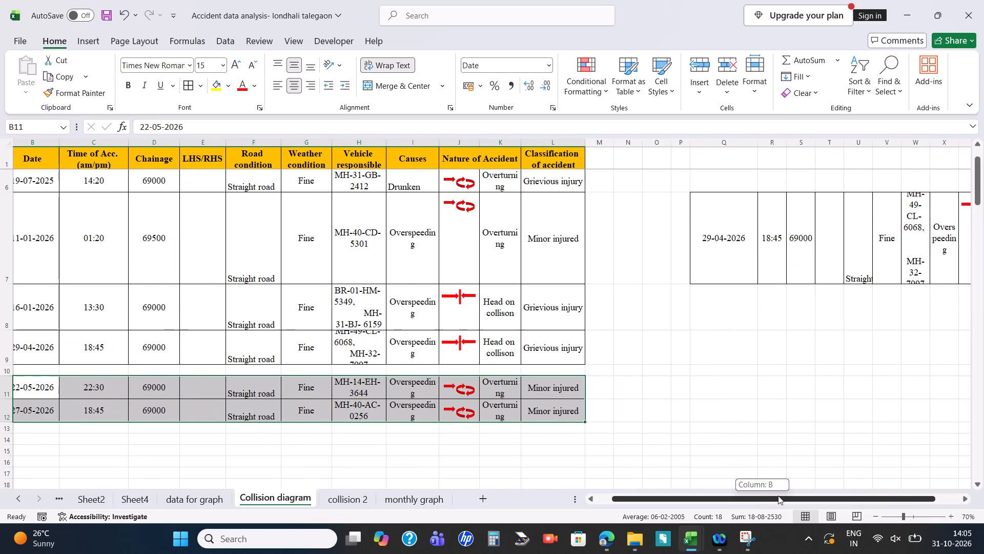
drag(778, 496, 791, 488)
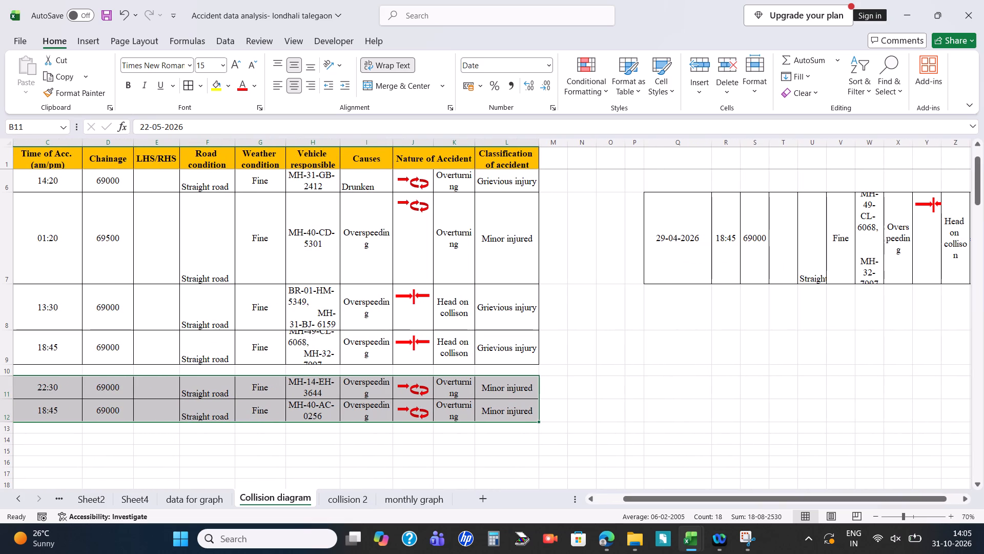
drag(662, 258, 927, 265)
key(Delete)
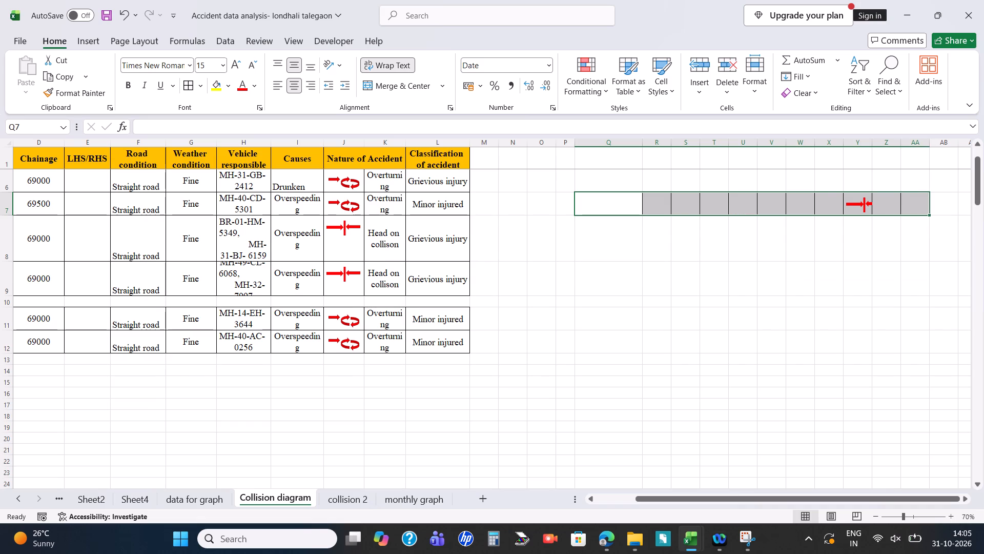
click(757, 330)
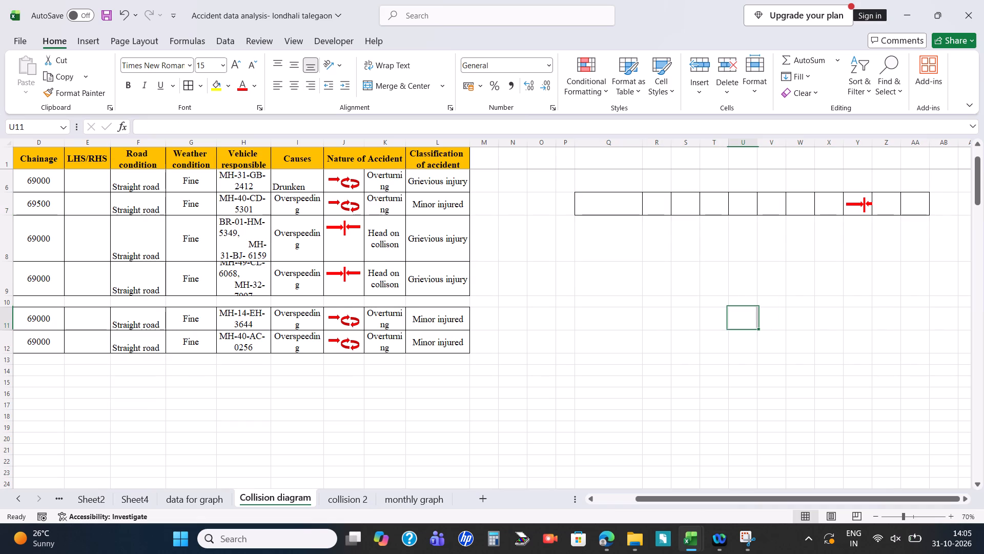
Move the Chainage through Classification cells of the 22-05-2026 and 27-05-2026 accidents up one row to D10.
drag(50, 328, 469, 348)
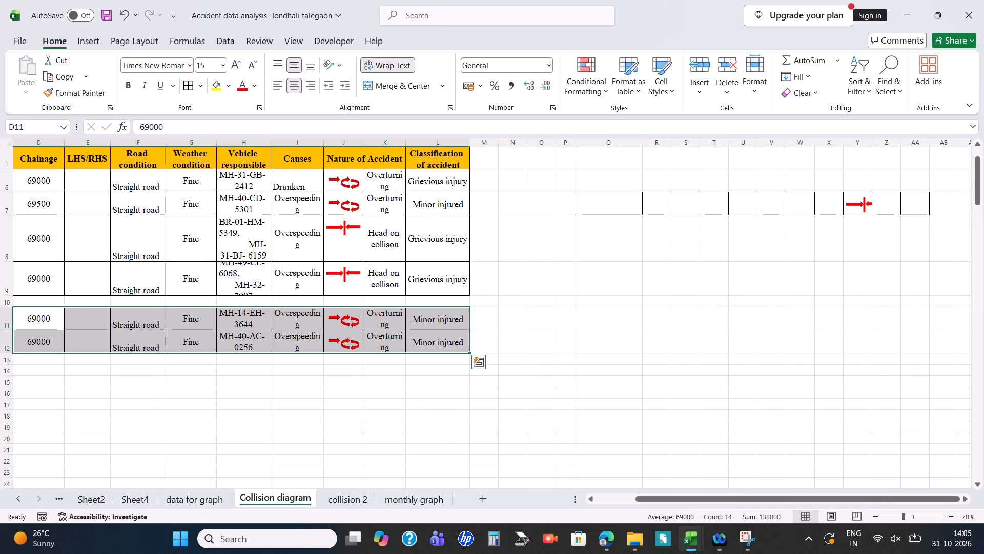
key(ctrl+x)
click(25, 301)
key(ctrl+v)
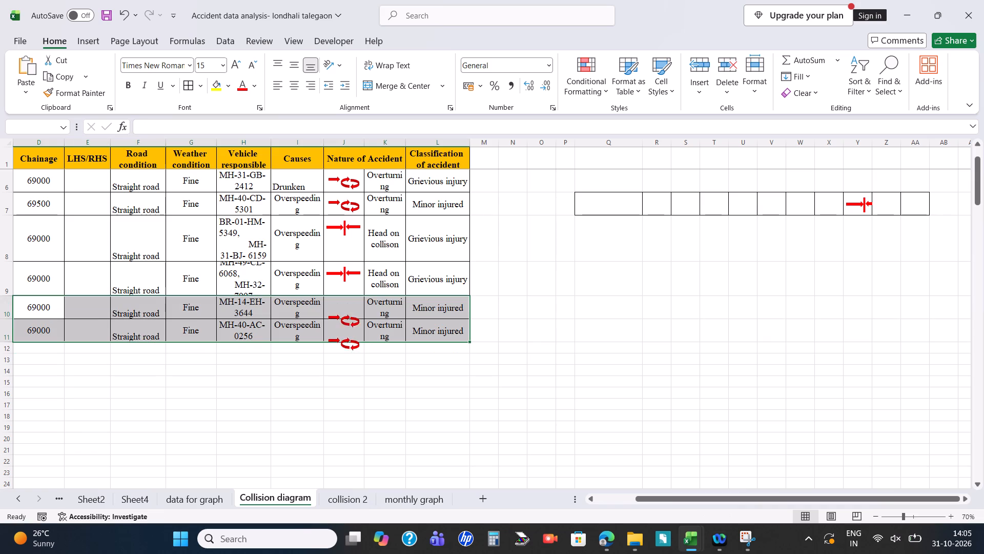
drag(678, 500, 297, 463)
scroll(263, 407, up, 1)
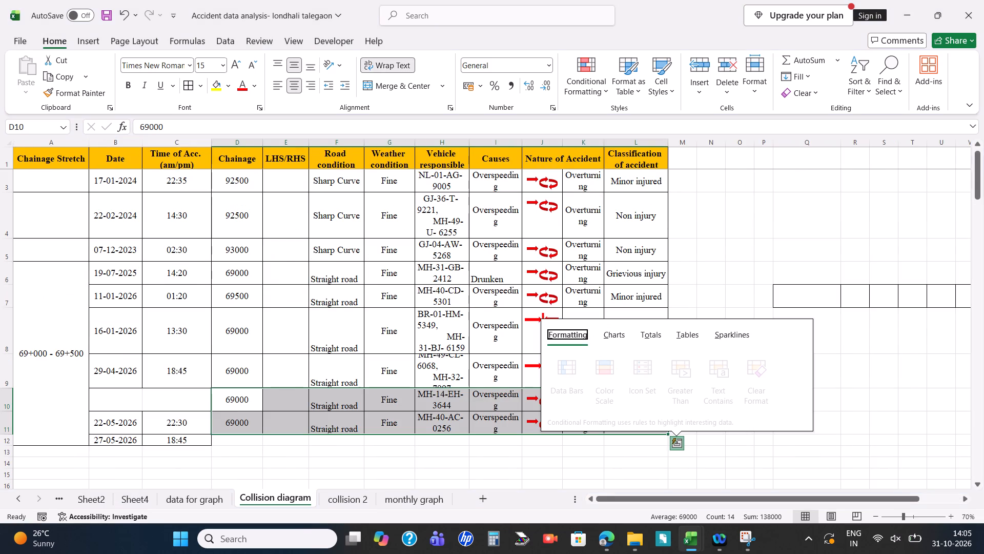
key(ctrl+a)
click(811, 175)
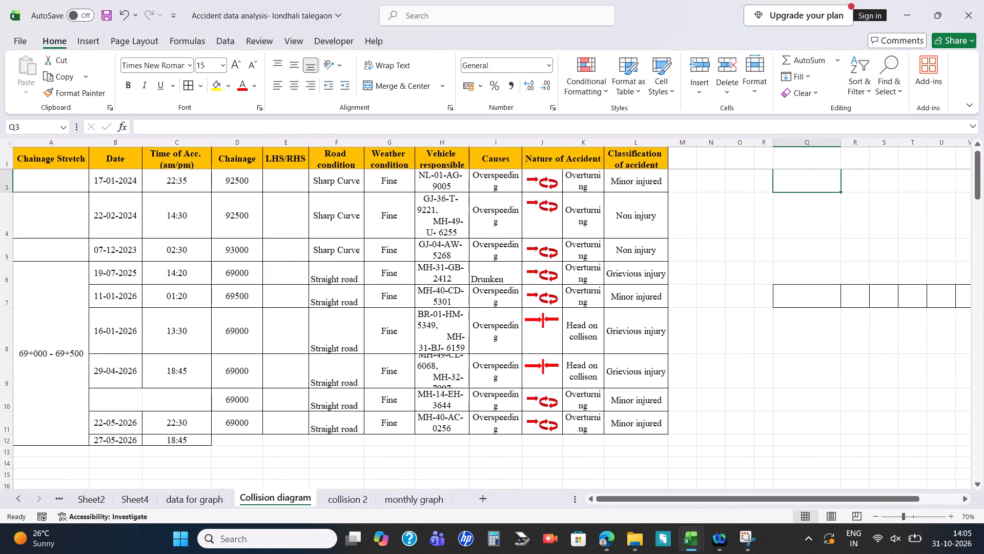
key(ctrl+z)
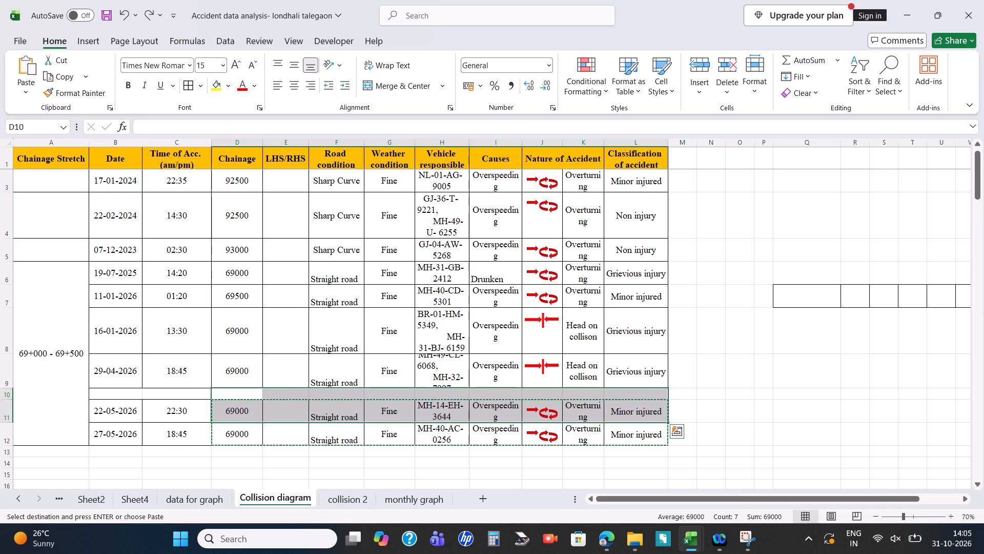
Move the complete Date through Classification cells of the 22-05-2026 and 27-05-2026 accidents up one row to start at B10.
click(262, 455)
drag(109, 415, 586, 417)
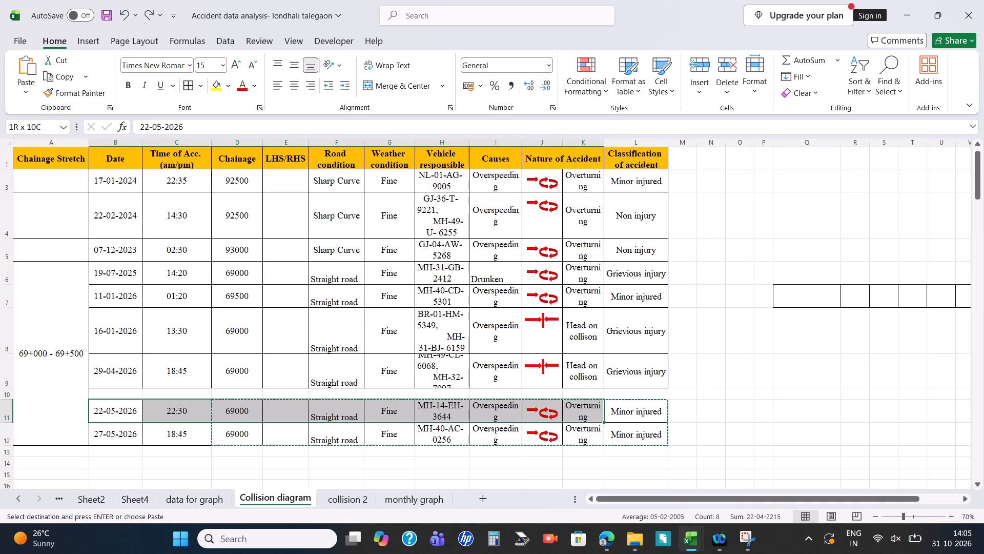
drag(586, 417, 644, 437)
key(ctrl+x)
click(129, 394)
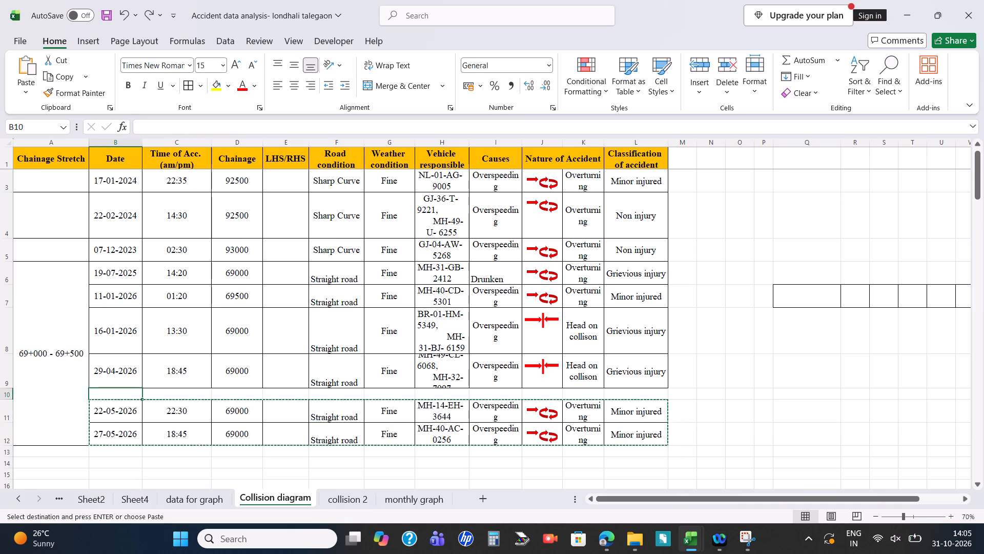
key(ctrl+v)
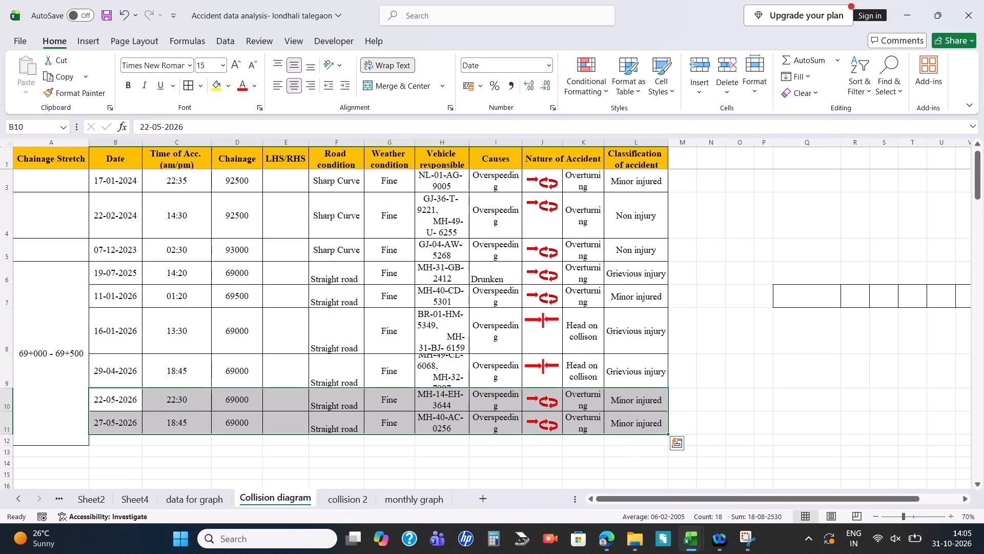
Unmerge the 69+000 - 69+500 stretch cell and merge and centre it again over A6:A11 only.
click(60, 298)
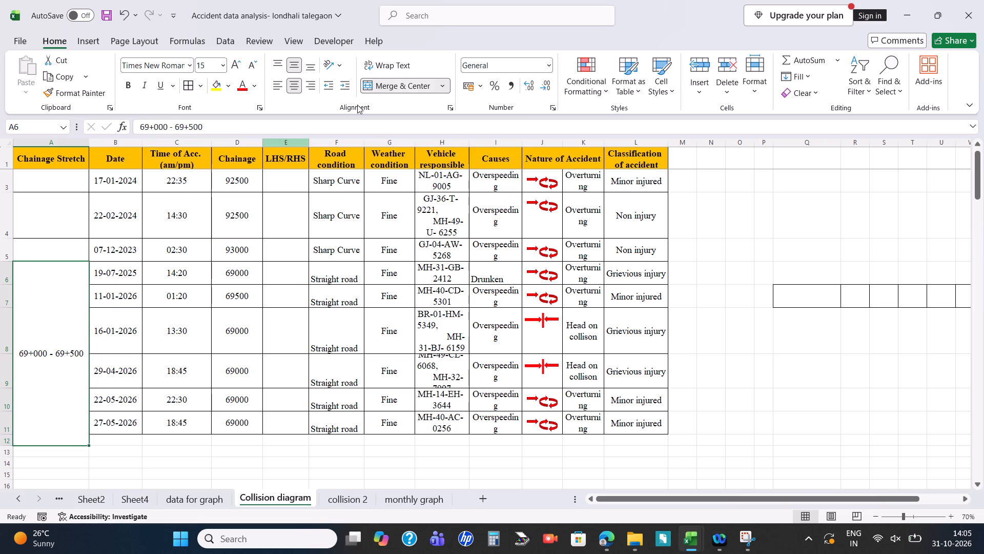
click(396, 80)
drag(66, 272, 75, 413)
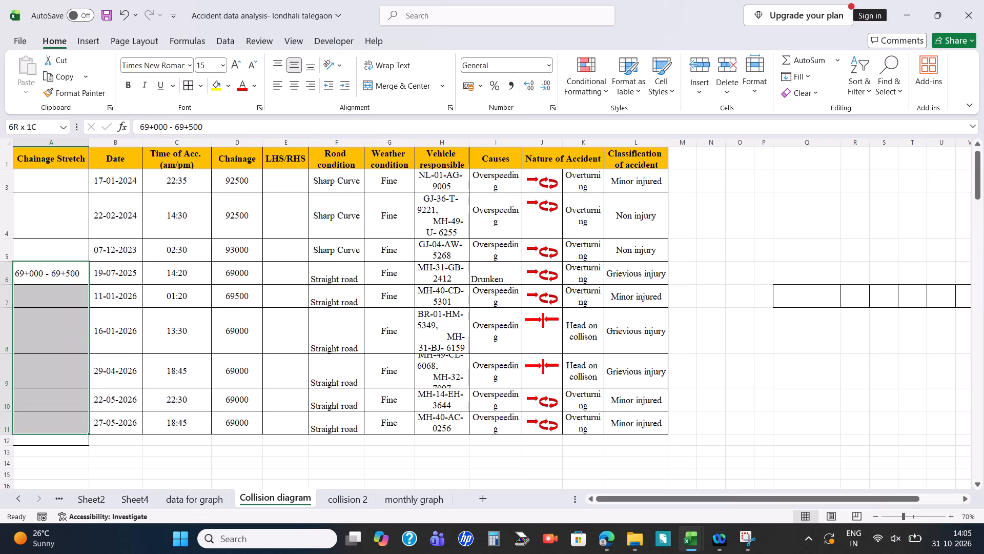
drag(75, 413, 75, 414)
click(382, 89)
Merge and centre the 92+500 - 93+000 stretch label over A2:A5.
scroll(112, 340, up, 1)
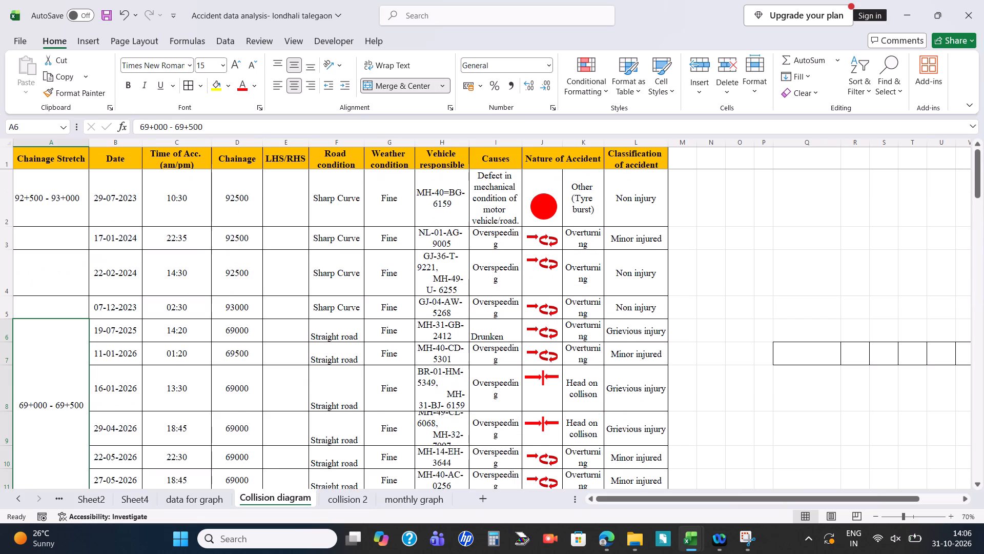
scroll(112, 340, up, 2)
drag(40, 196, 43, 297)
click(402, 89)
click(813, 249)
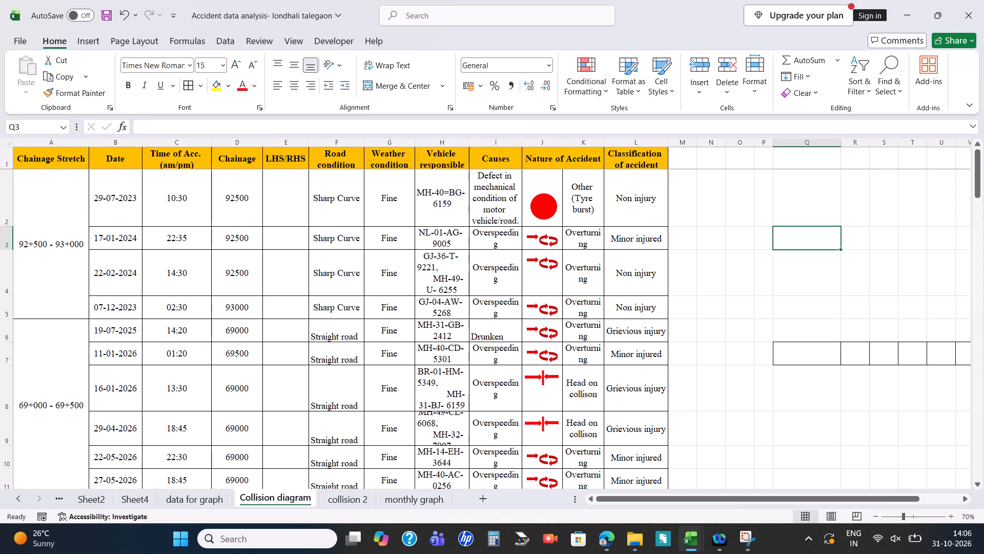
Format all accident rows A2:L11 in Times New Roman size 15, middle-aligned and centred.
drag(63, 196, 659, 418)
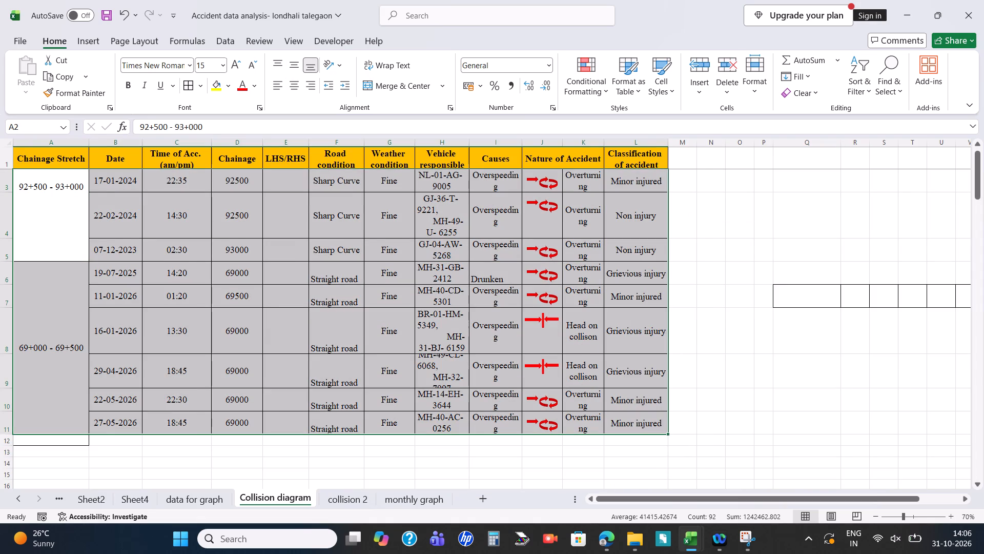
click(173, 70)
key(Return)
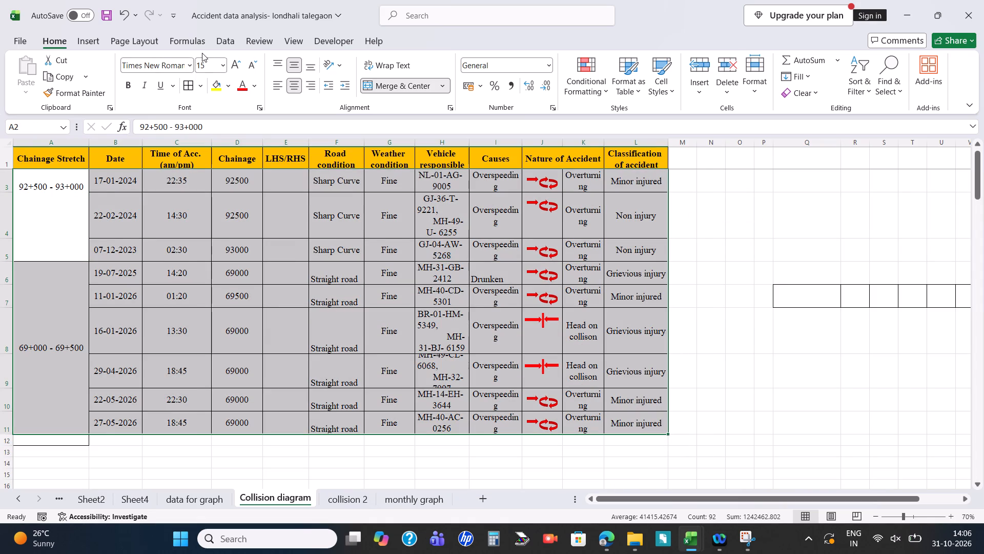
click(211, 61)
key(Return)
double_click(292, 66)
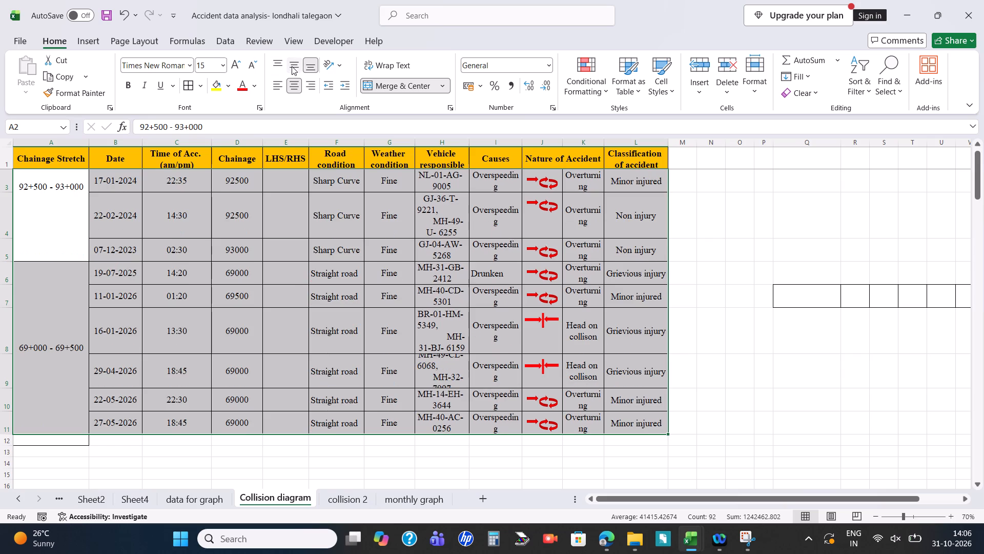
double_click(293, 87)
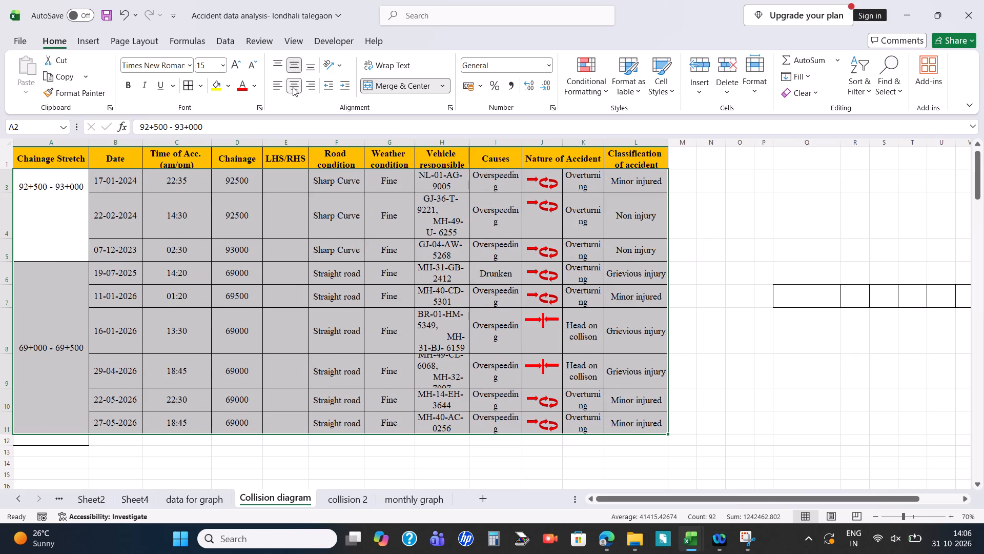
click(729, 190)
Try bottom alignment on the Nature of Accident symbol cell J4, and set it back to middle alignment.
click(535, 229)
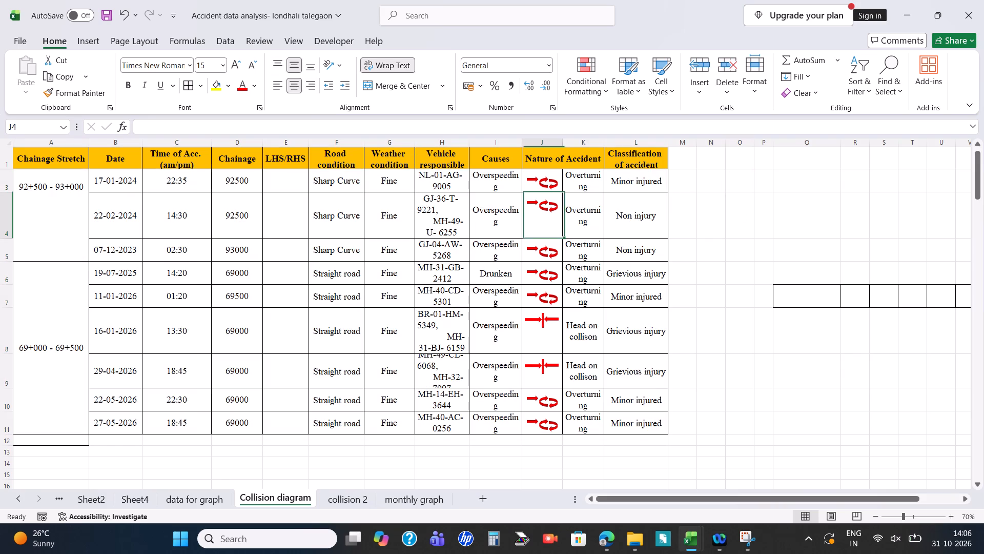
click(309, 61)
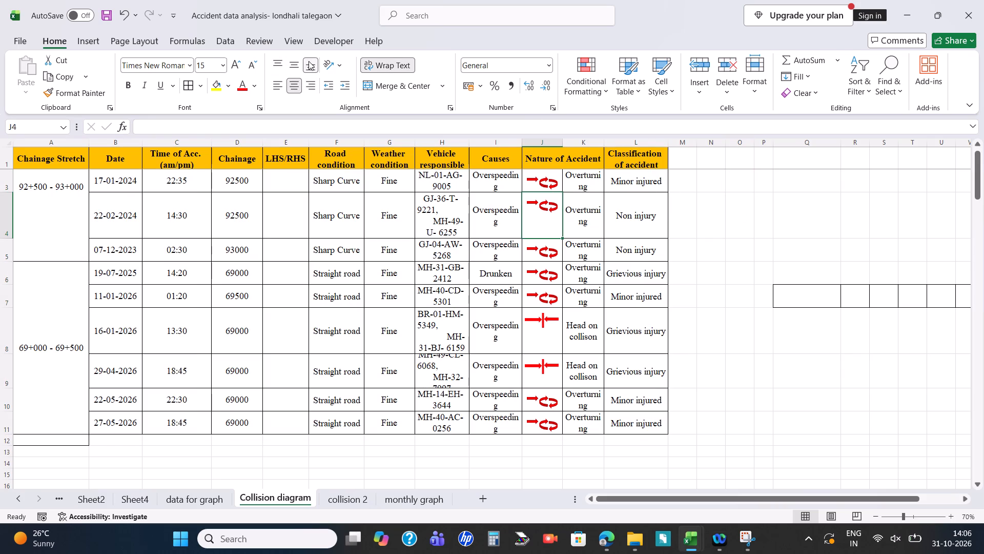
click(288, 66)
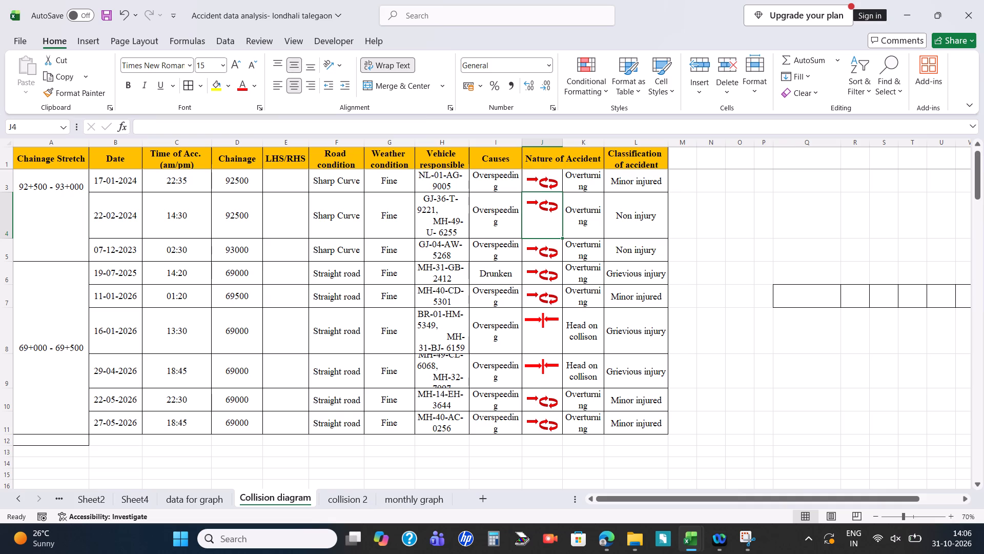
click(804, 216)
Reduce the heights of row 4 (22-02-2024 accident) and row 8 (16-01-2026 accident).
scroll(576, 292, up, 3)
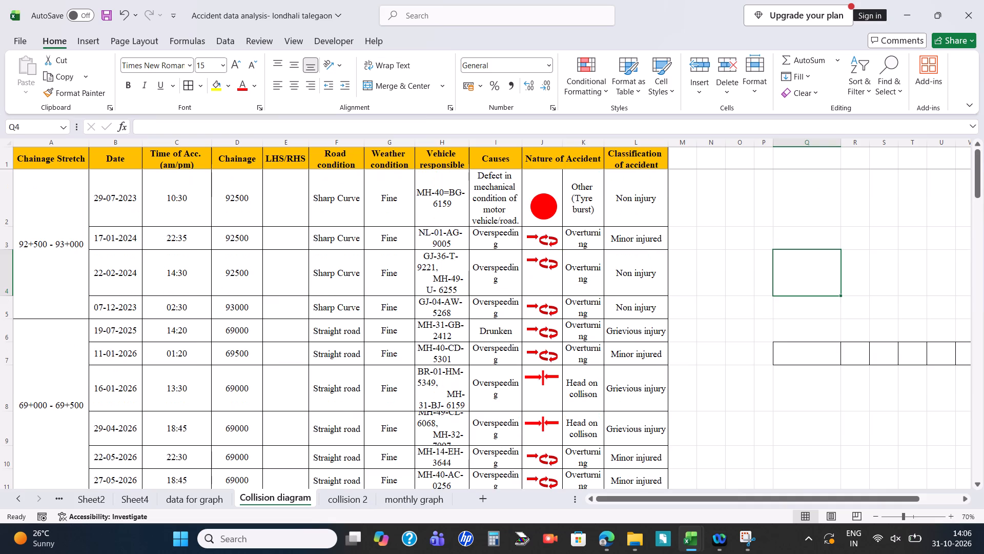
scroll(576, 292, up, 1)
drag(7, 295, 6, 281)
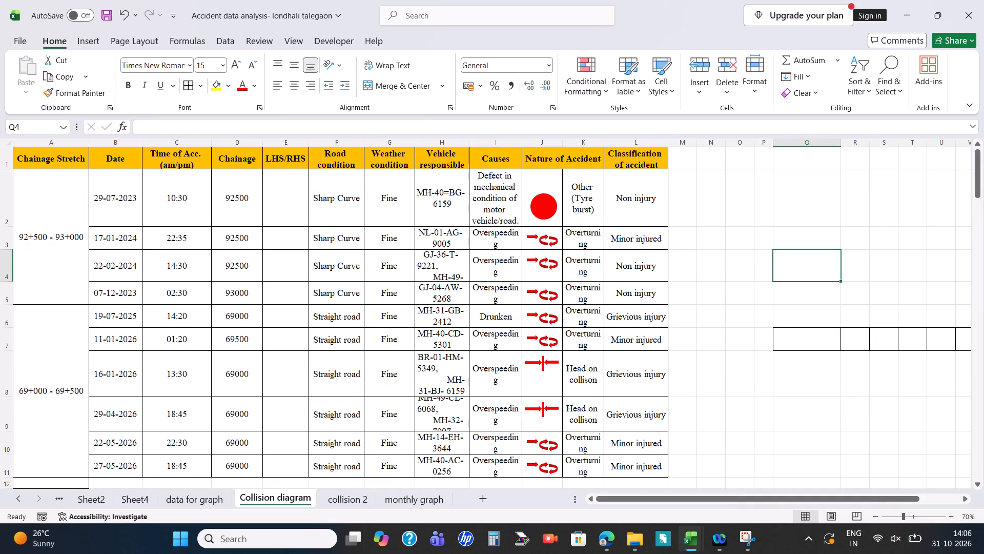
drag(7, 395, 14, 380)
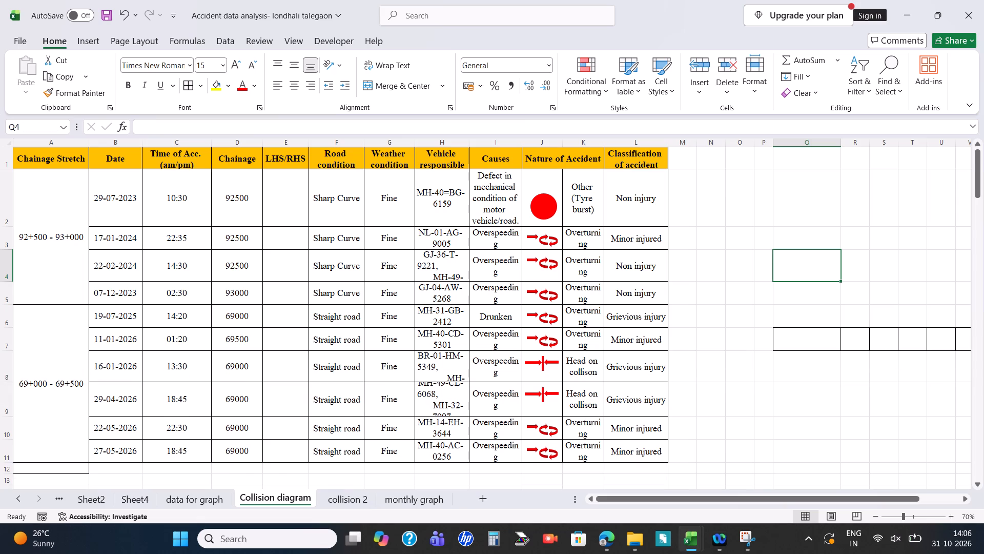
Increase the heights of rows 3 and 4, the 17-01-2024 and 22-02-2024 accidents, to about the height of row 2.
click(437, 206)
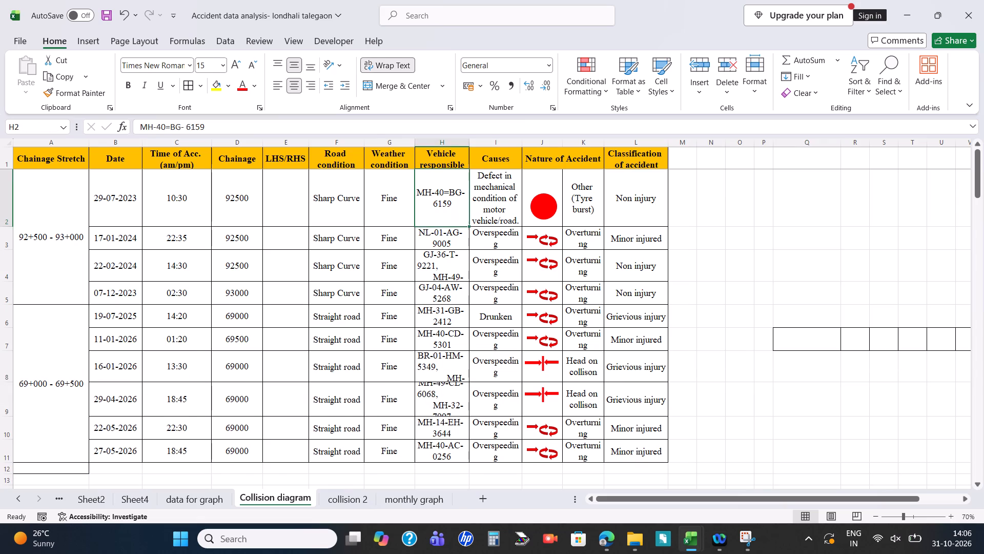
click(444, 247)
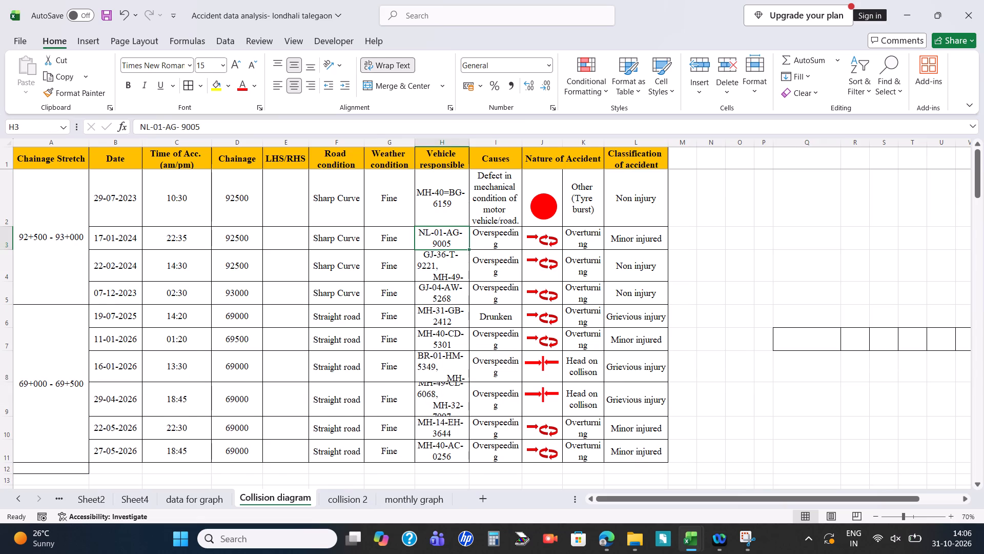
drag(5, 249, 13, 282)
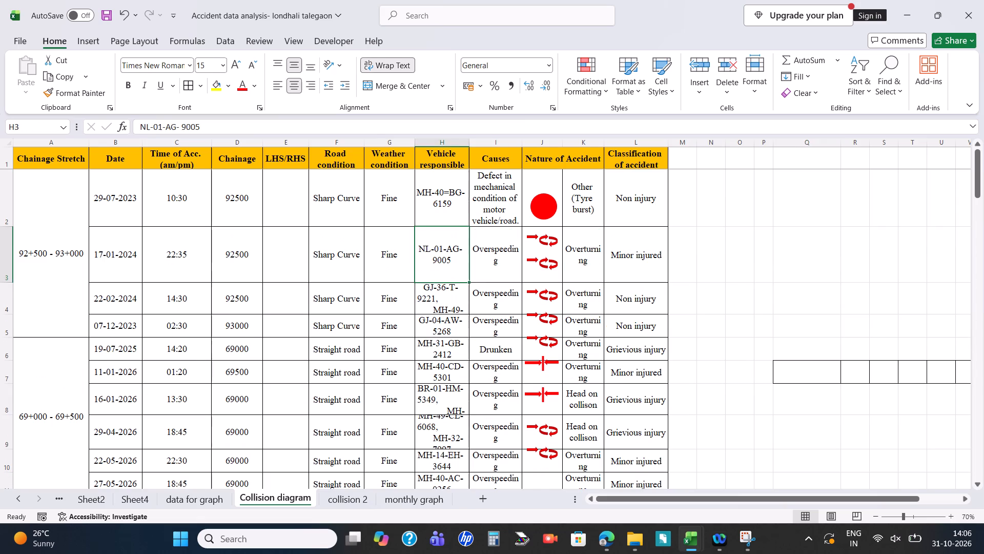
drag(4, 316, 9, 339)
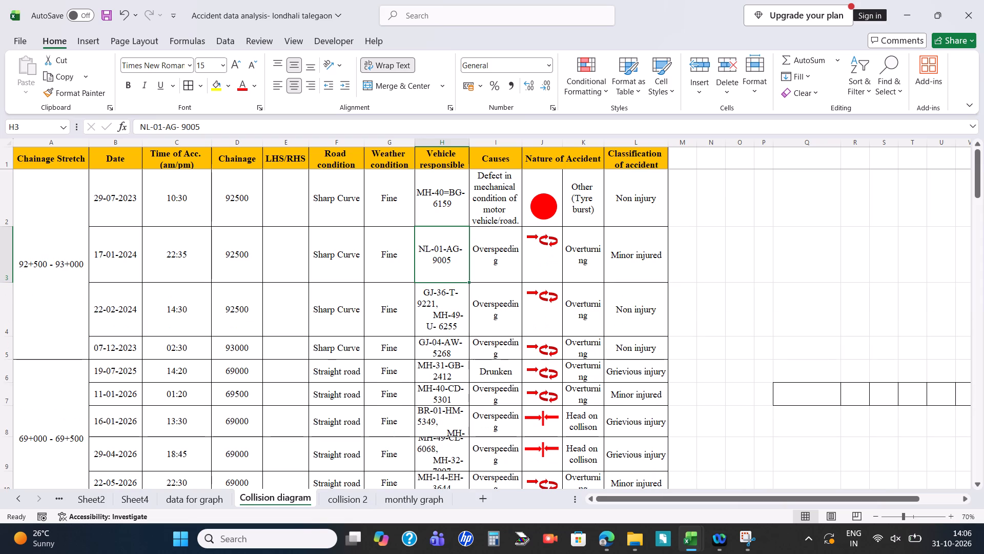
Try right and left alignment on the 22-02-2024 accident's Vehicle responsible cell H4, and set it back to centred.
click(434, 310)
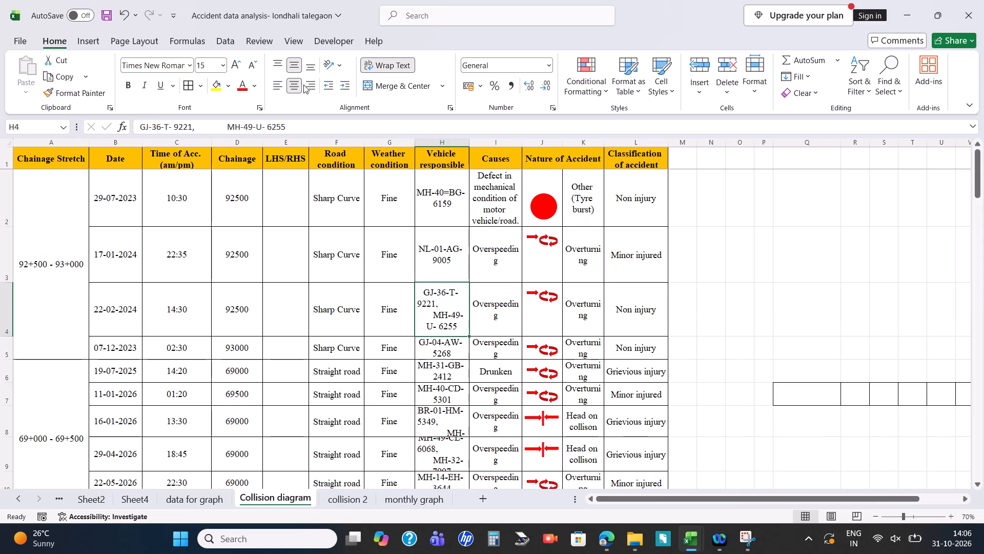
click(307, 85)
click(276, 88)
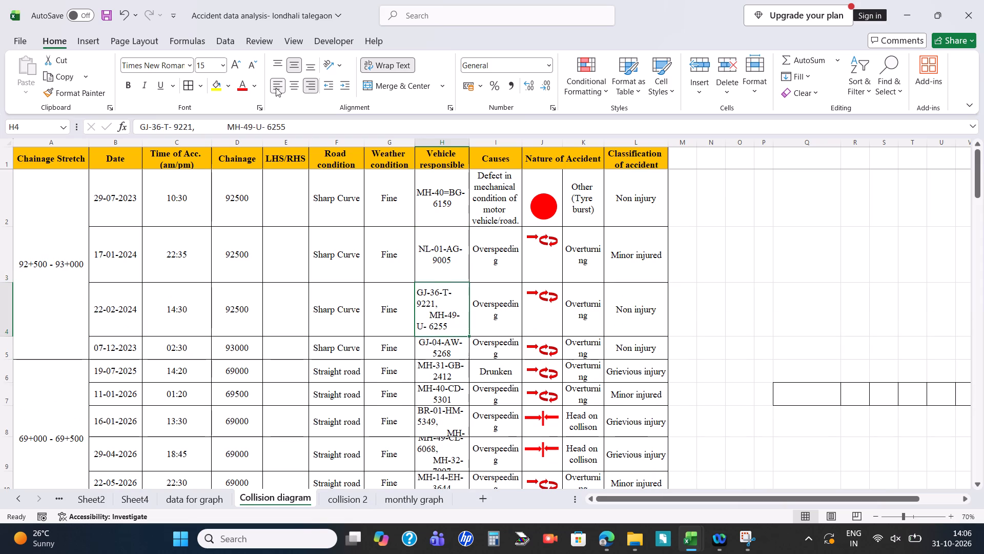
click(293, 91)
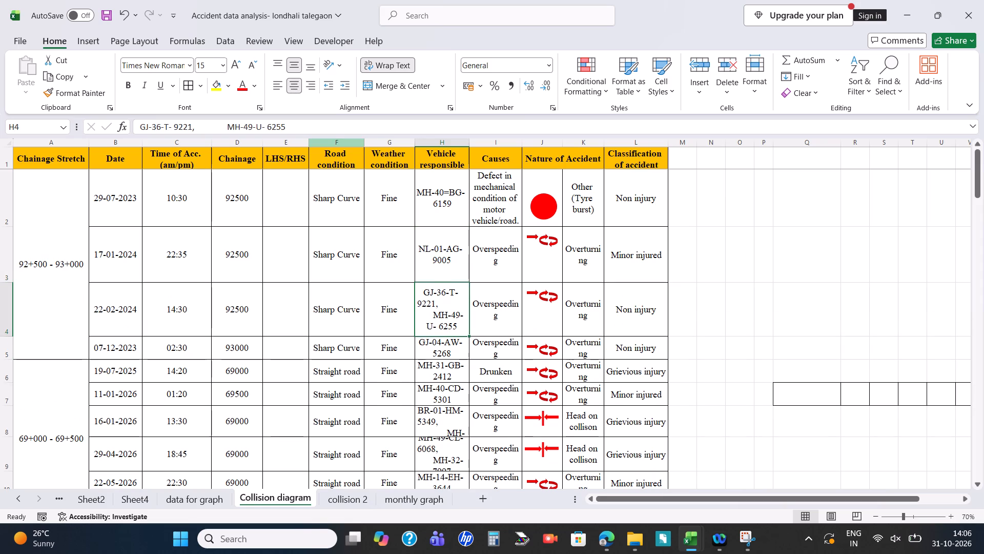
Remove the extra spaces between the two vehicle numbers in H4, leaving a single space after the comma.
click(223, 128)
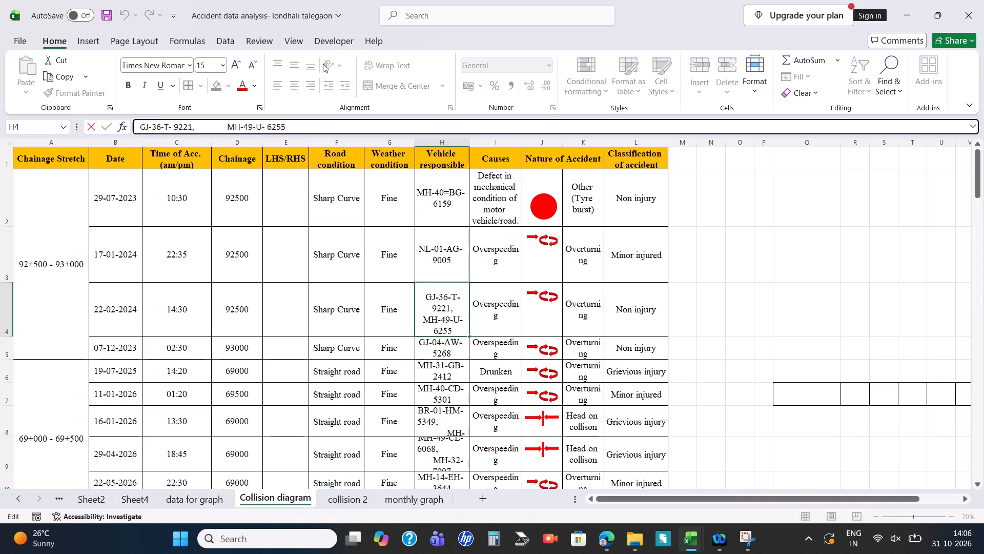
key(Right)
key(BackSpace)
key(BackSpace)
key(BackSpace)
key(BackSpace)
key(BackSpace)
key(BackSpace)
key(BackSpace)
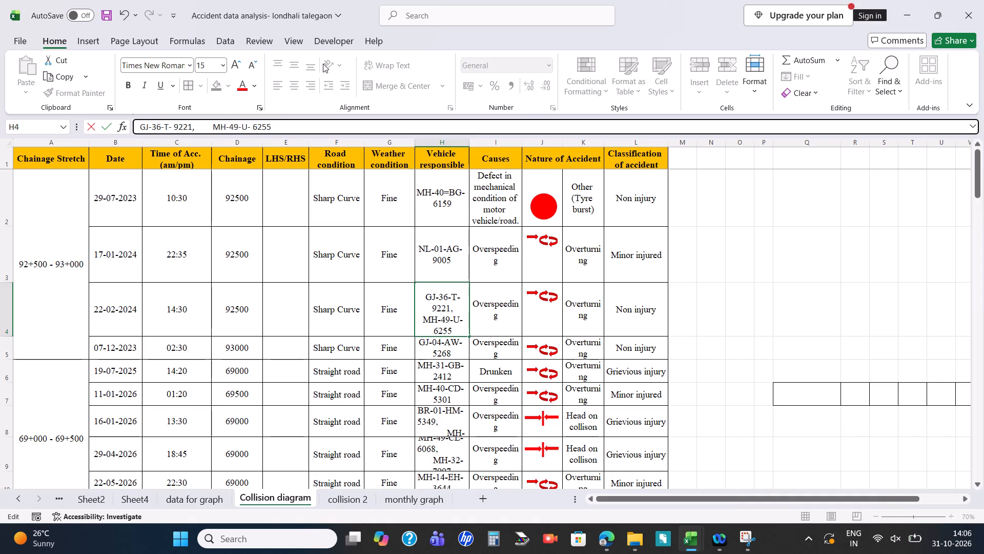
key(BackSpace)
key(BackSpace)
key(BackSpace)
key(BackSpace)
key(BackSpace)
key(BackSpace)
key(BackSpace)
key(BackSpace)
key(Return)
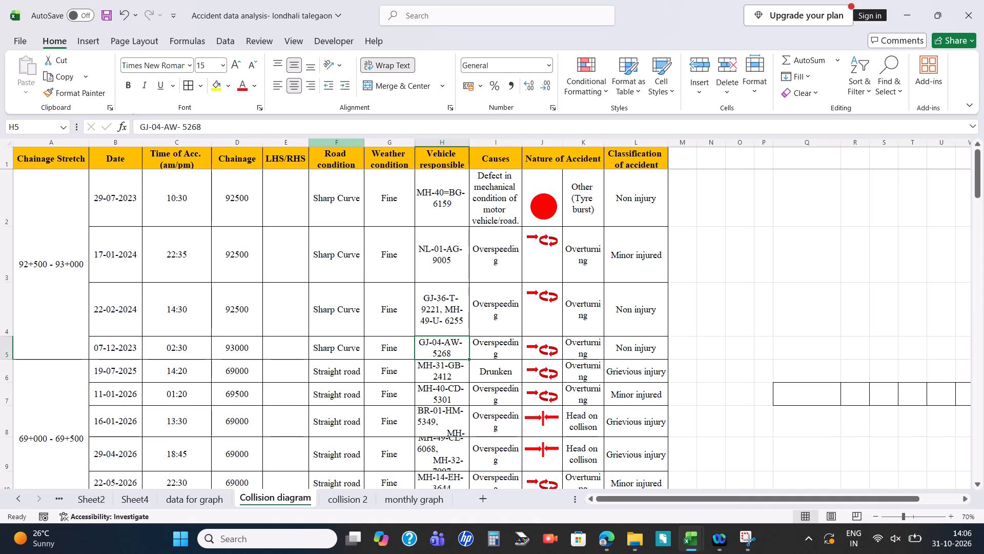
Replace the gap between the two vehicle numbers of the 16-01-2026 accident in H8 with a single space.
click(449, 404)
click(447, 411)
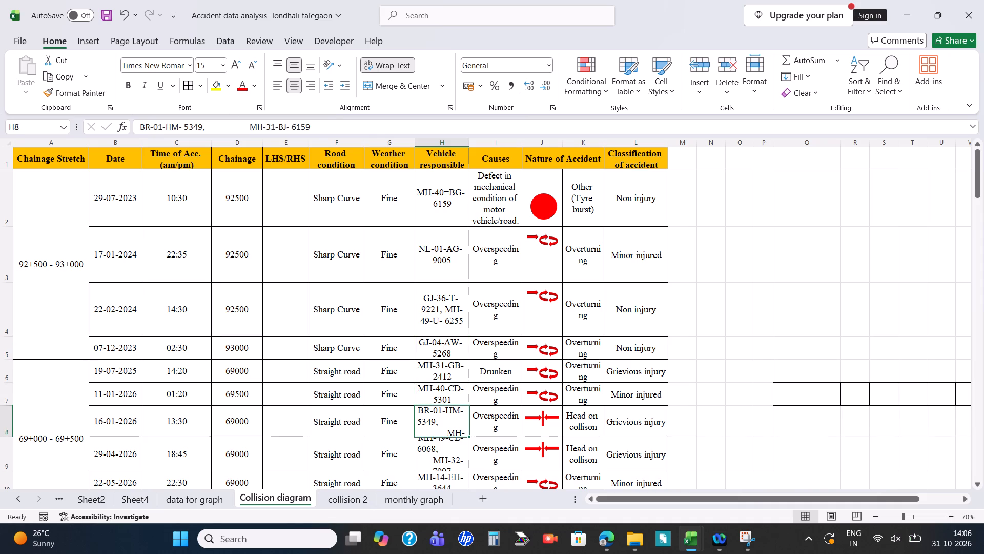
drag(250, 127, 204, 127)
key(BackSpace)
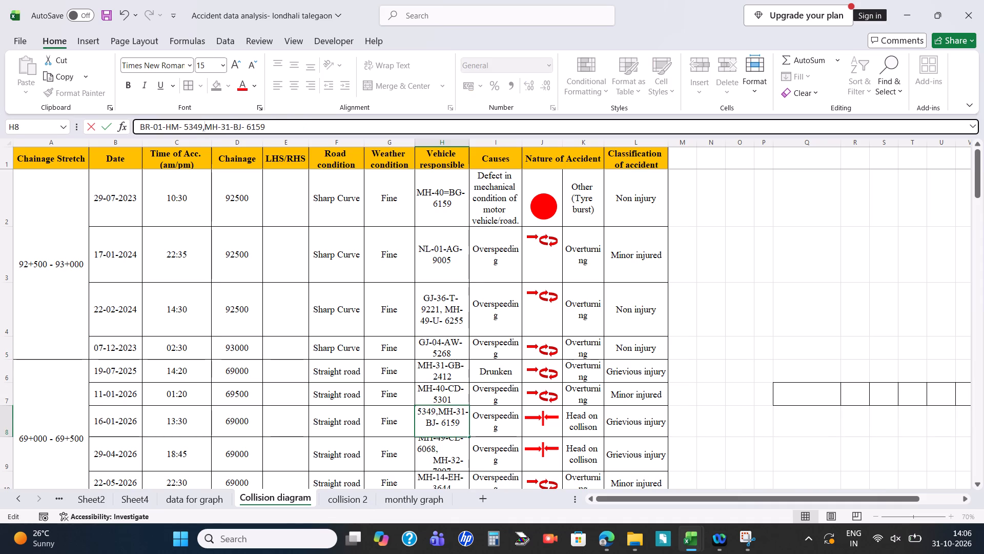
key(space)
key(Return)
Reduce the gap between the two vehicle numbers of the 29-04-2026 accident in H9 to a single space after the comma.
scroll(380, 275, down, 1)
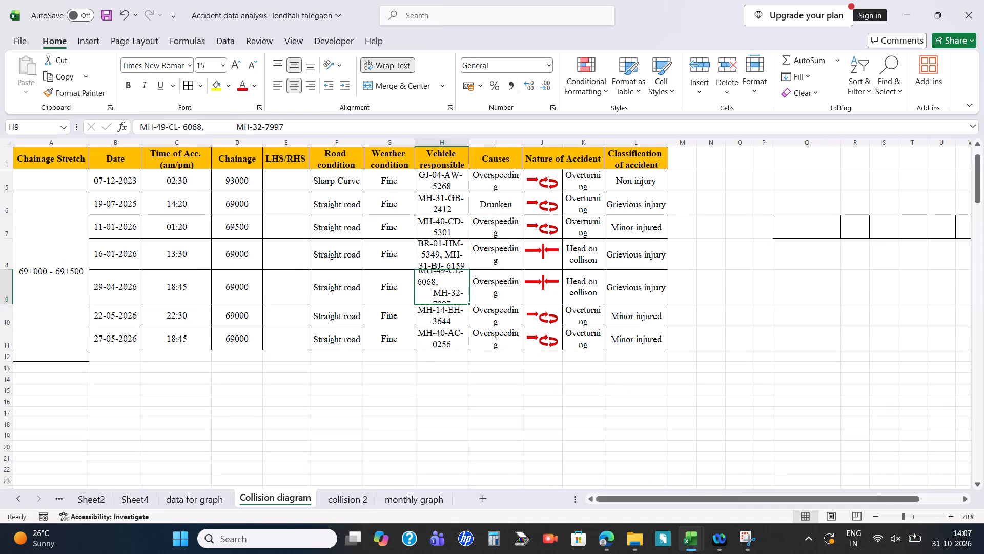
click(439, 294)
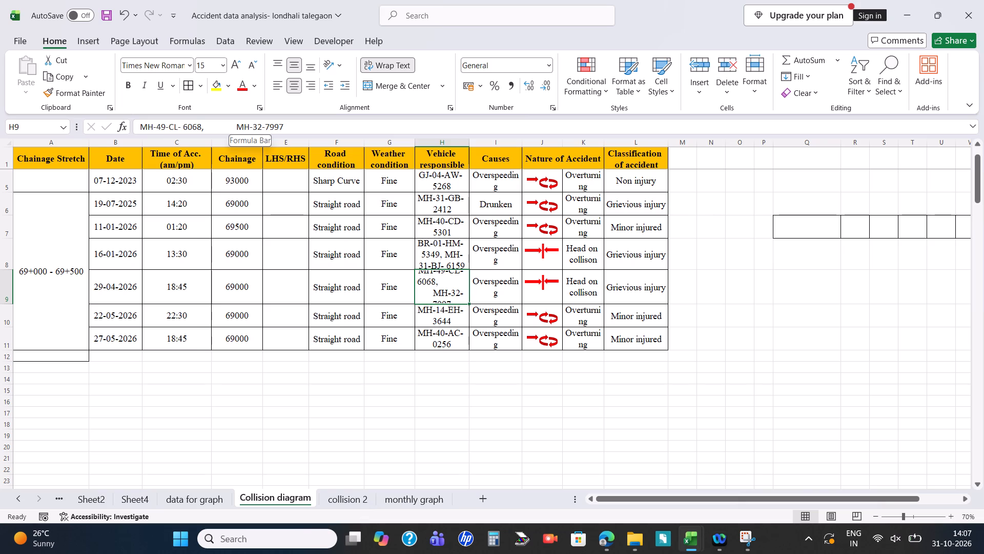
drag(235, 129, 204, 127)
key(BackSpace)
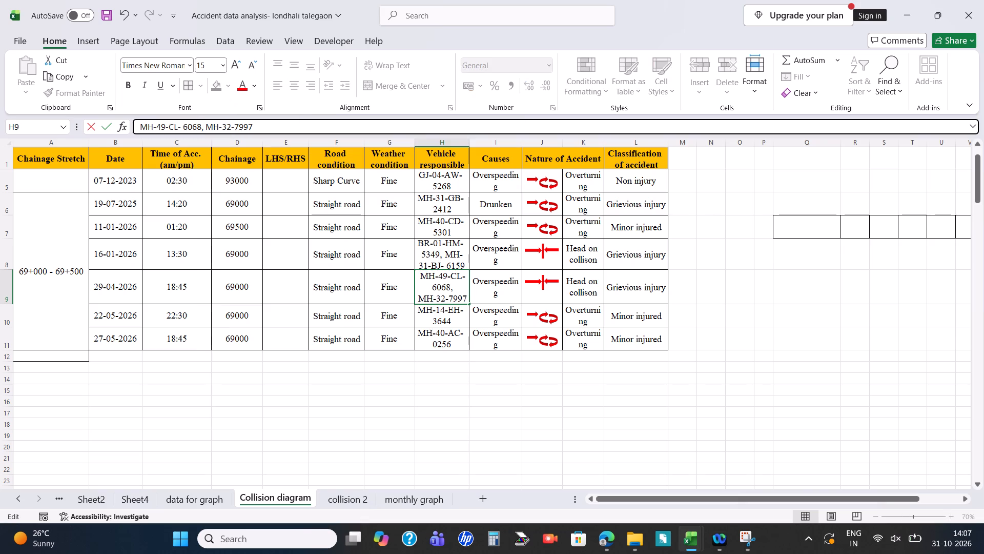
click(438, 310)
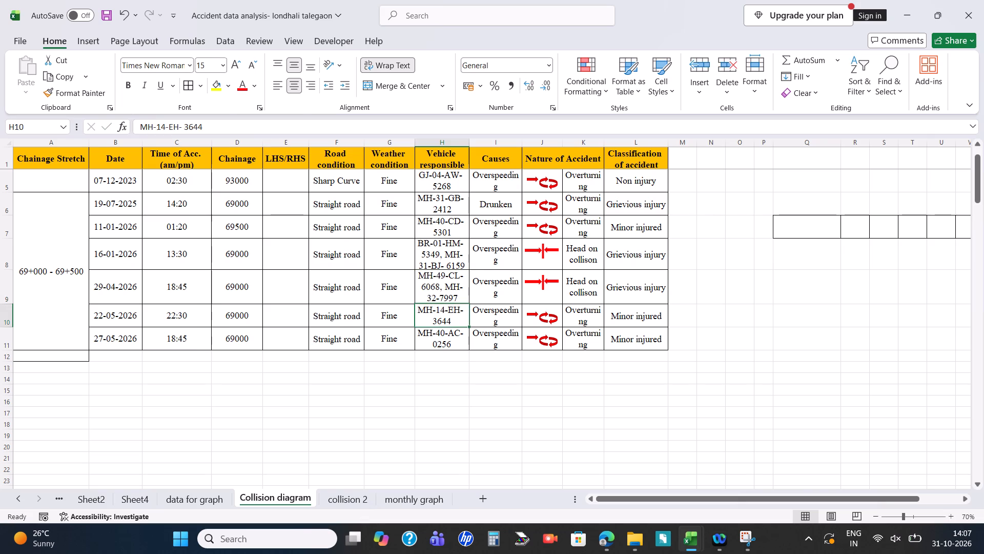
Check the vehicle-number entries in the Vehicle responsible column, from H2 down to H11, for remaining irregular spacing.
click(437, 340)
click(450, 269)
click(446, 222)
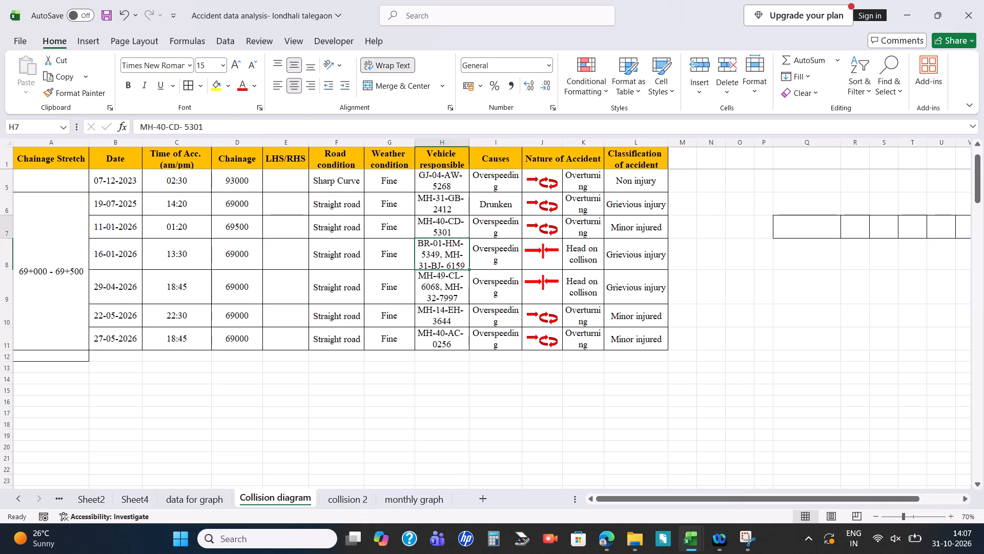
scroll(444, 224, up, 3)
click(447, 215)
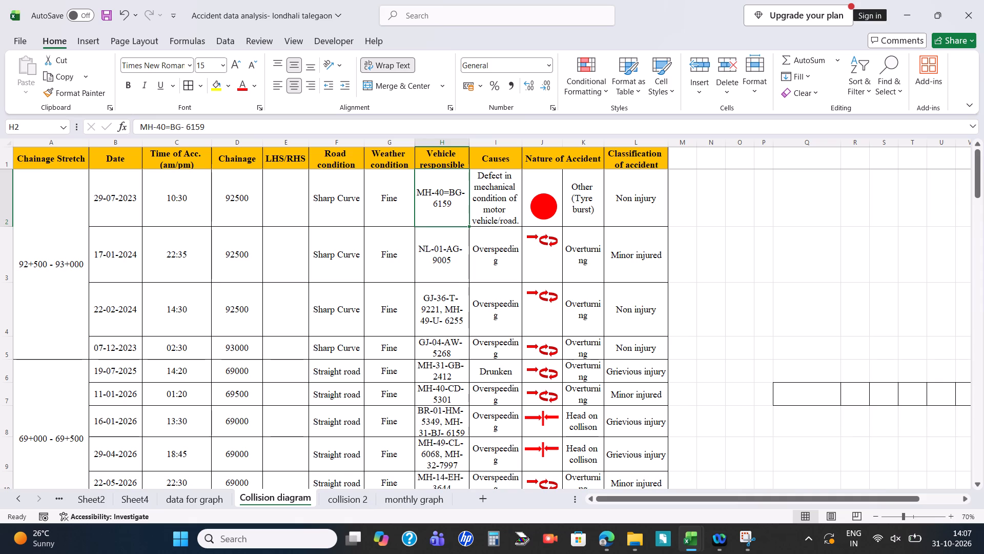
key(Return)
key(Return)
key(Return)
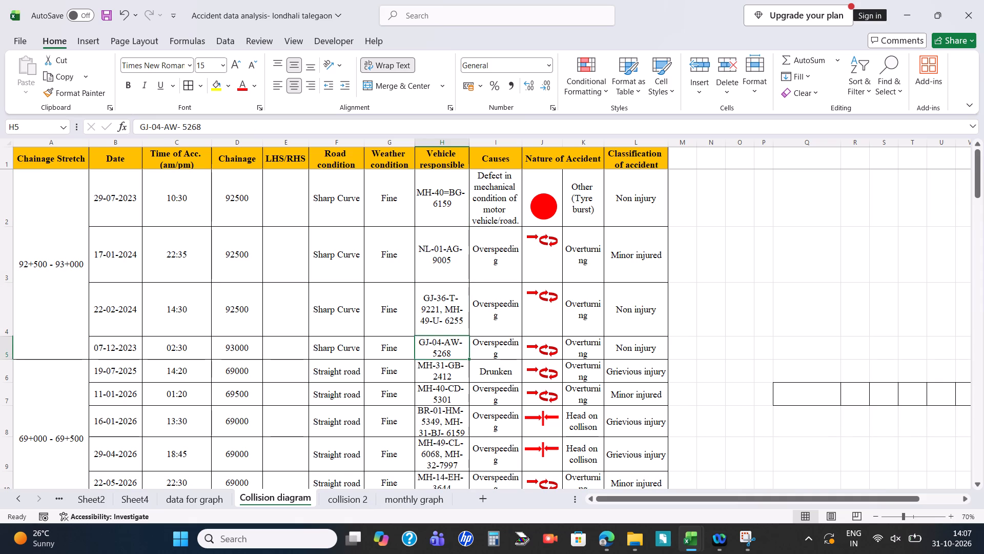
key(Up)
key(Return)
key(Return)
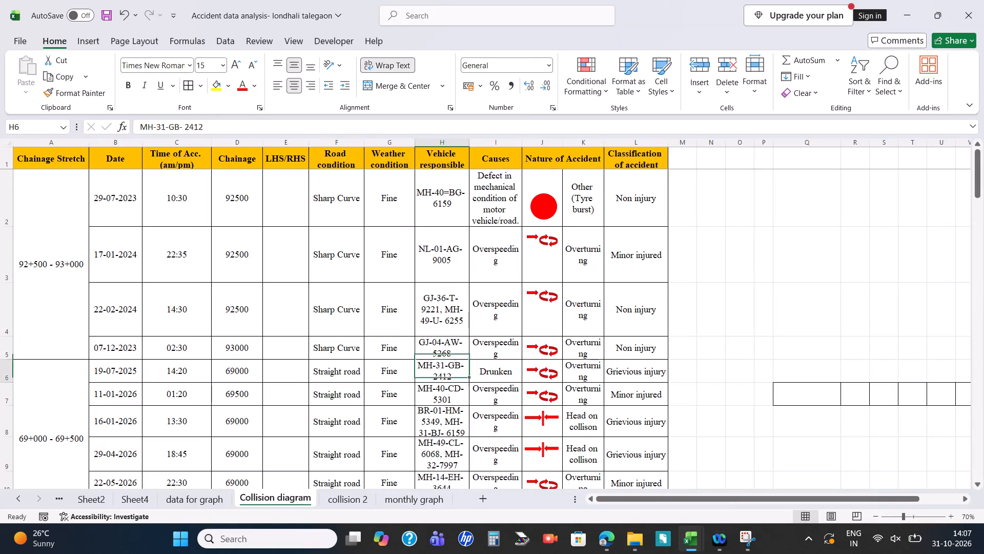
key(Return)
key(Return)
key(Return)
key(Return)
key(Return)
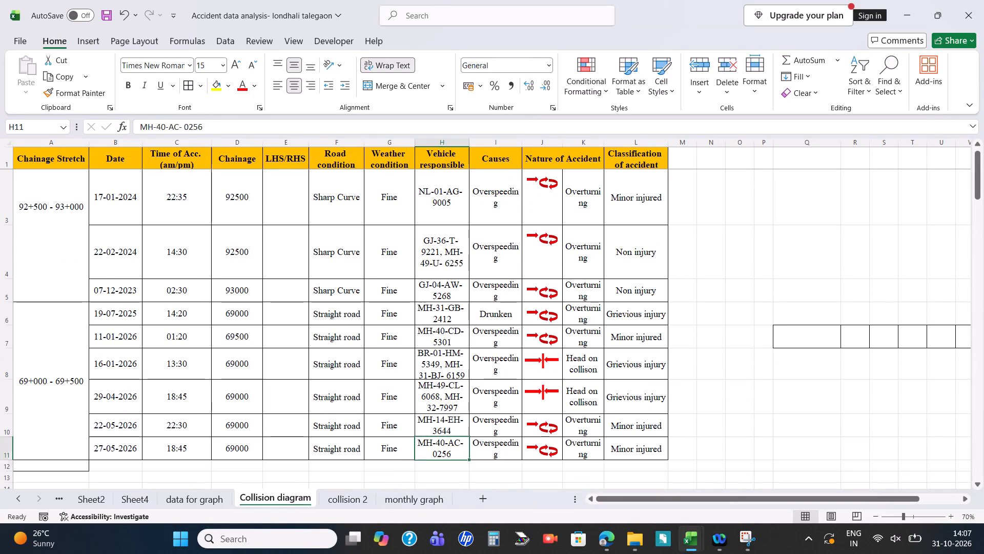
key(Return)
click(761, 216)
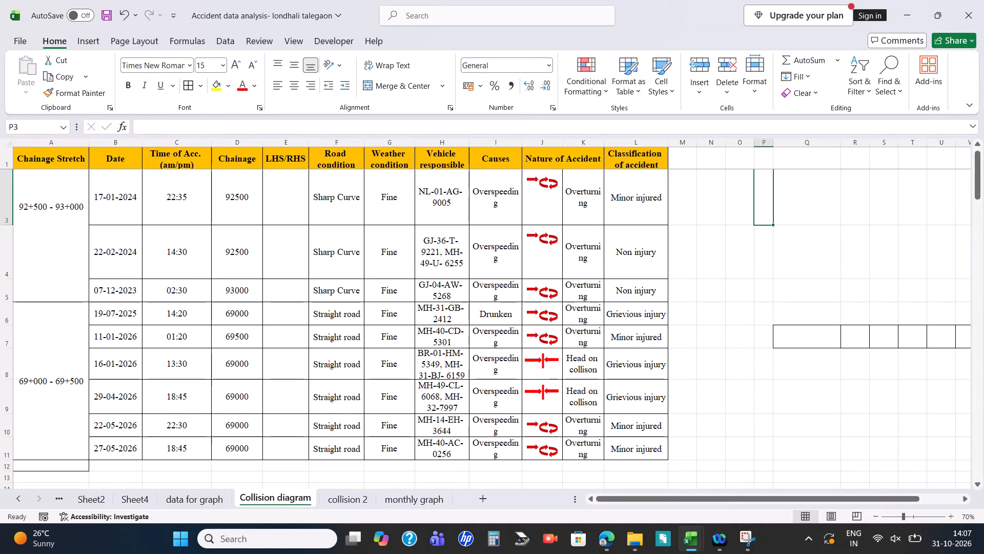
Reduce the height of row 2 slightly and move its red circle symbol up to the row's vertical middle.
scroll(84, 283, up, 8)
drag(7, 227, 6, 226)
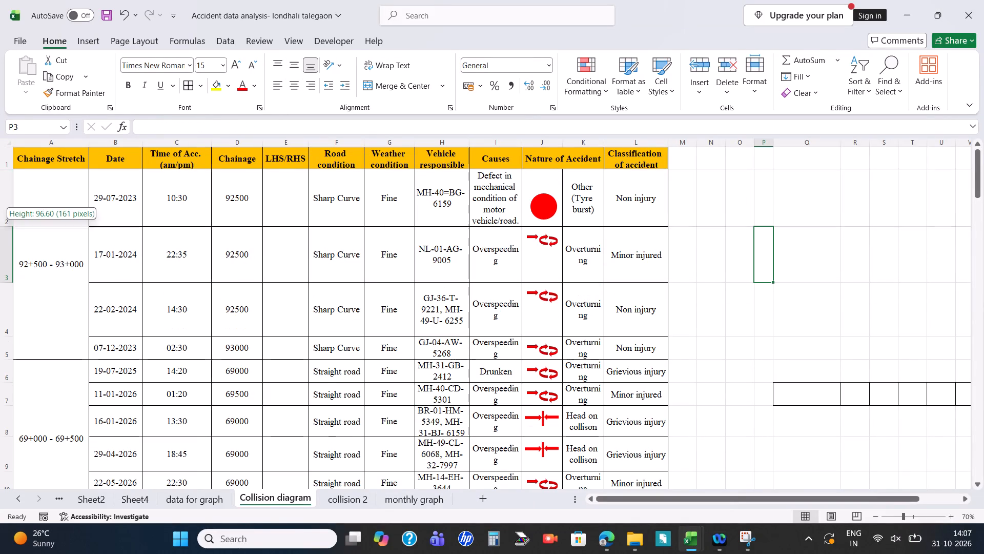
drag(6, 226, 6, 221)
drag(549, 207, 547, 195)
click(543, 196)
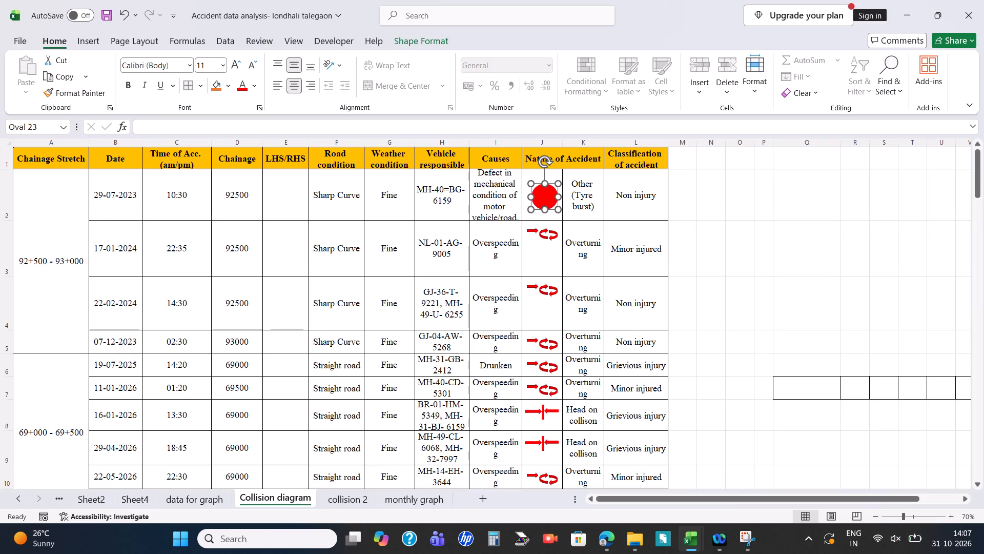
Reduce the height of row 3, the 17-01-2024 accident, so it is clearly shorter than row 2.
drag(5, 276, 11, 263)
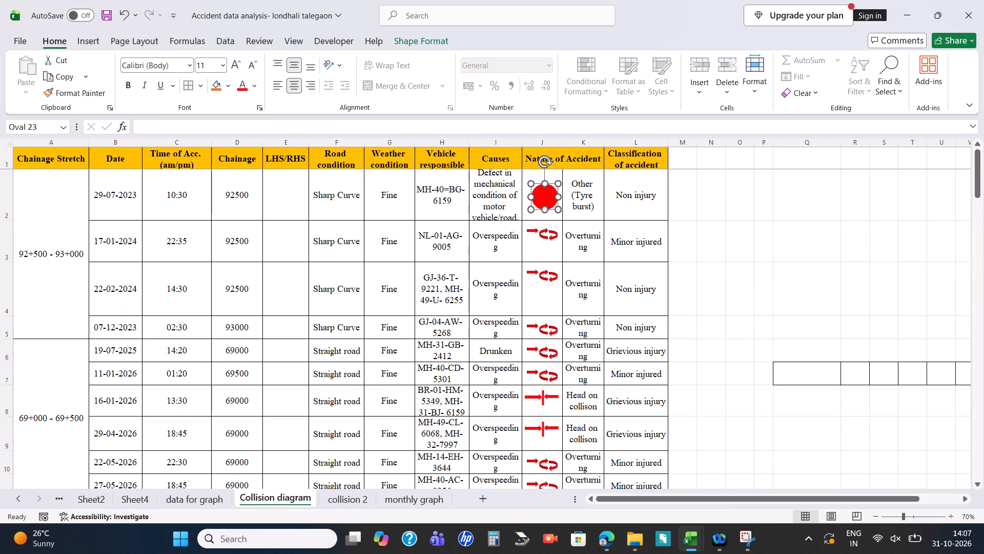
Widen column K, the Nature of Accident text column, until "Overturning" fits on one line.
drag(600, 141, 618, 140)
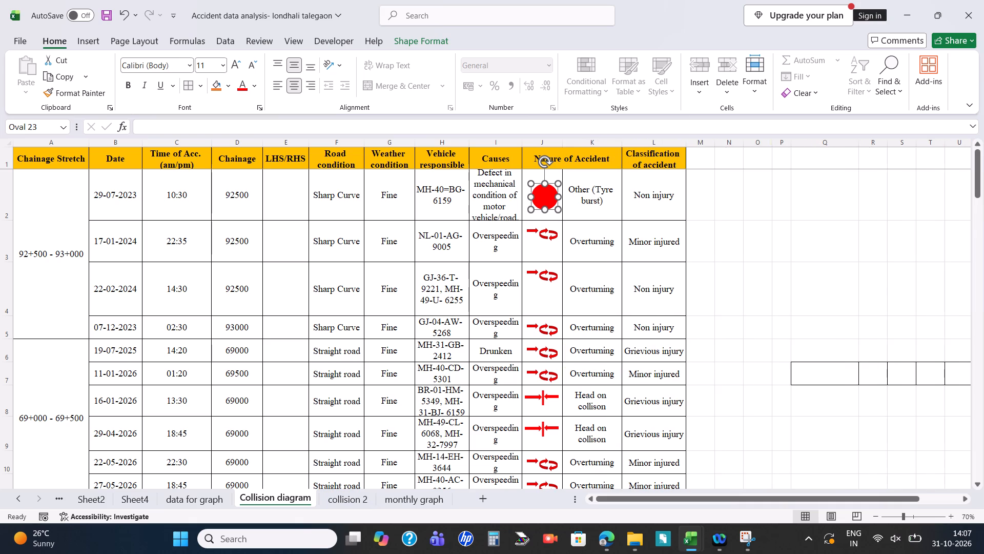
Move all the pieces of the 17-01-2024 accident's overturning symbol down together to the vertical middle of cell J3.
click(532, 231)
click(544, 236)
click(553, 236)
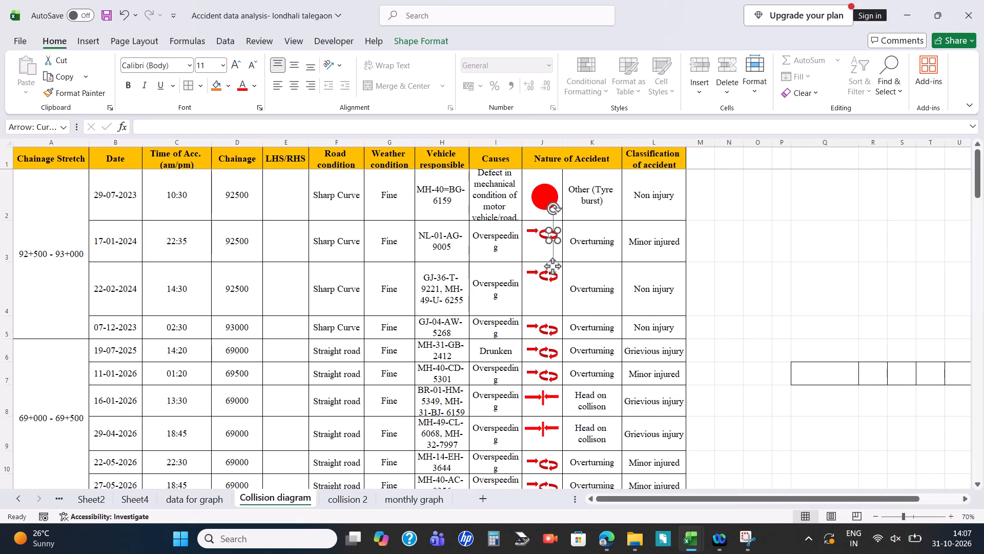
shift+click(541, 237)
shift+click(528, 231)
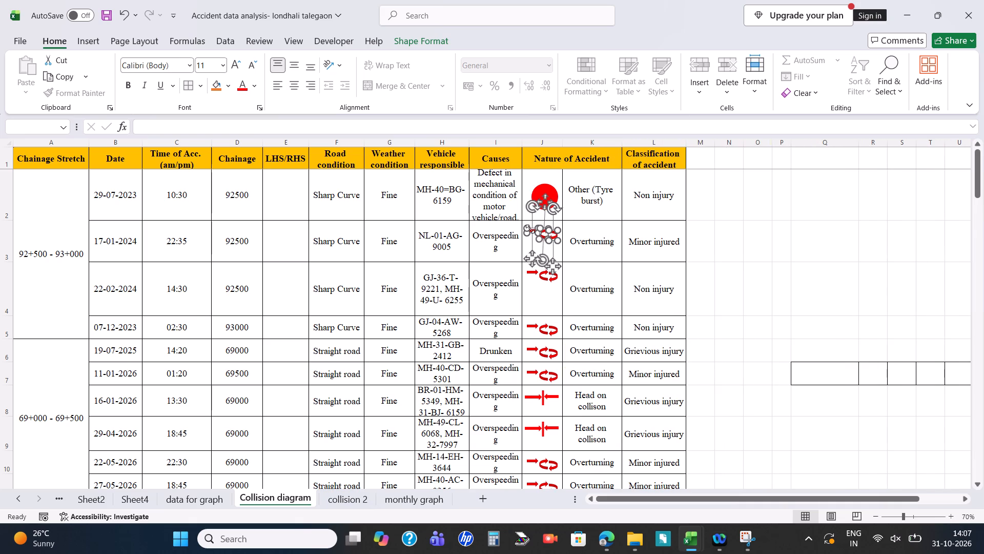
drag(531, 225, 530, 229)
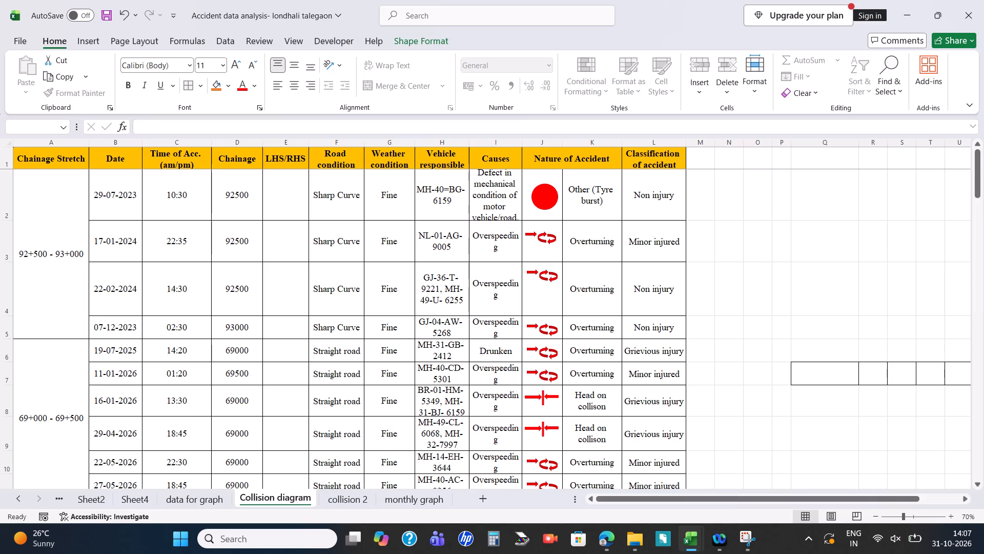
drag(530, 229, 530, 231)
click(767, 231)
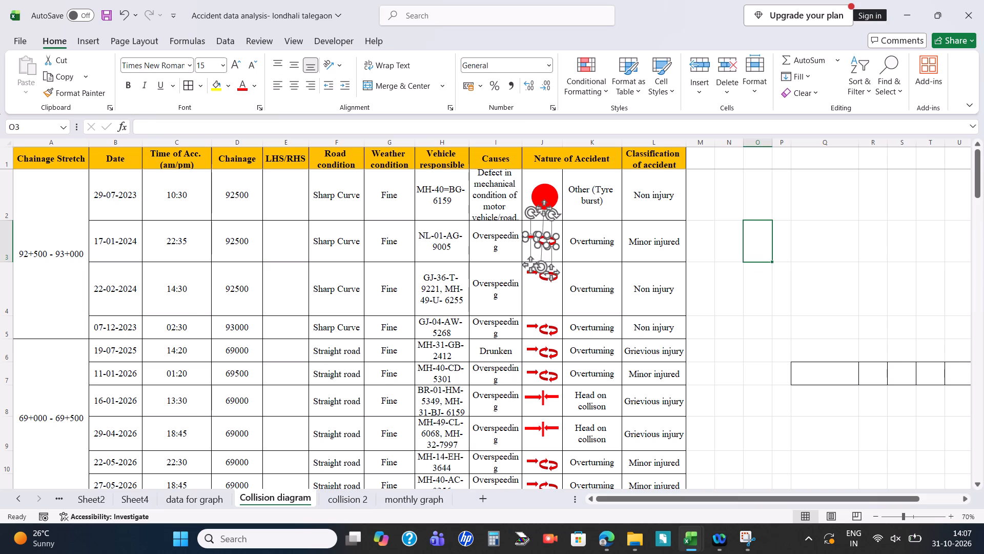
Widen the Causes column I until "Overspeeding" fits on one line.
click(523, 161)
drag(521, 144, 531, 148)
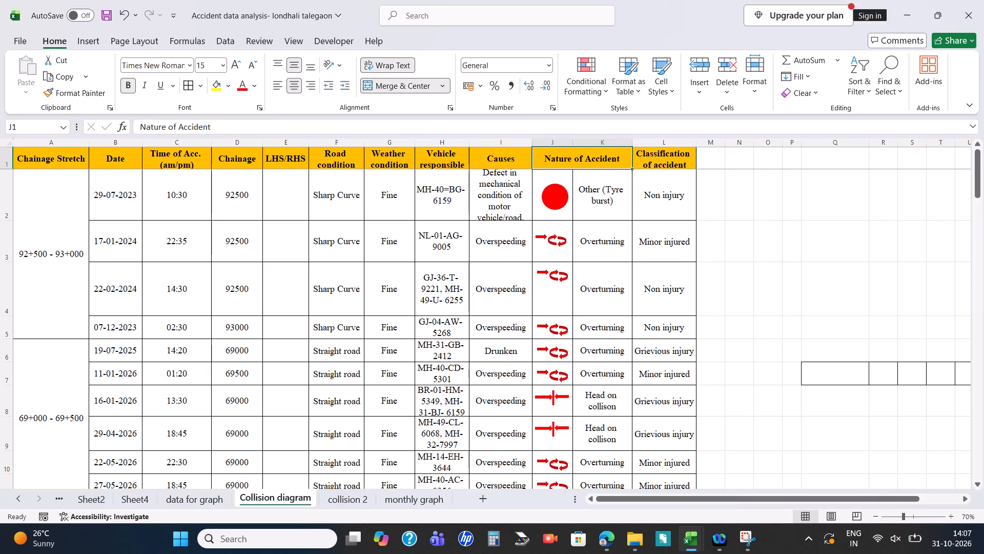
Increase the height of row 2 until the full mechanical-defect cause text in I2 fits with a small margin.
click(523, 207)
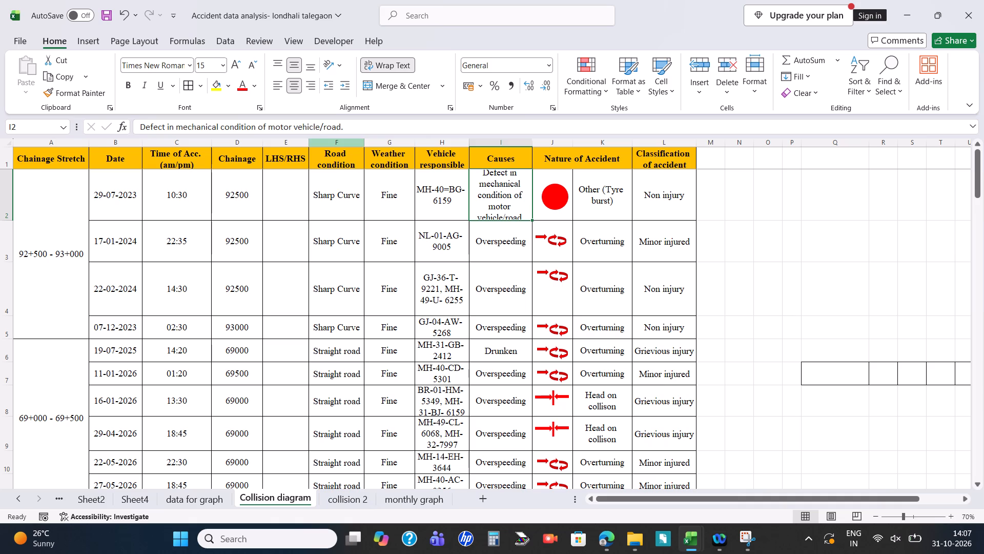
drag(9, 222, 3, 225)
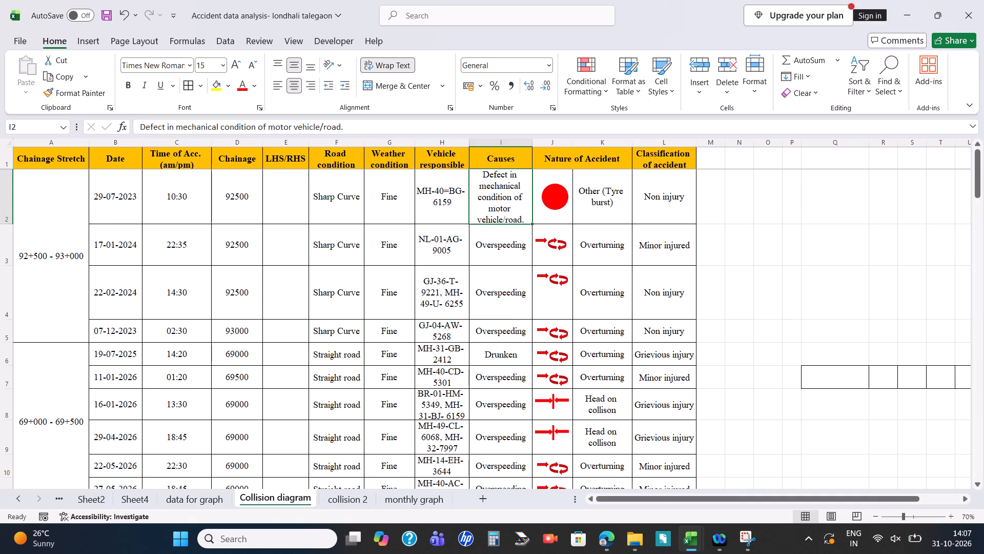
drag(2, 225, 0, 231)
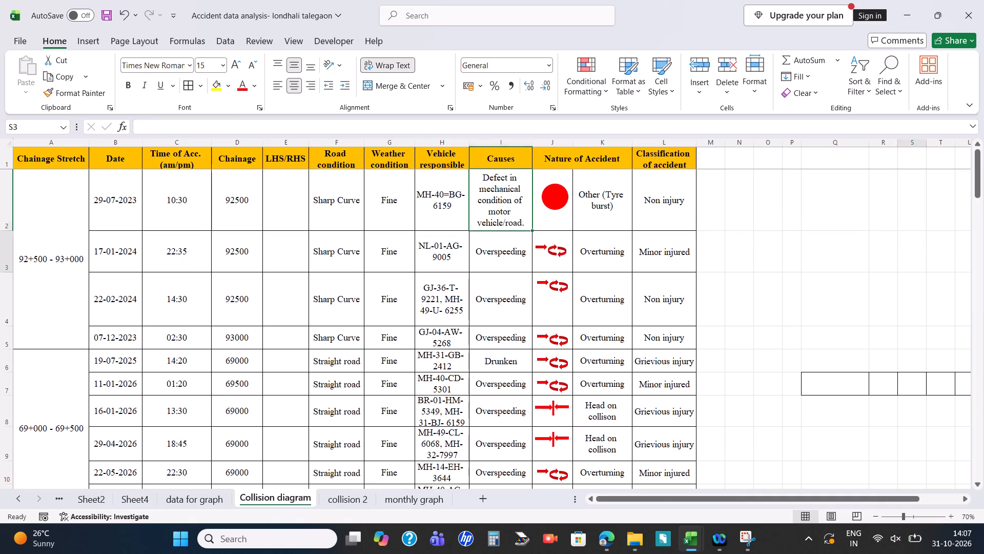
click(900, 267)
Reposition the red circle symbol of the 29-07-2023 accident to the centre of cell J2.
click(550, 191)
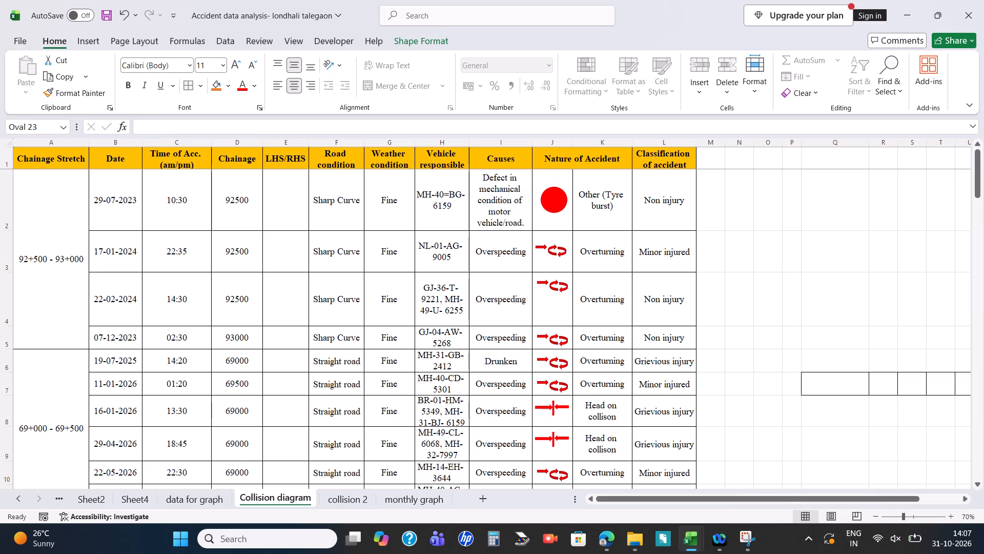
click(806, 237)
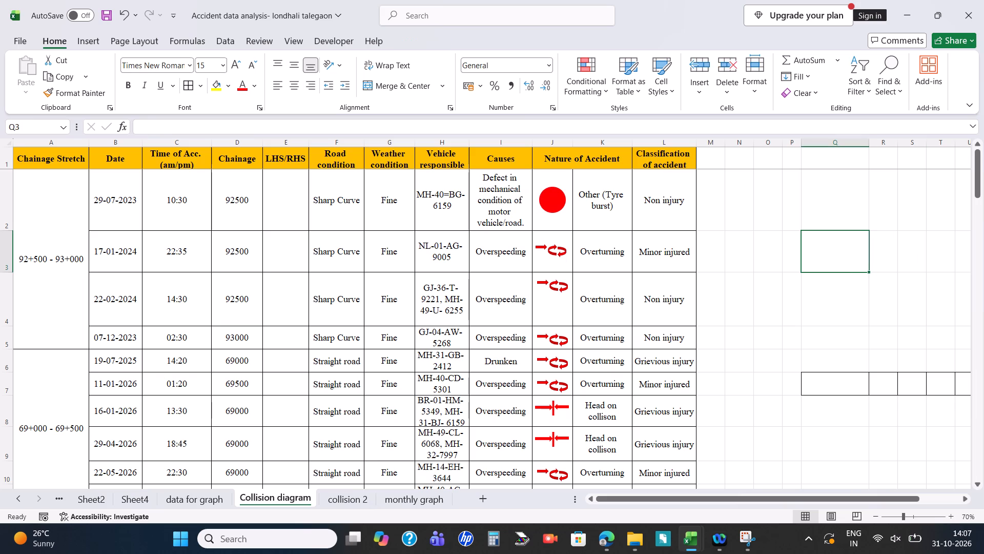
Move all the pieces of the 22-02-2024 accident's overturning symbol down together to the vertical middle of cell J4.
click(540, 278)
shift+click(552, 289)
shift+click(562, 289)
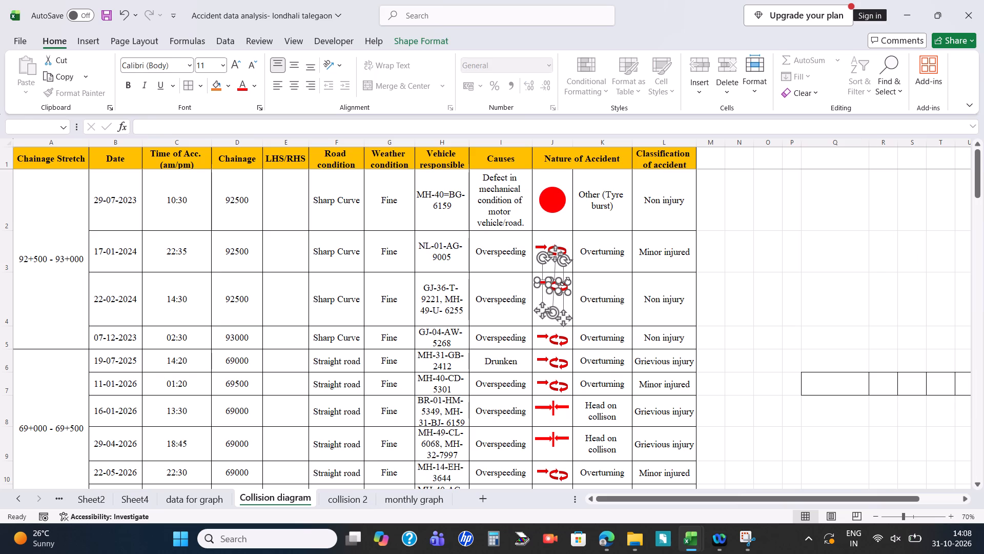
drag(563, 285, 563, 294)
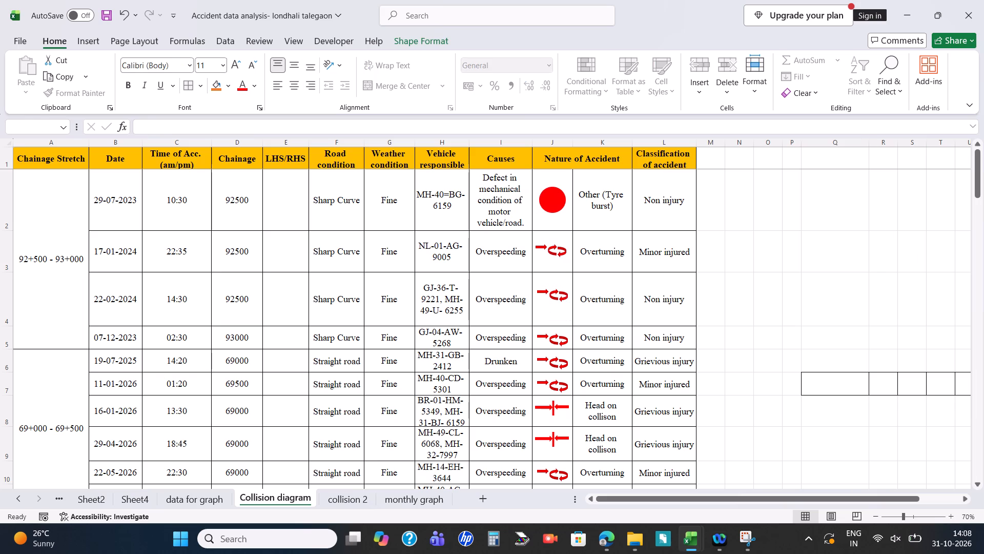
drag(563, 294, 563, 297)
scroll(642, 345, down, 1)
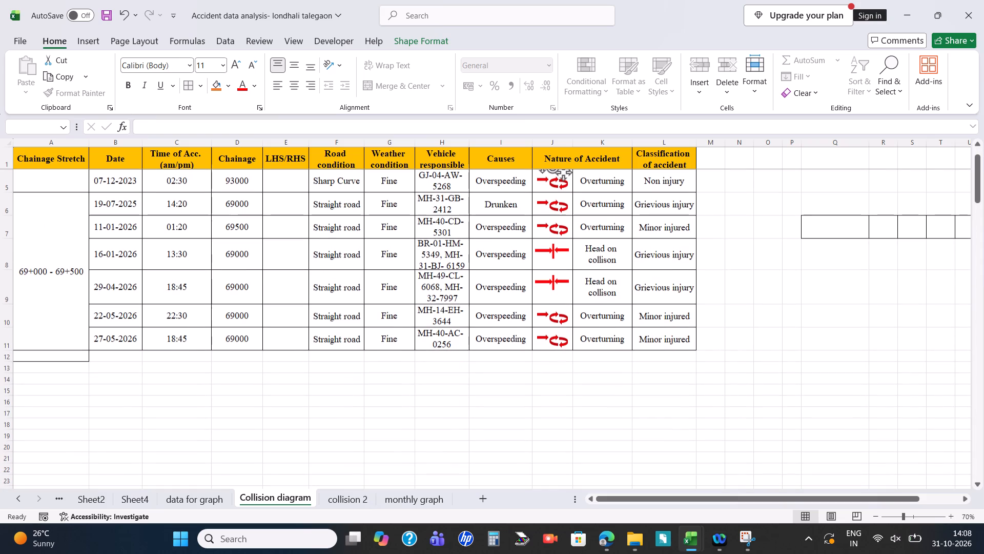
click(775, 273)
Save the workbook with the adjusted Collision diagram table.
scroll(460, 361, up, 1)
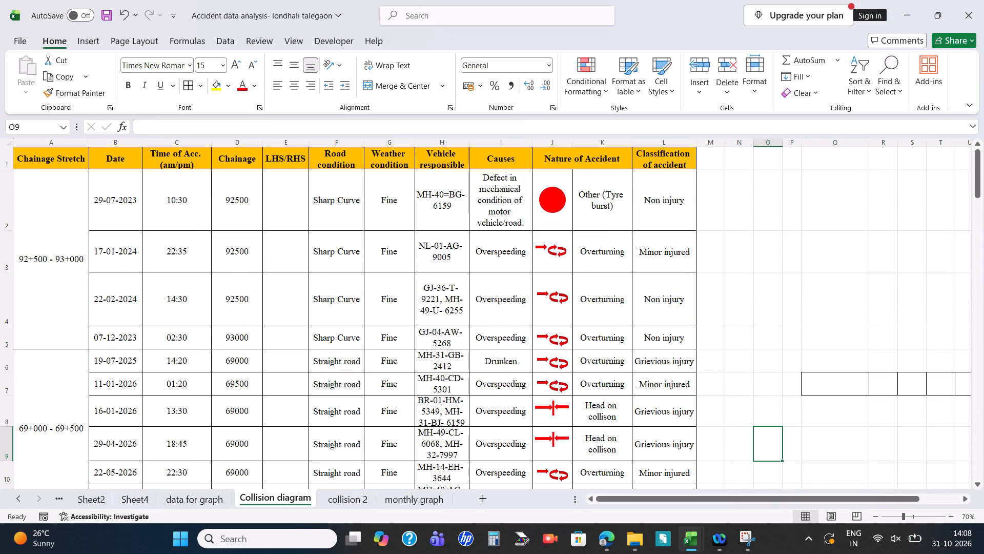
key(ctrl+s)
Capture a screen snip of the table's header and the 92+500 - 93+000 stretch, through the 07-12-2023 accident row.
click(863, 264)
ctrl+scroll(283, 342, down, 2)
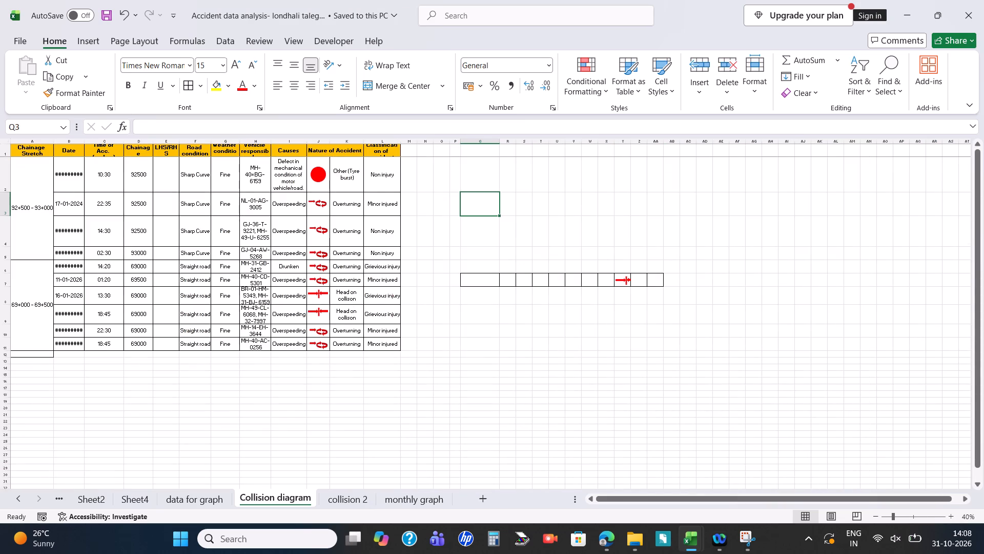
ctrl+scroll(157, 334, up, 2)
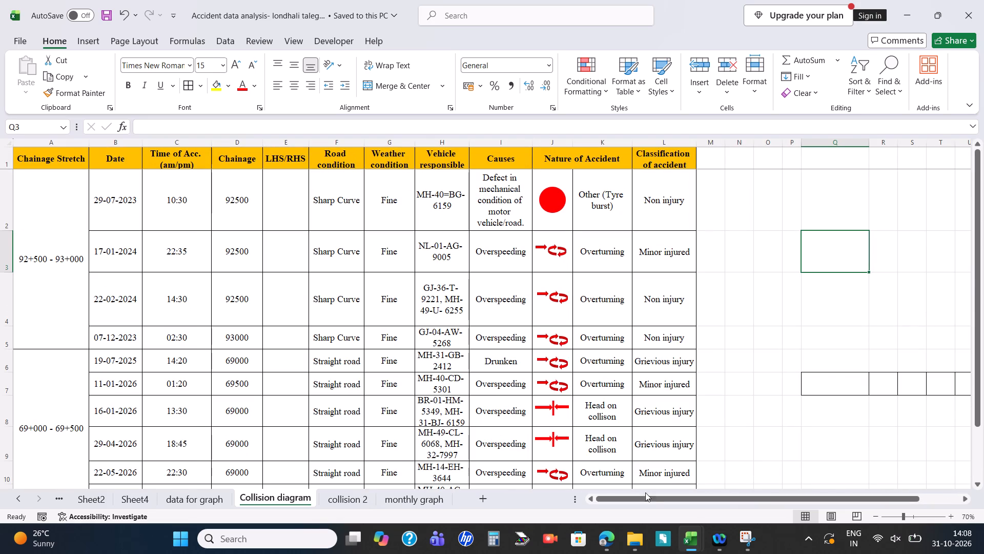
drag(642, 499, 360, 465)
key(shift+super+s)
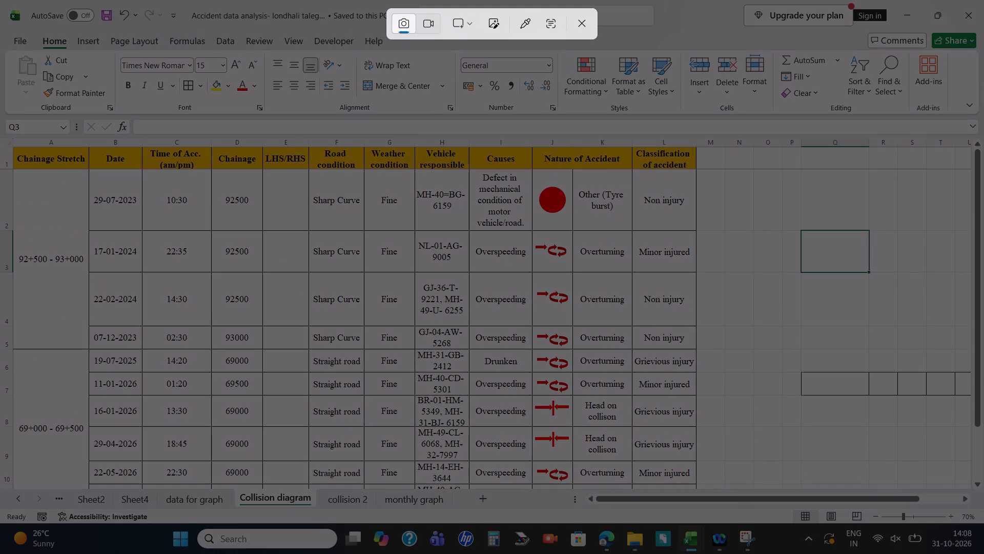
drag(12, 147, 233, 225)
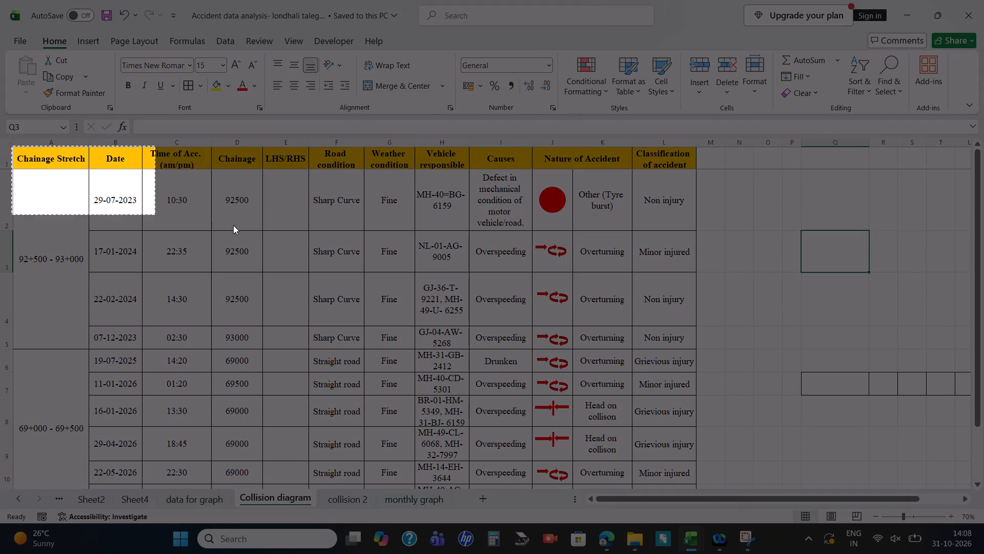
drag(233, 225, 699, 376)
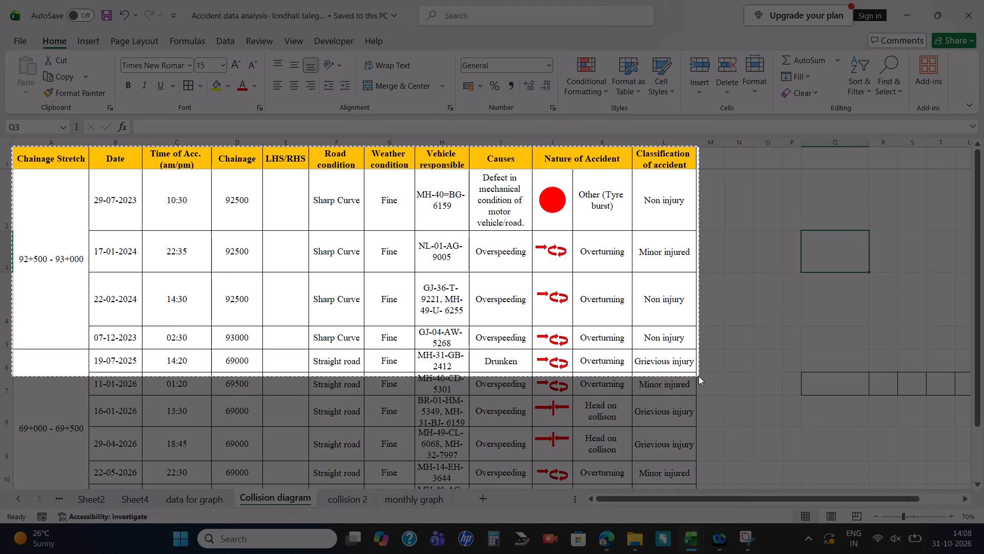
drag(699, 376, 695, 350)
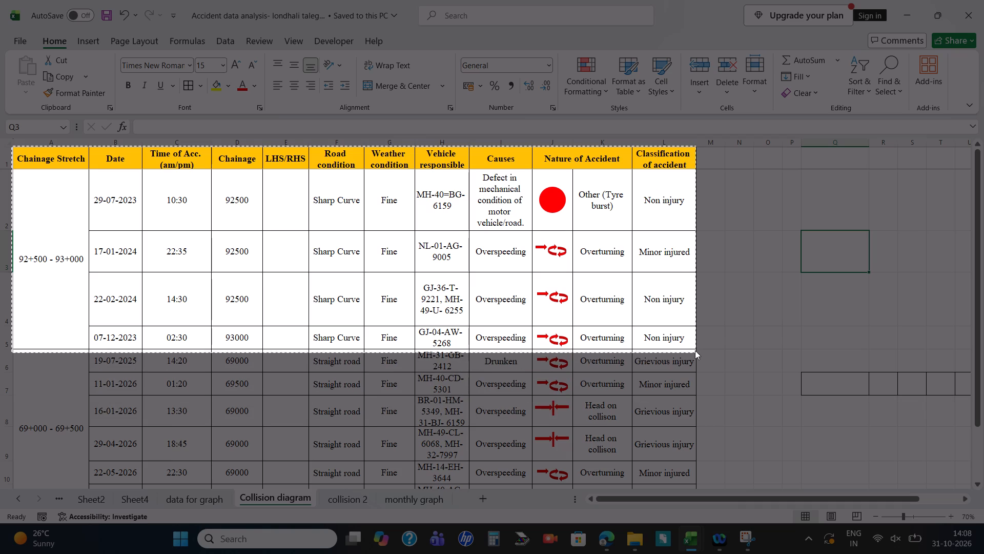
Finish the snip of the header and 92+500 - 93+000 stretch rows and open the captured image in Snipping Tool.
drag(695, 350, 698, 349)
click(758, 343)
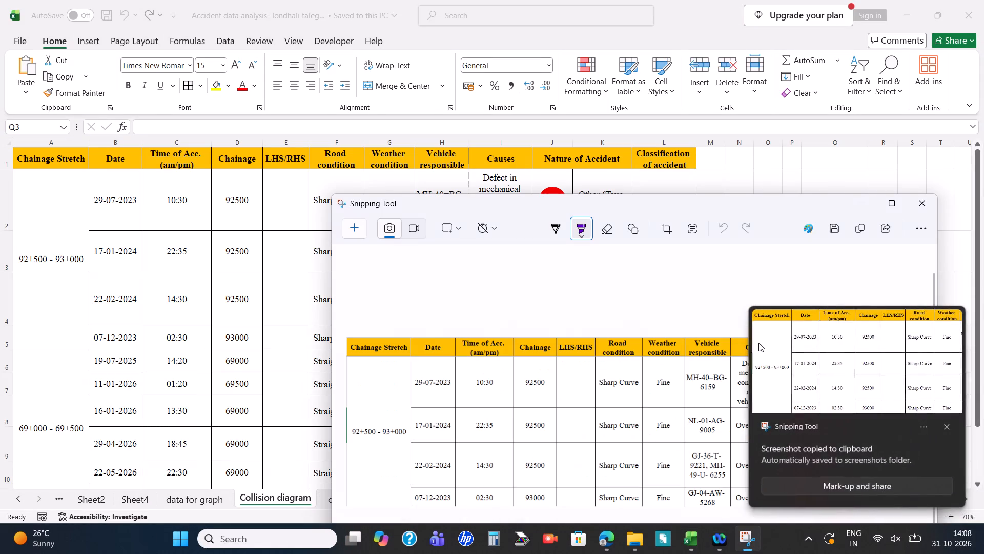
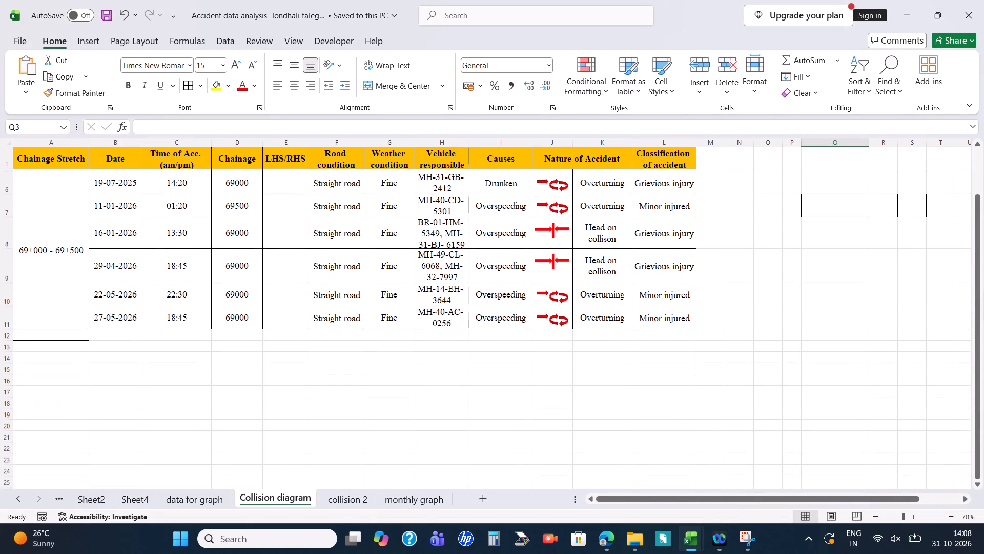
Capture a screen snip of the table's header and the 69+000 - 69+500 stretch, from 19-07-2025 through 27-05-2026, and copy the image.
scroll(252, 303, down, 1)
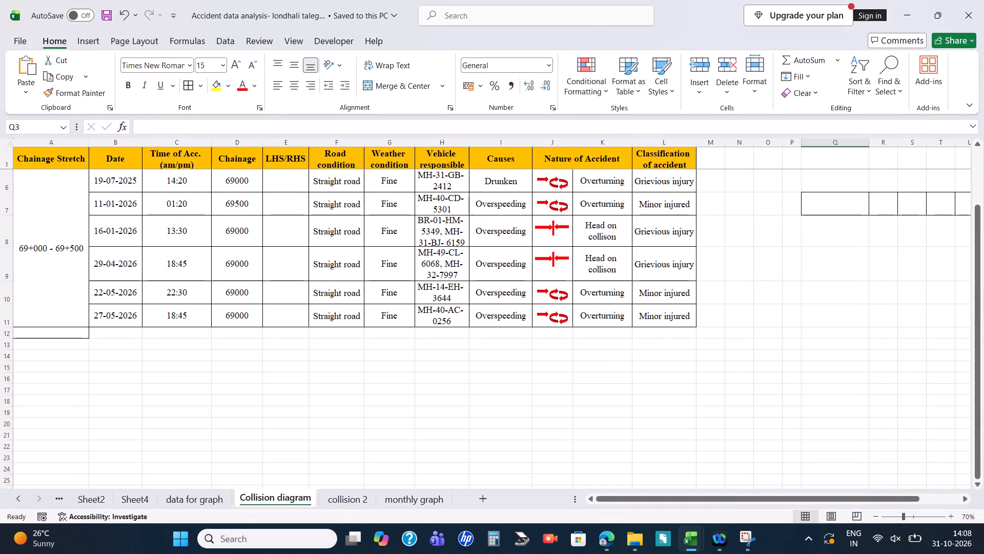
key(shift+super+s)
drag(11, 147, 190, 205)
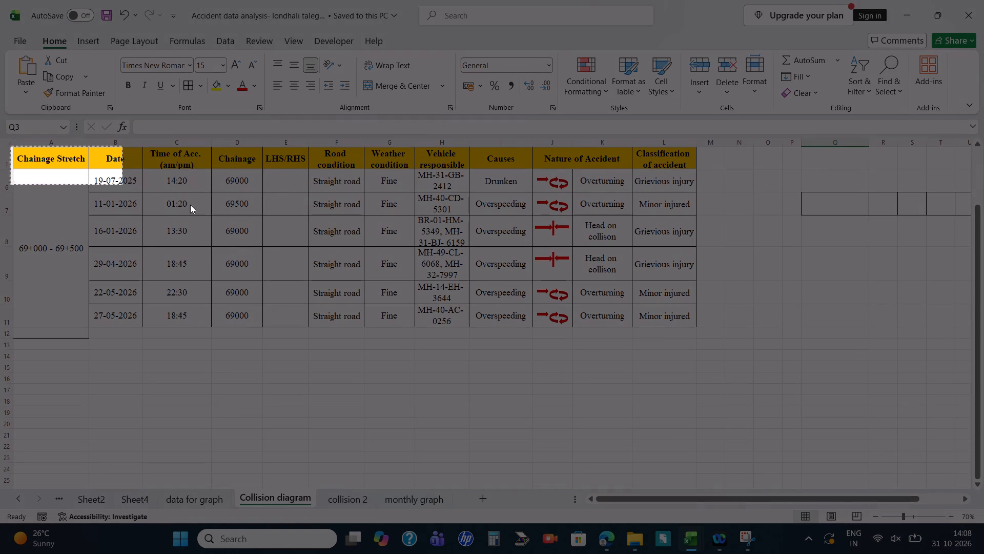
drag(190, 205, 725, 328)
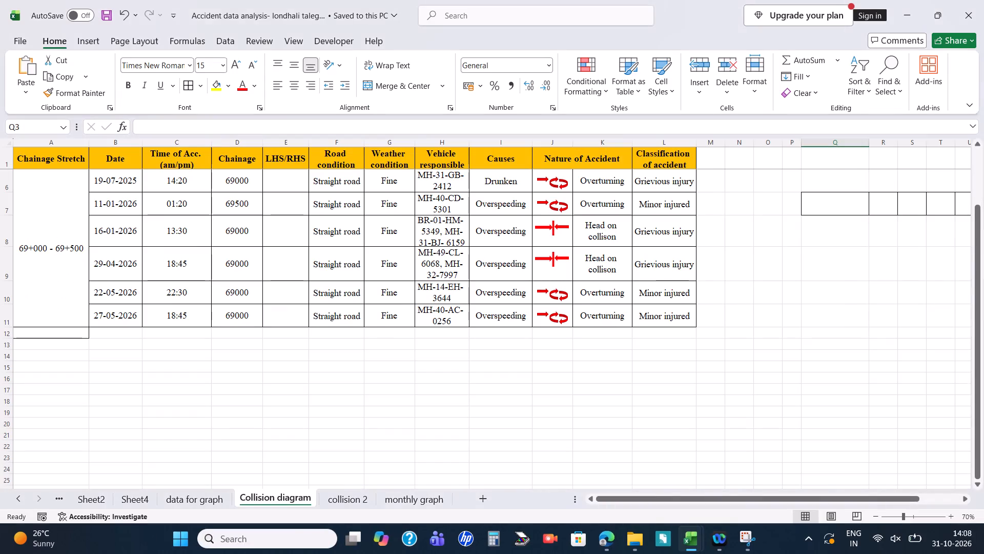
click(864, 346)
key(ctrl+c)
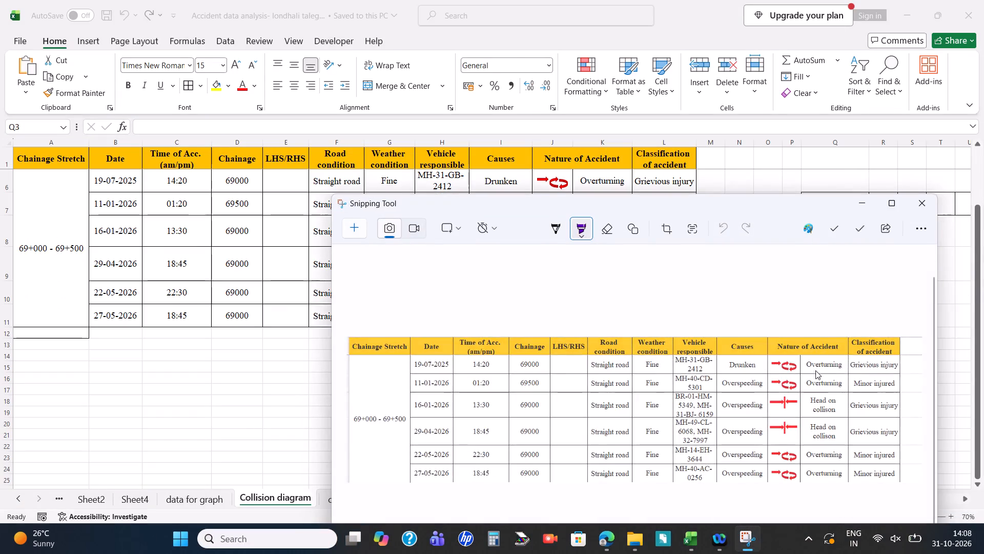
key(alt+Tab)
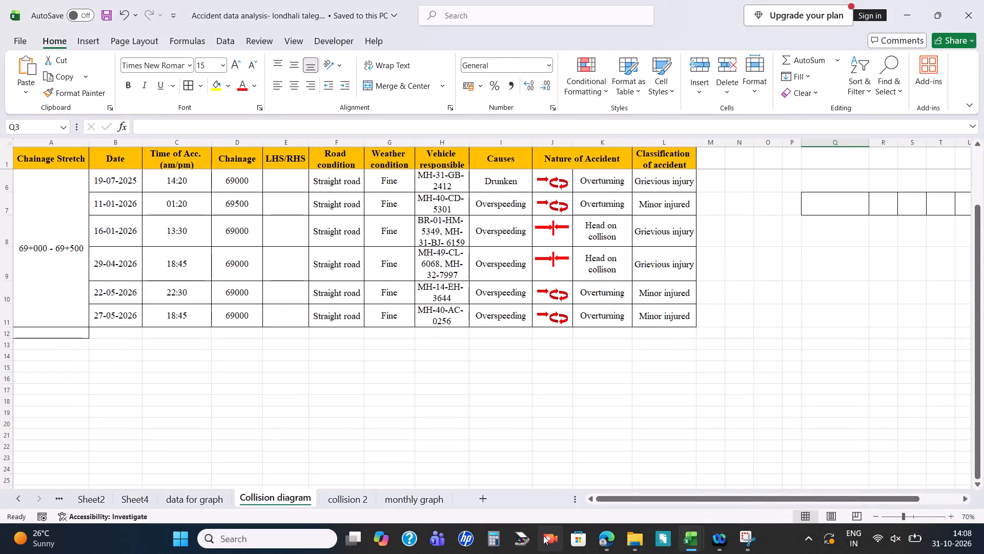
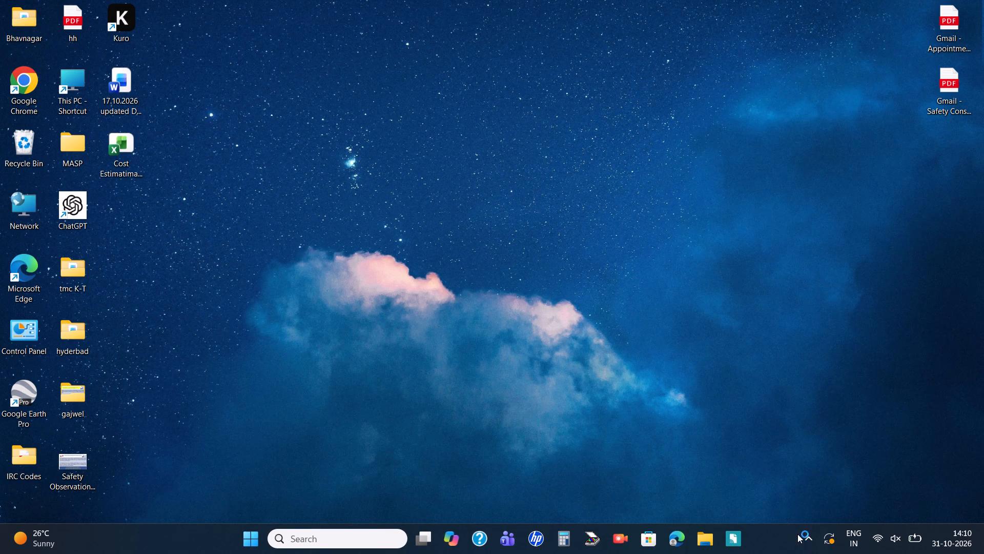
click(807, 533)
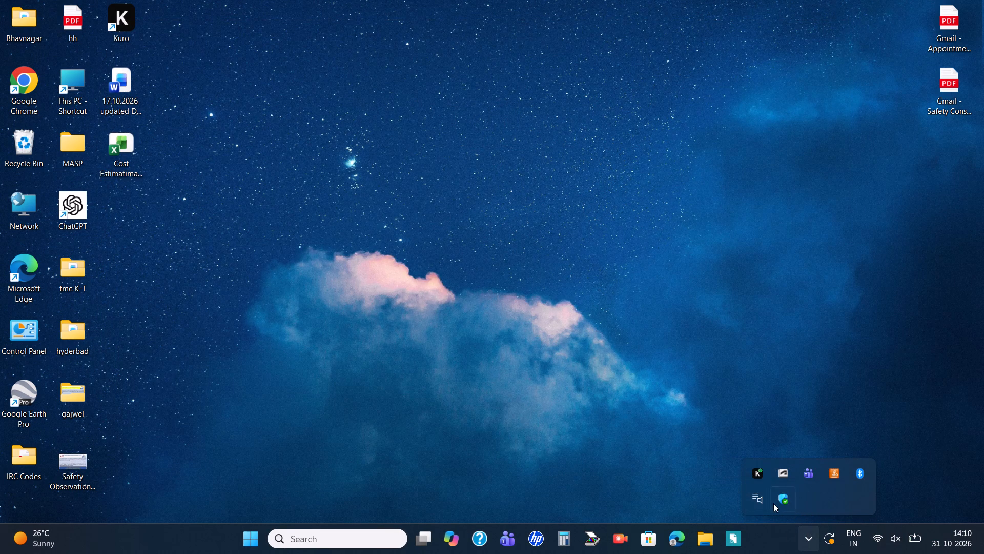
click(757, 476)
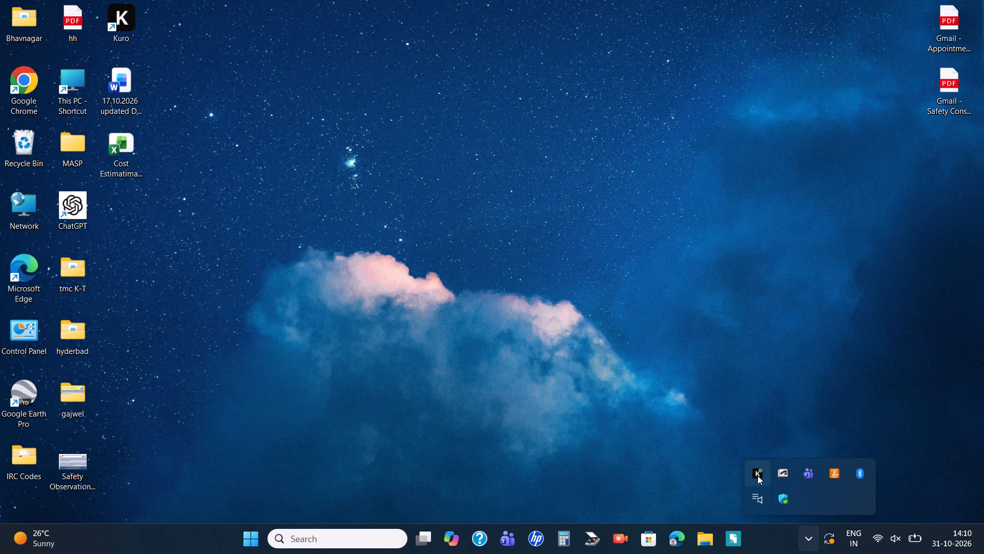